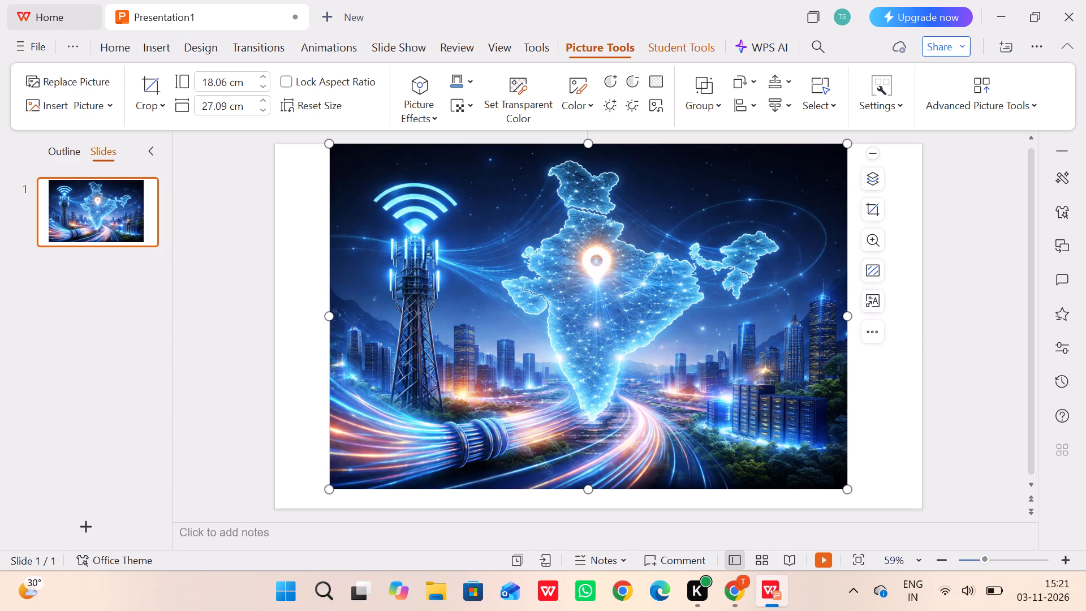
Stretch the India map picture to cover the whole slide, about 19.05 cm high and 33.87 cm wide.
{"action": "left_click_drag", "start_coordinate": [846, 488], "coordinate": [920, 481]}
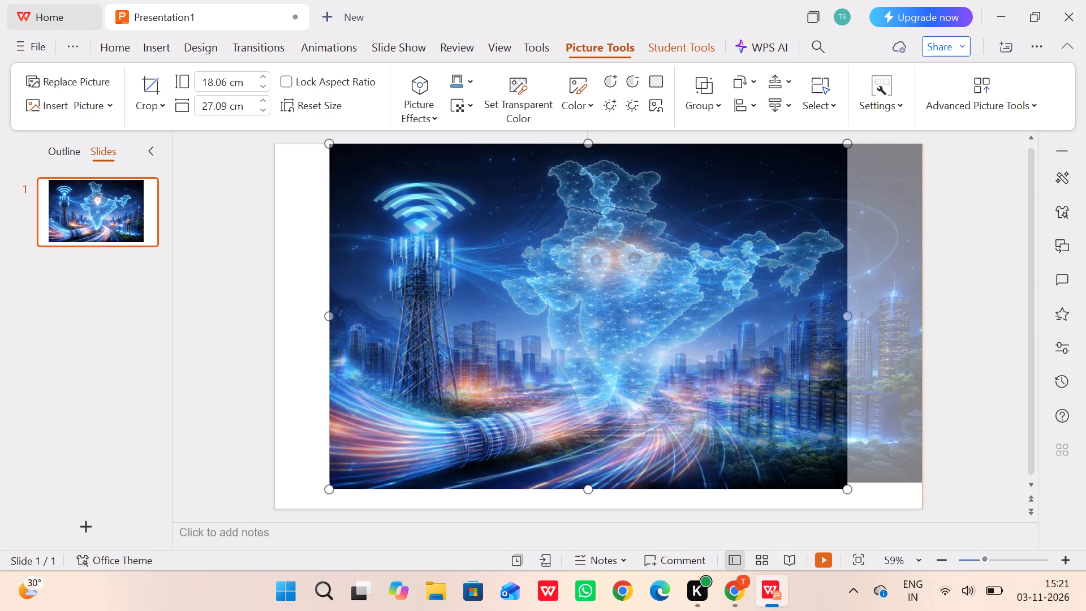
{"action": "left_click_drag", "start_coordinate": [920, 481], "coordinate": [920, 481]}
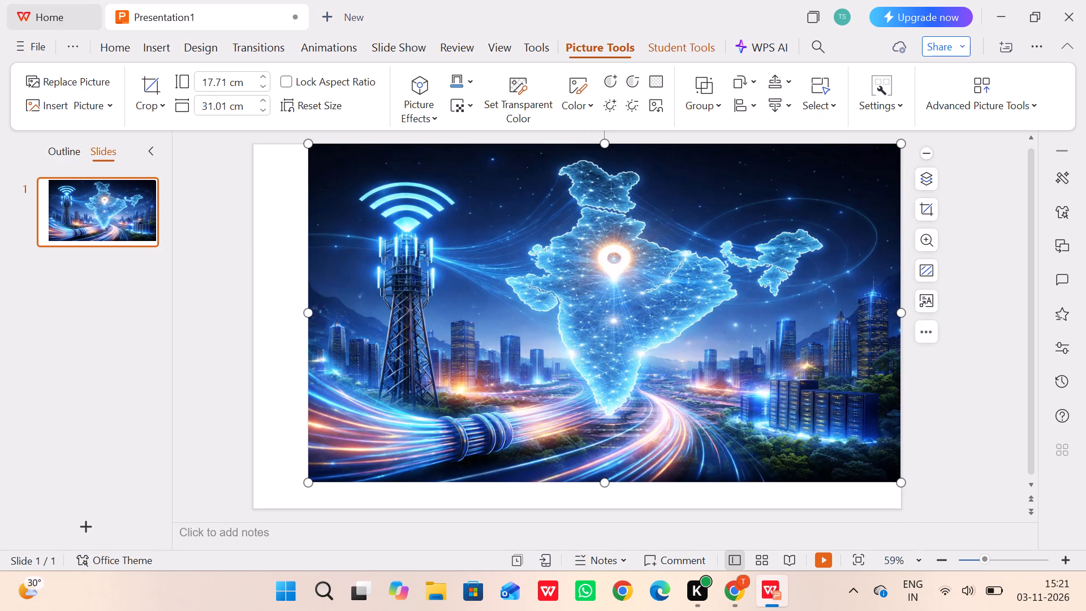
{"action": "left_click_drag", "start_coordinate": [307, 311], "coordinate": [251, 313]}
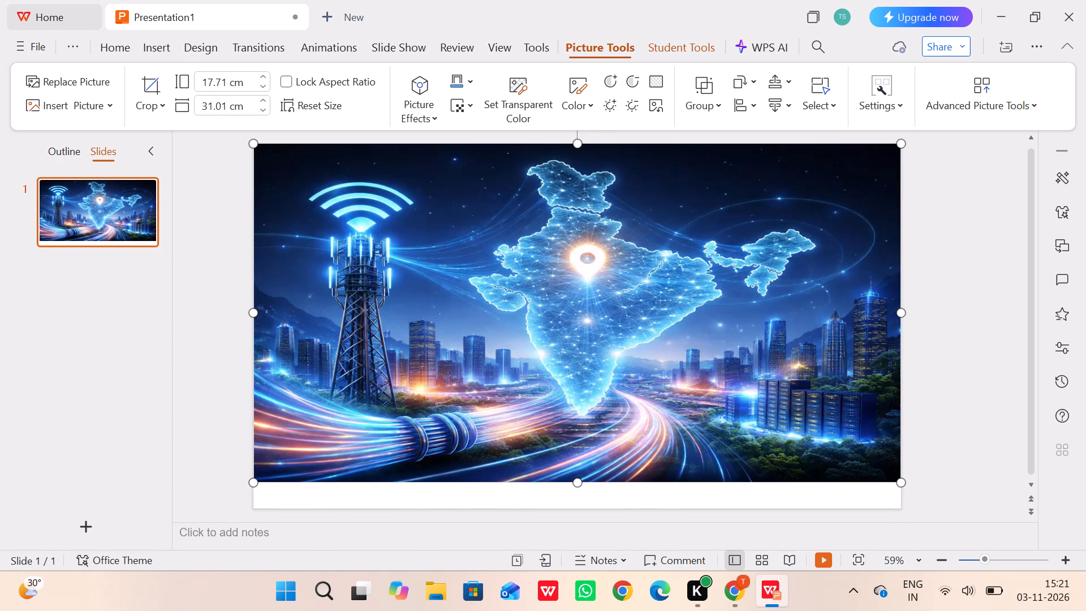
{"action": "left_click_drag", "start_coordinate": [580, 481], "coordinate": [580, 502]}
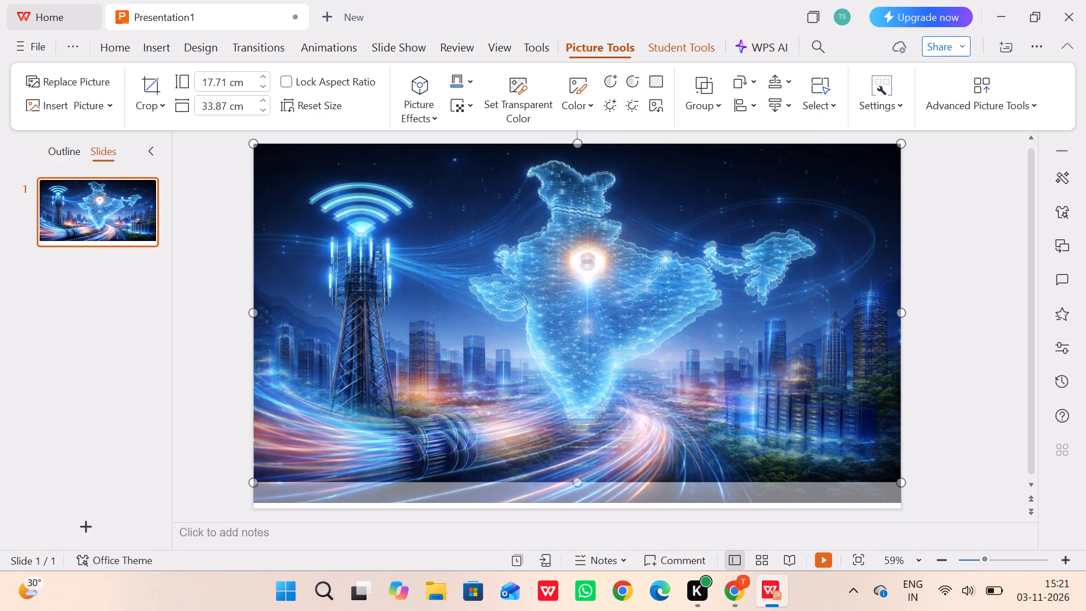
{"action": "left_click_drag", "start_coordinate": [580, 502], "coordinate": [582, 510]}
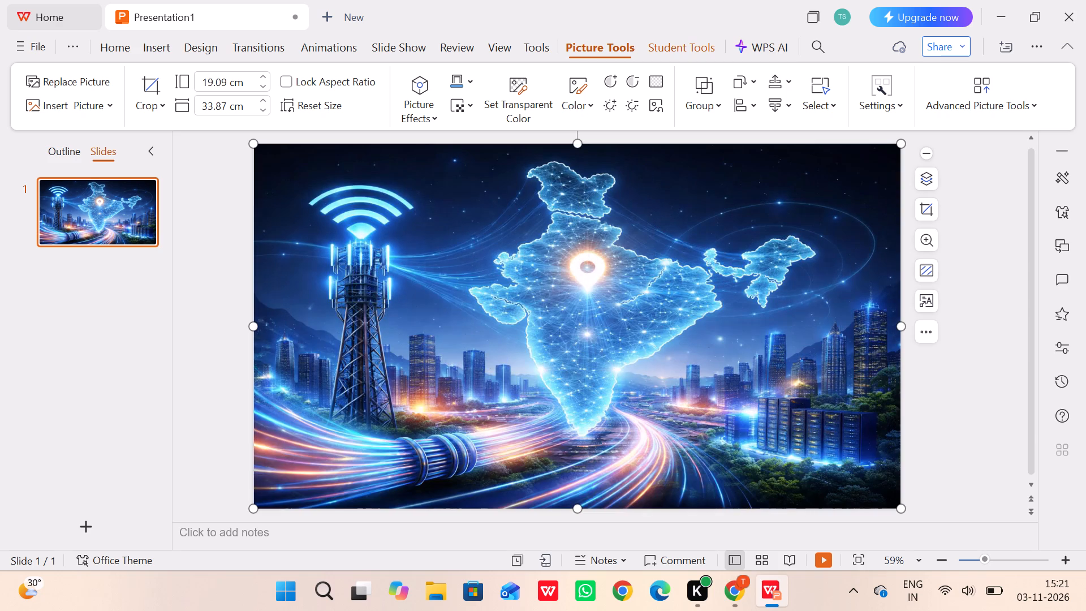
{"action": "left_click", "coordinate": [579, 142]}
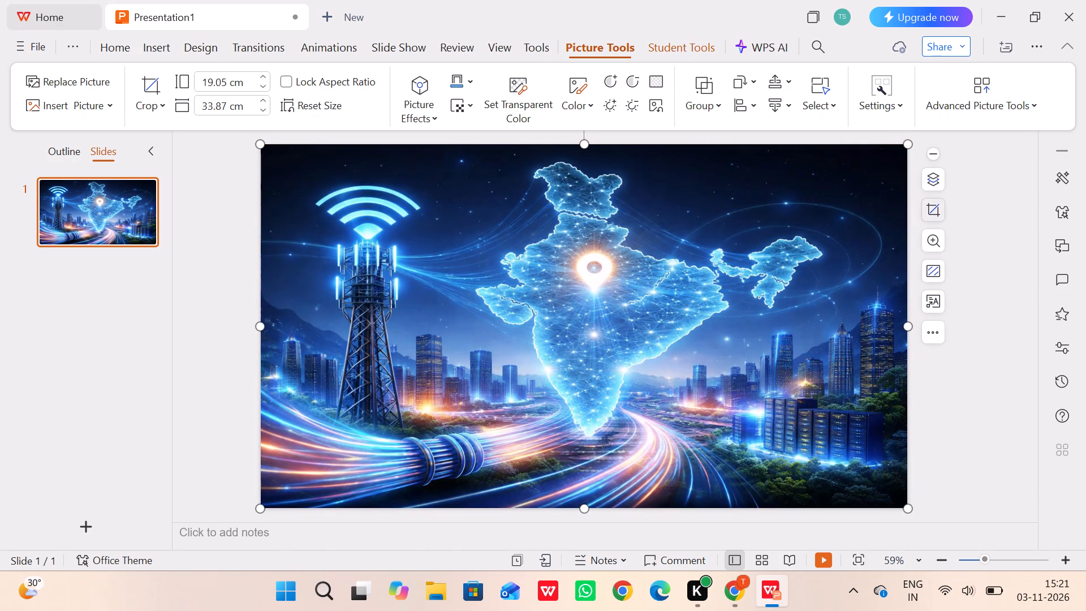
{"action": "left_click", "coordinate": [1010, 214]}
{"action": "double_click", "coordinate": [687, 276]}
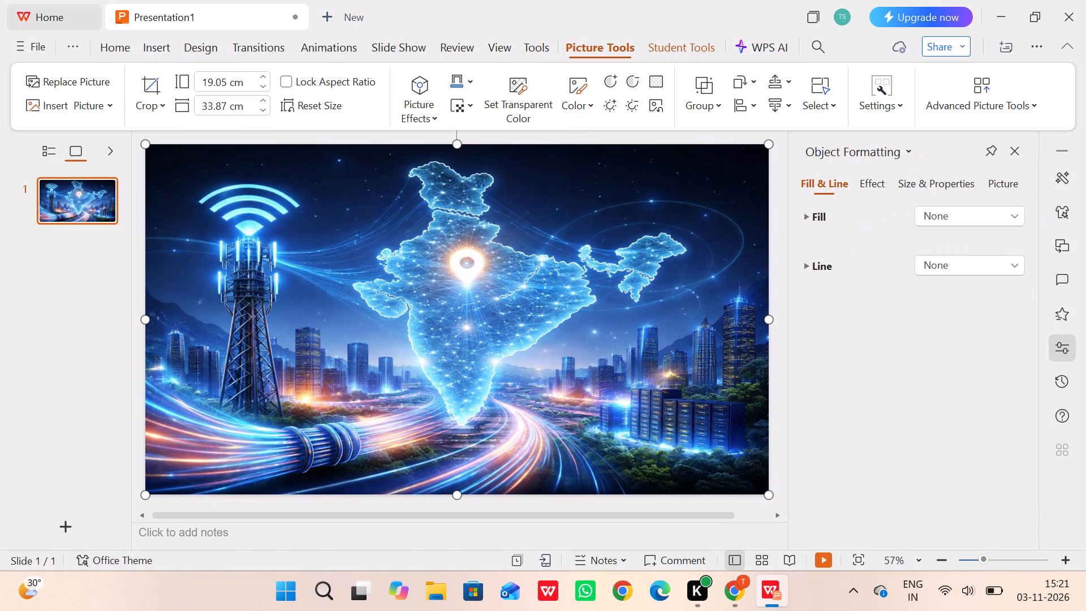
{"action": "left_click", "coordinate": [1018, 153]}
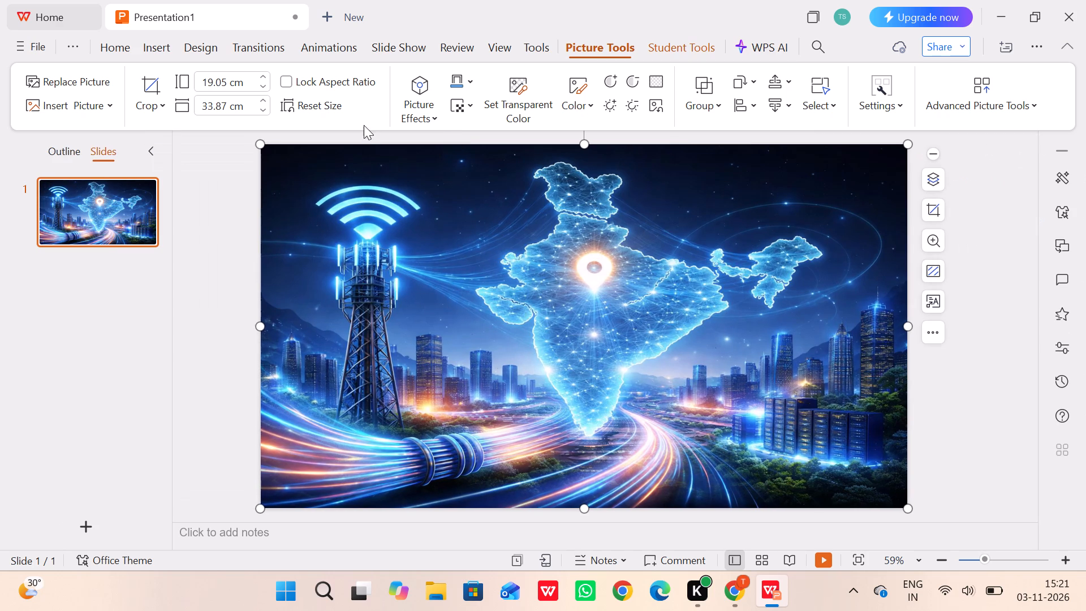
Preview slide 1 full screen as a slide show and return to editing.
{"action": "double_click", "coordinate": [74, 217]}
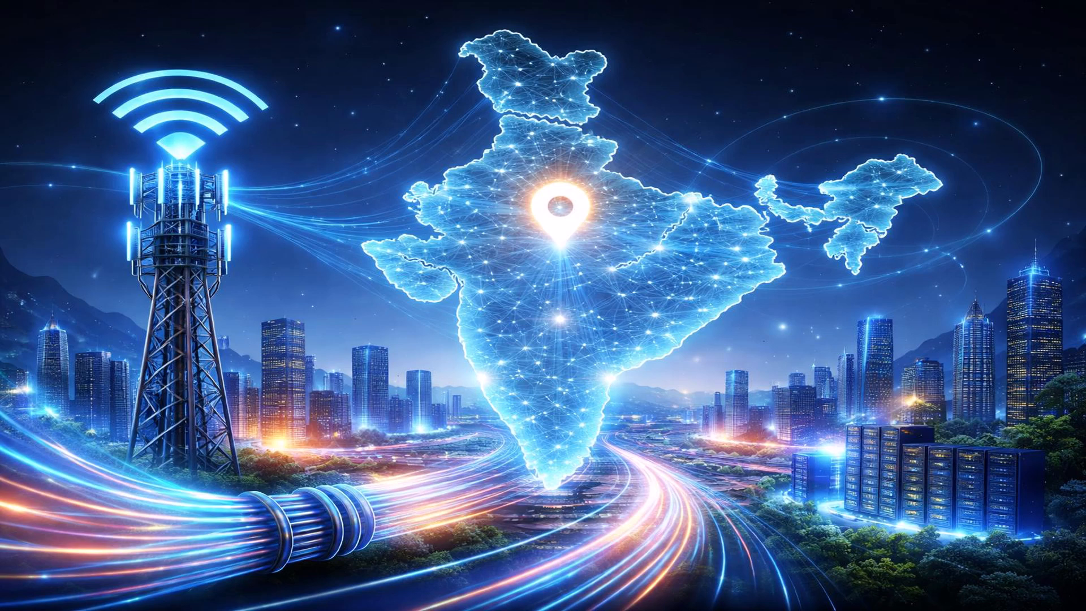
{"action": "key", "text": "Escape"}
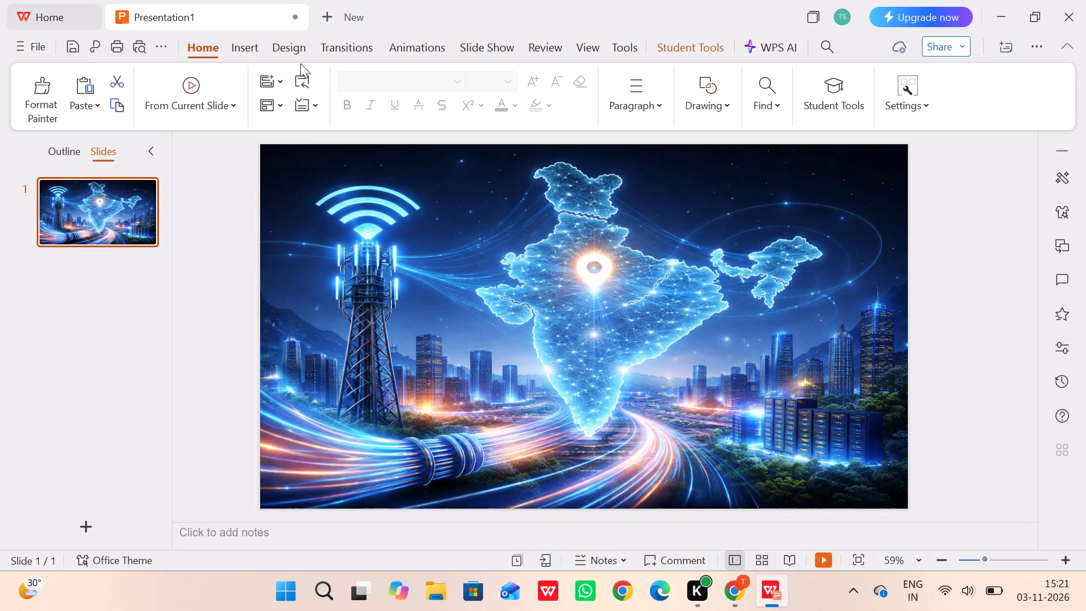
Open Reliance_Jio_10_Slide_Strategy_Presentation.pptx from the recent presentations and compare its cover slide with Presentation1.
{"action": "left_click", "coordinate": [50, 24]}
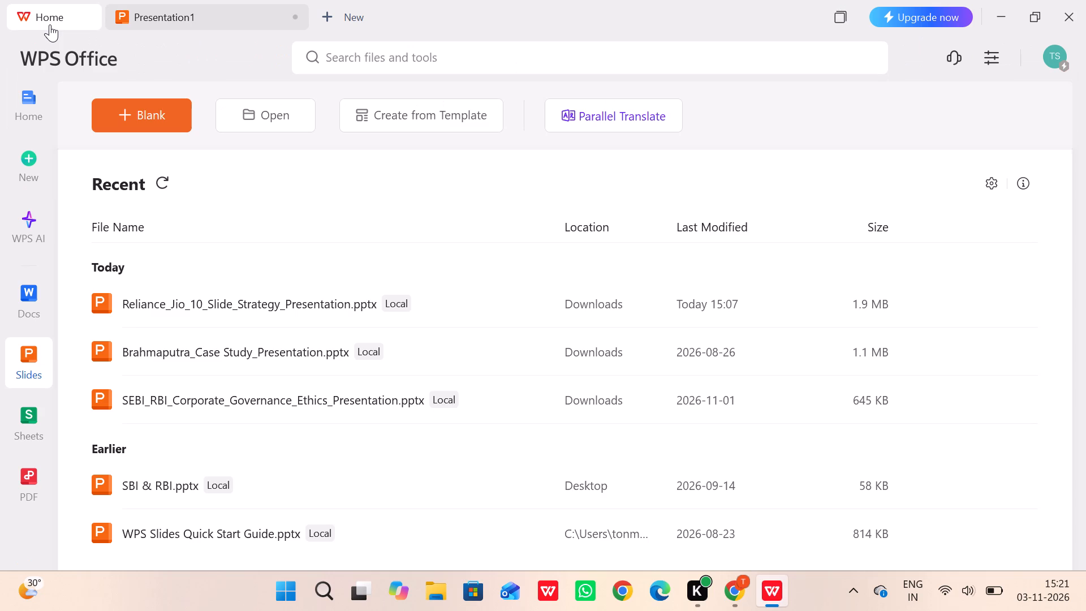
{"action": "double_click", "coordinate": [210, 300]}
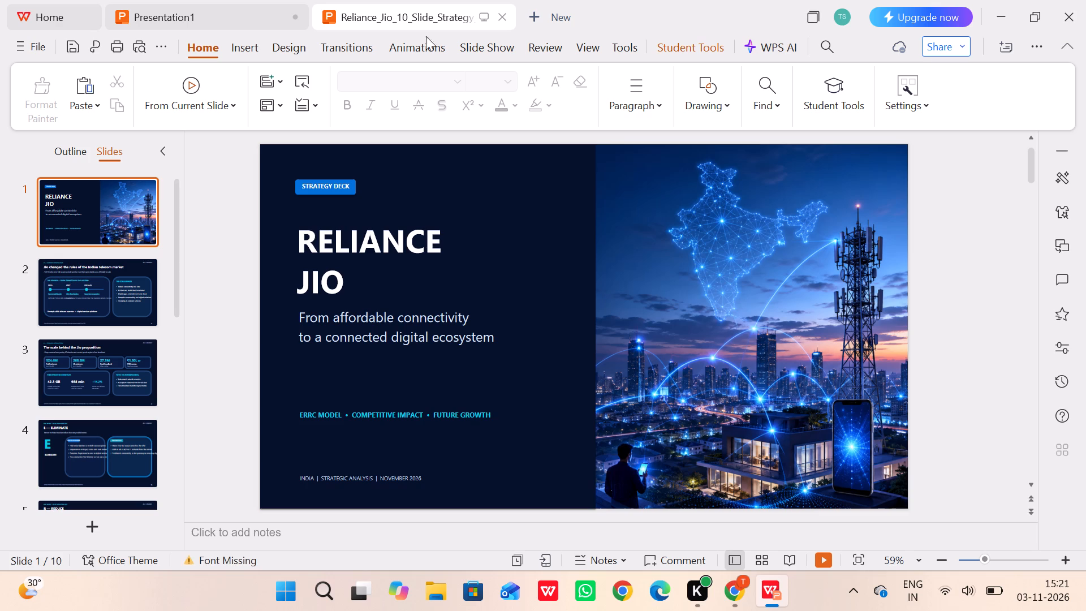
{"action": "left_click", "coordinate": [283, 216]}
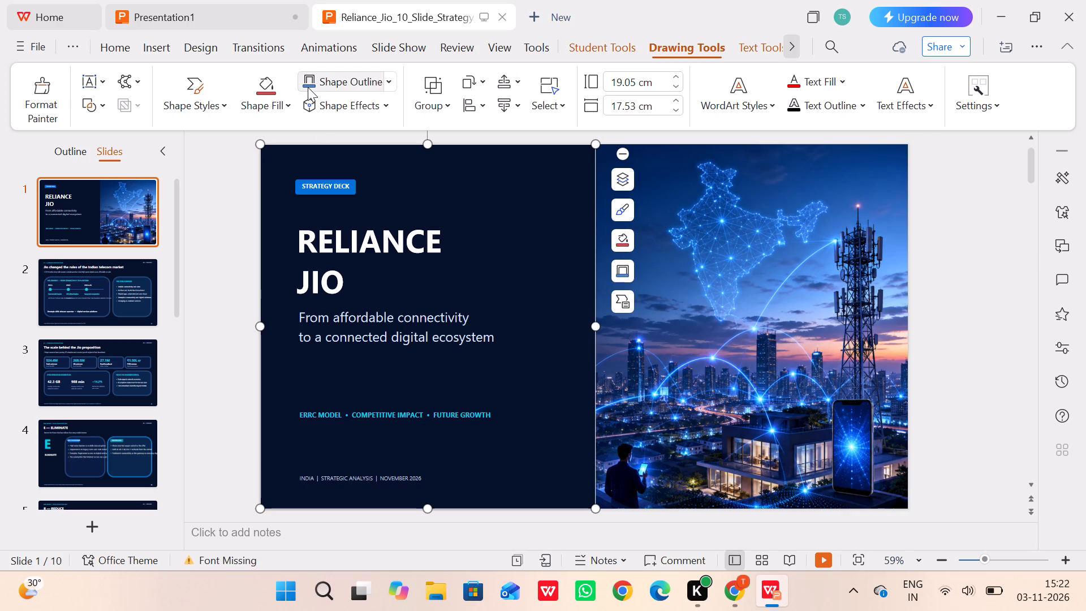
{"action": "left_click", "coordinate": [266, 0]}
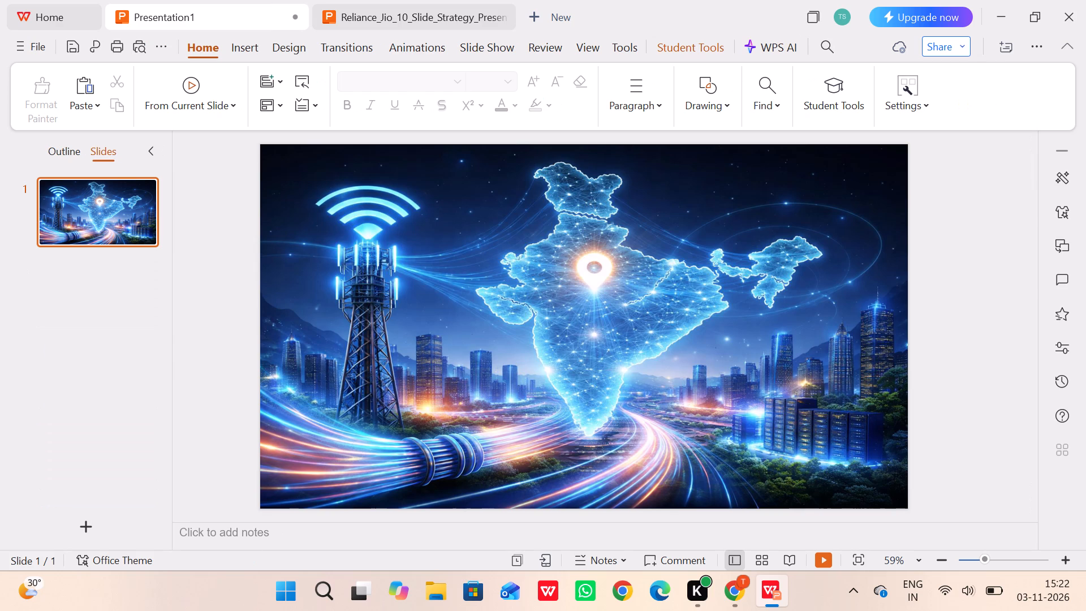
{"action": "left_click", "coordinate": [441, 6]}
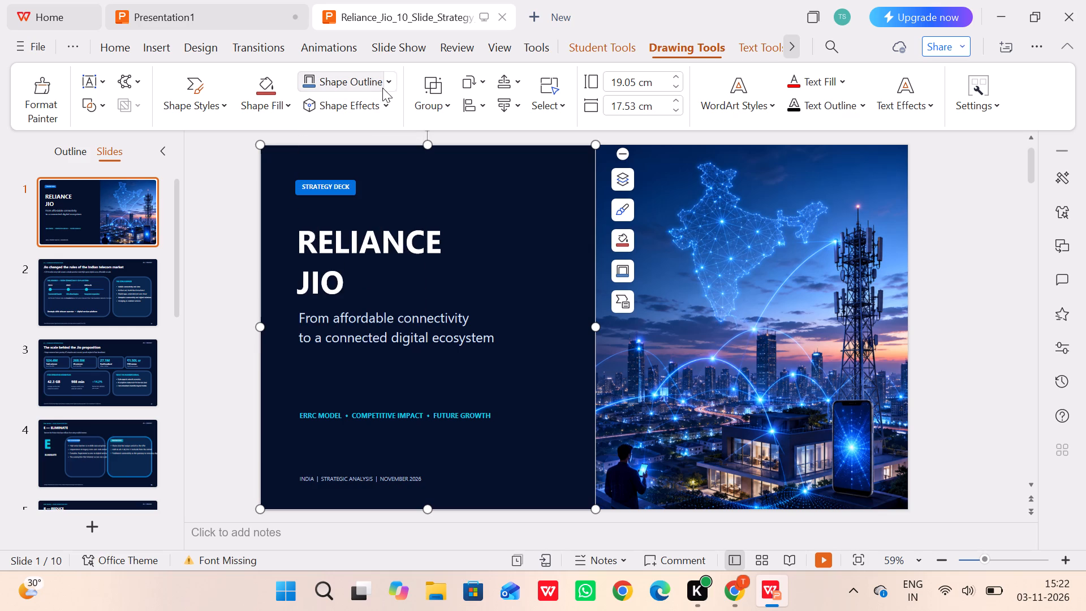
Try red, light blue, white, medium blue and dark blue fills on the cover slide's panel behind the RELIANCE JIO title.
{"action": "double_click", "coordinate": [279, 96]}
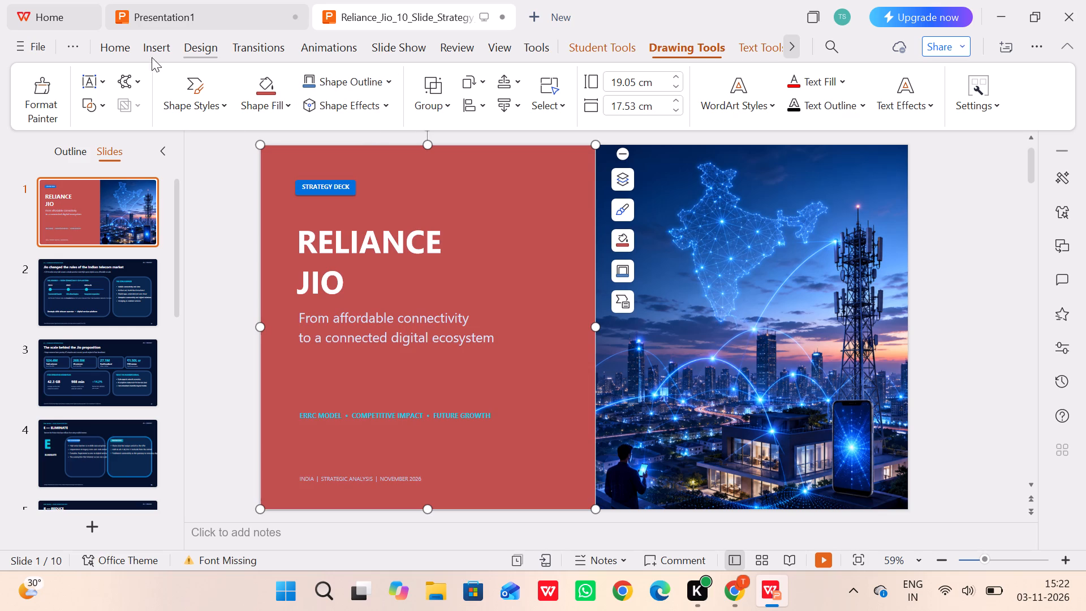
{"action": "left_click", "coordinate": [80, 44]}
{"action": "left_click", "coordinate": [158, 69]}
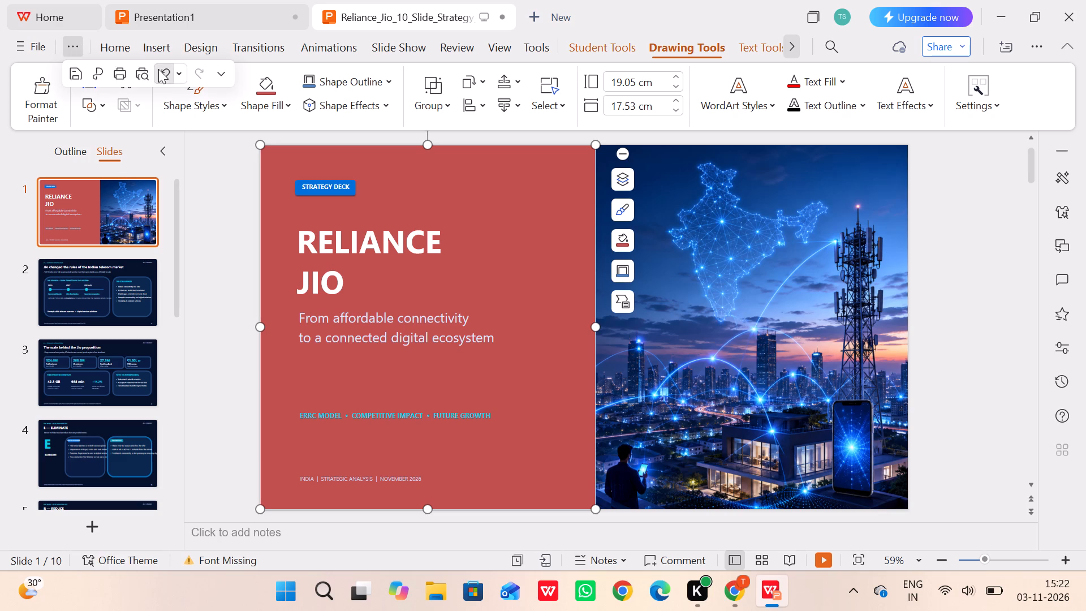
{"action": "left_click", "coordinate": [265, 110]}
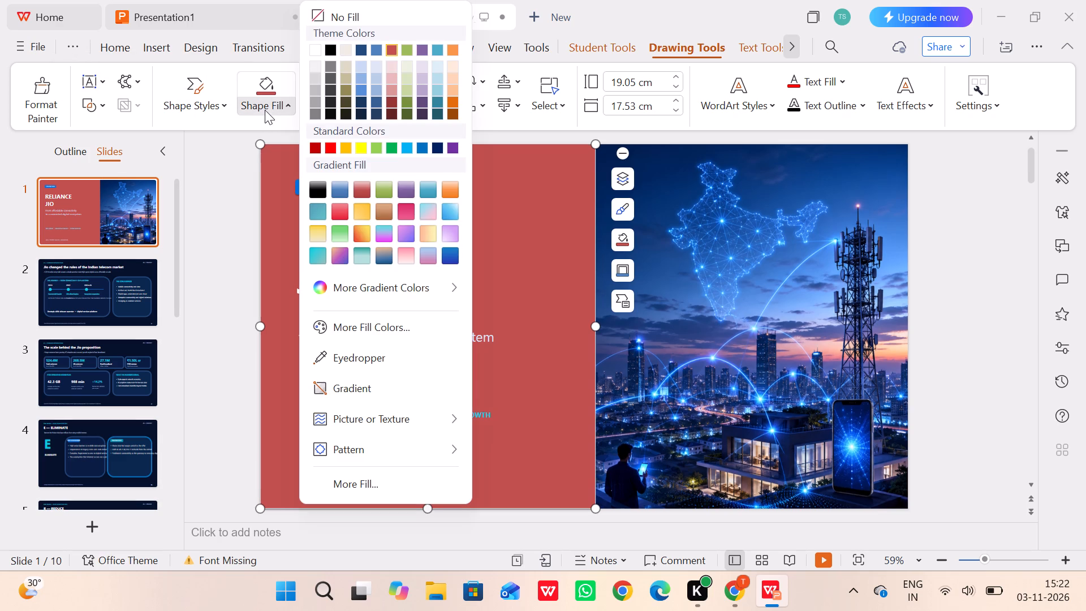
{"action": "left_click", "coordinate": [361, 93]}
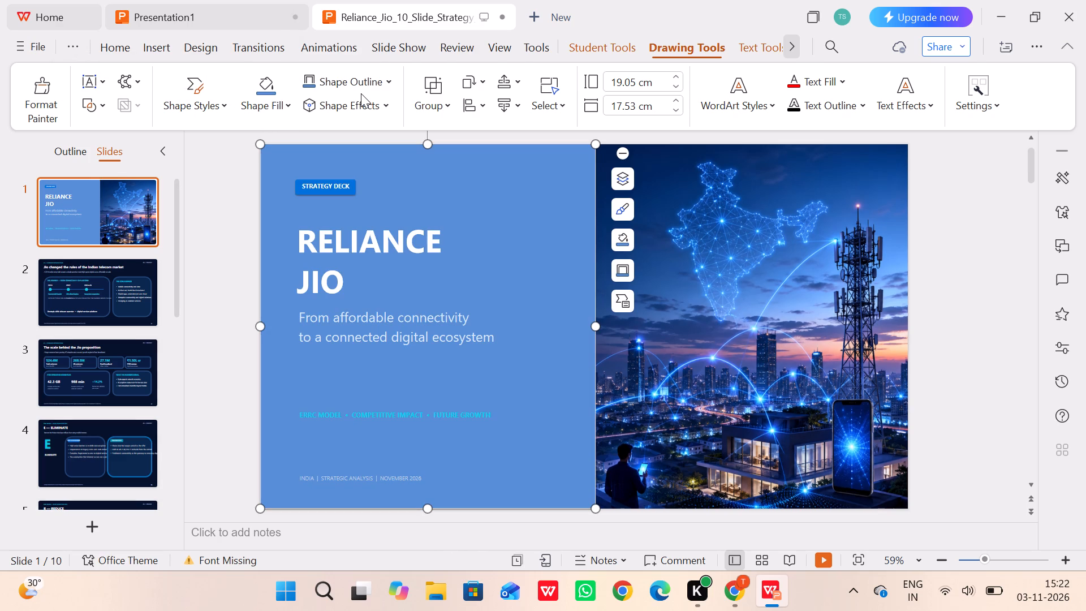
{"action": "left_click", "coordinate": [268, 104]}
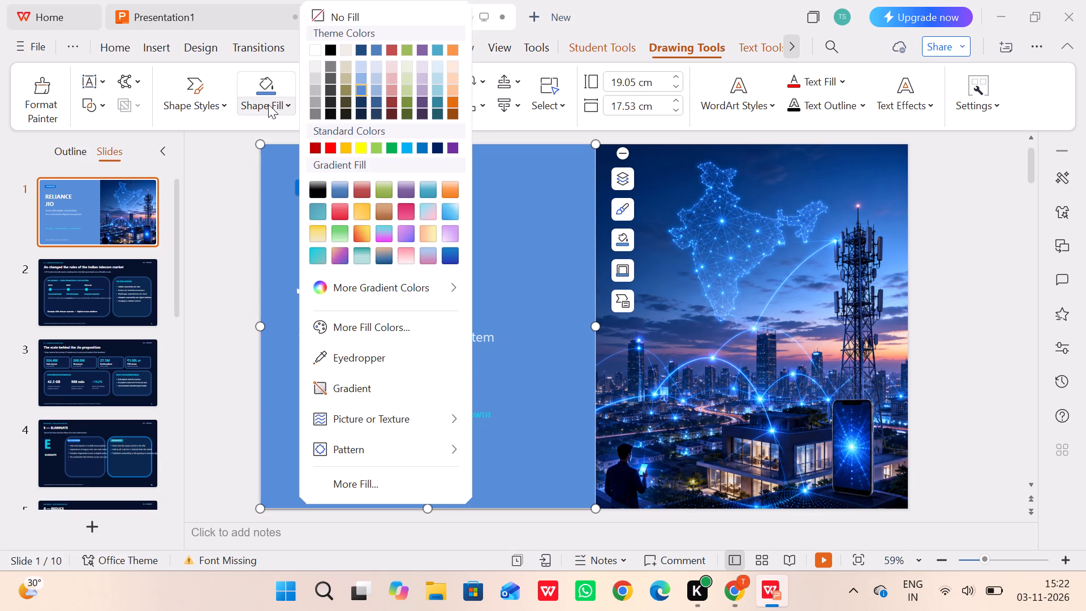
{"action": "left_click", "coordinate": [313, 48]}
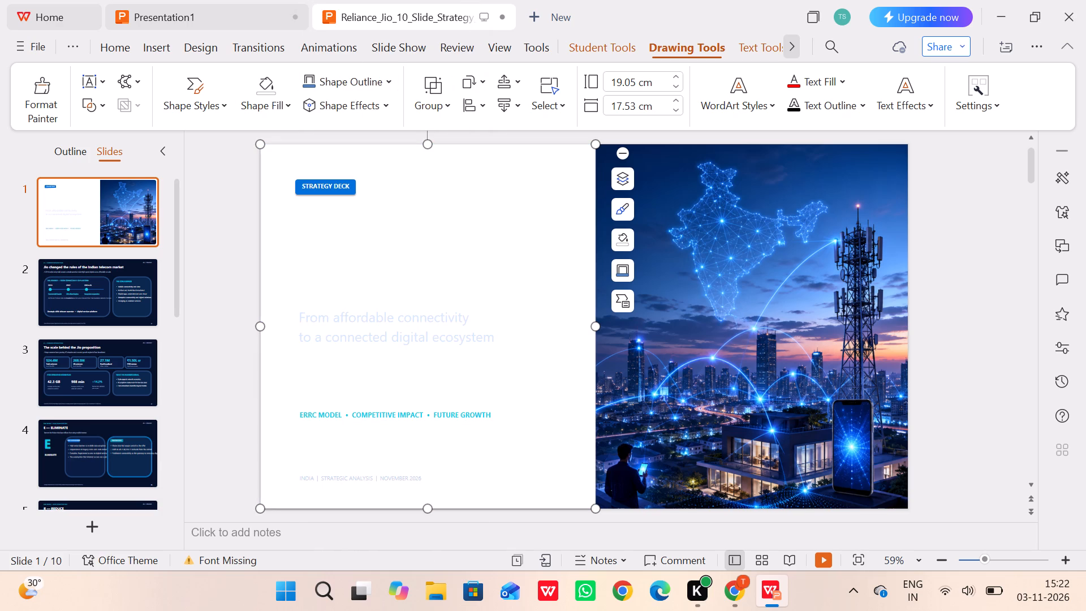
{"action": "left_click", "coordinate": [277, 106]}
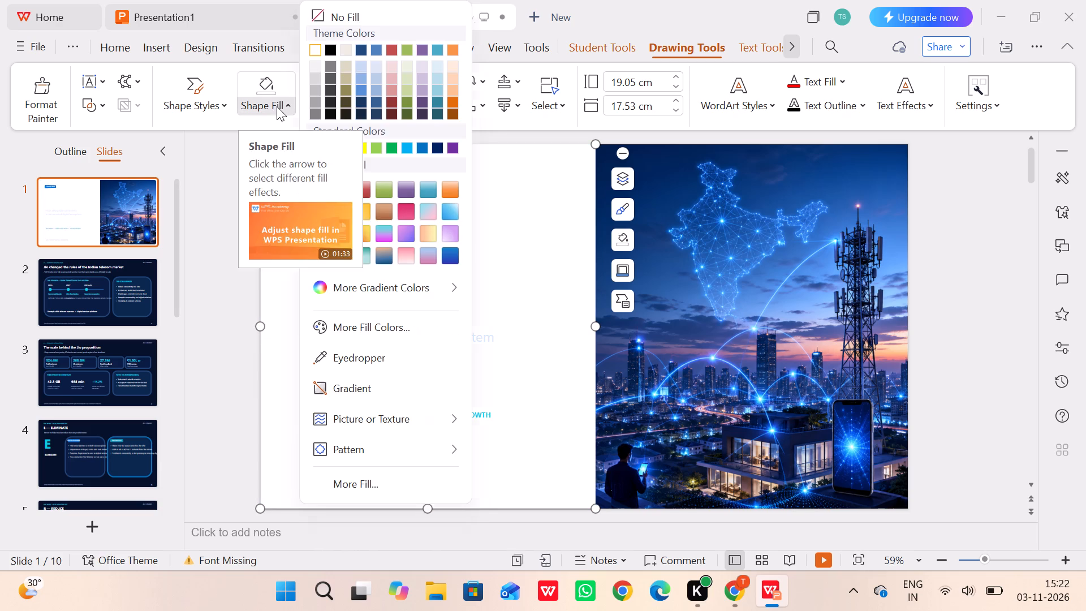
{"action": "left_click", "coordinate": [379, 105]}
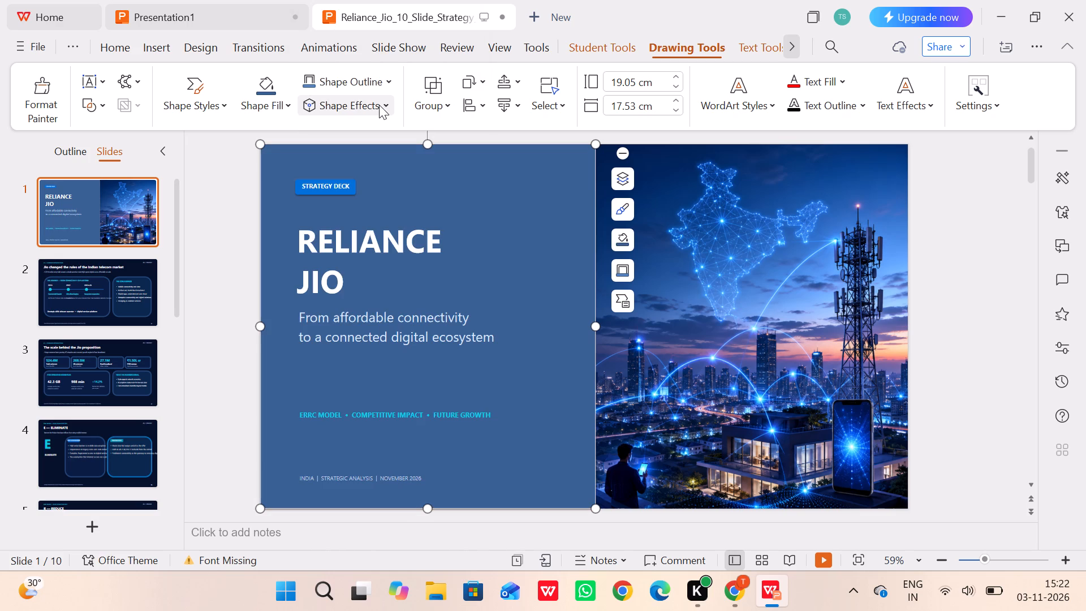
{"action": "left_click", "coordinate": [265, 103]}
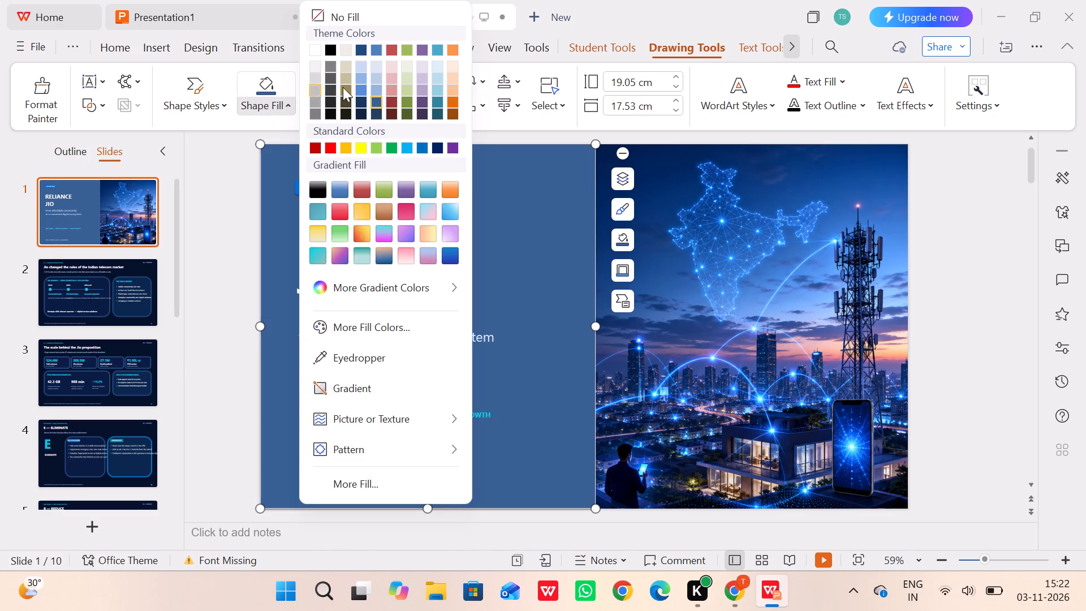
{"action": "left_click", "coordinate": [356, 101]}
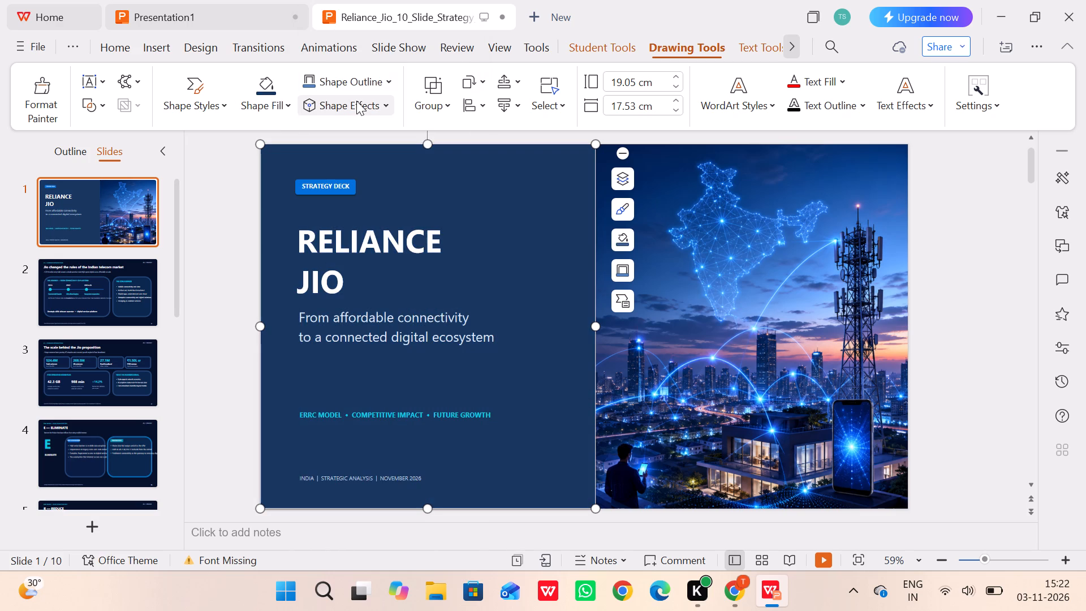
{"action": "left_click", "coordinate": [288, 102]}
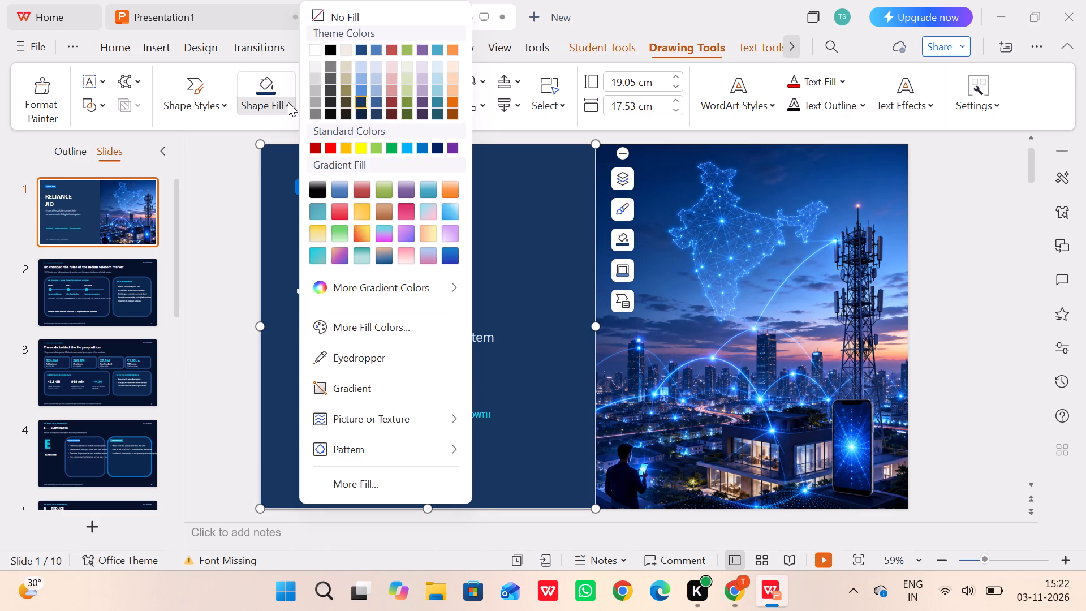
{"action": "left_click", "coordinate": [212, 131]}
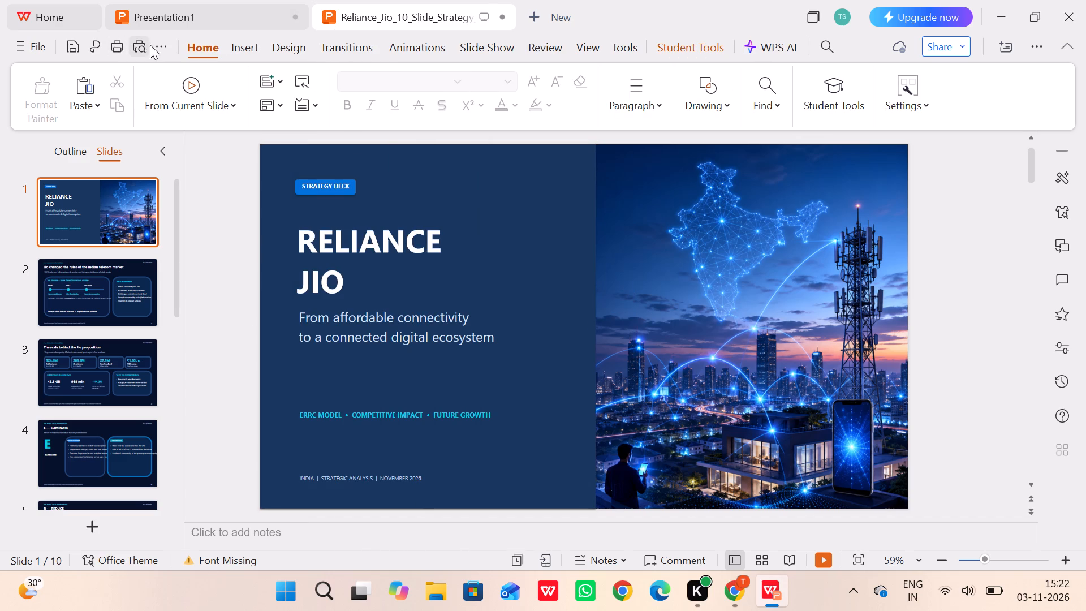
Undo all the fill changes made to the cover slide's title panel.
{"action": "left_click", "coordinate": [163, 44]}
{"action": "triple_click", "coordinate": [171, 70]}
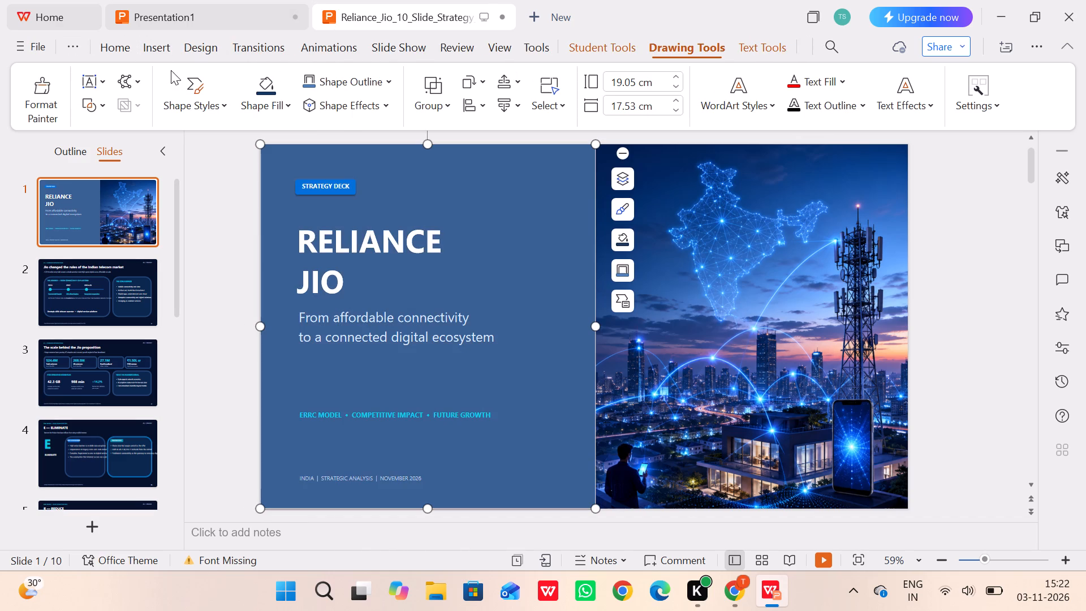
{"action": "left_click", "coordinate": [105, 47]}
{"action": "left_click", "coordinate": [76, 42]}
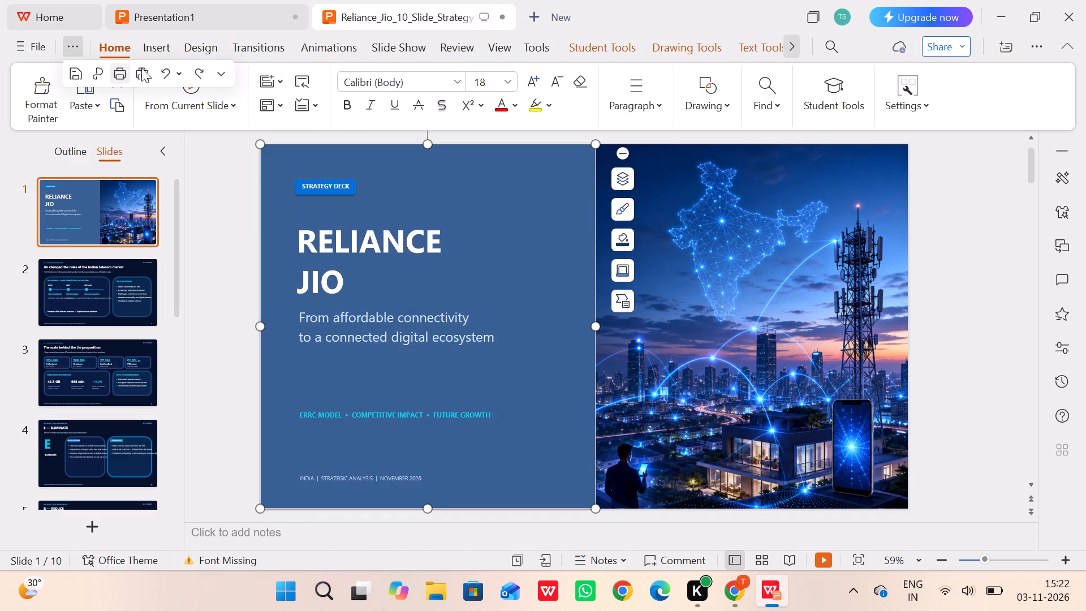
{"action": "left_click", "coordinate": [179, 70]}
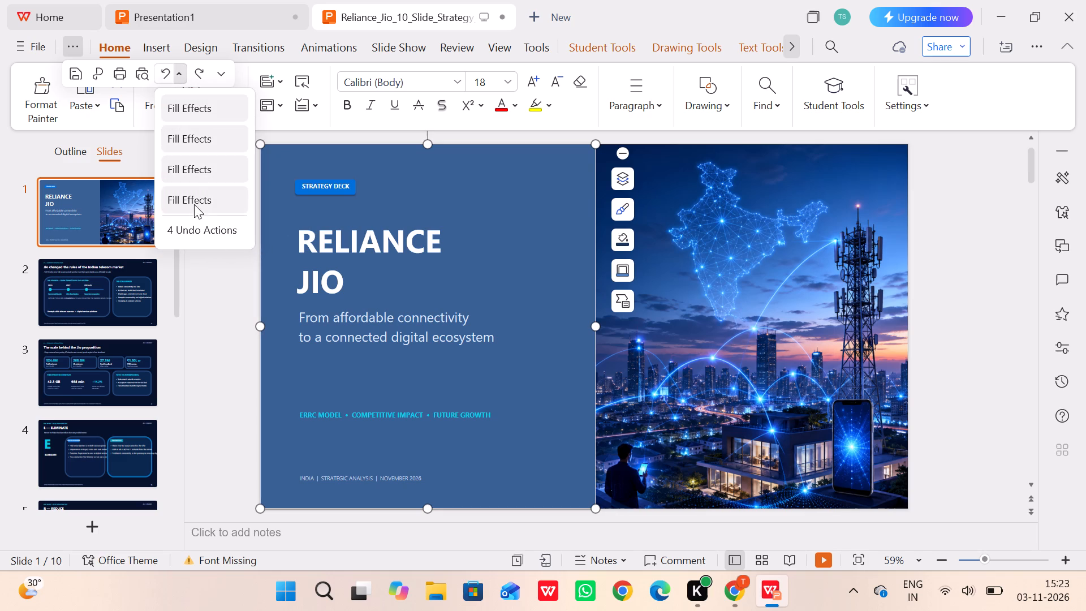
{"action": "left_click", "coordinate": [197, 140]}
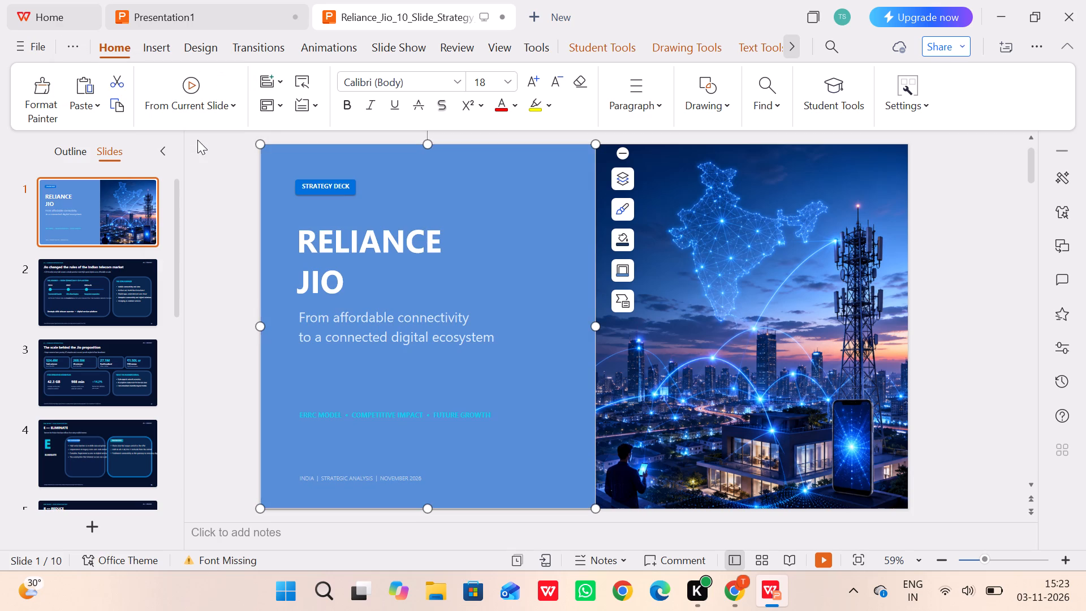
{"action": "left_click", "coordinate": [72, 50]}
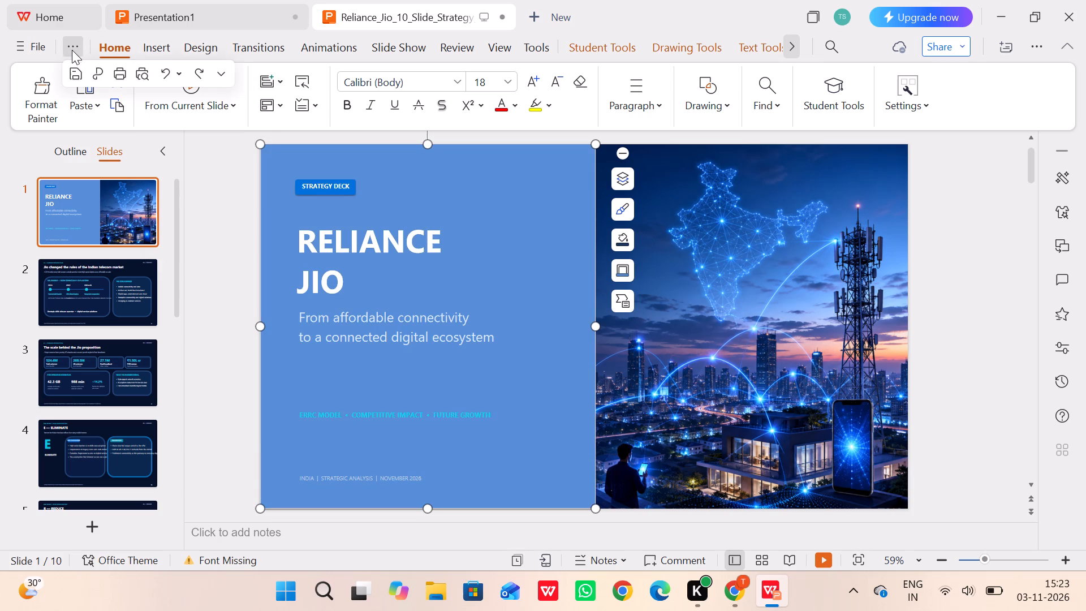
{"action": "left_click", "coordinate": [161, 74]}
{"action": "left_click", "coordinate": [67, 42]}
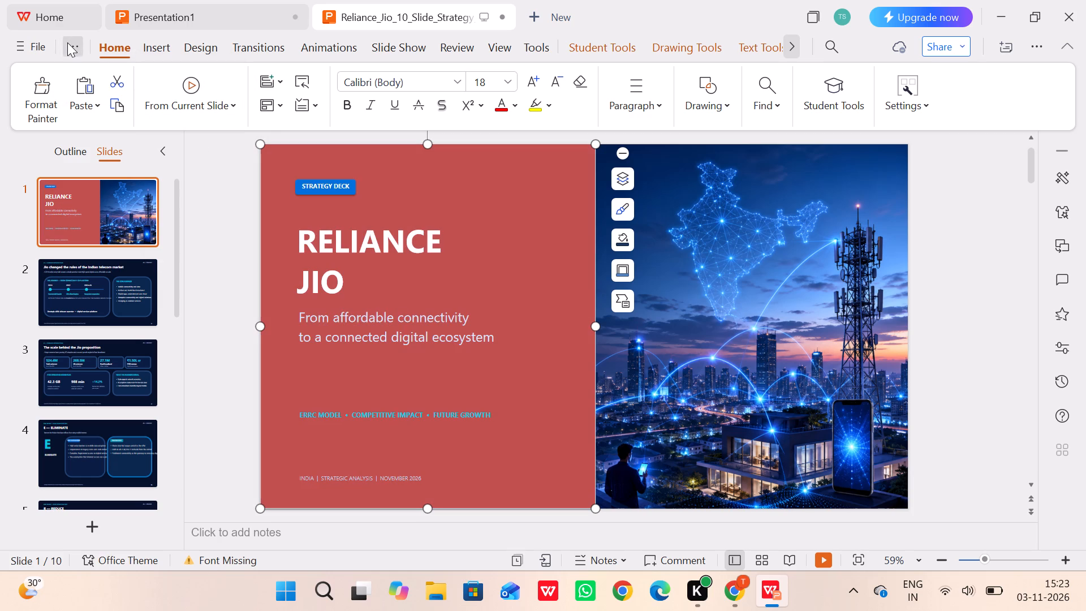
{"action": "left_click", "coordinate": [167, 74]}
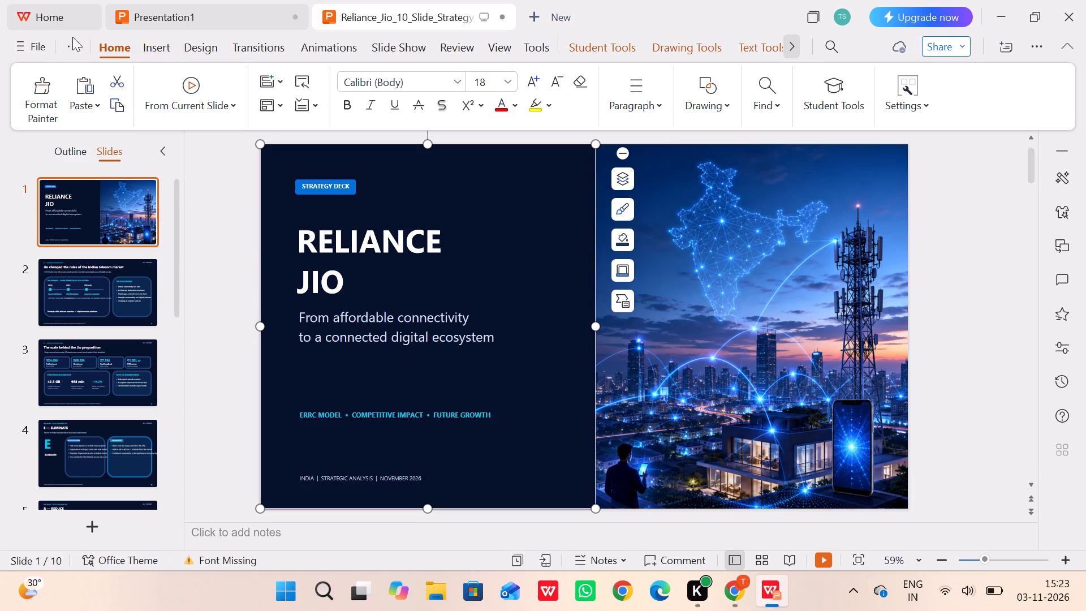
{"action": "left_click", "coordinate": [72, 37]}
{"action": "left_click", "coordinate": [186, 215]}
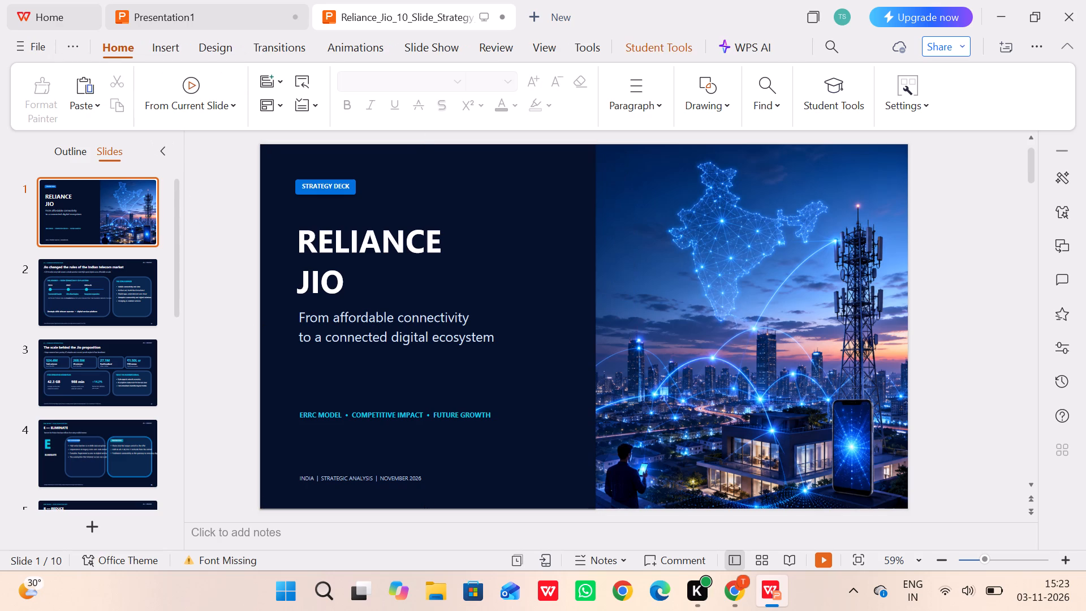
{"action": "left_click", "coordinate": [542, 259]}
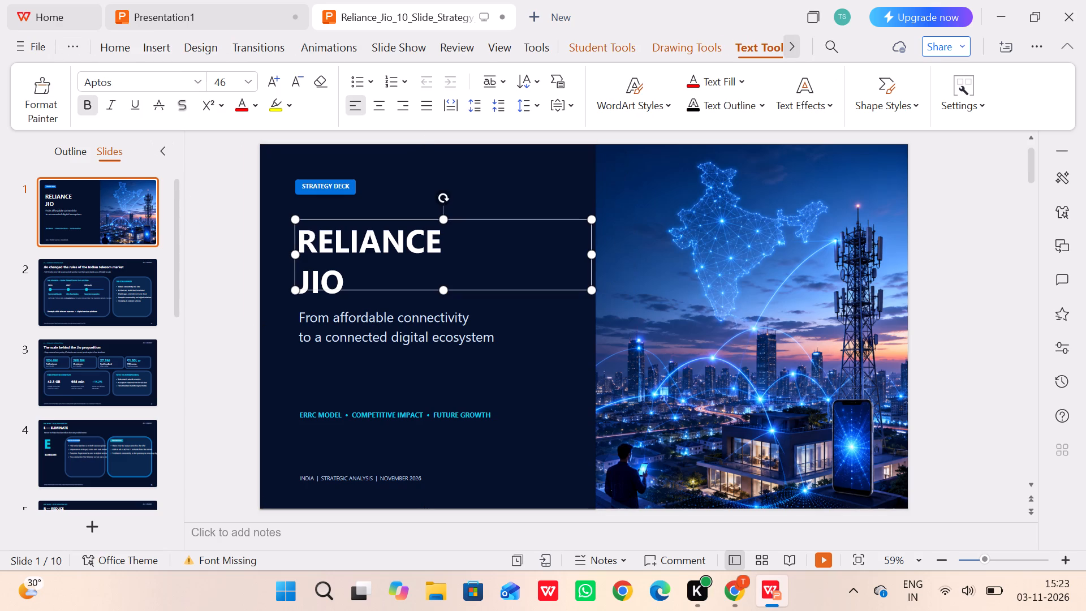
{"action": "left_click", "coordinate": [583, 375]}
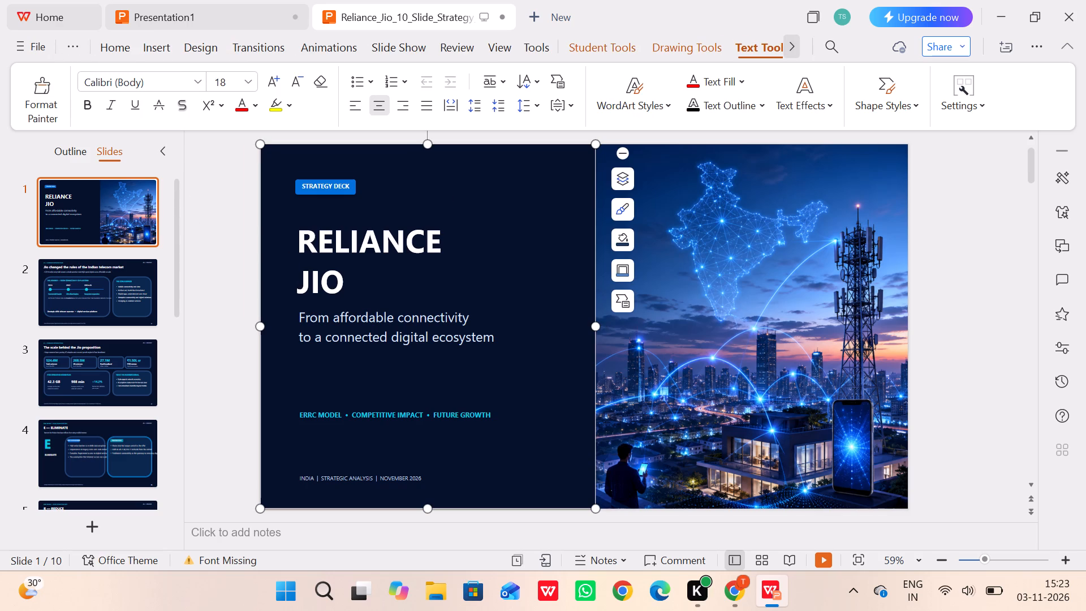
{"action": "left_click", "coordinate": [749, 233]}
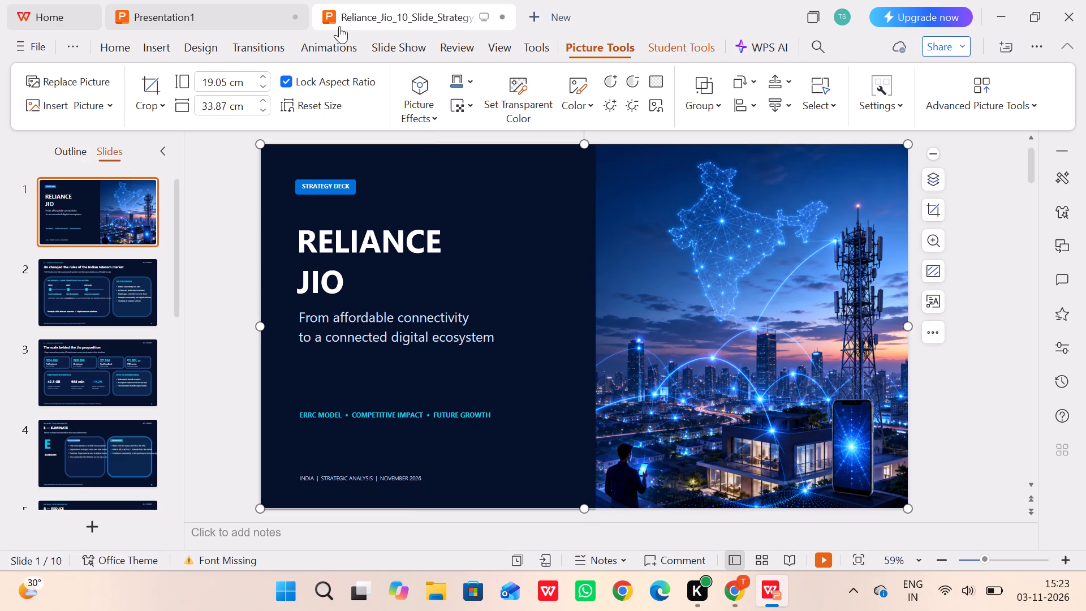
Close Presentation1 without saving its changes.
{"action": "left_click", "coordinate": [239, 17]}
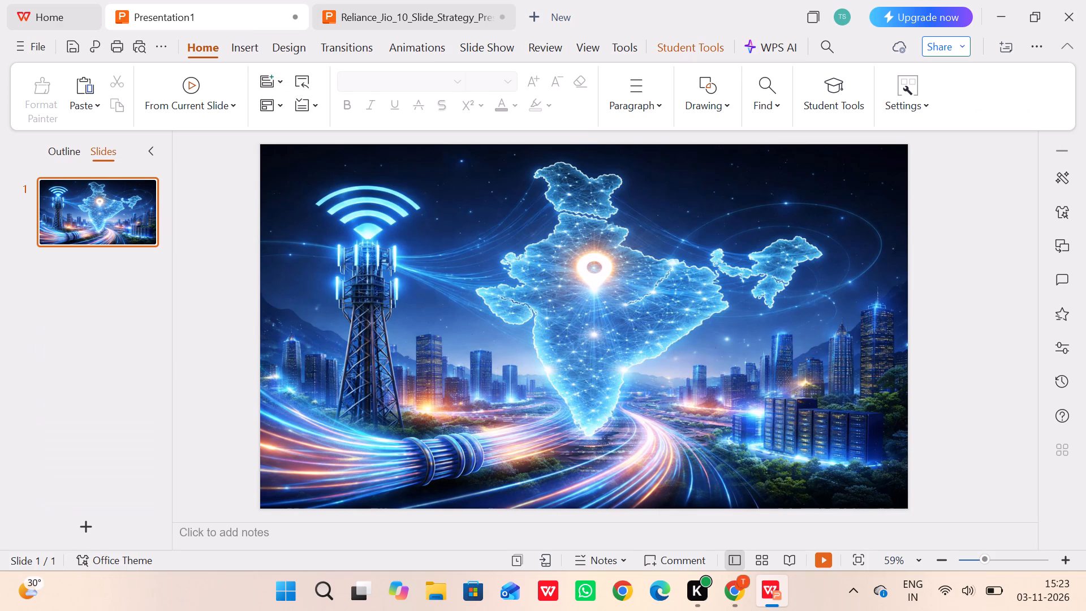
{"action": "left_click", "coordinate": [385, 285]}
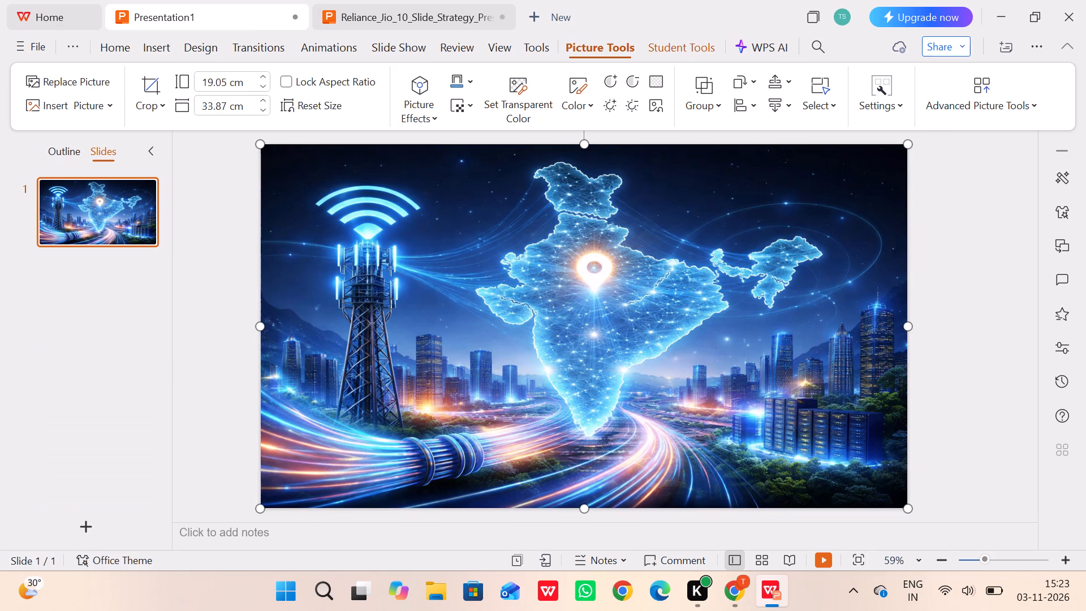
{"action": "left_click", "coordinate": [295, 12]}
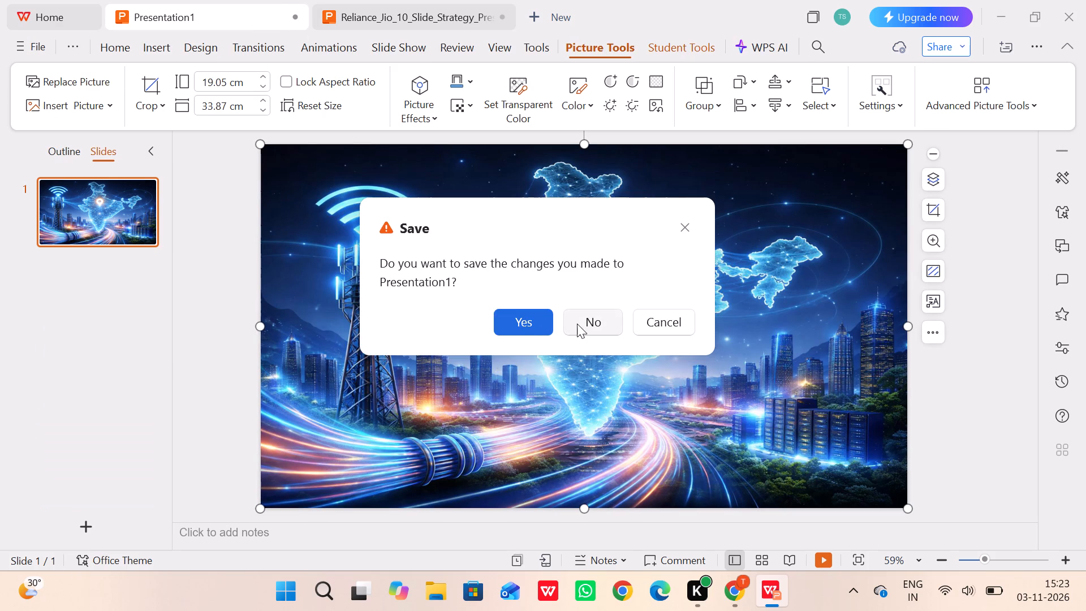
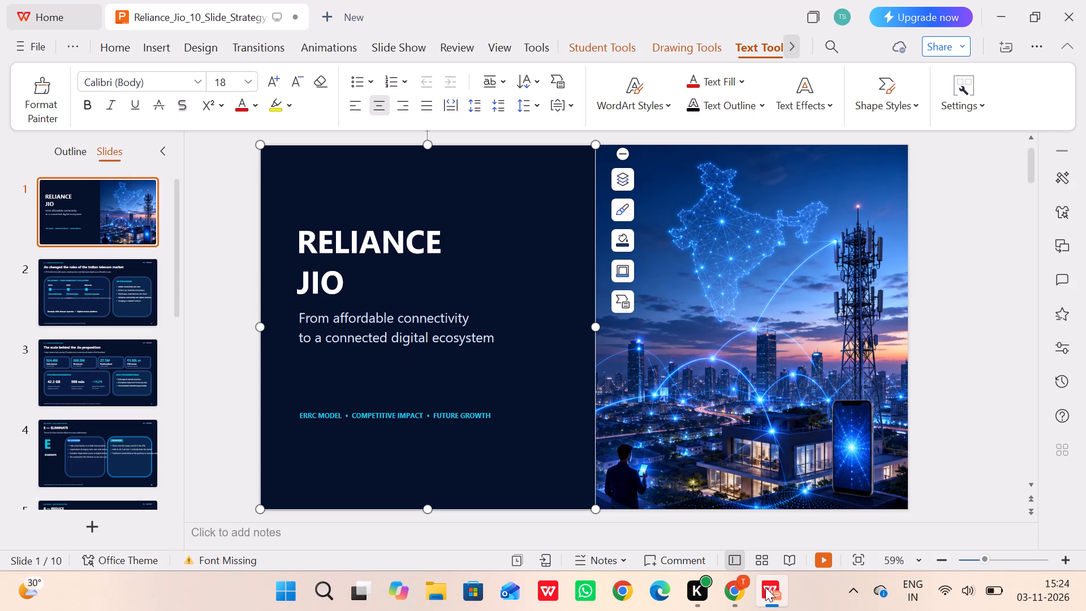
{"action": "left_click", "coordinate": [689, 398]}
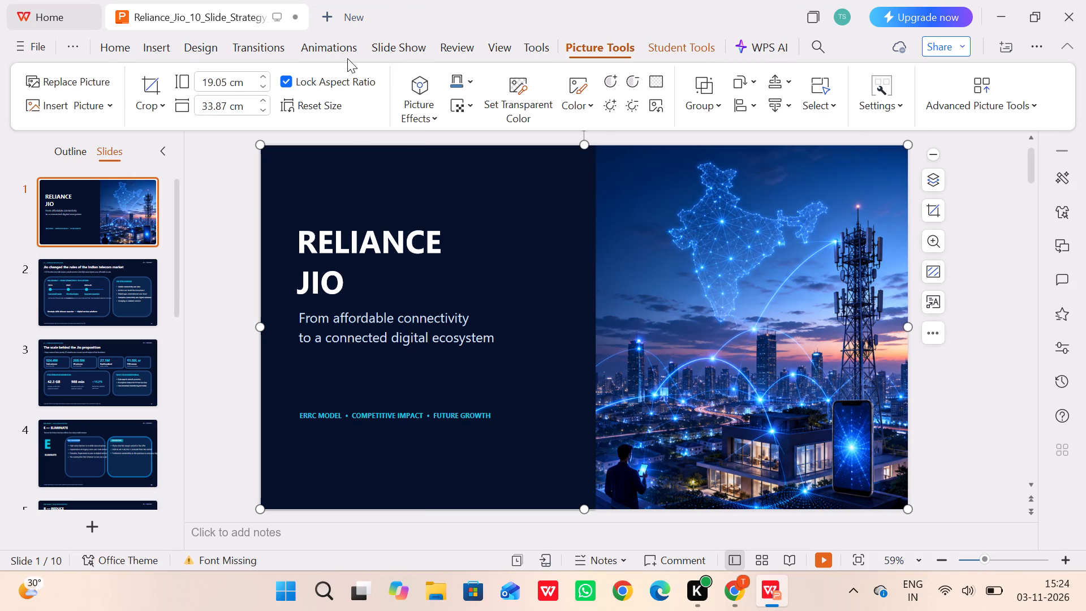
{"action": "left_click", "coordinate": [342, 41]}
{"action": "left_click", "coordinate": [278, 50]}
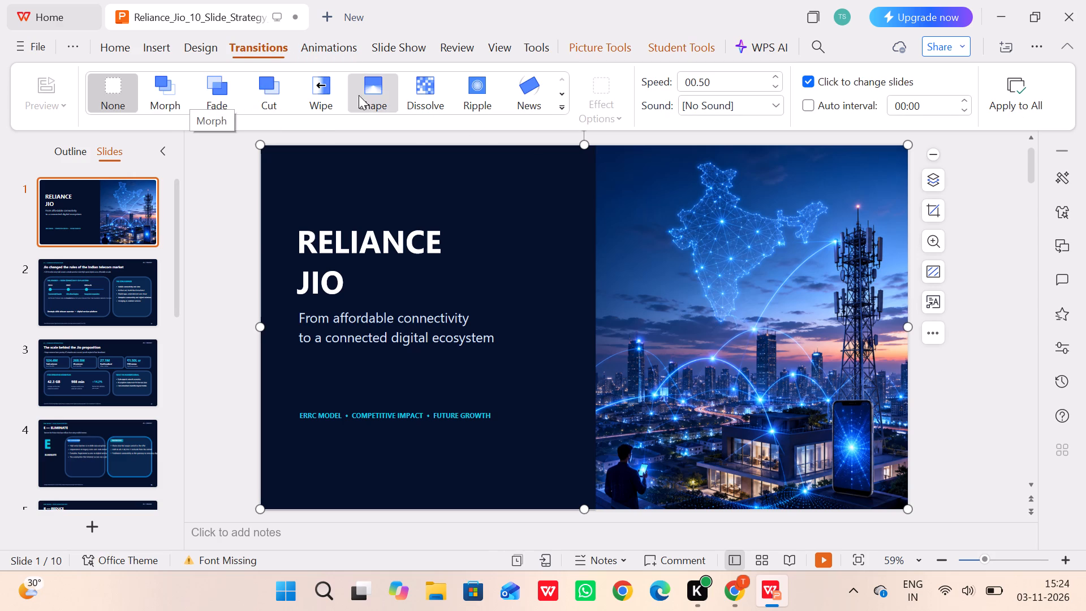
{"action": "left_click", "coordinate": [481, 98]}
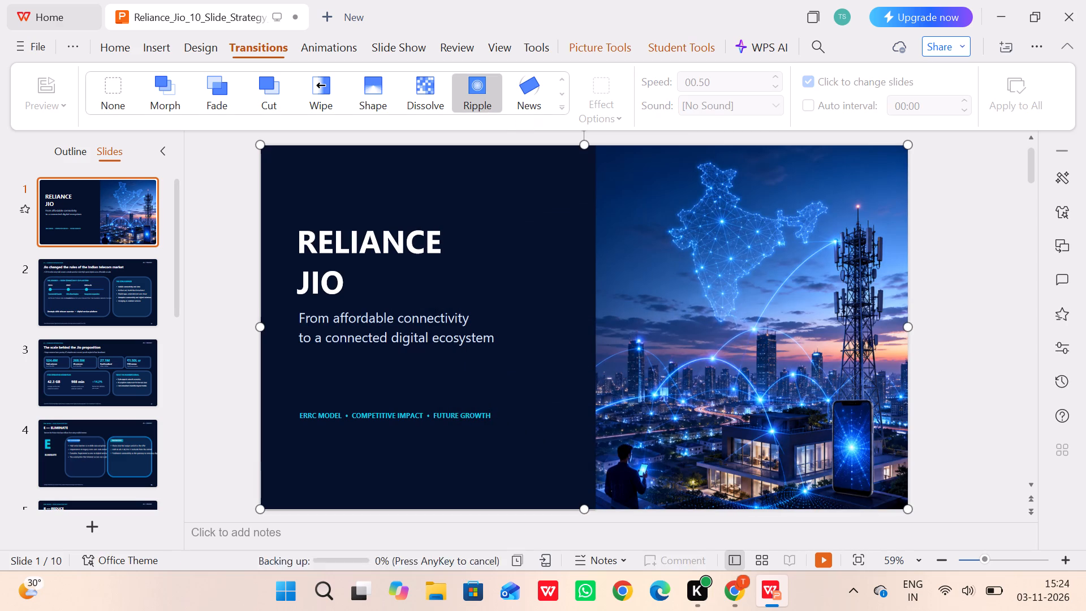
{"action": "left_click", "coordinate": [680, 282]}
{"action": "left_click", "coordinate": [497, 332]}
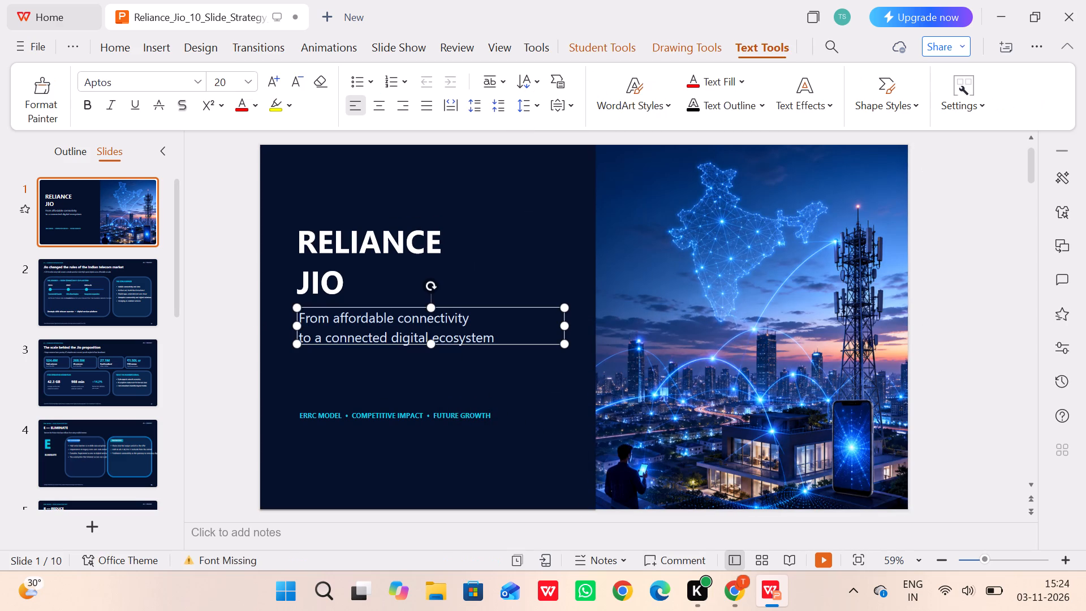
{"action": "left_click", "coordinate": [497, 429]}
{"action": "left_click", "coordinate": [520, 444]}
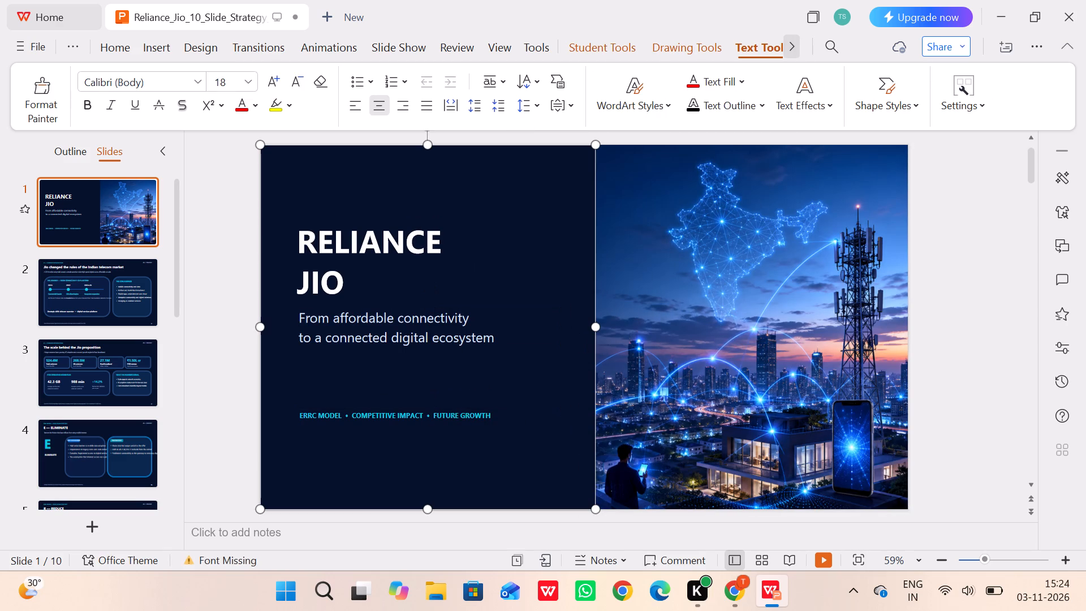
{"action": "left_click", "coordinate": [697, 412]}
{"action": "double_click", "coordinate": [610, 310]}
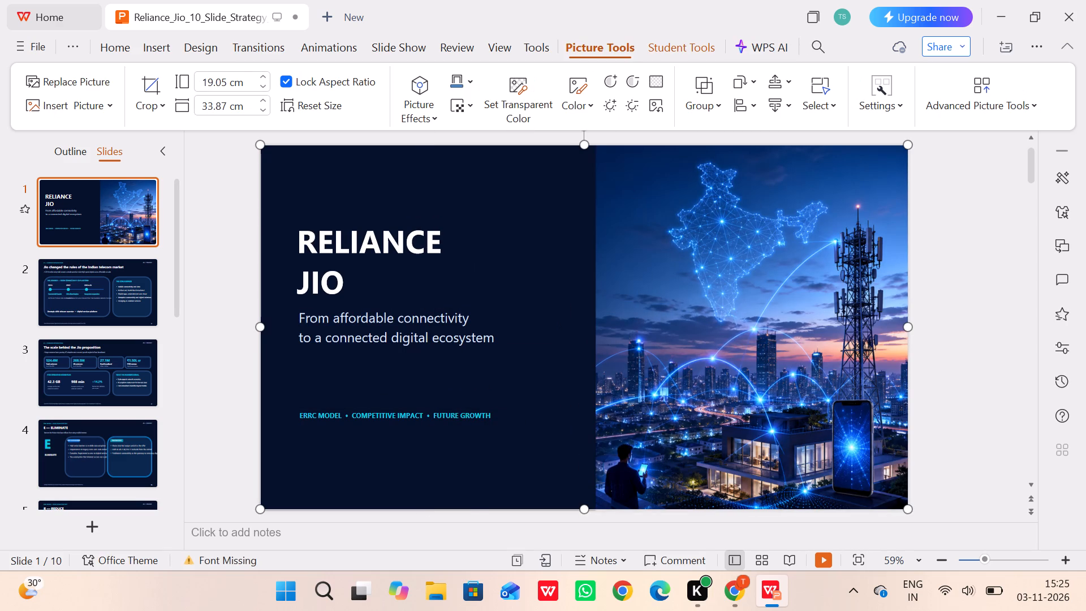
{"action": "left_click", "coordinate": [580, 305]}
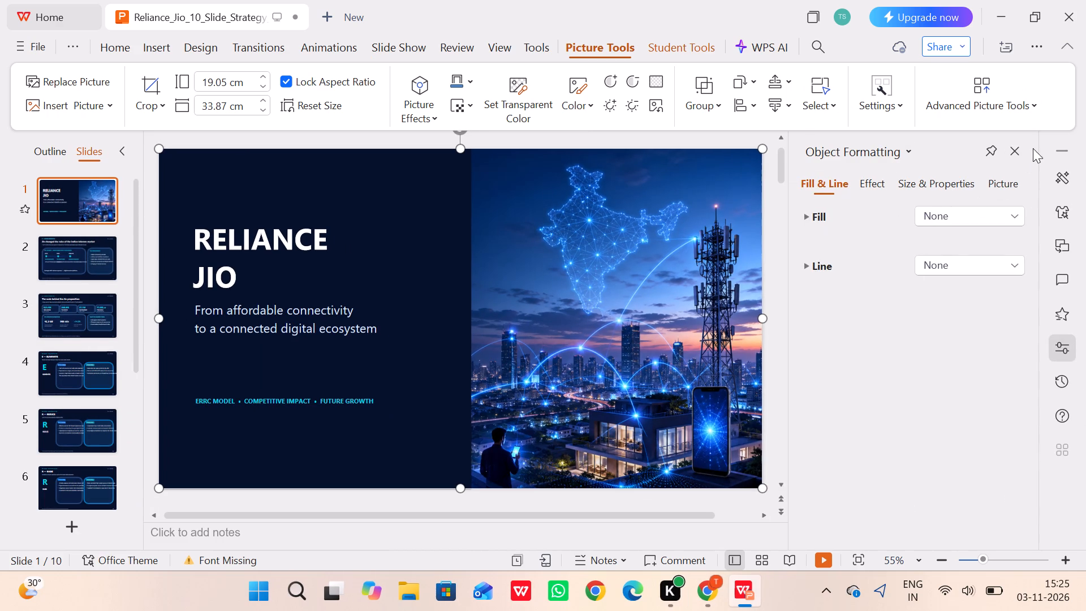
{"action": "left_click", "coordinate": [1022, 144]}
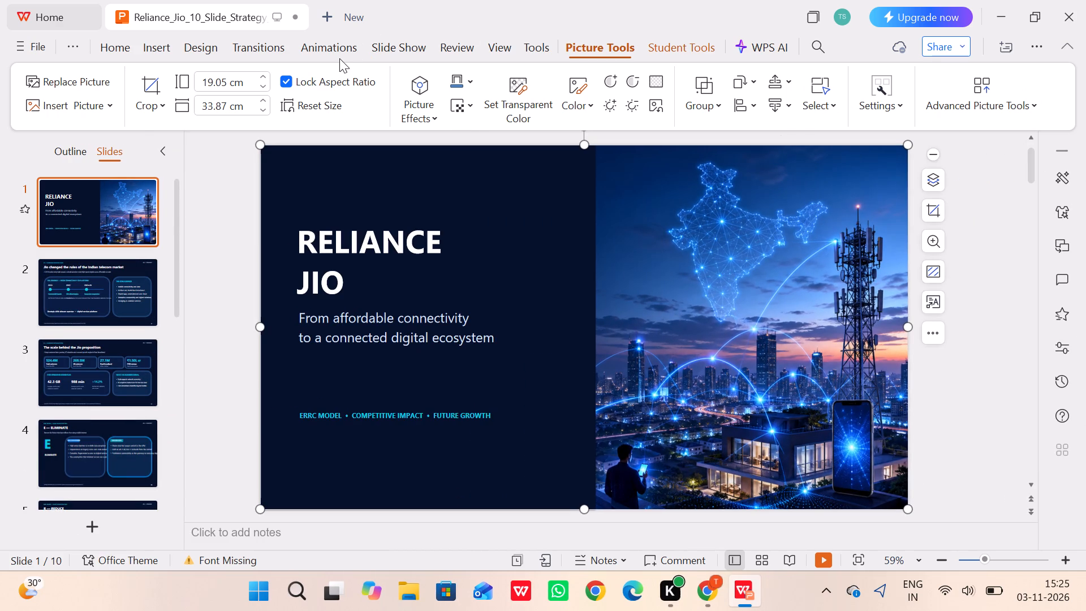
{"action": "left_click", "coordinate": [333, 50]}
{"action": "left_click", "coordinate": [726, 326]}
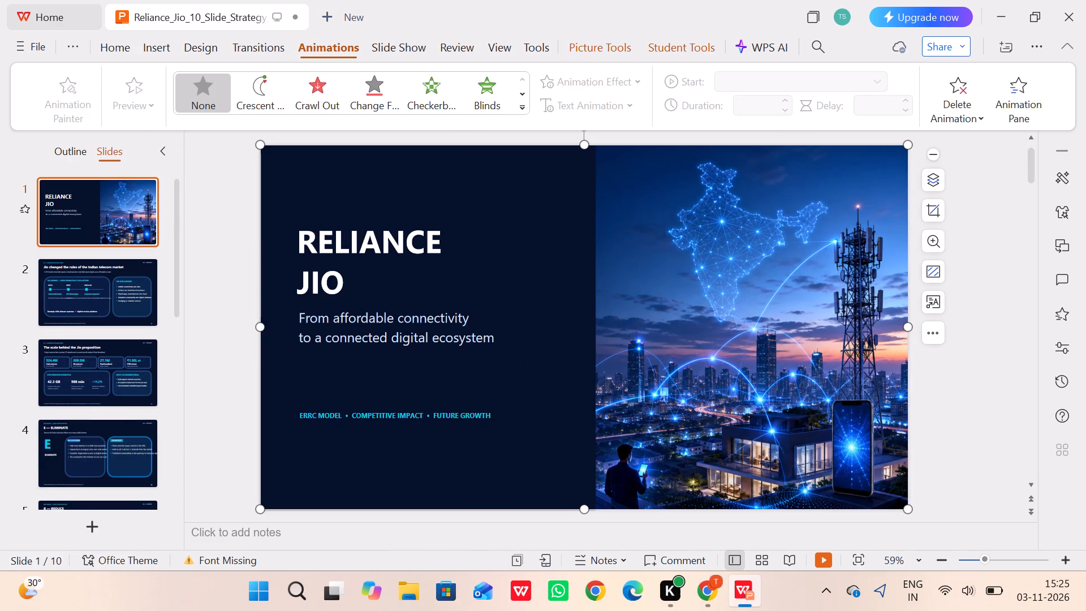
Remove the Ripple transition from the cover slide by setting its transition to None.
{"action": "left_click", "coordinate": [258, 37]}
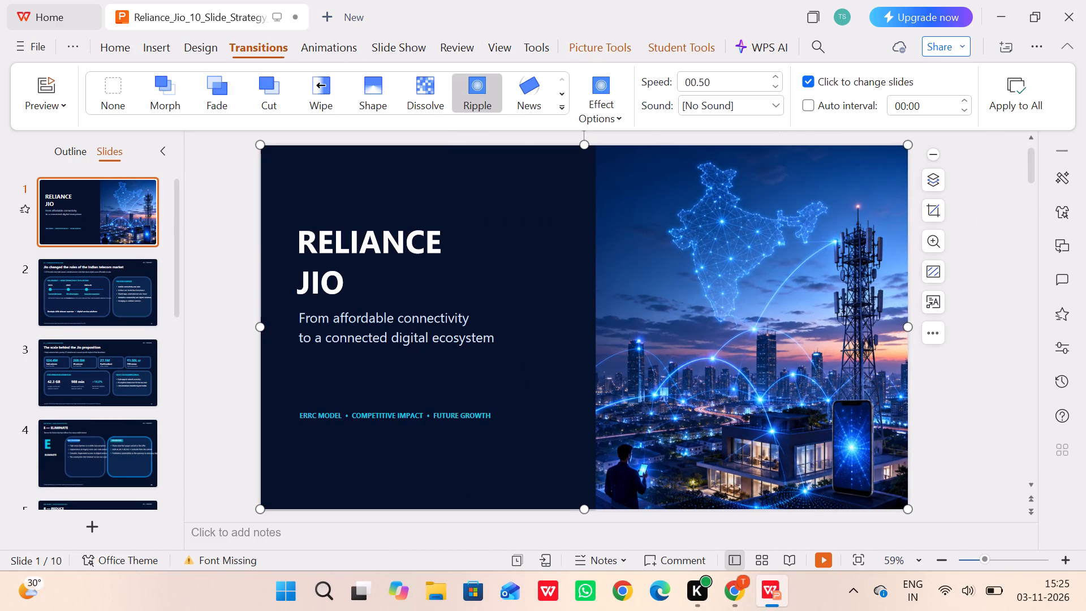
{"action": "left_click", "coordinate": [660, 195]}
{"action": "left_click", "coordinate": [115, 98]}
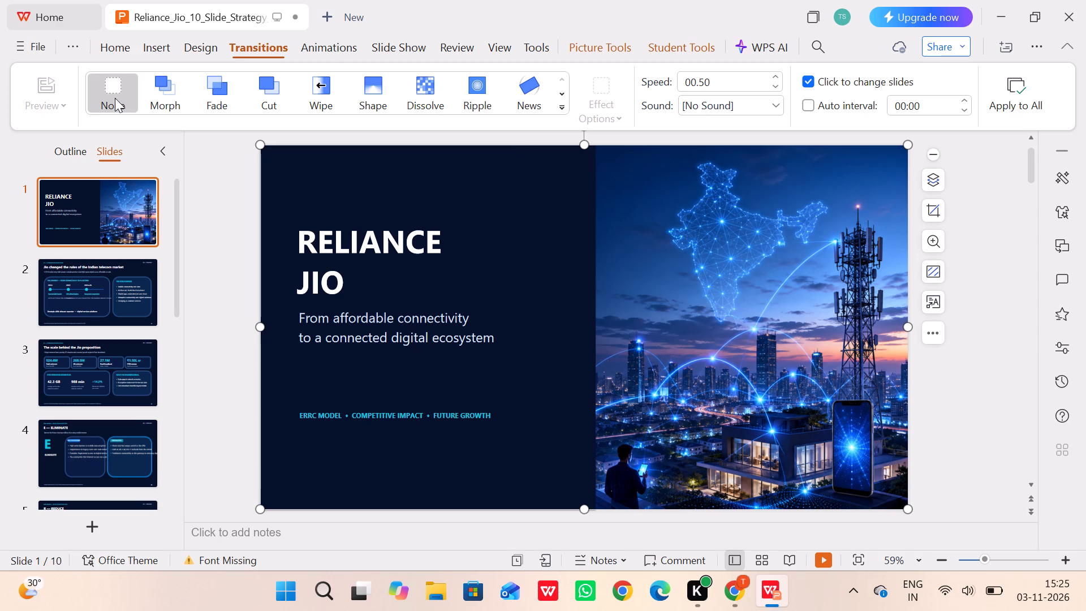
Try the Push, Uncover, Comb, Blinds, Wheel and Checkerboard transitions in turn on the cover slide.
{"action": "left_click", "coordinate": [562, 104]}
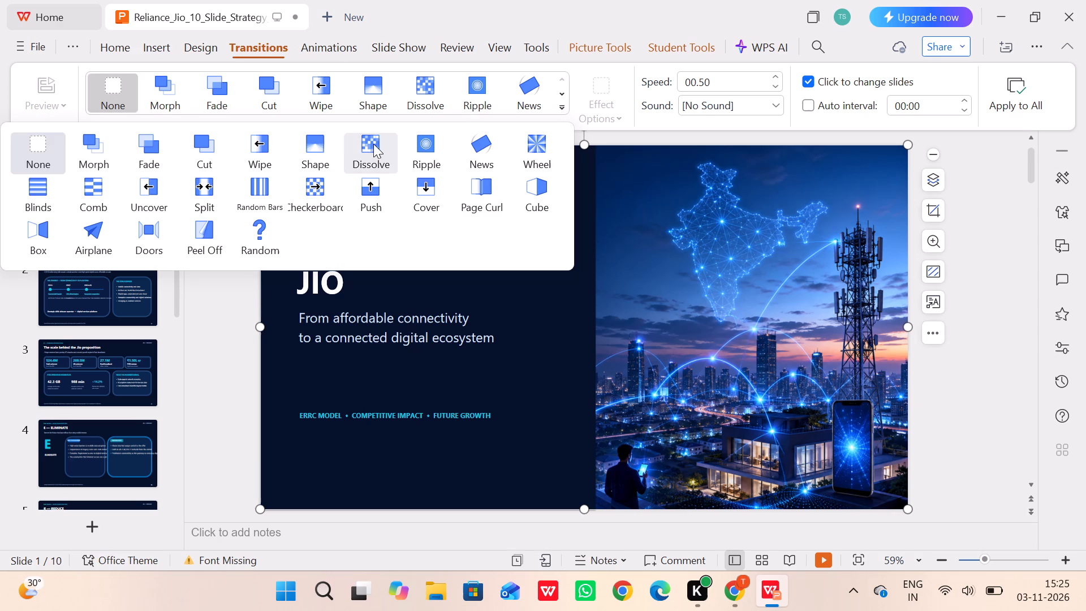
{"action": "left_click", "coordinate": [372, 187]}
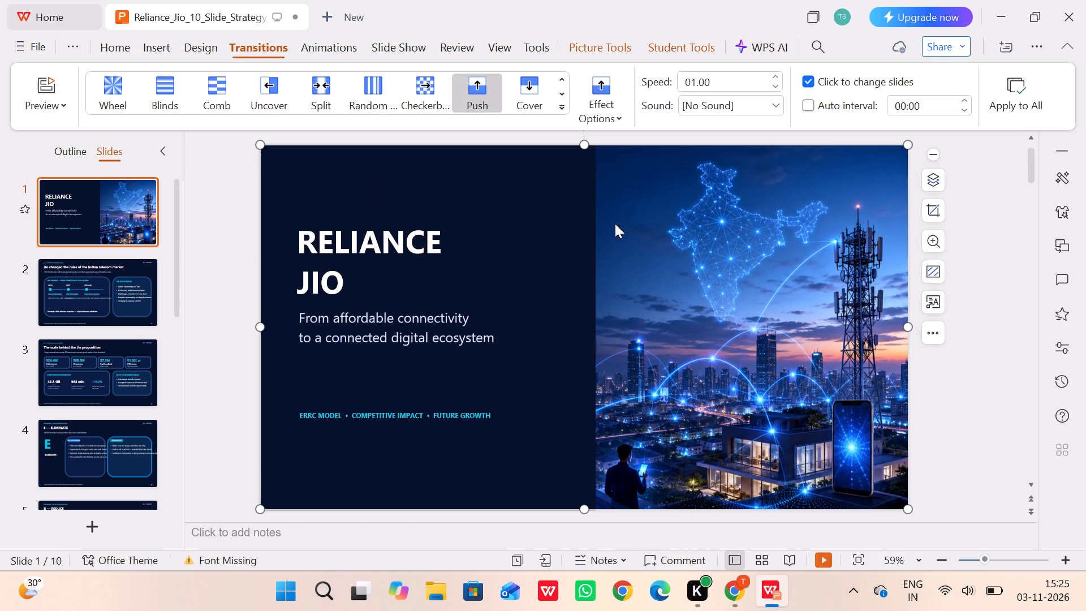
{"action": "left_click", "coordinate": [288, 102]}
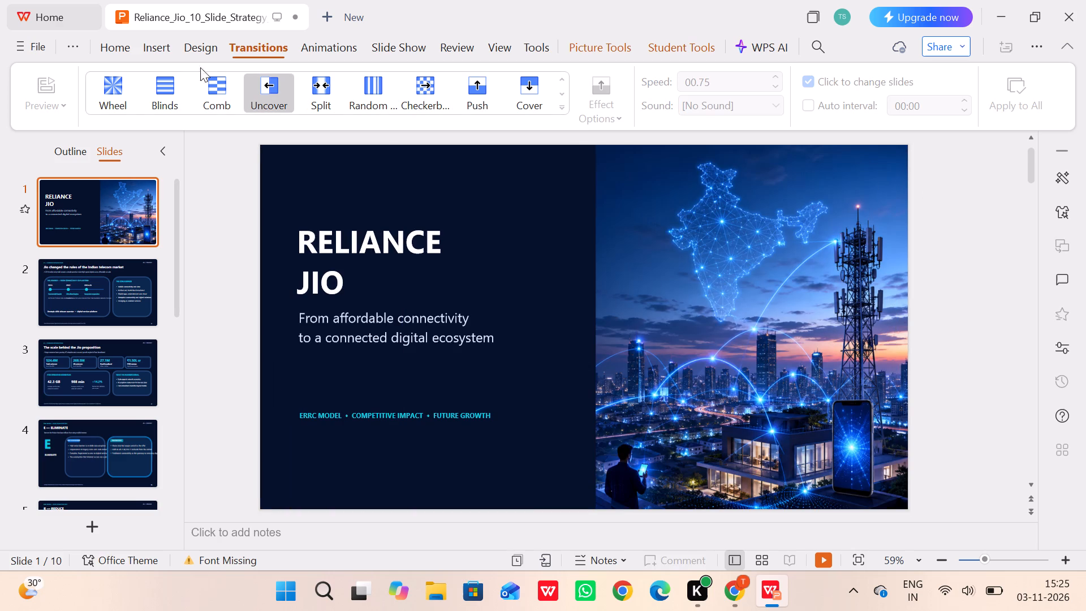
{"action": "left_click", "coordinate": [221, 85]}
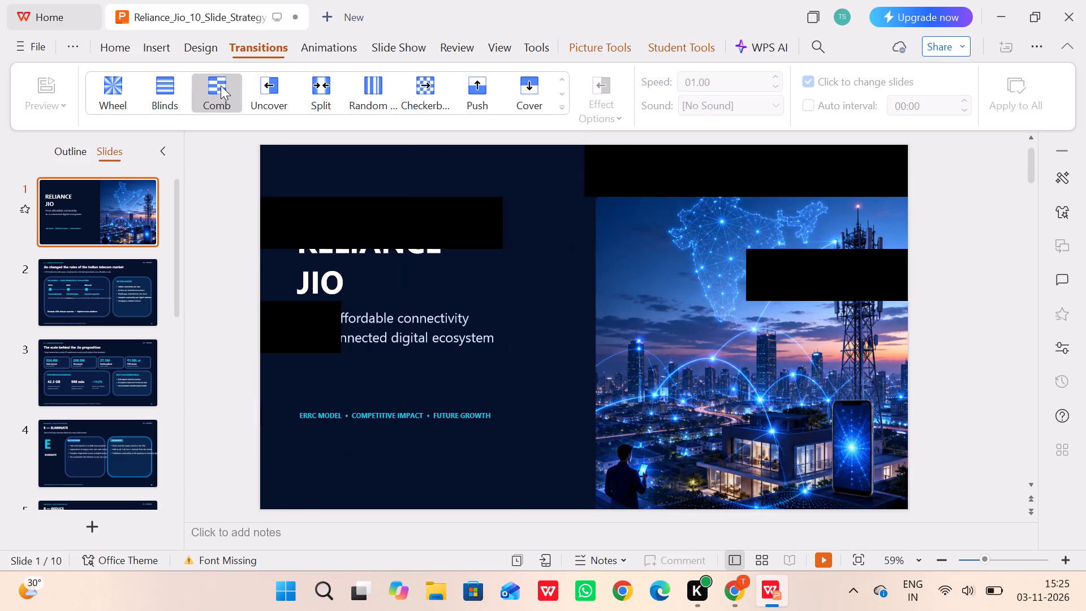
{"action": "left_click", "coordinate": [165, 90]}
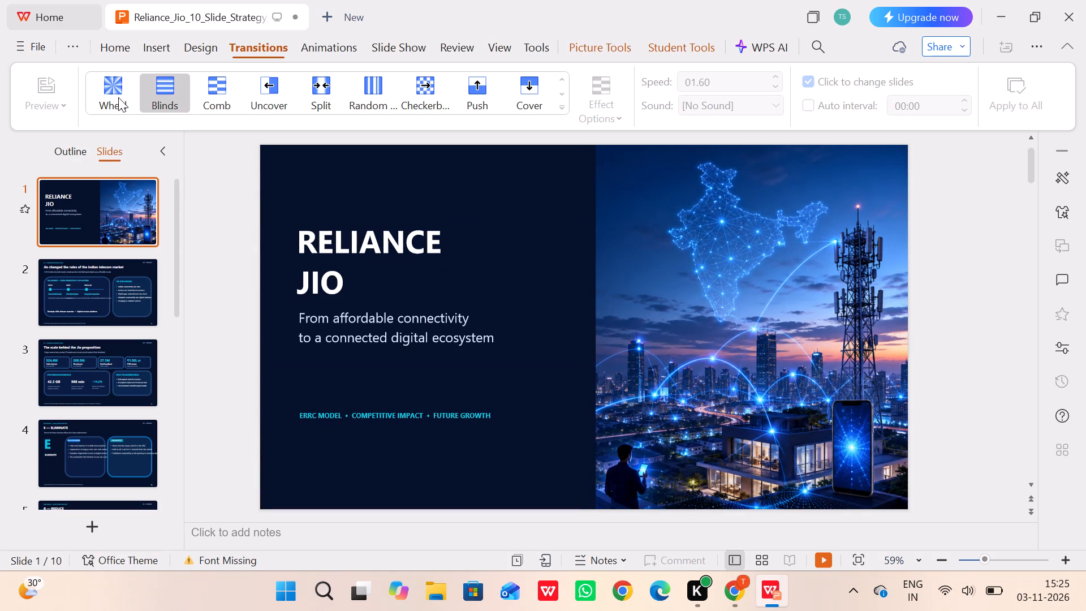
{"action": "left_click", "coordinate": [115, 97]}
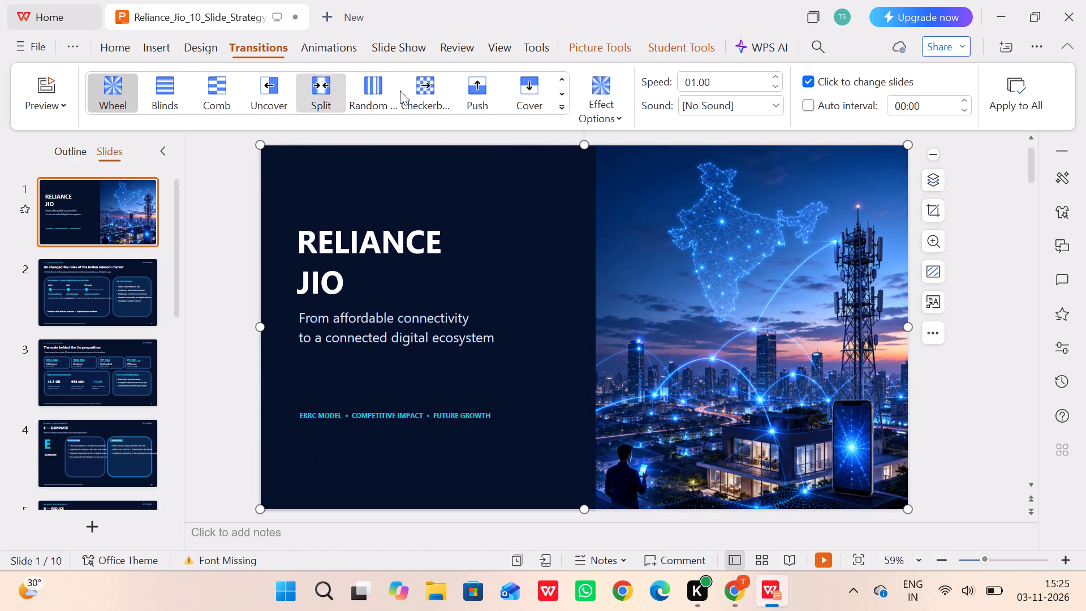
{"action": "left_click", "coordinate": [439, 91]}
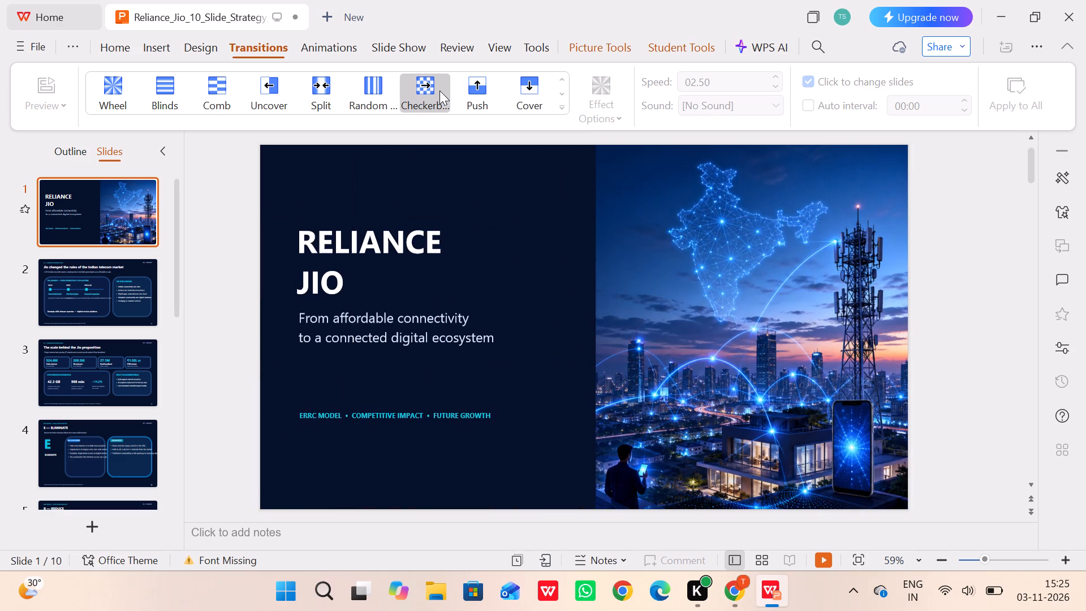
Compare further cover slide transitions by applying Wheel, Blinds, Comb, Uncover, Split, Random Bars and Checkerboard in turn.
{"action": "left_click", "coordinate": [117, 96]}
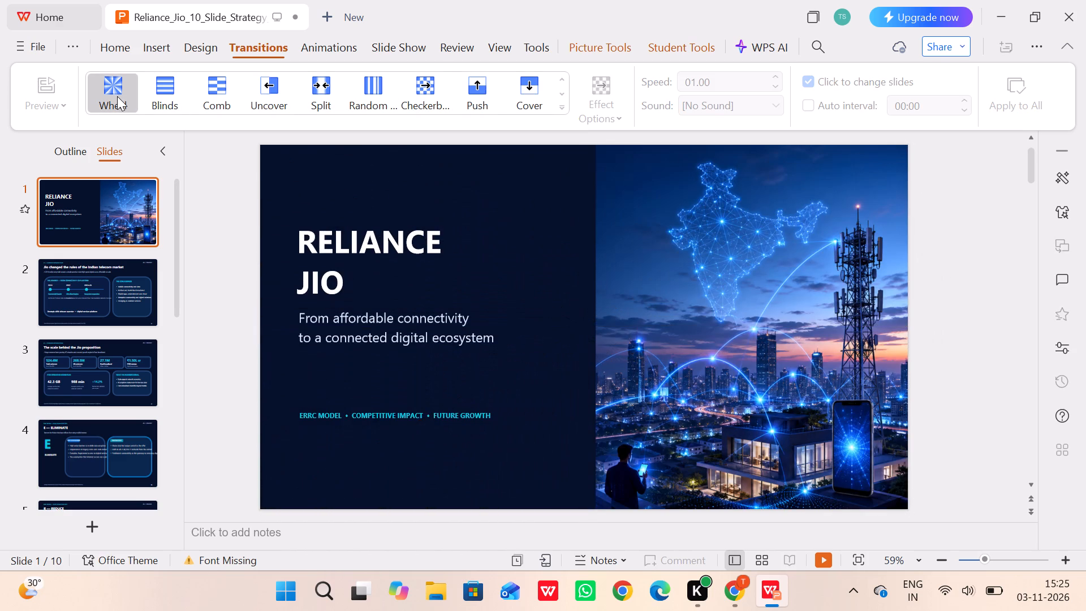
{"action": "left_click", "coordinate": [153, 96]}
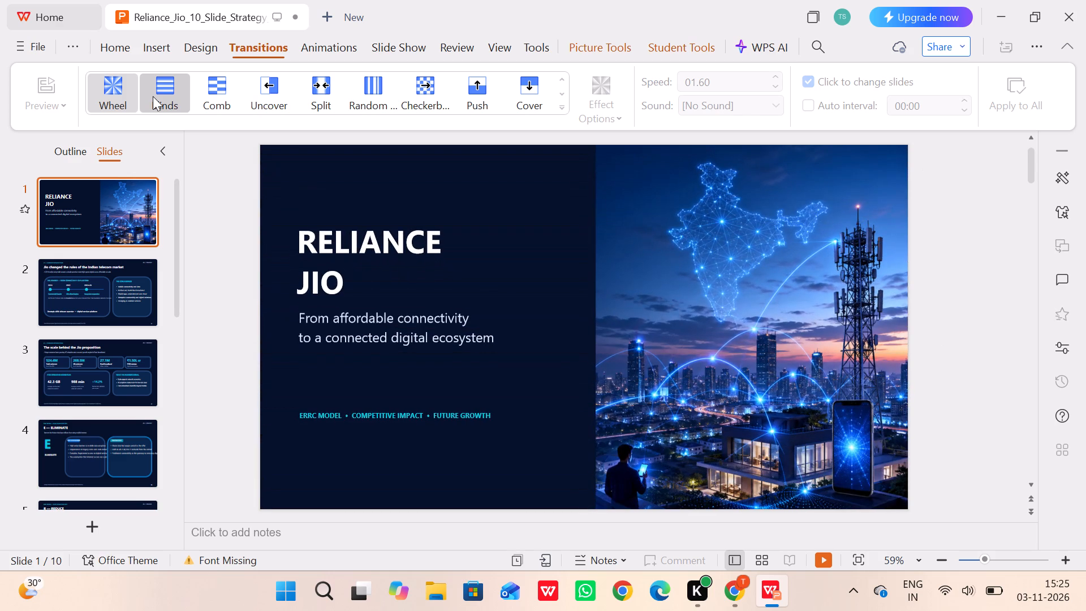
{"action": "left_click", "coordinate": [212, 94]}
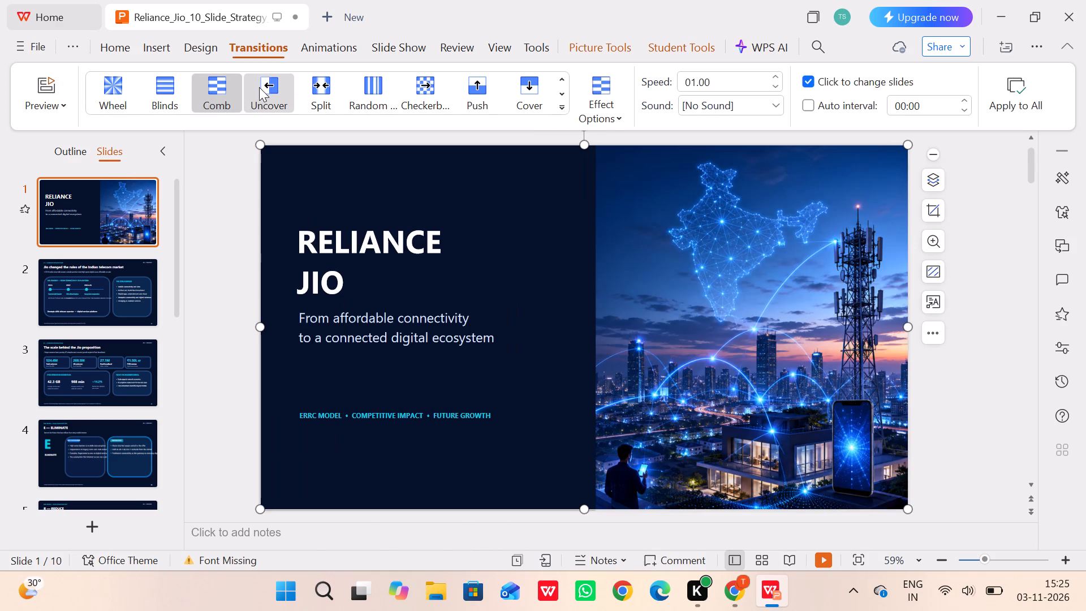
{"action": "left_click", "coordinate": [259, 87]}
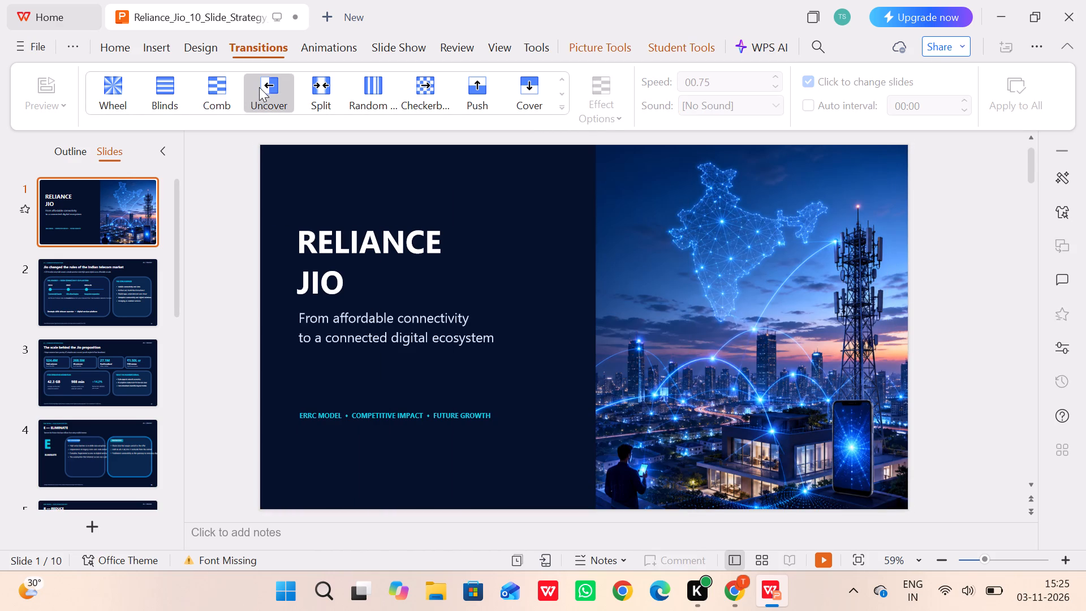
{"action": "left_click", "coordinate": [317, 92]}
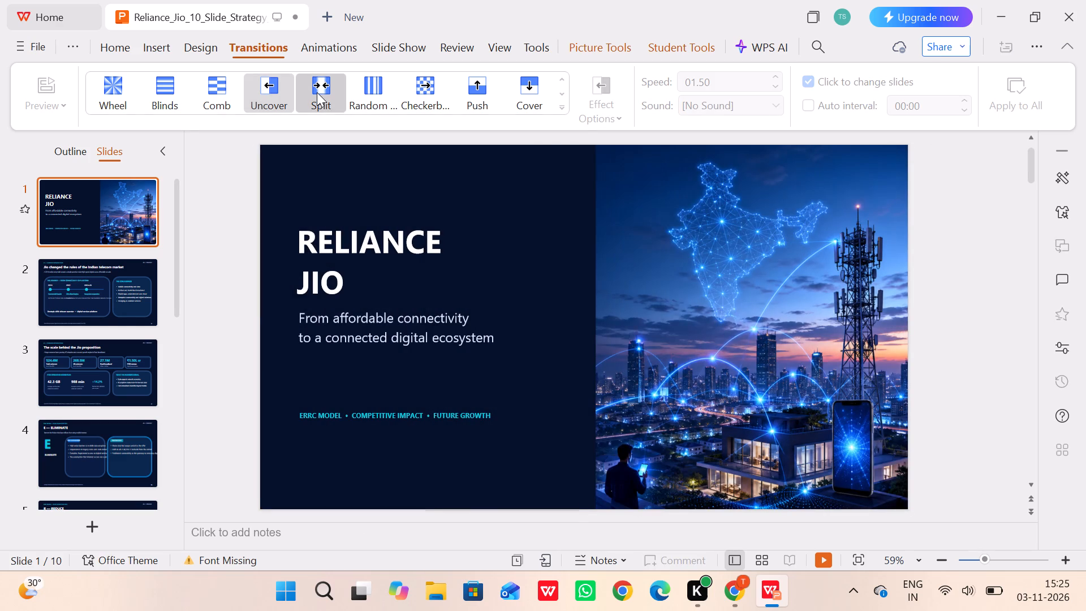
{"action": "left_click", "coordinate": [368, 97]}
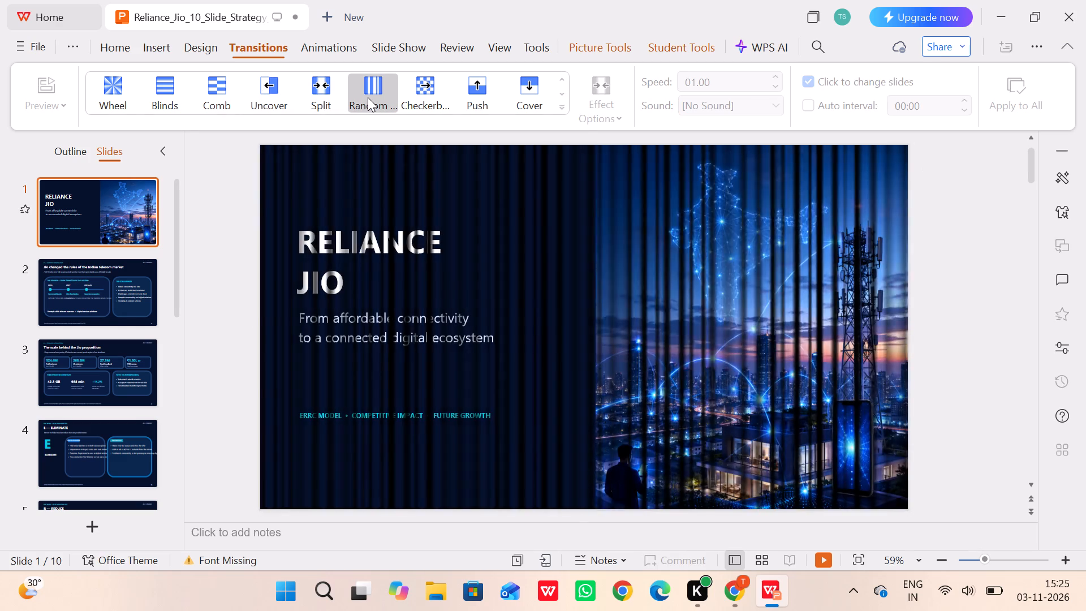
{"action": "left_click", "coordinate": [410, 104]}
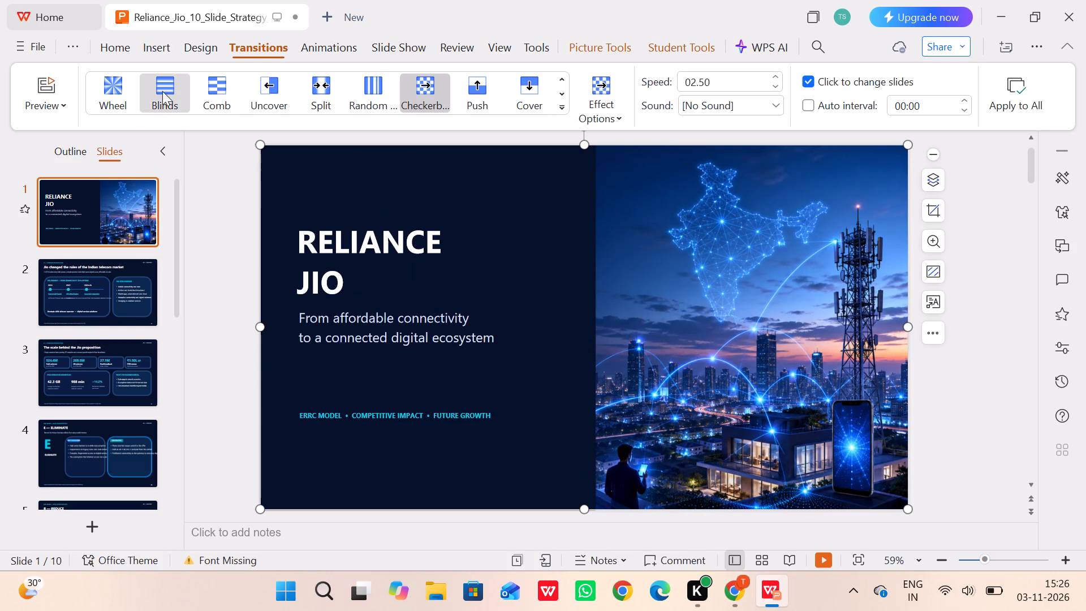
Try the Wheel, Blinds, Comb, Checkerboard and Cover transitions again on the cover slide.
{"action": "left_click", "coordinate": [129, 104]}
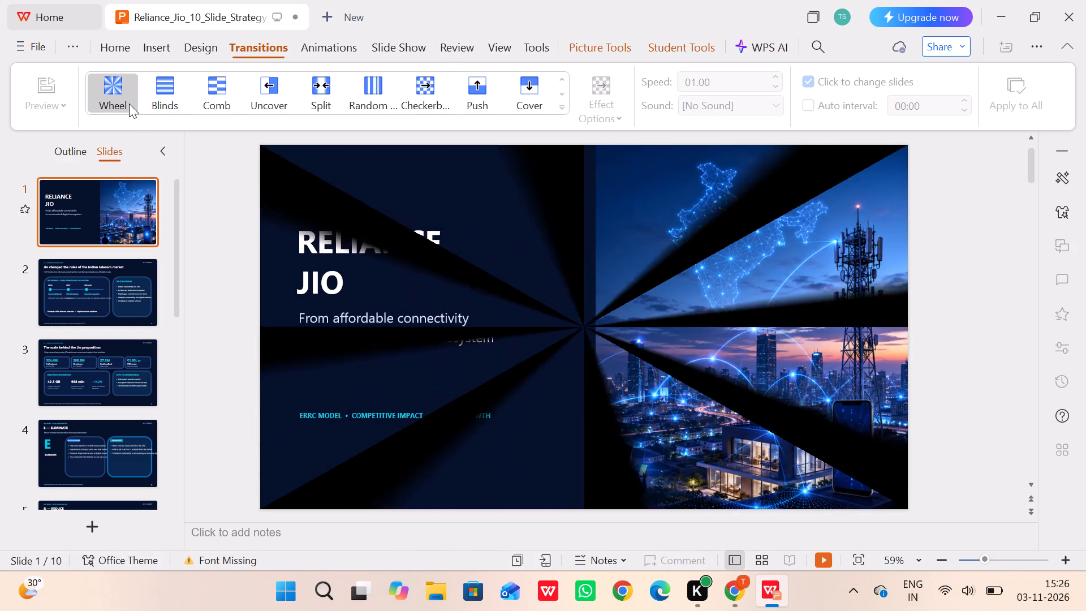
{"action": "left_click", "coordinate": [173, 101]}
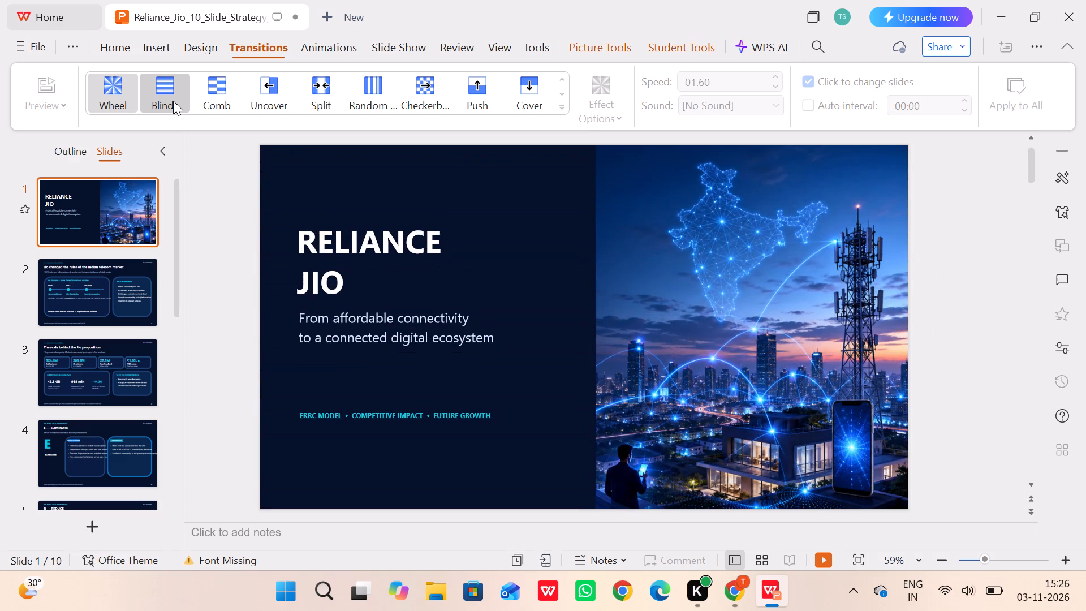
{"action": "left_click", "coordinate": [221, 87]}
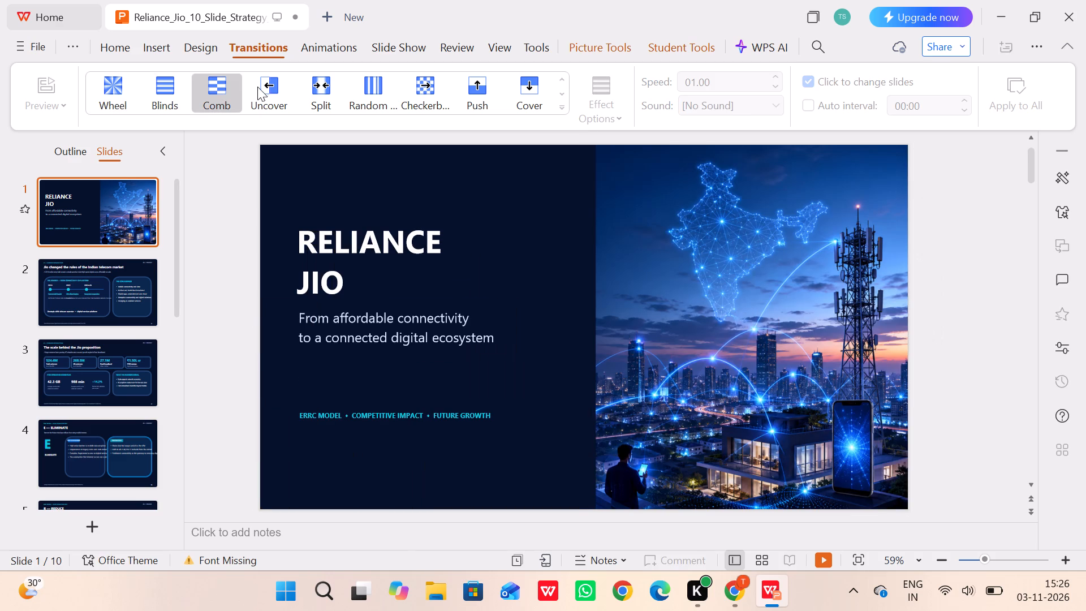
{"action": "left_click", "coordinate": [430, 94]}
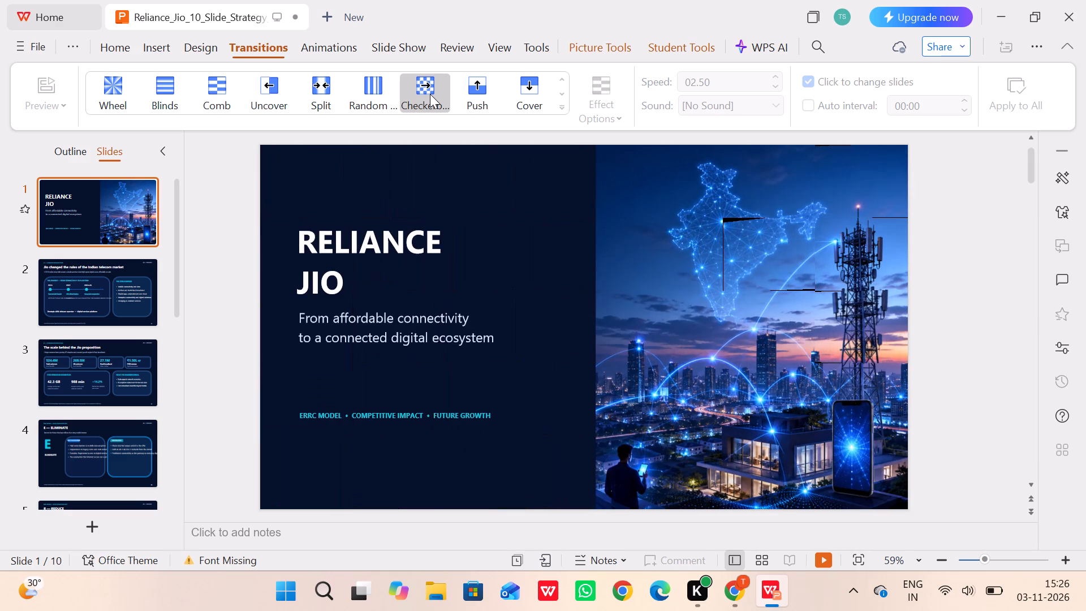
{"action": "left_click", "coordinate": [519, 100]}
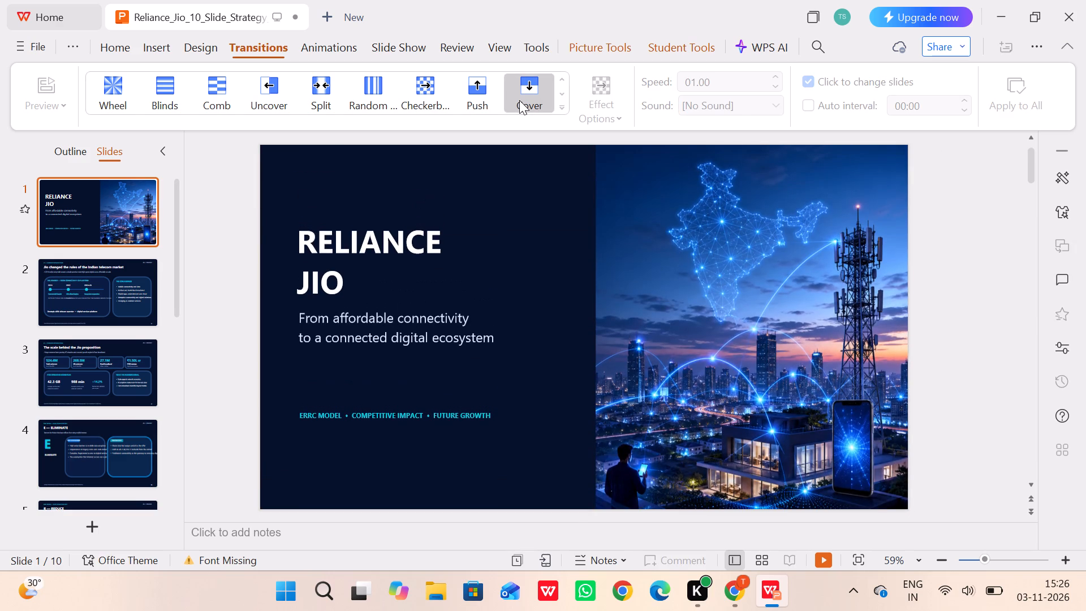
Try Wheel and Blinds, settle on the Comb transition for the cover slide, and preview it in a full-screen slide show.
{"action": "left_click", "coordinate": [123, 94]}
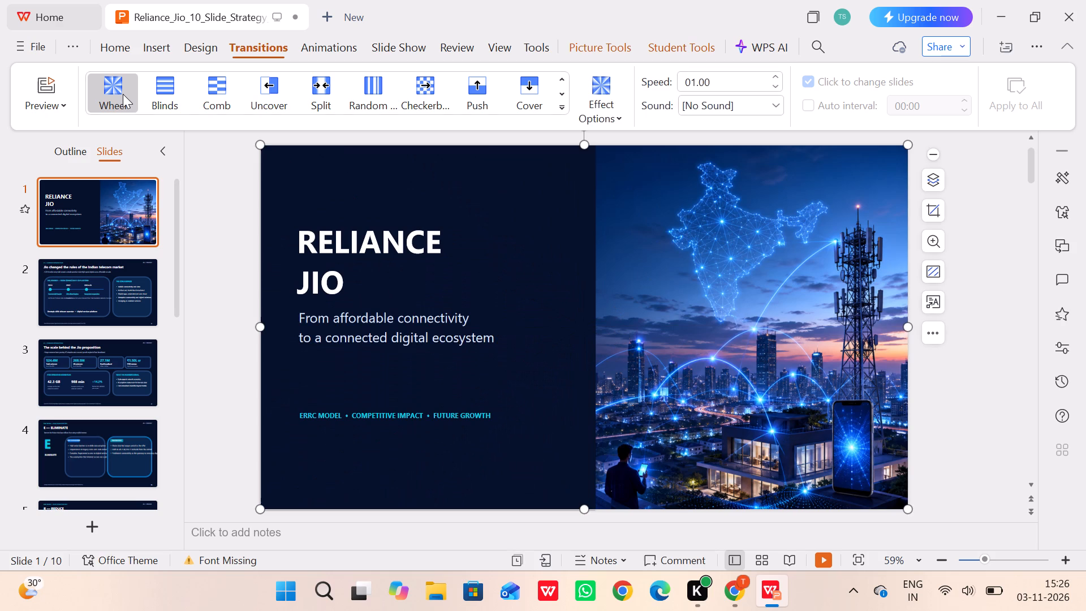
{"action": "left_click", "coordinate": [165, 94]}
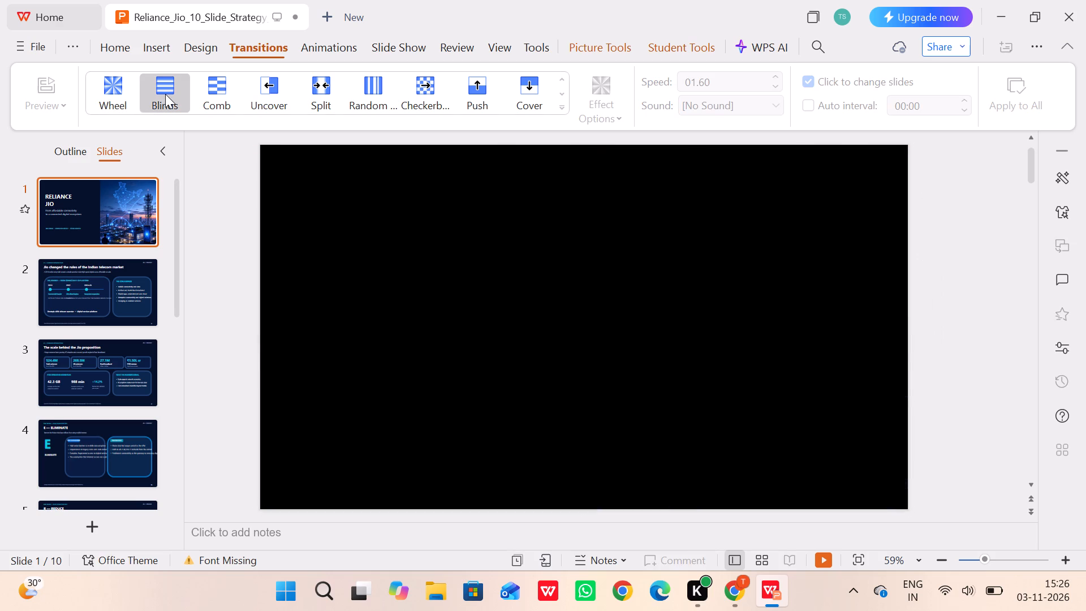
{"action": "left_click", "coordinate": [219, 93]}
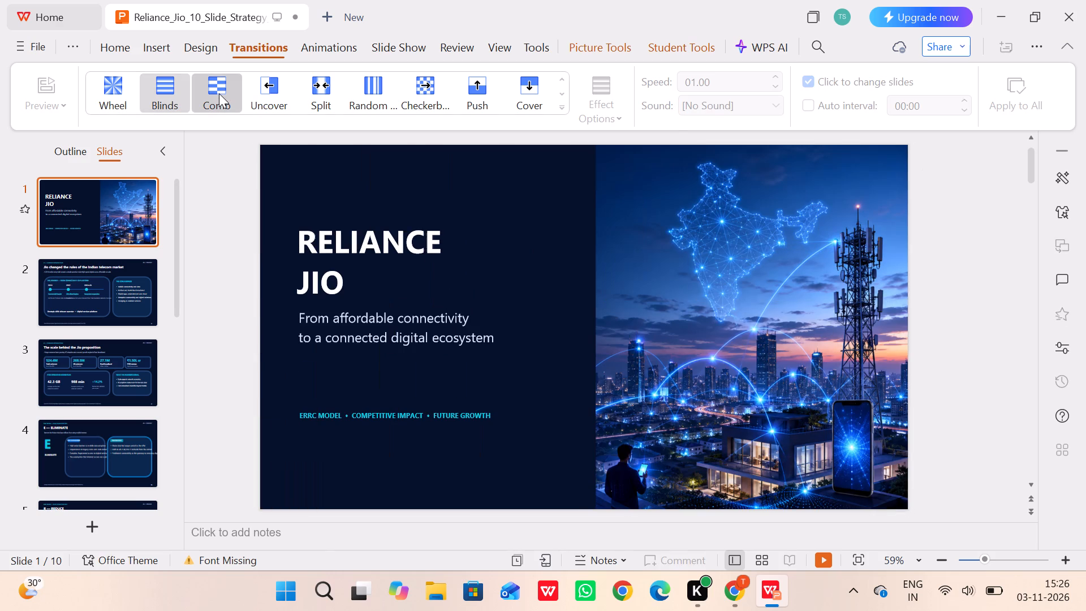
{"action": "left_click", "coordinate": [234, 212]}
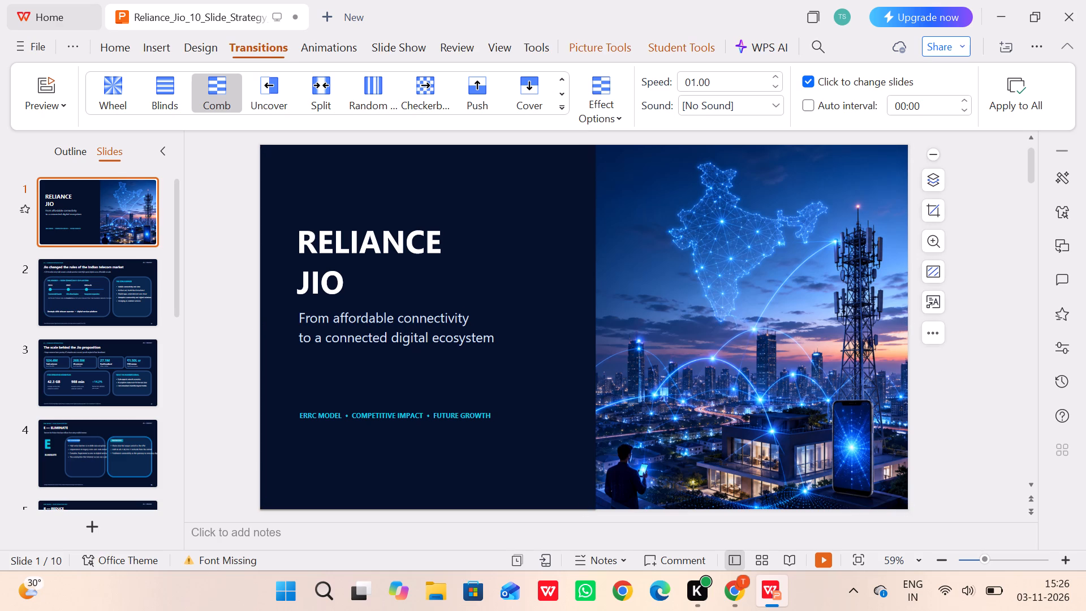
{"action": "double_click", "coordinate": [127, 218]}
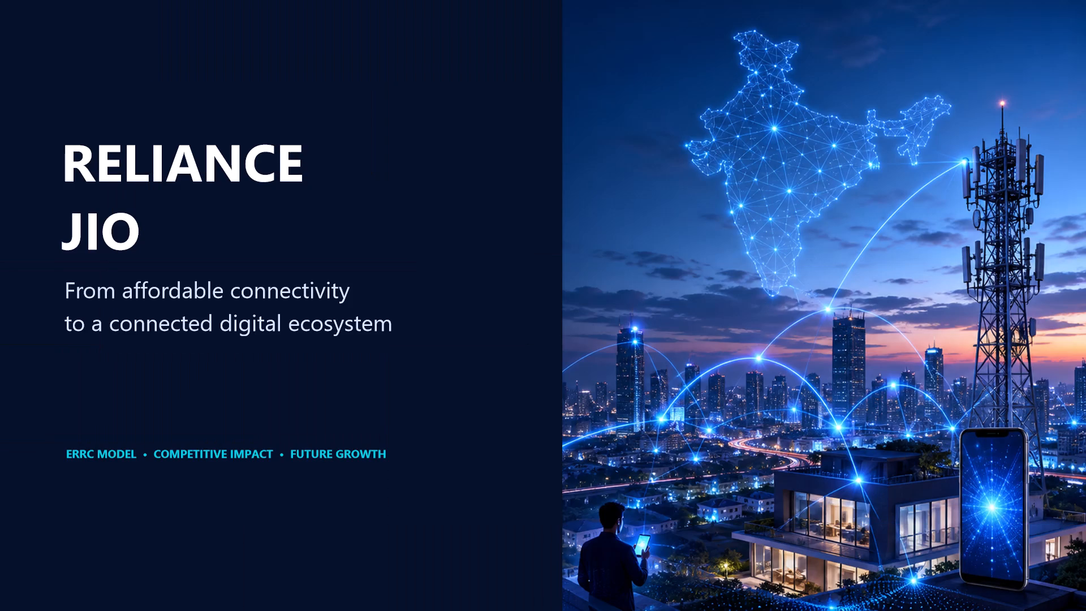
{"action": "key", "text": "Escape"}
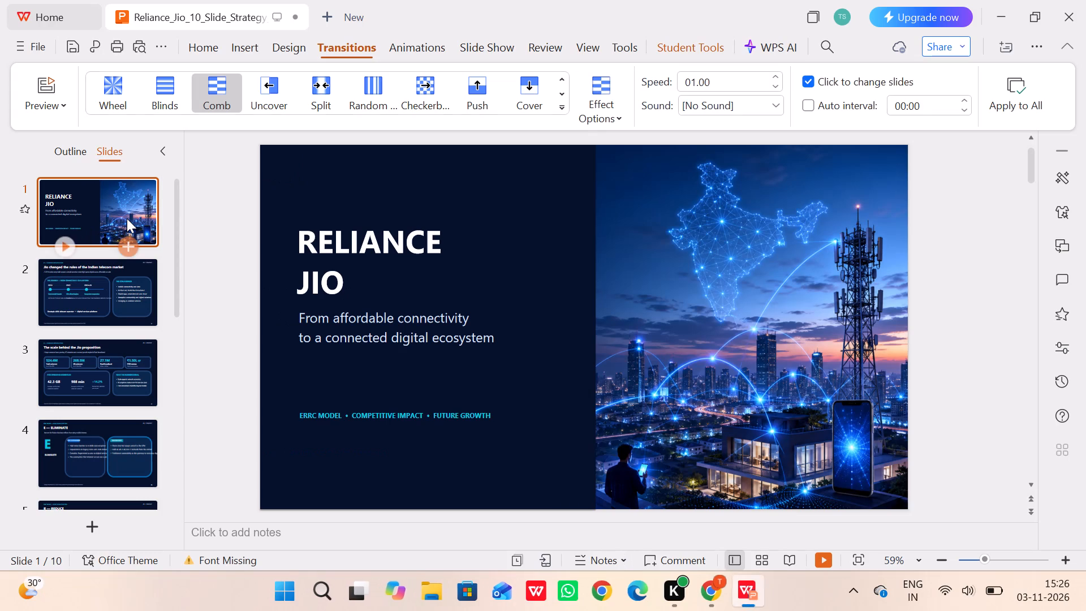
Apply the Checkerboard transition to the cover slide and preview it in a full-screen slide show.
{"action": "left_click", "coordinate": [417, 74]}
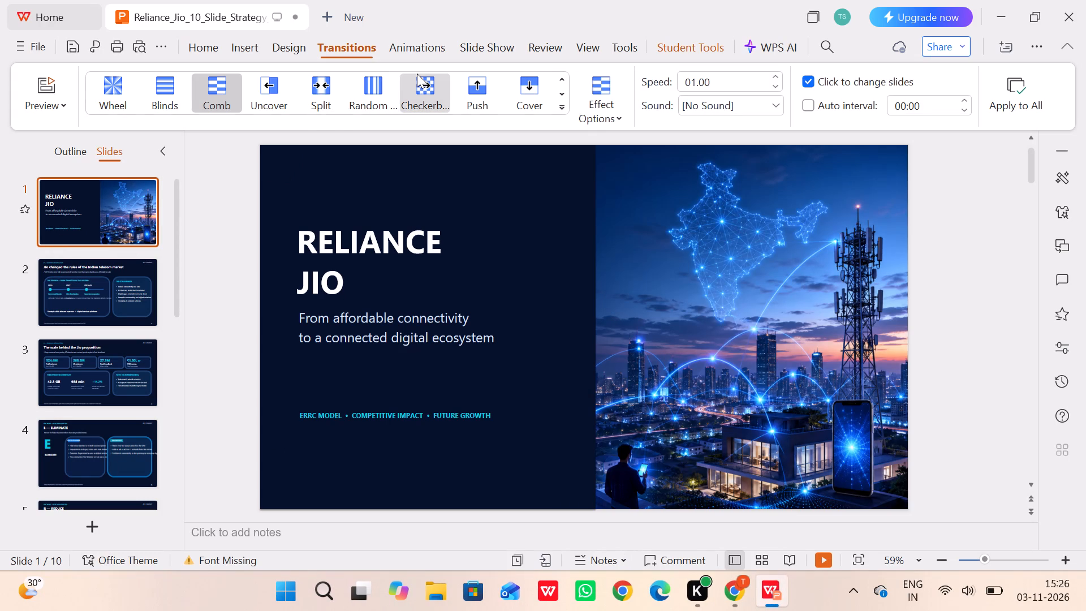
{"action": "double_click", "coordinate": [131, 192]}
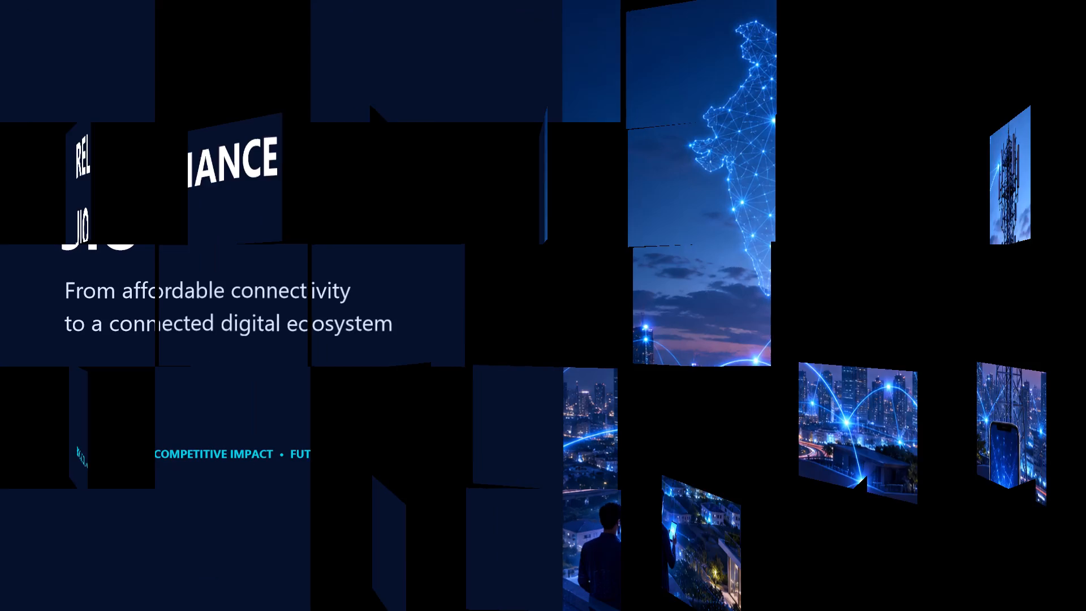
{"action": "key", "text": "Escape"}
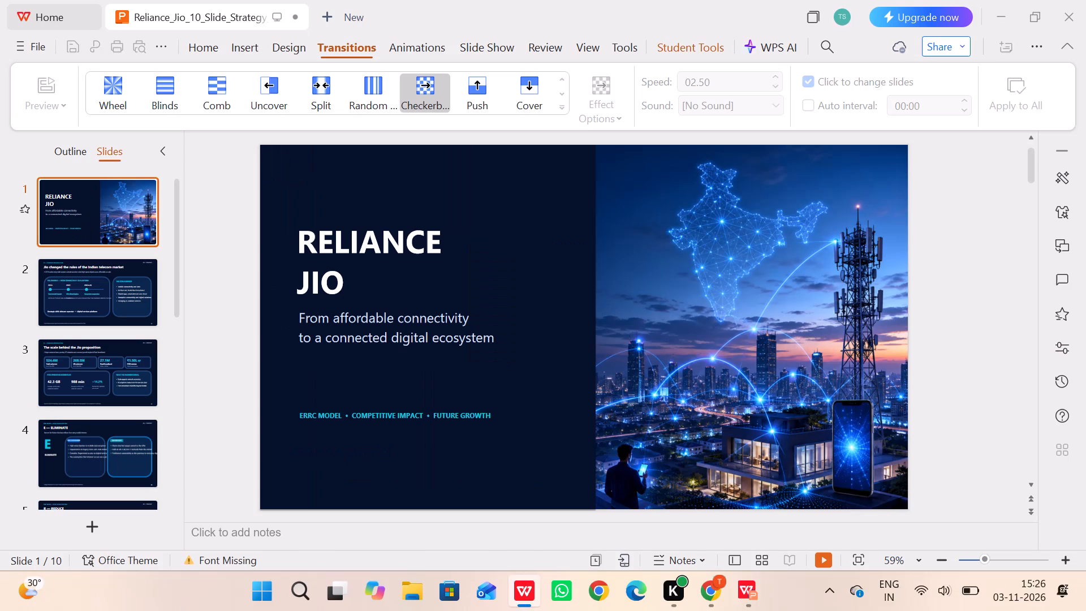
Compare Comb with Blinds, set the cover slide's transition to Comb, and preview it in a full-screen slide show.
{"action": "left_click", "coordinate": [217, 83]}
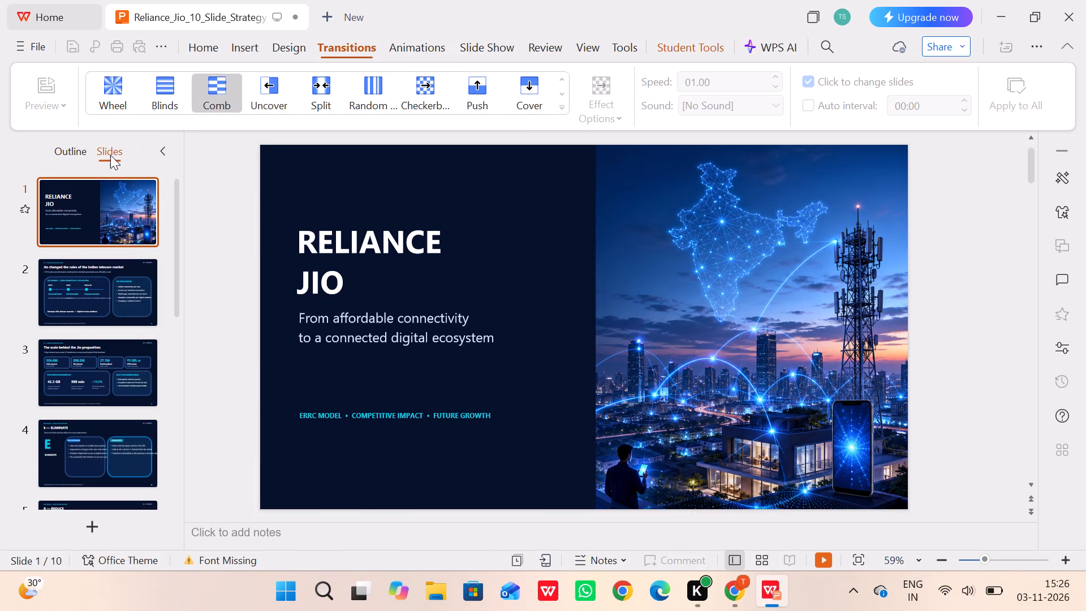
{"action": "left_click", "coordinate": [150, 93]}
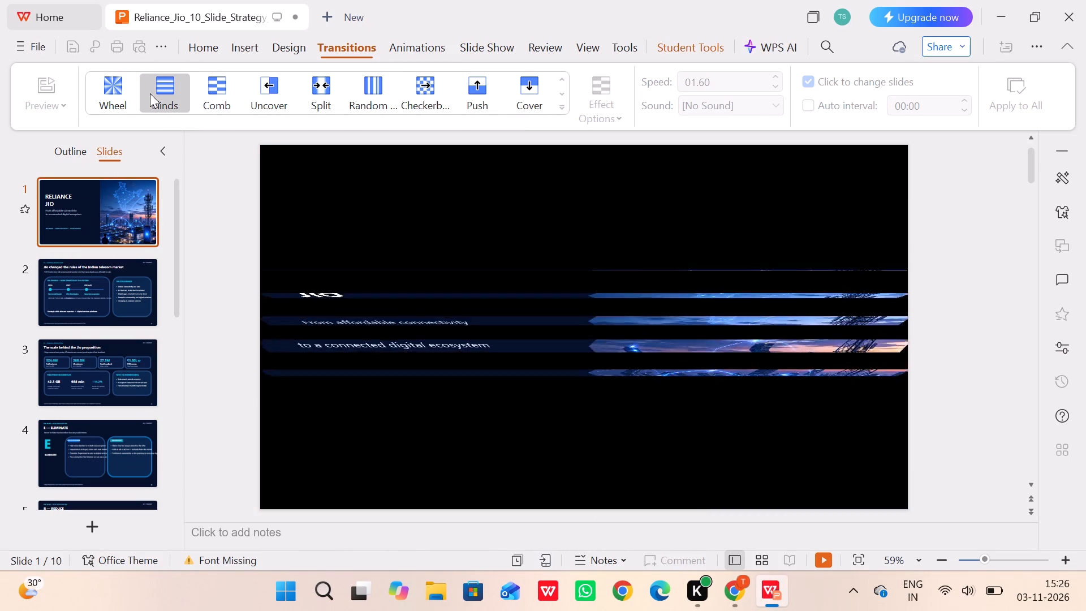
{"action": "left_click", "coordinate": [208, 92]}
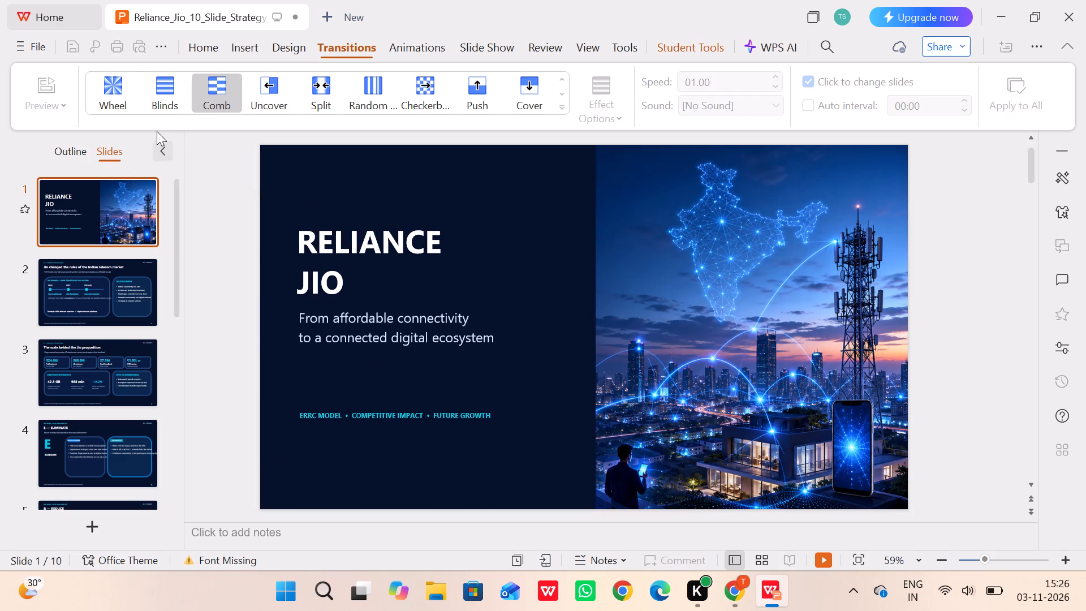
{"action": "double_click", "coordinate": [94, 199]}
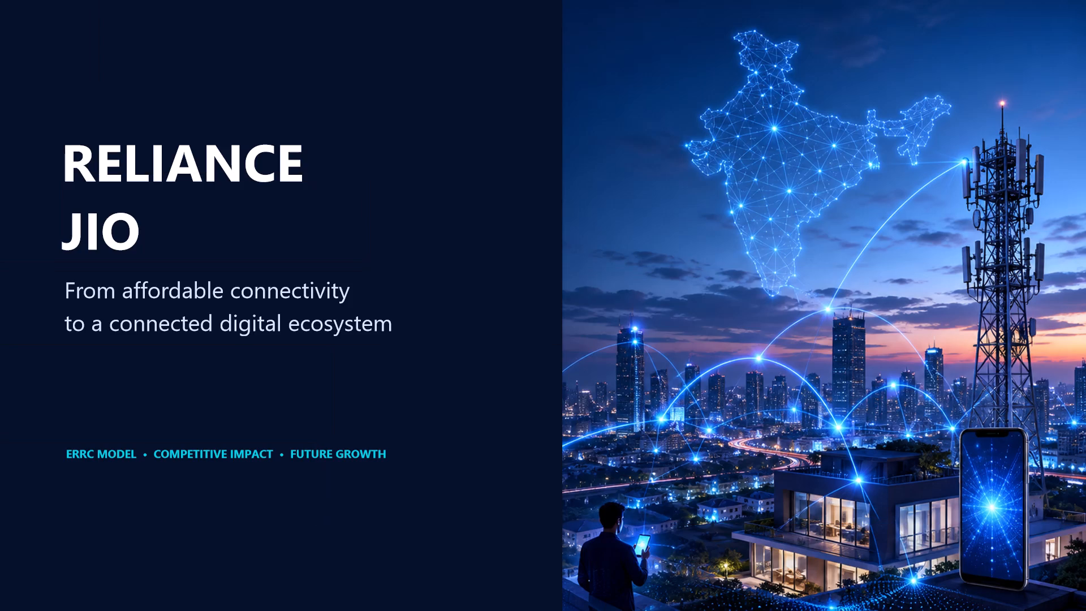
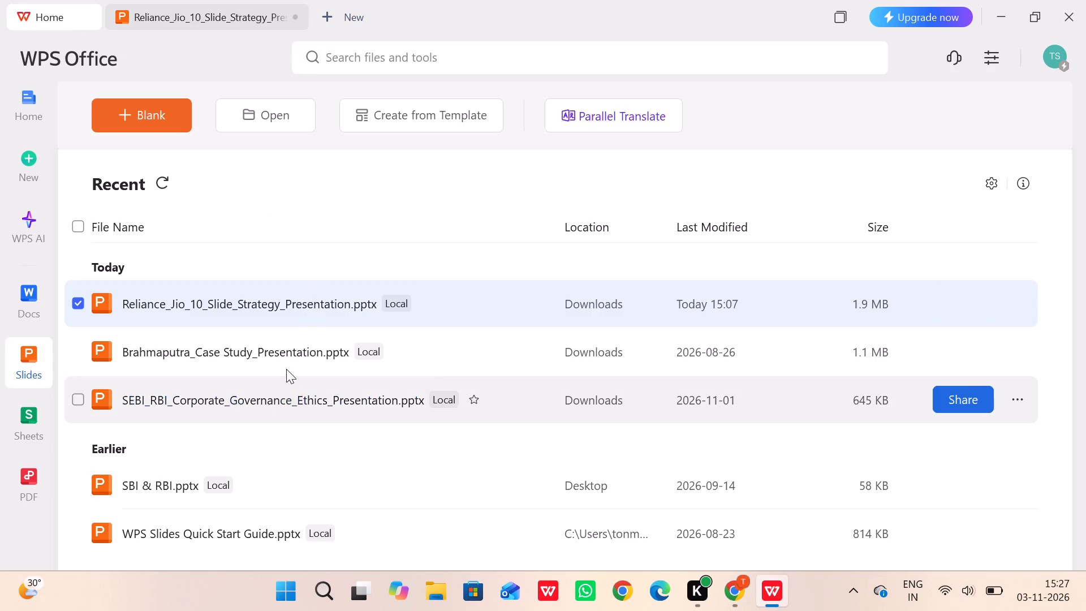
{"action": "double_click", "coordinate": [292, 348]}
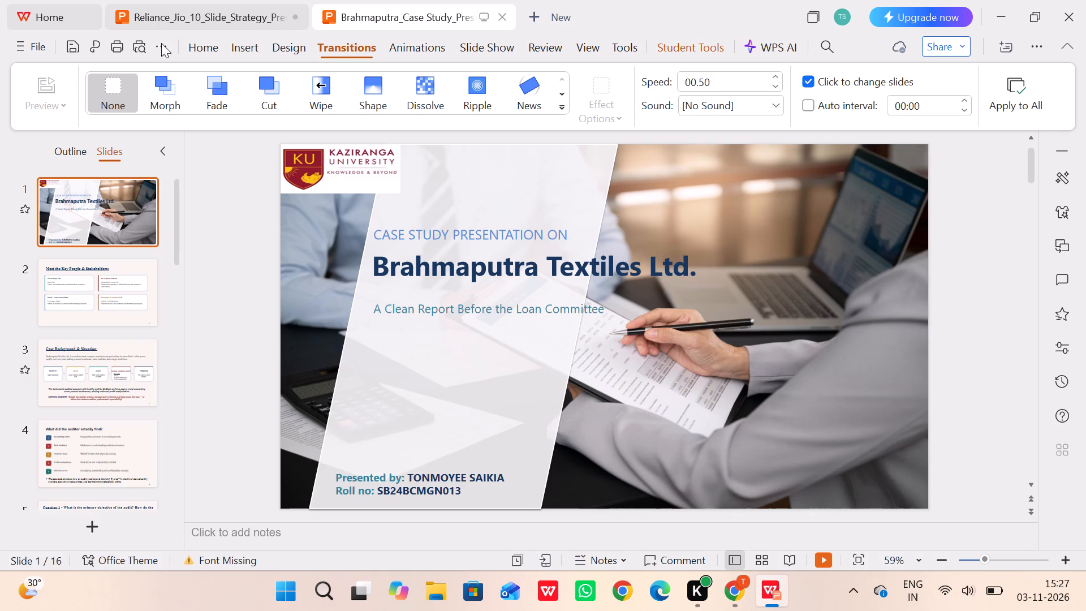
{"action": "left_click", "coordinate": [65, 16]}
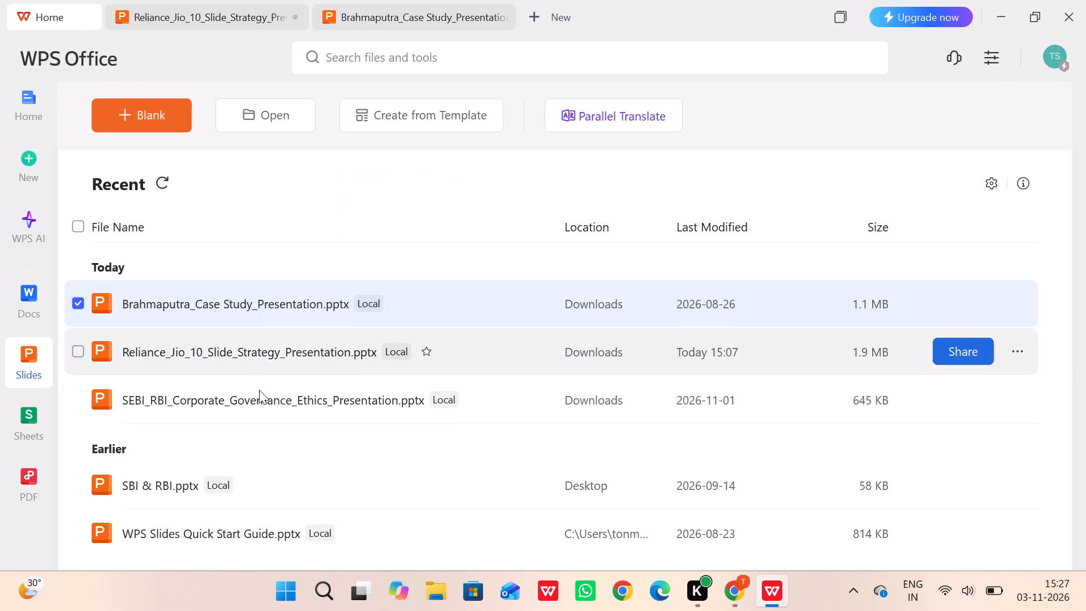
{"action": "double_click", "coordinate": [217, 398]}
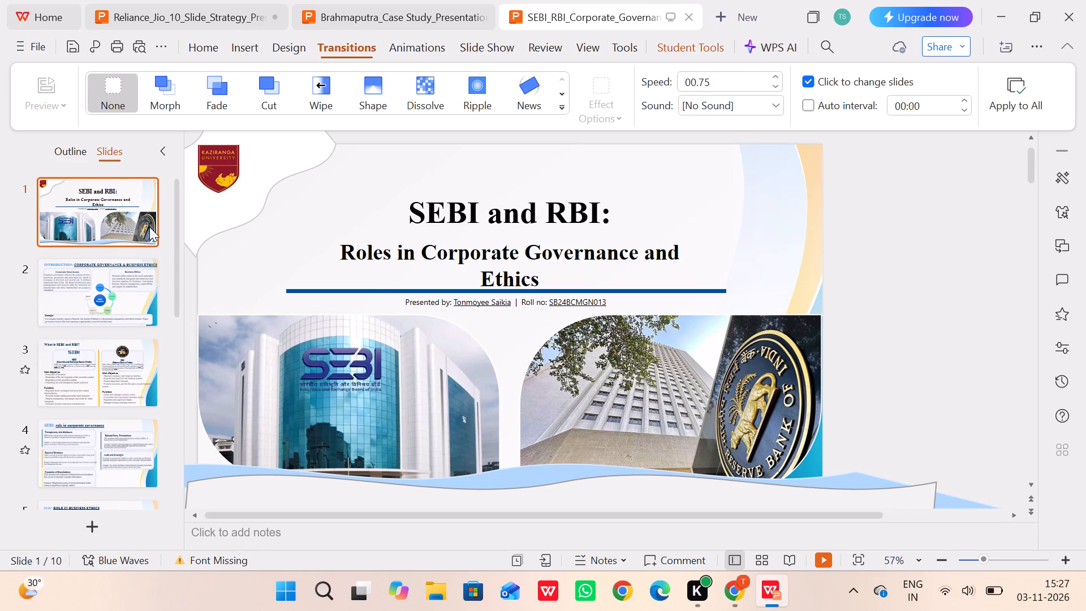
{"action": "double_click", "coordinate": [145, 220]}
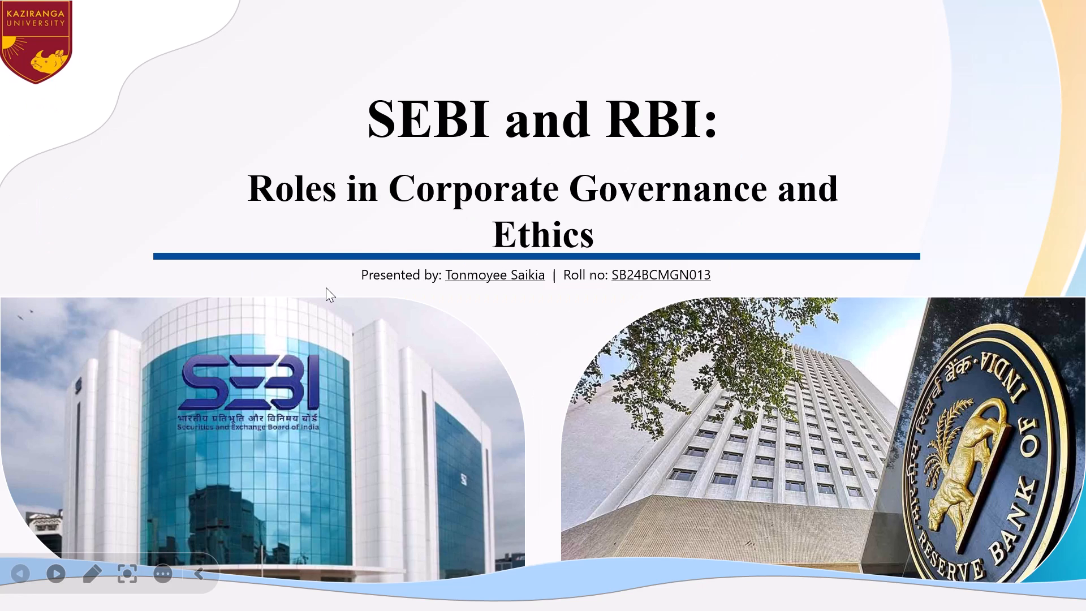
{"action": "key", "text": "Escape"}
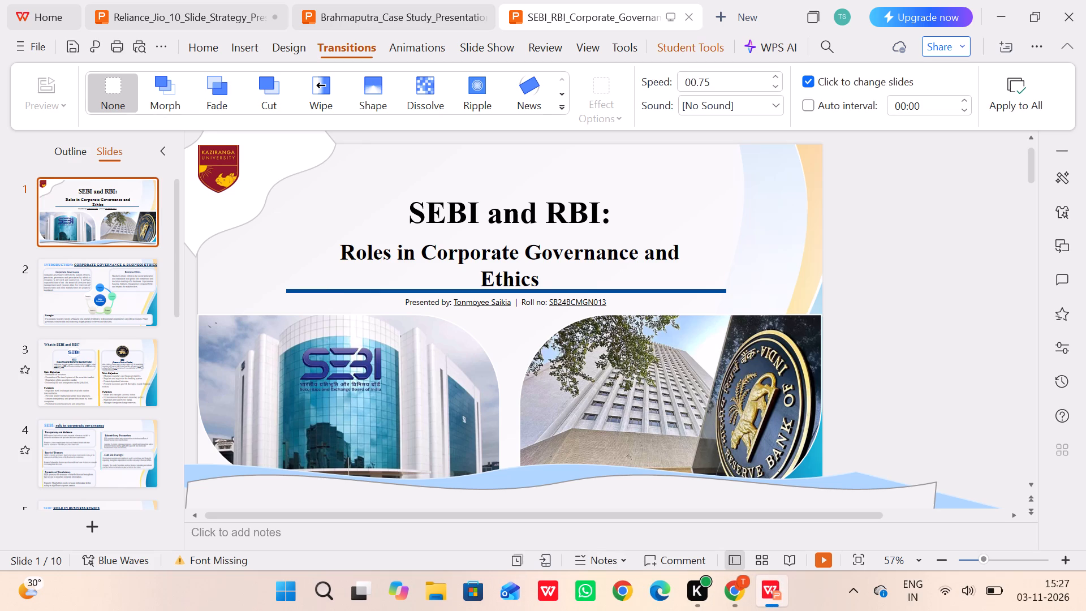
Copy the white wave shape from the SEBI_RBI cover's corner onto the Reliance Jio cover, closing the Brahmaputra deck, and preview the cover full screen.
{"action": "left_click", "coordinate": [261, 189]}
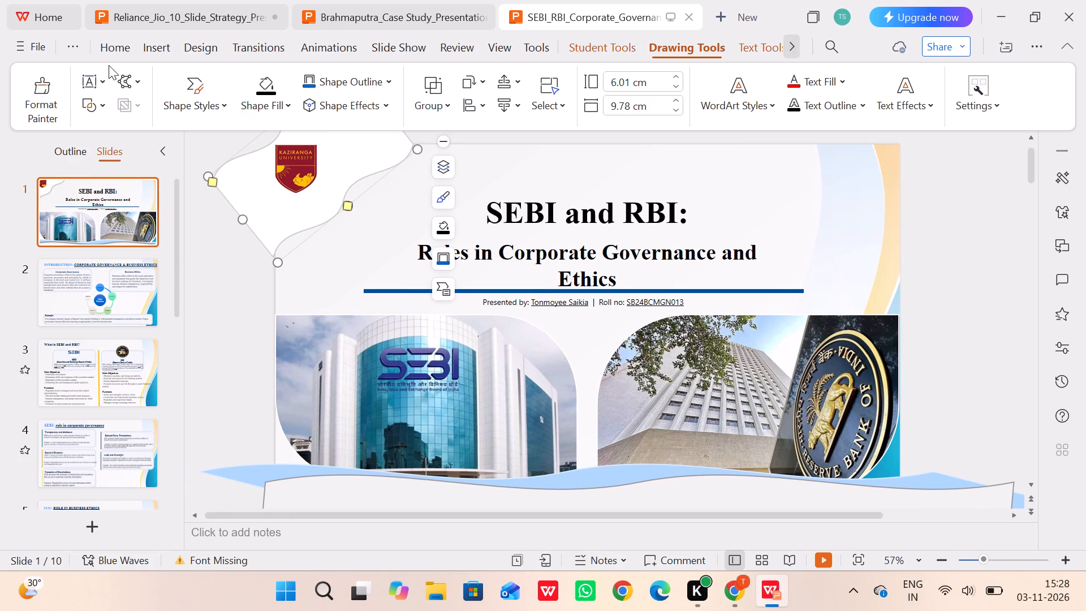
{"action": "left_click", "coordinate": [128, 45]}
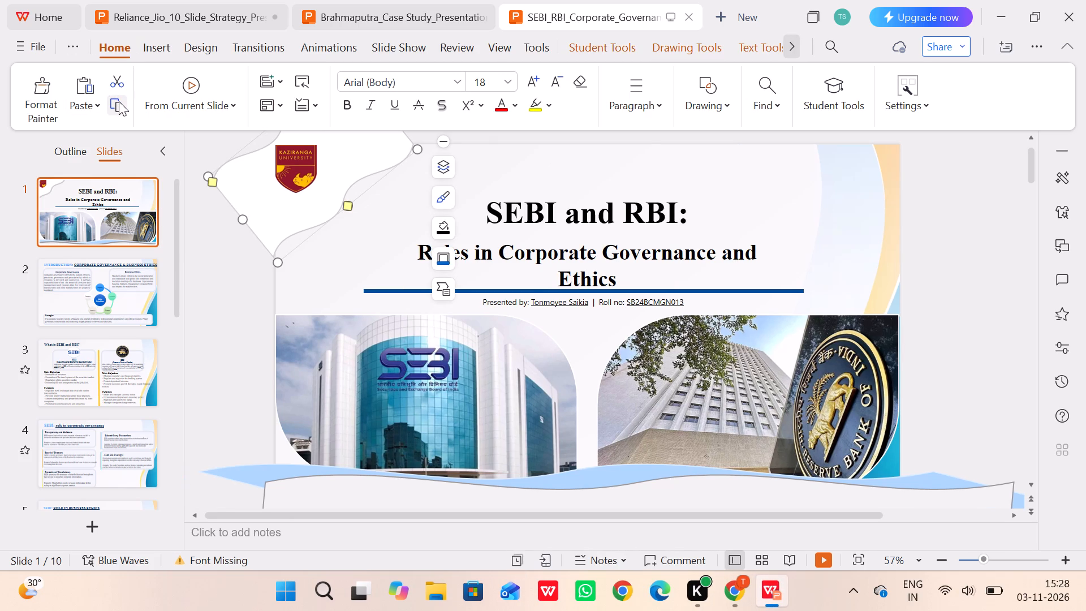
{"action": "left_click", "coordinate": [119, 101]}
{"action": "left_click", "coordinate": [482, 19]}
{"action": "left_click", "coordinate": [237, 0]}
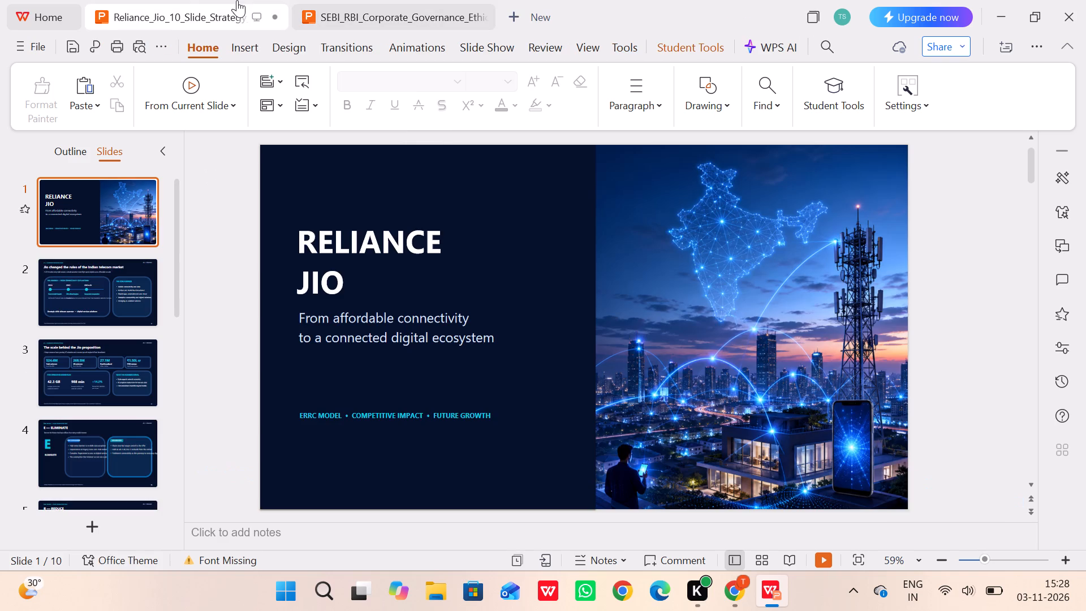
{"action": "left_click", "coordinate": [85, 84]}
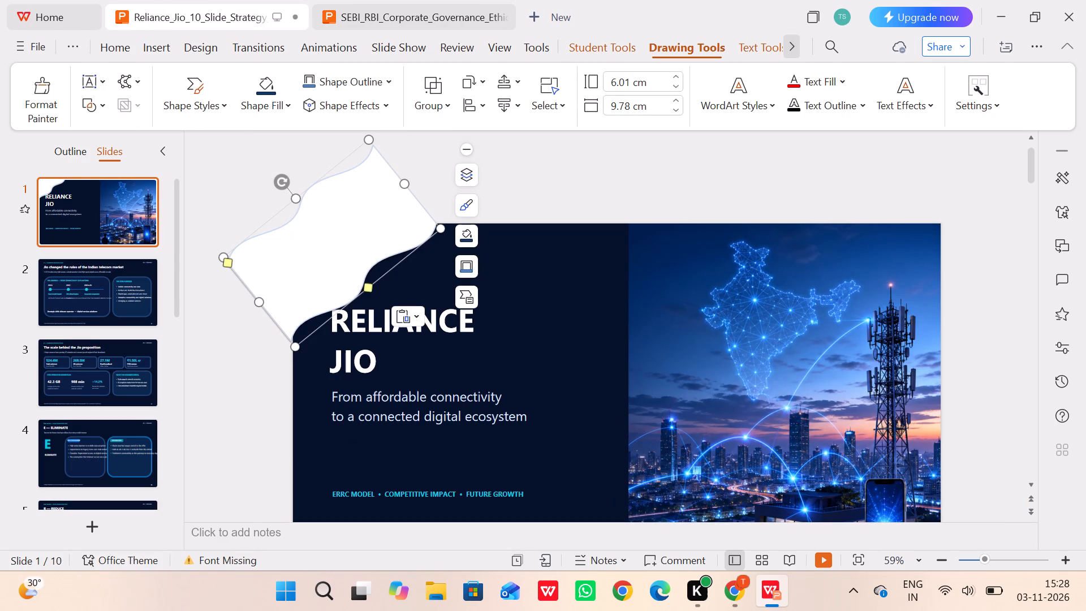
{"action": "left_click", "coordinate": [559, 212]}
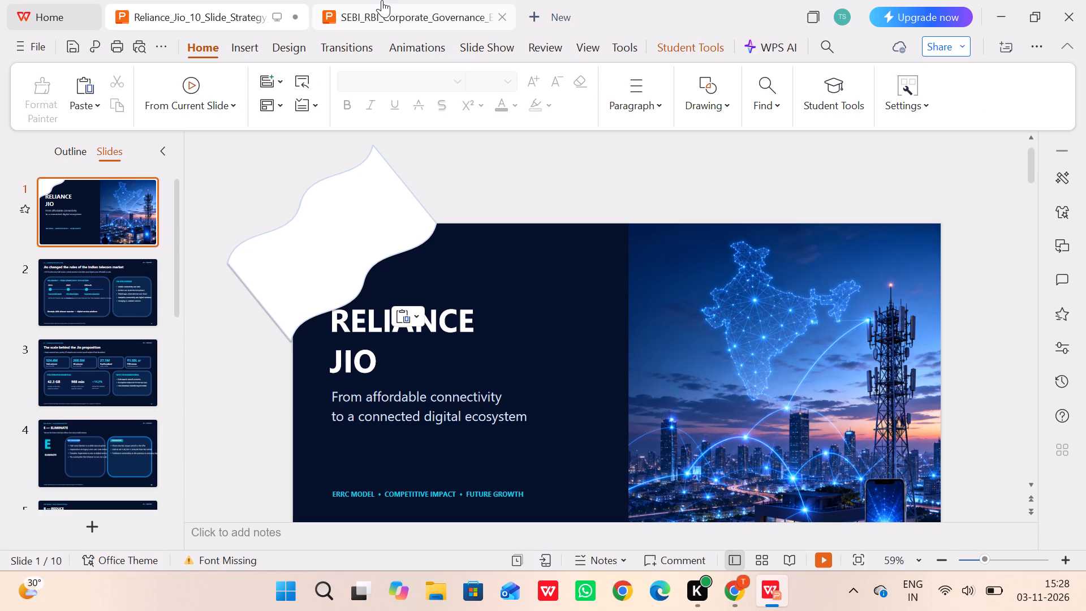
{"action": "double_click", "coordinate": [126, 214]}
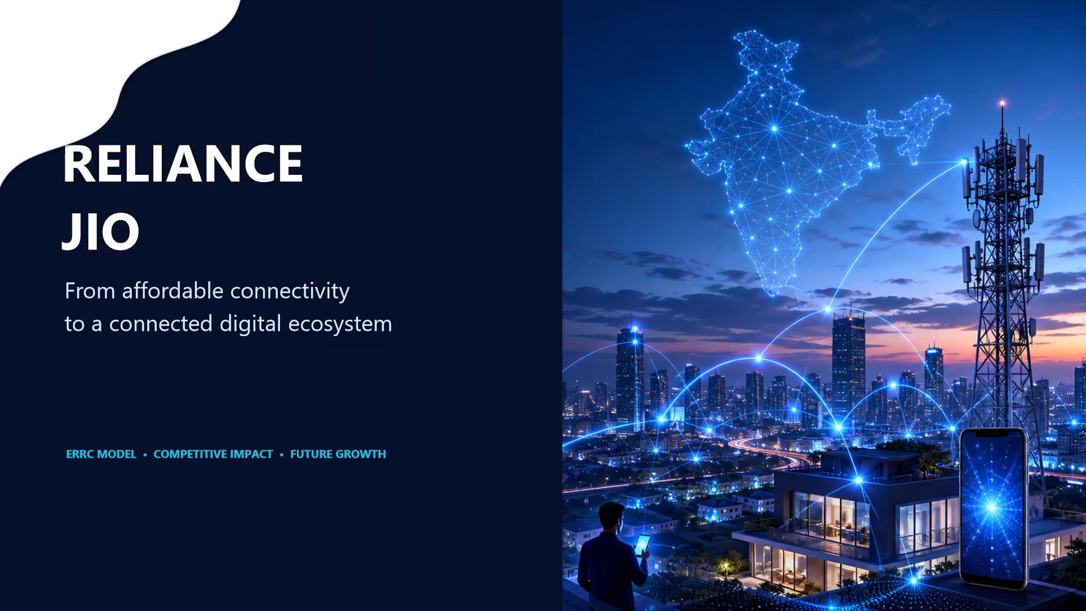
{"action": "key", "text": "Escape"}
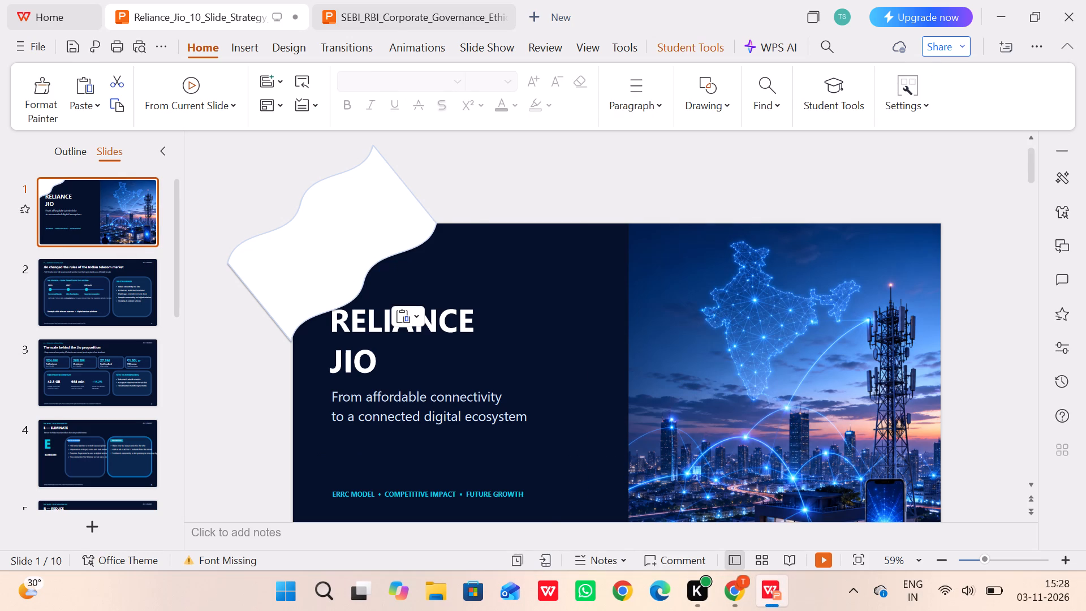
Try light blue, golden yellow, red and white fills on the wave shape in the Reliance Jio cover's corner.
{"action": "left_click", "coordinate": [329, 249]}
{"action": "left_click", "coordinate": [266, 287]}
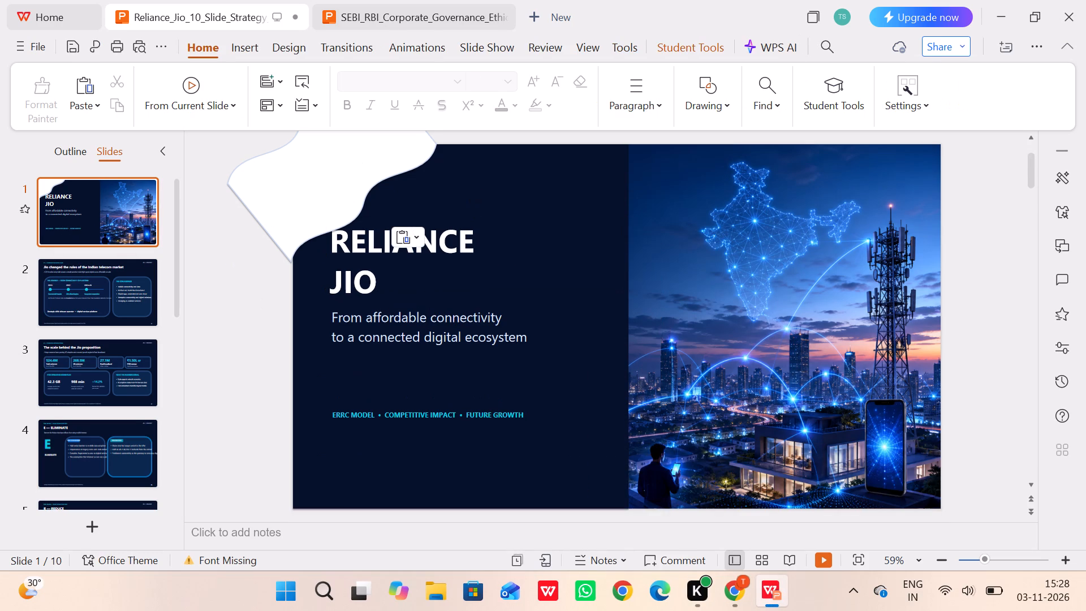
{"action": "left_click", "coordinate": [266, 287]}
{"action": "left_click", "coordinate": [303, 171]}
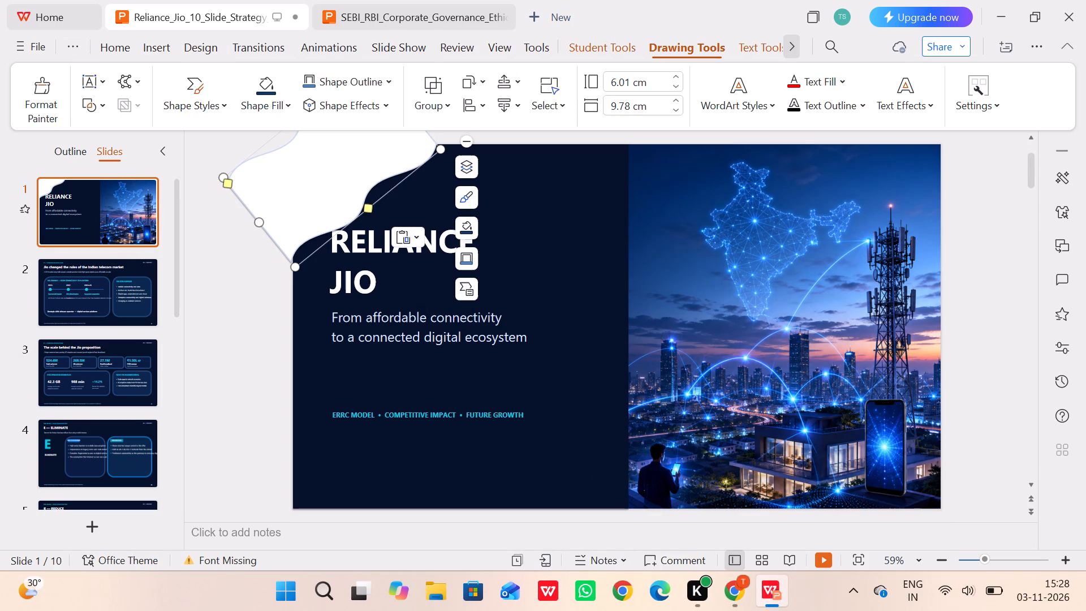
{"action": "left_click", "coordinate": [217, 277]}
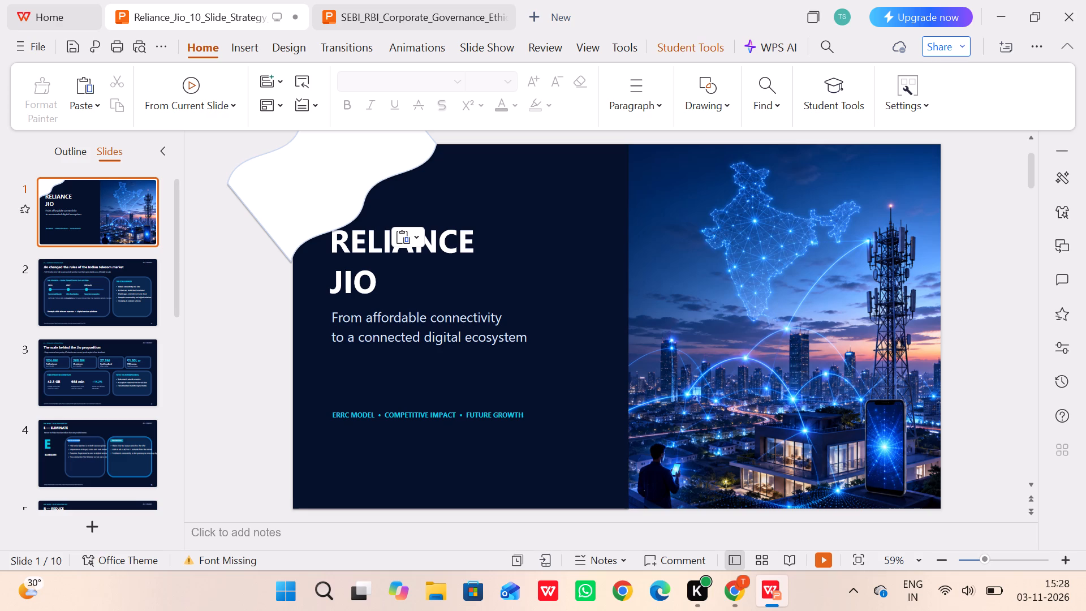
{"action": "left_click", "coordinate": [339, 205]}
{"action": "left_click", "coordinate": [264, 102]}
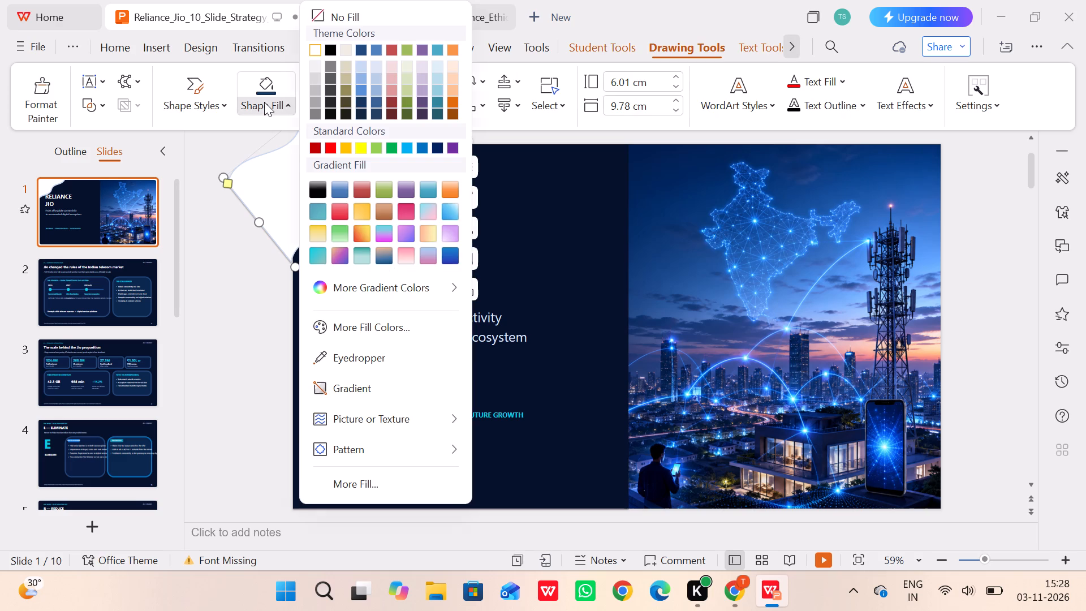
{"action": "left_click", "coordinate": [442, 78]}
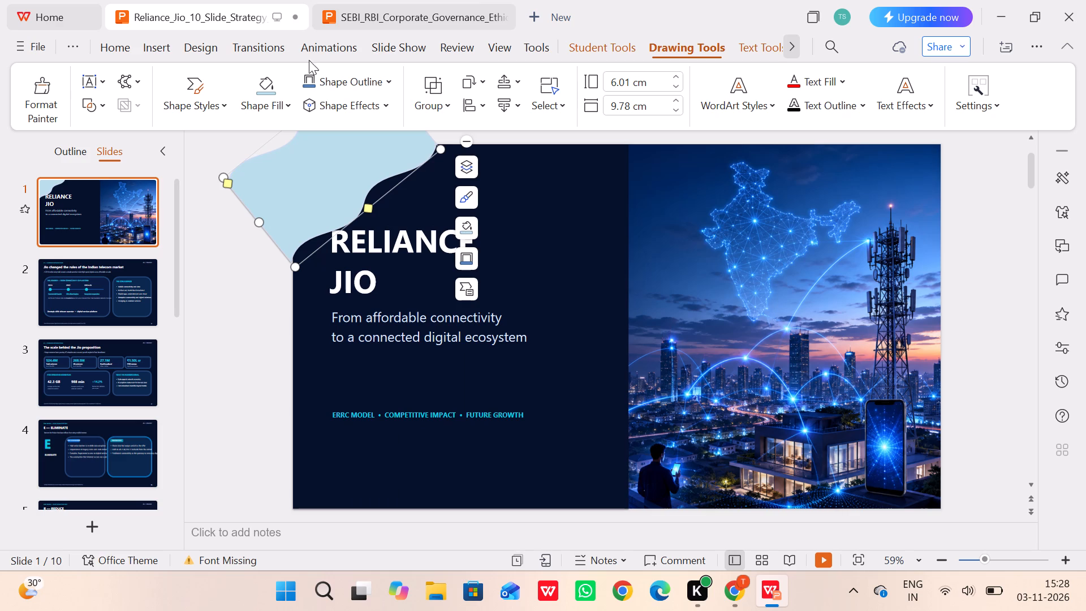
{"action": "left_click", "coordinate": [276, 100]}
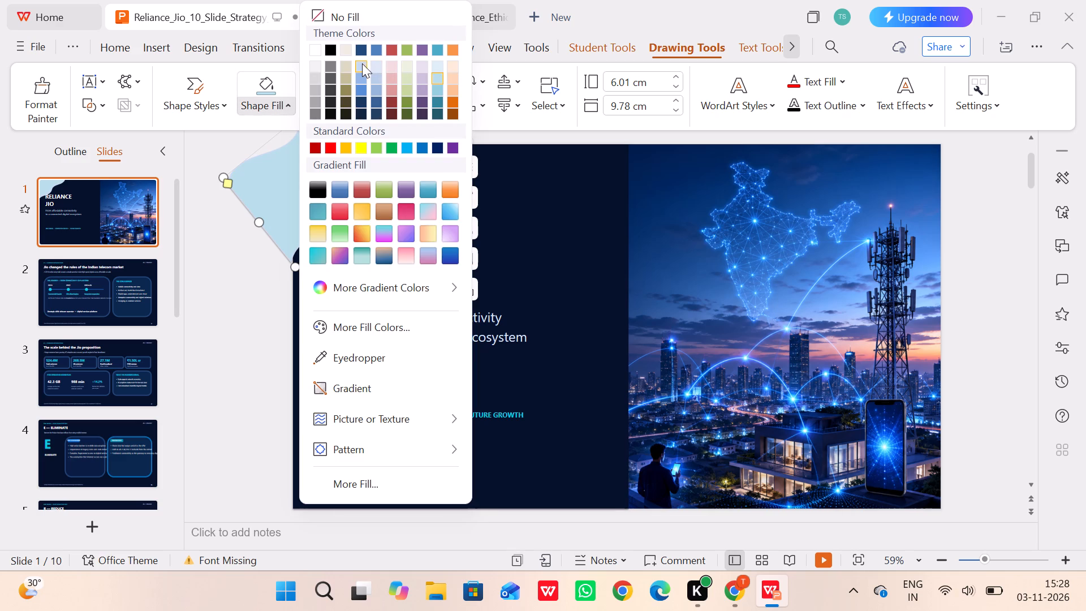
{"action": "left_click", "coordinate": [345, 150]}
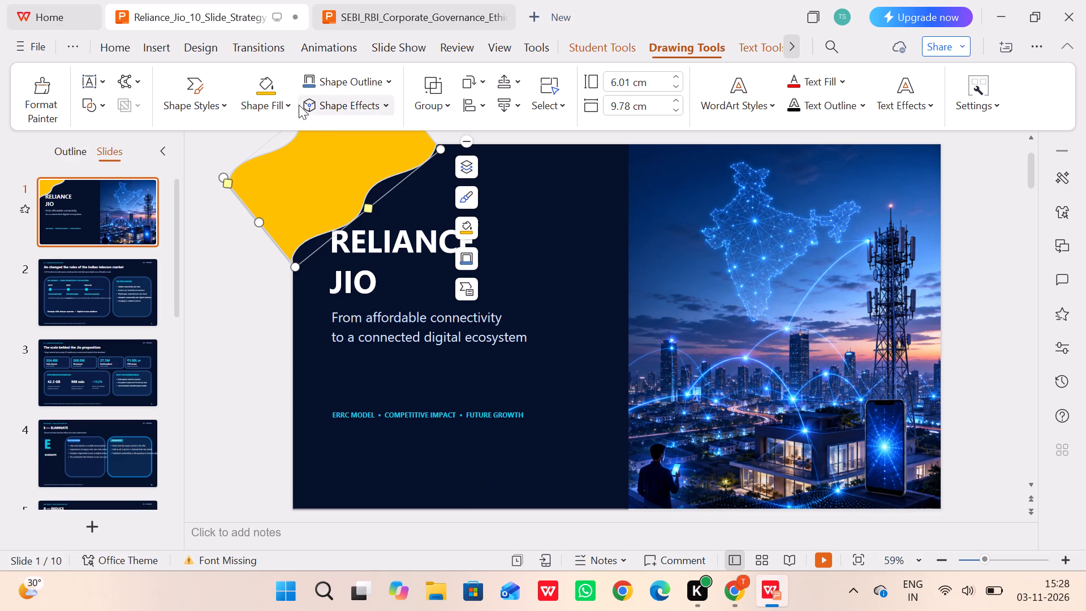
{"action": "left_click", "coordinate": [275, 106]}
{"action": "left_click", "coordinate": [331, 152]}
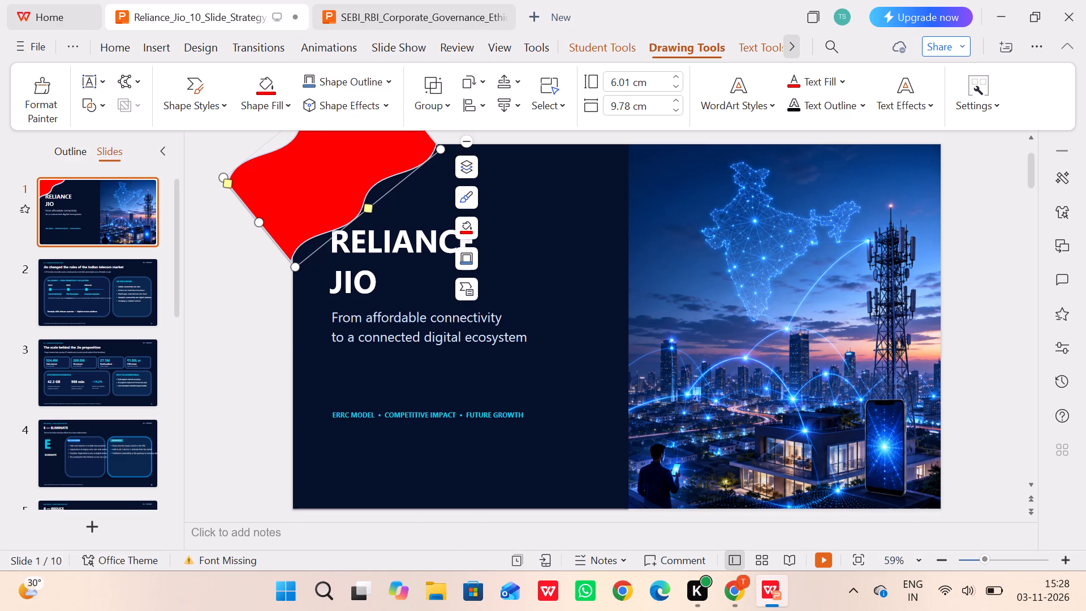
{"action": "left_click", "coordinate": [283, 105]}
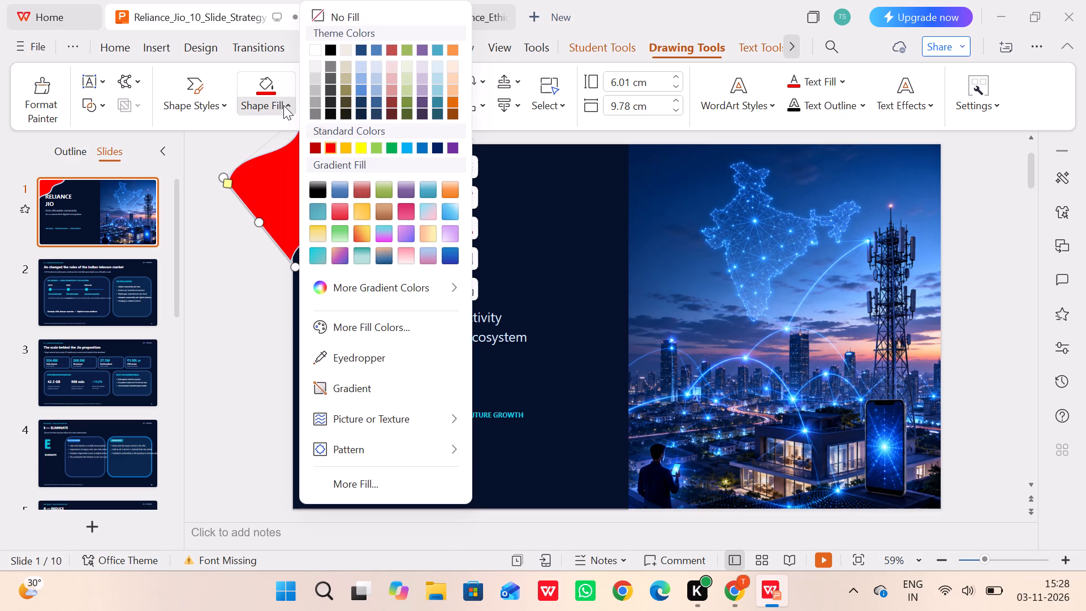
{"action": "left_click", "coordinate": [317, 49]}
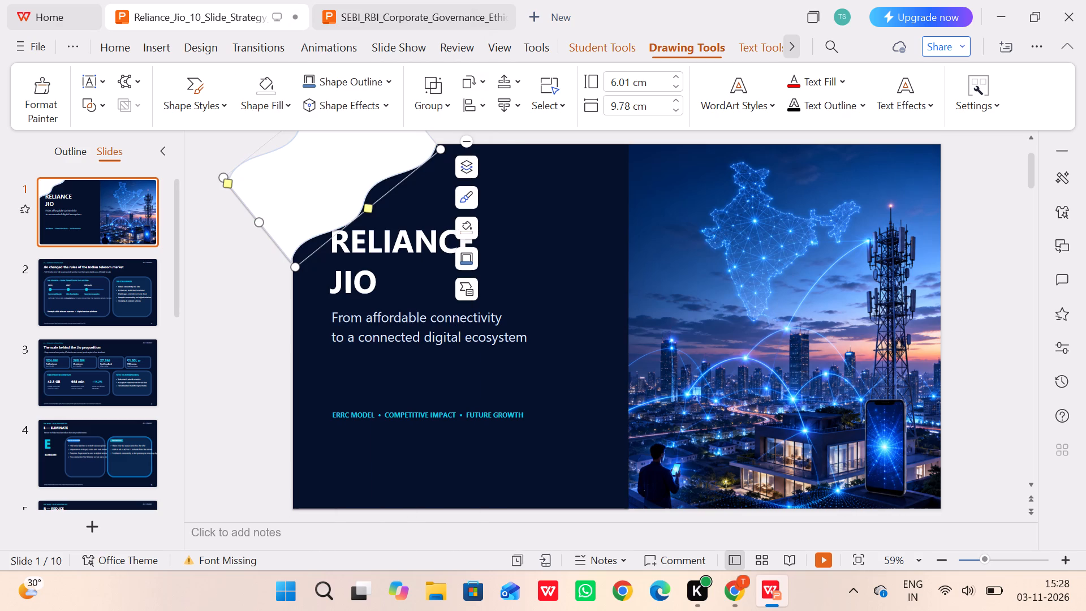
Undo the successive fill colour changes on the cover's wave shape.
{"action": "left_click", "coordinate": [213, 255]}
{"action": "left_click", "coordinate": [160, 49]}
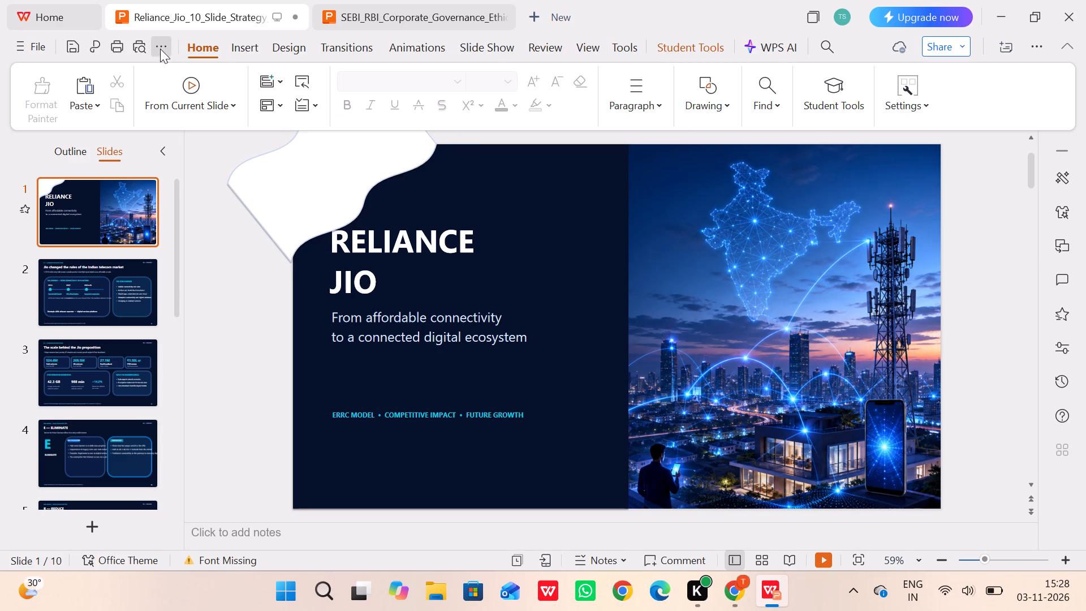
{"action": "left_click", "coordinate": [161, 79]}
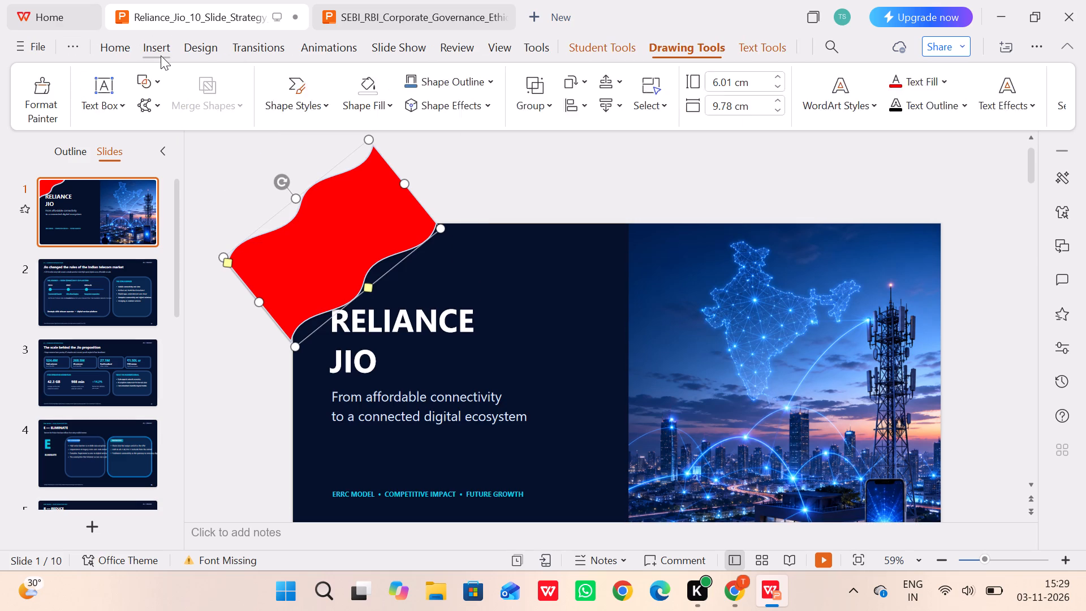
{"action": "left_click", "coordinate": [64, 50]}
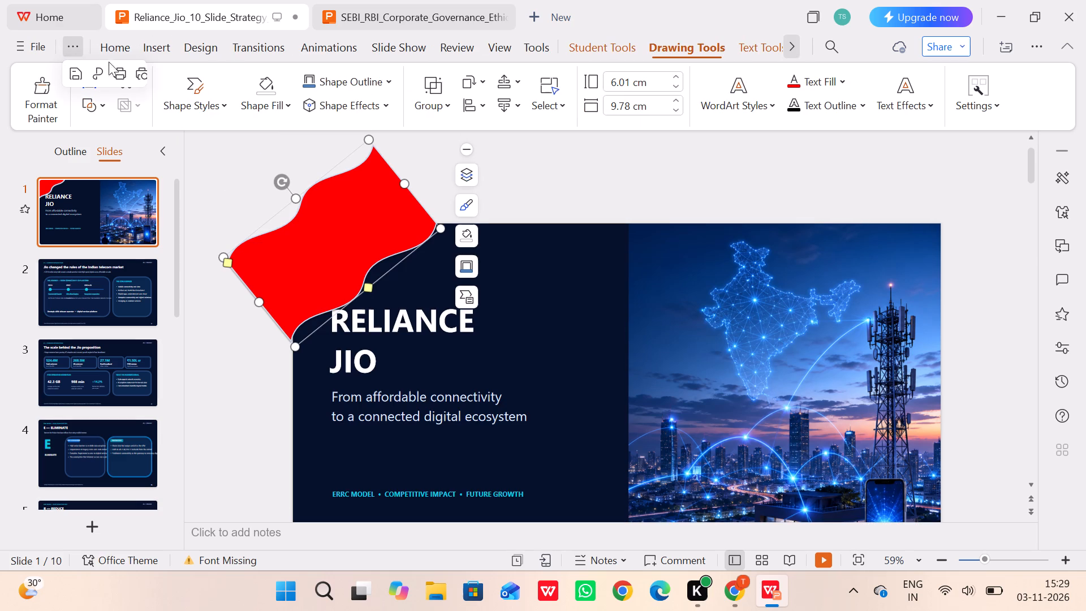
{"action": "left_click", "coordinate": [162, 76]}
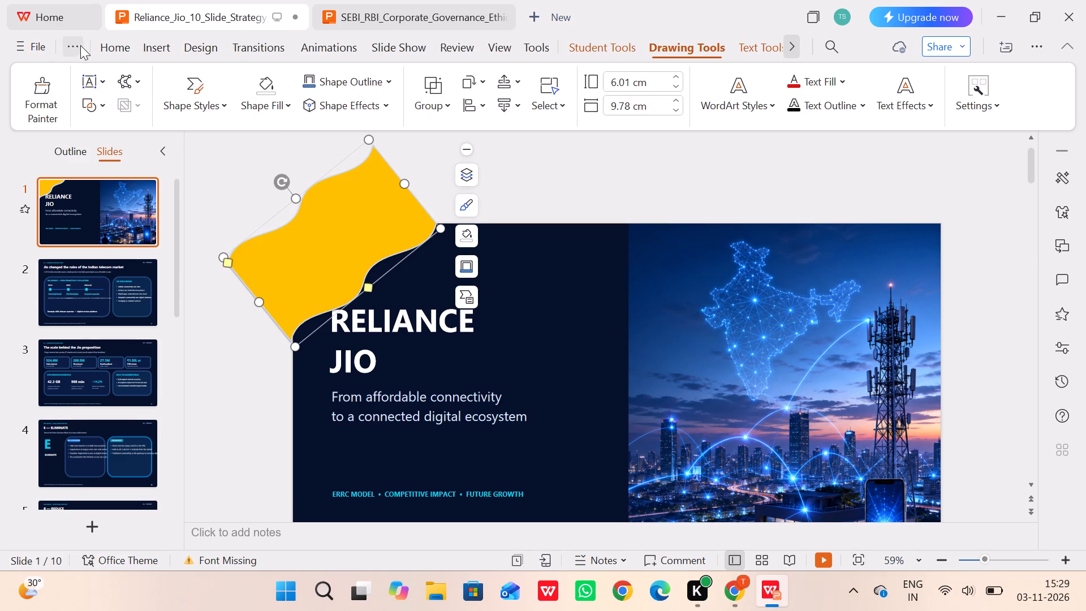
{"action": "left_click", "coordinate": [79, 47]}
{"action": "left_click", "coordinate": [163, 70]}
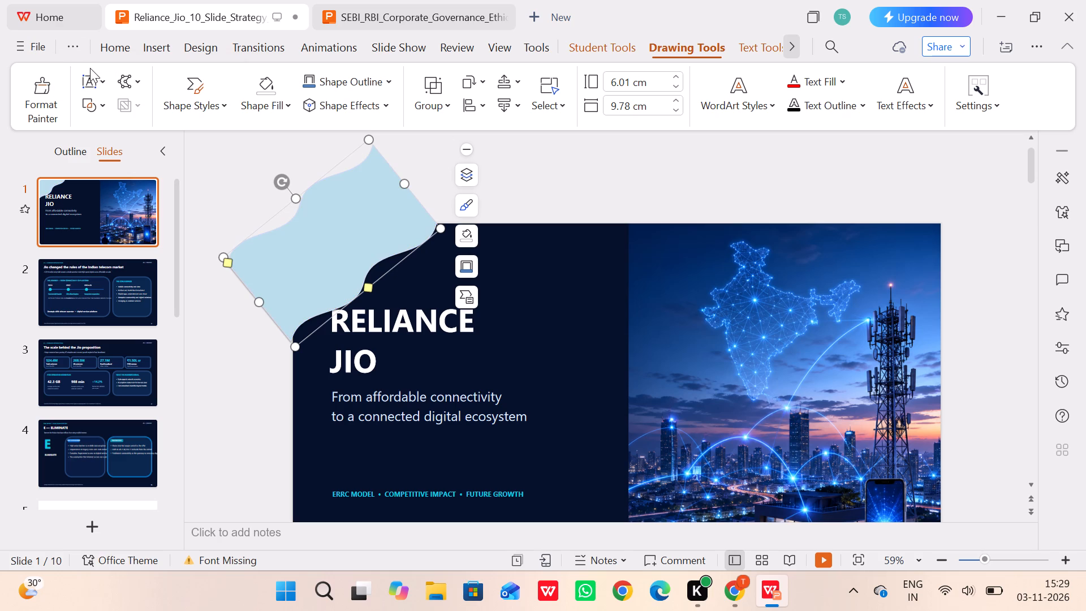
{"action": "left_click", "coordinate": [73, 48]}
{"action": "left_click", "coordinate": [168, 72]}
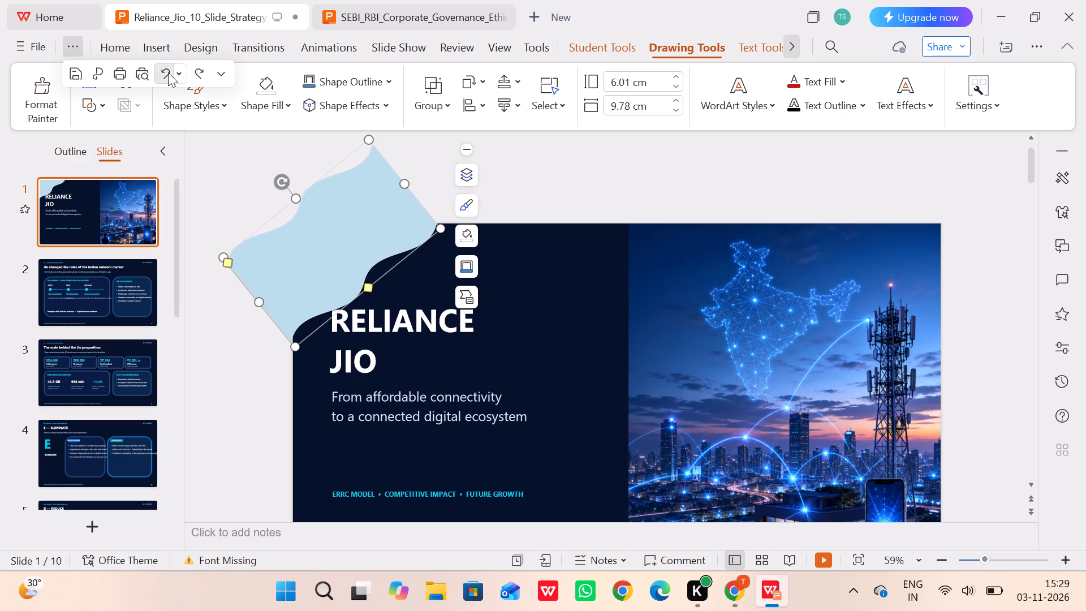
Deselect the wave shape and preview the Reliance Jio cover full screen.
{"action": "left_click", "coordinate": [234, 188]}
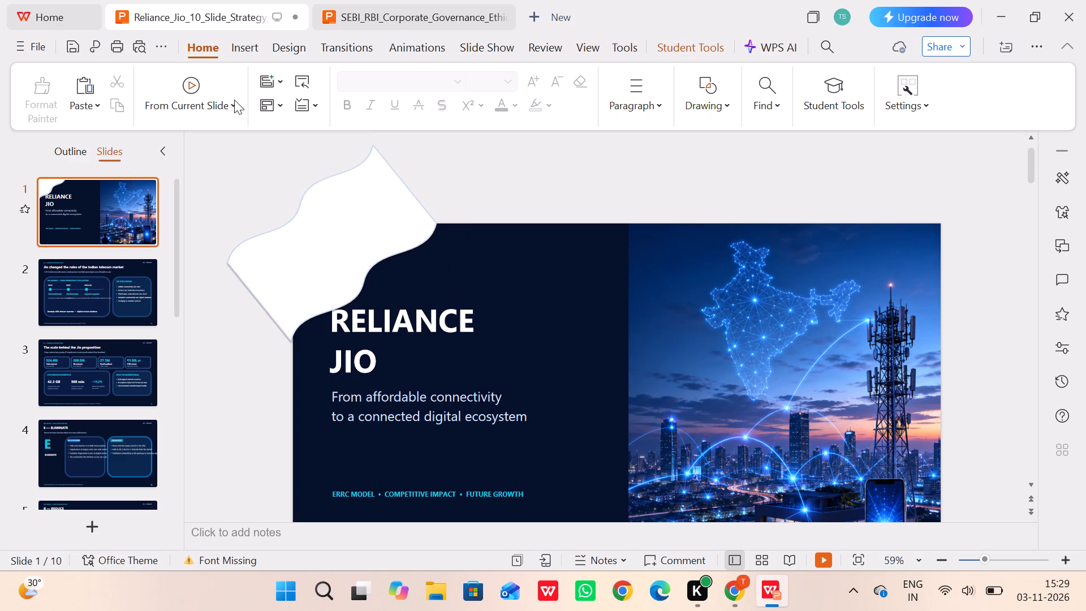
{"action": "double_click", "coordinate": [132, 218]}
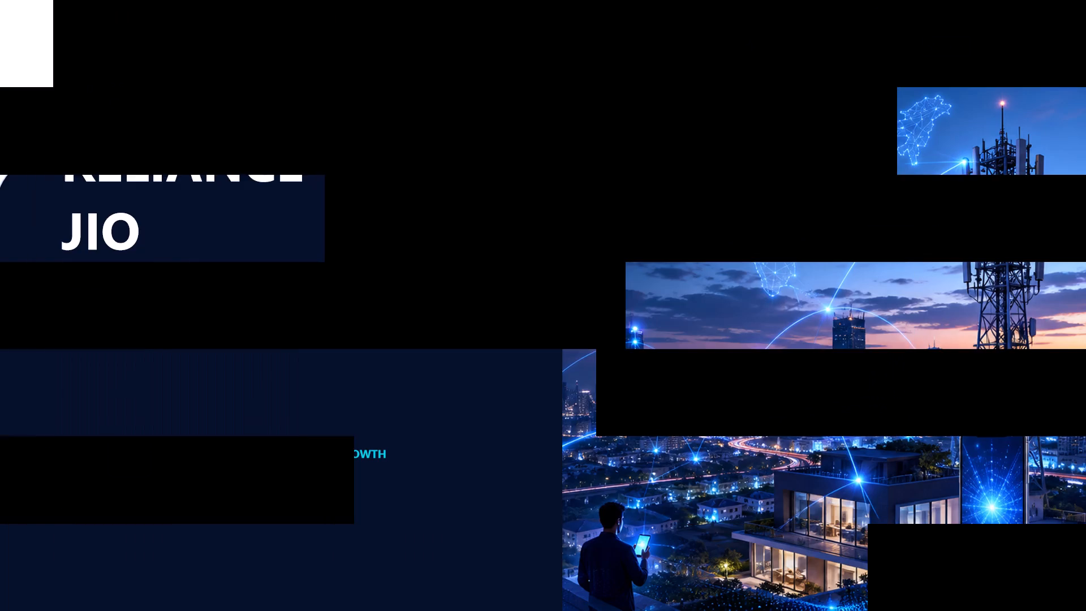
{"action": "key", "text": "Escape"}
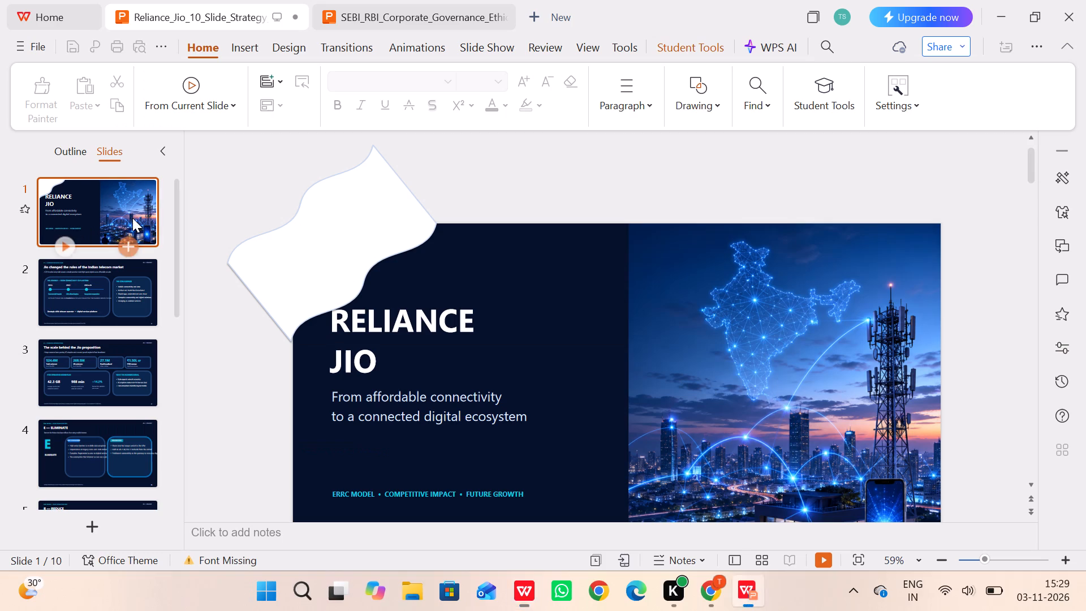
Try the Crawl Out animation on the cover's white wave shape, replacing it with a Fly In entrance from the top.
{"action": "left_click", "coordinate": [355, 248]}
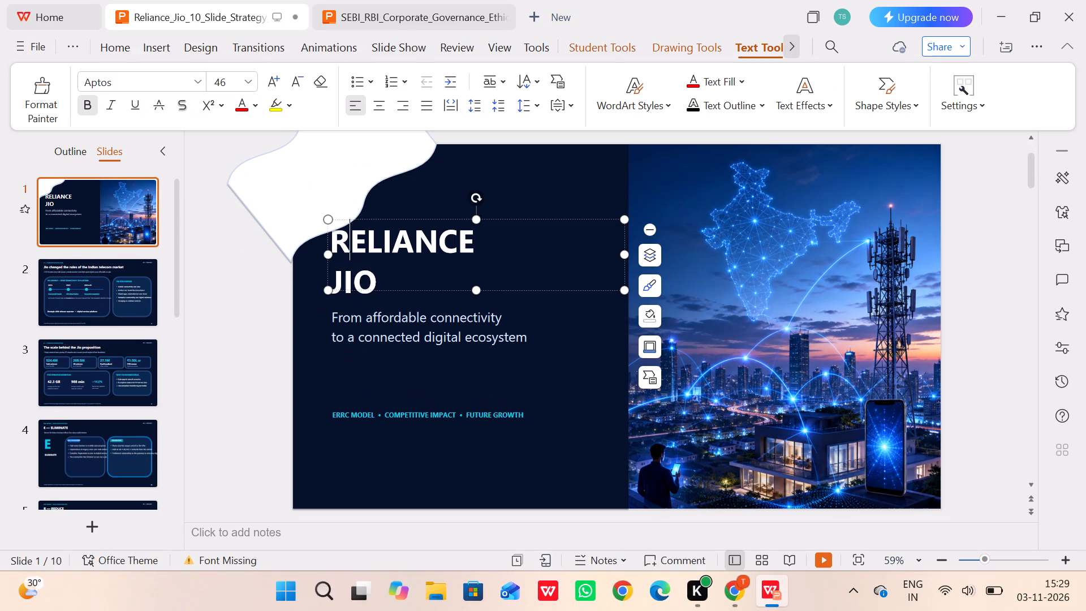
{"action": "left_click", "coordinate": [277, 219]}
{"action": "left_click", "coordinate": [334, 50]}
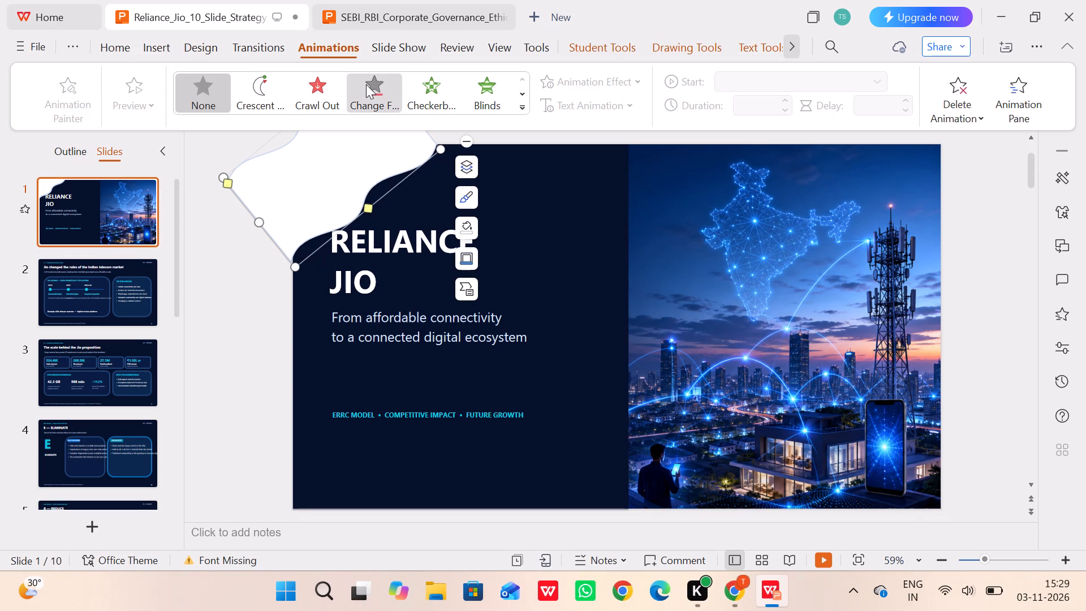
{"action": "left_click", "coordinate": [301, 91]}
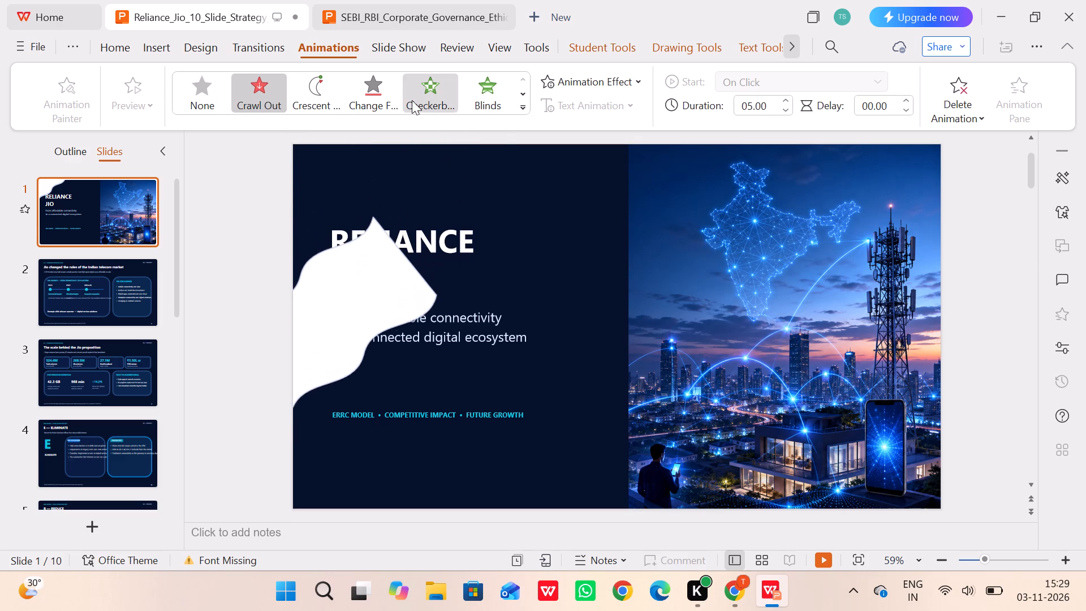
{"action": "left_click", "coordinate": [518, 105]}
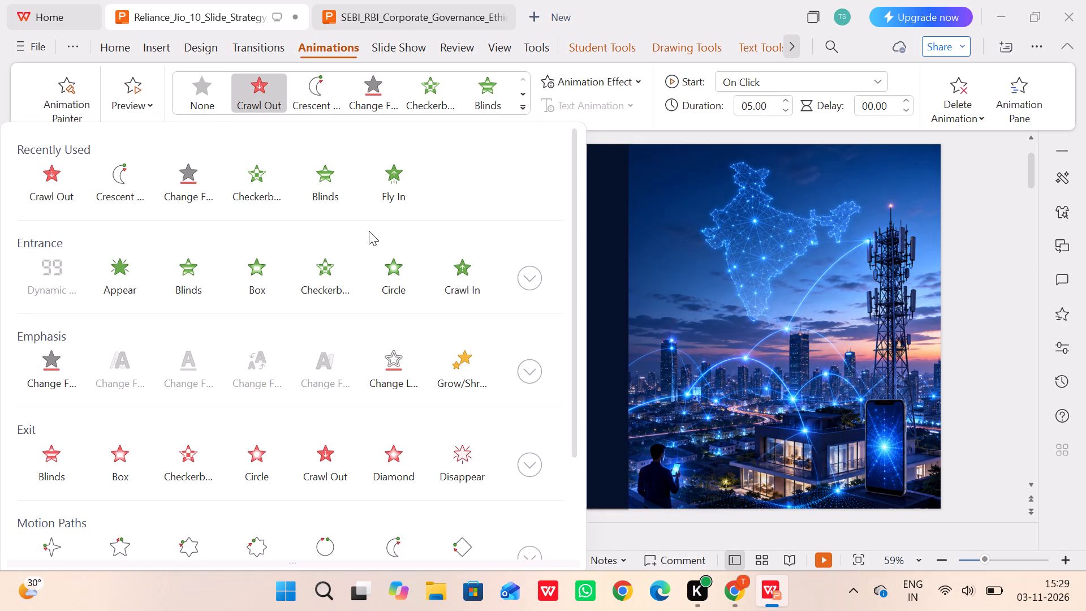
{"action": "left_click", "coordinate": [411, 166]}
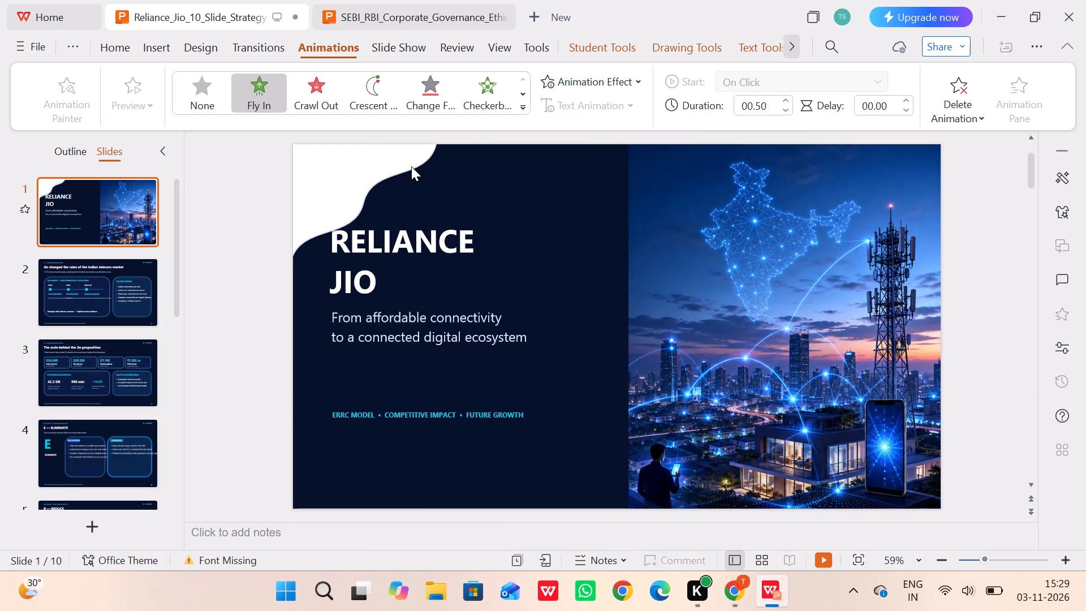
{"action": "left_click", "coordinate": [523, 108]}
{"action": "left_click", "coordinate": [523, 108]}
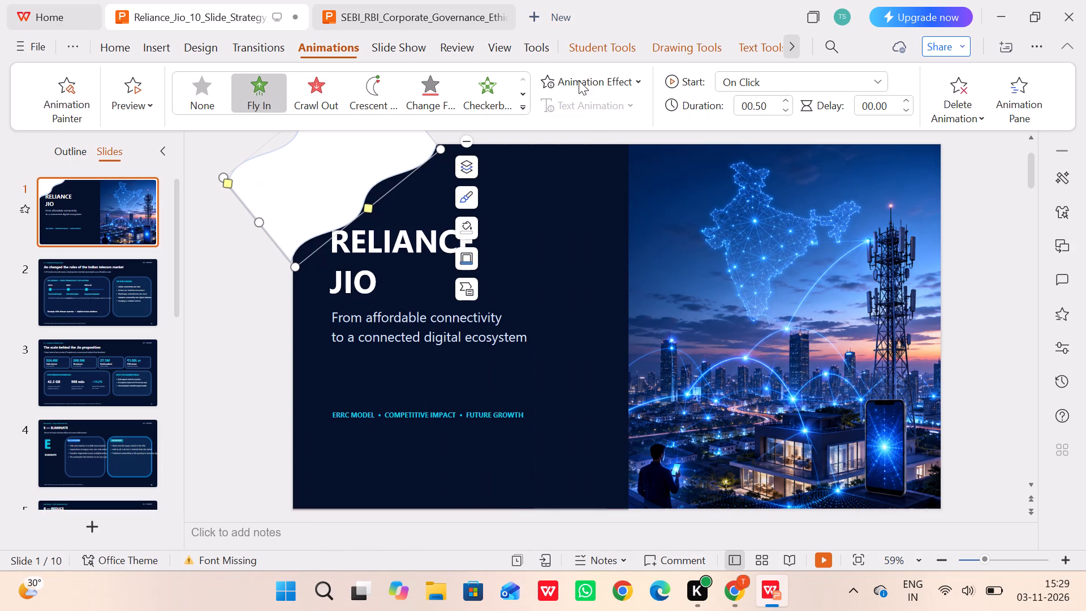
{"action": "left_click", "coordinate": [606, 74]}
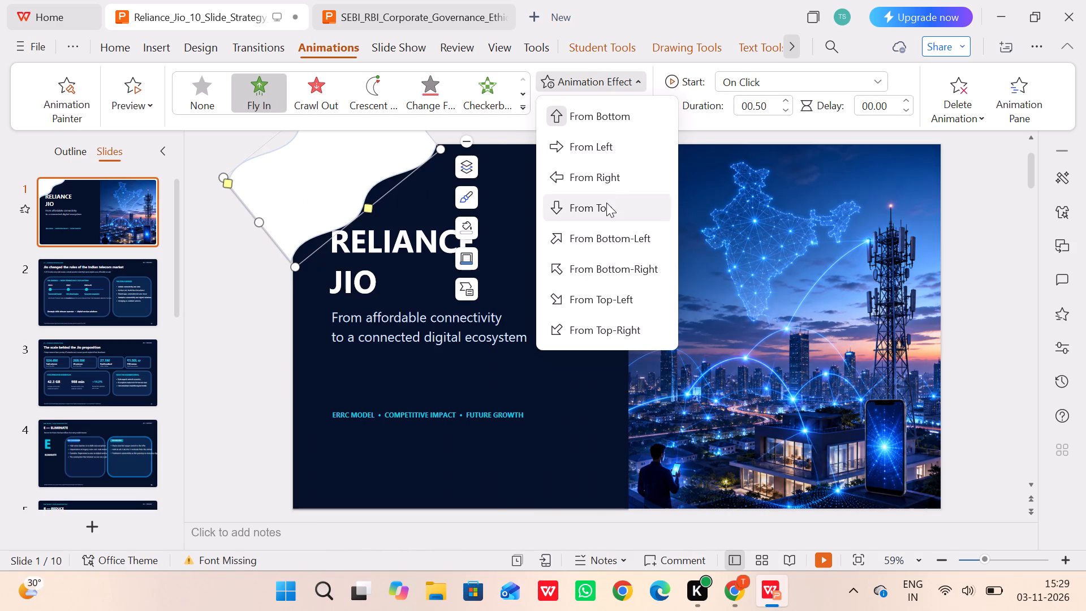
{"action": "left_click", "coordinate": [606, 203]}
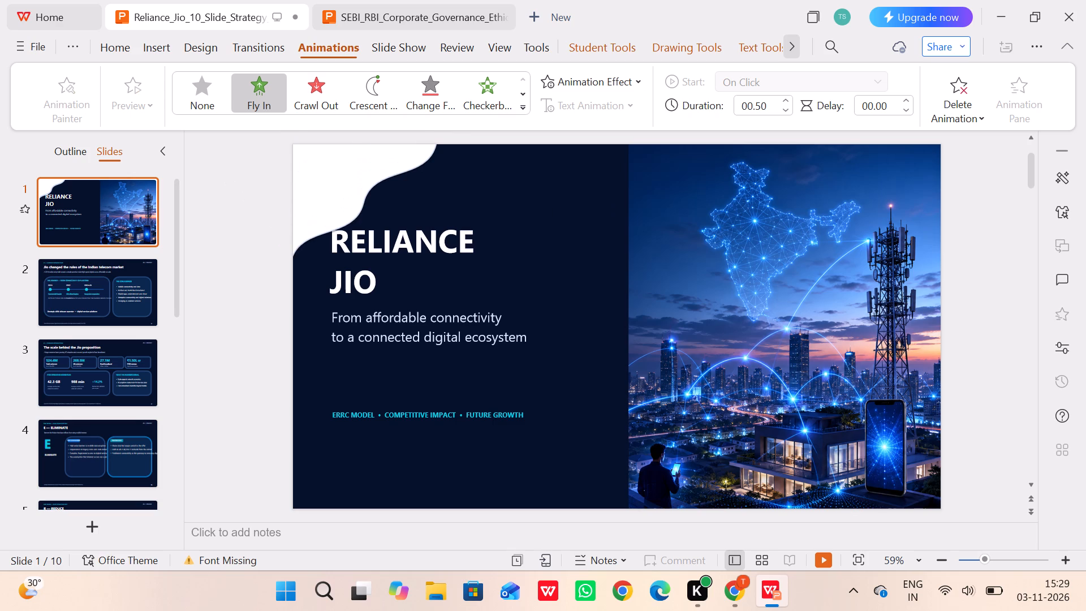
Preview the Reliance Jio cover full screen to check the wave shape's entrance animation.
{"action": "left_click", "coordinate": [252, 253]}
{"action": "double_click", "coordinate": [88, 198]}
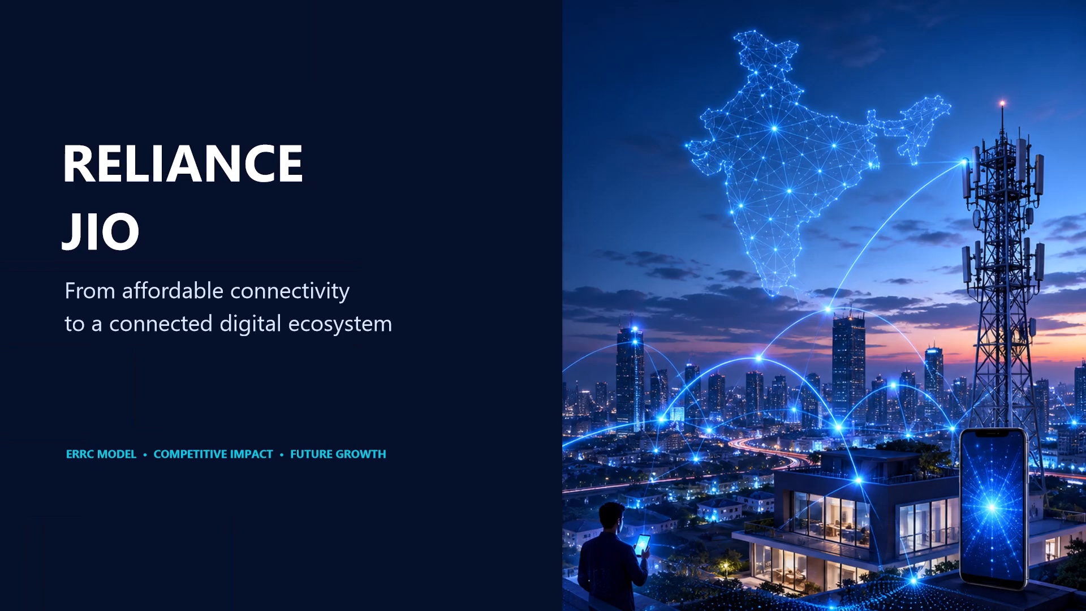
{"action": "key", "text": "Escape"}
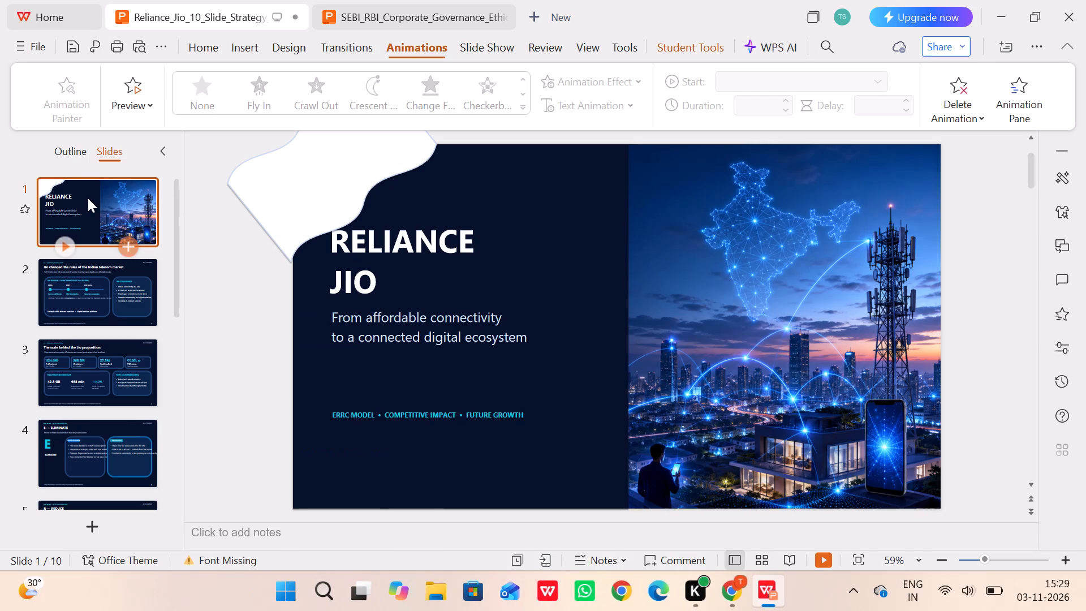
Set the wave shape's Fly In animation to start After Previous and preview the cover full screen.
{"action": "left_click", "coordinate": [325, 158]}
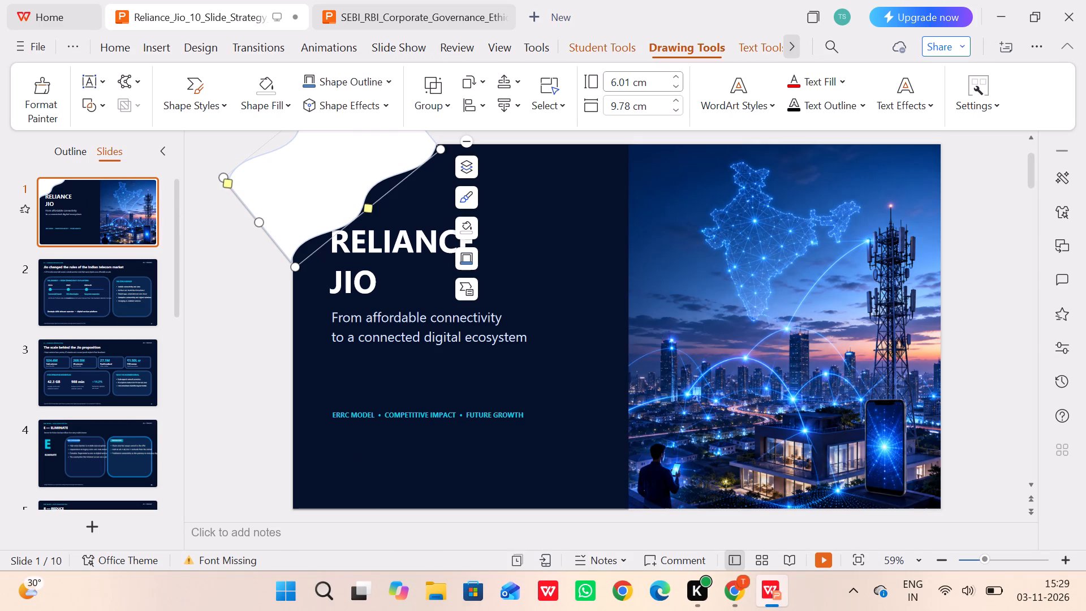
{"action": "left_click", "coordinate": [264, 47]}
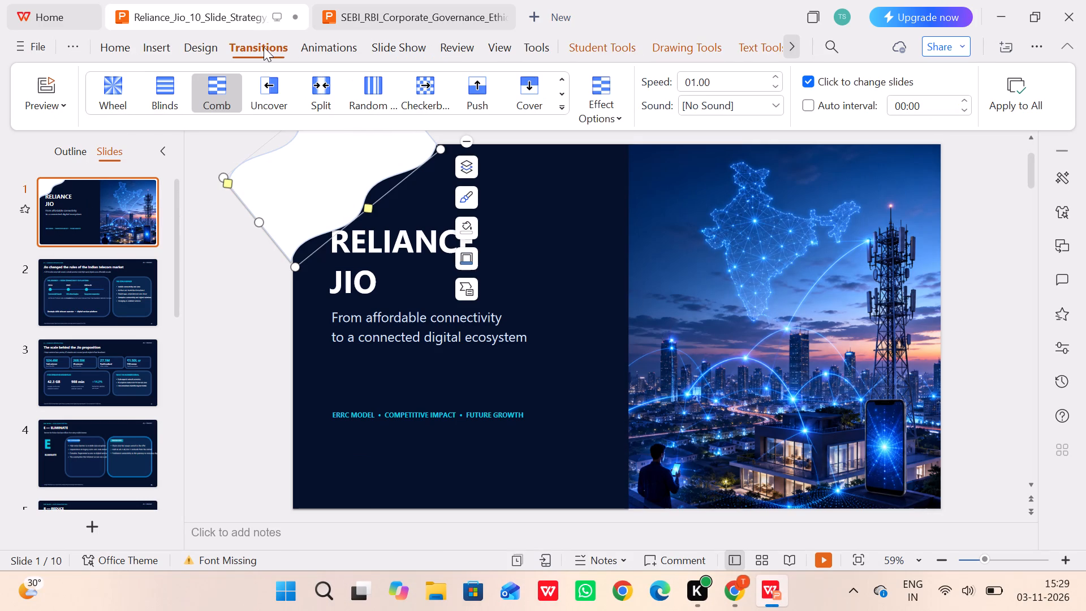
{"action": "left_click", "coordinate": [338, 50]}
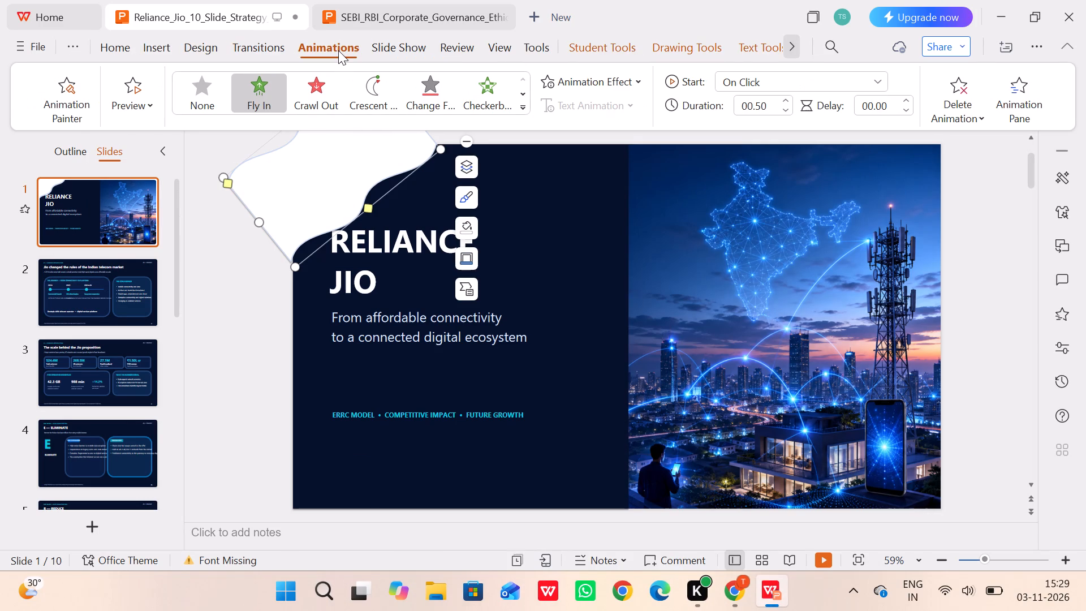
{"action": "left_click", "coordinate": [843, 76]}
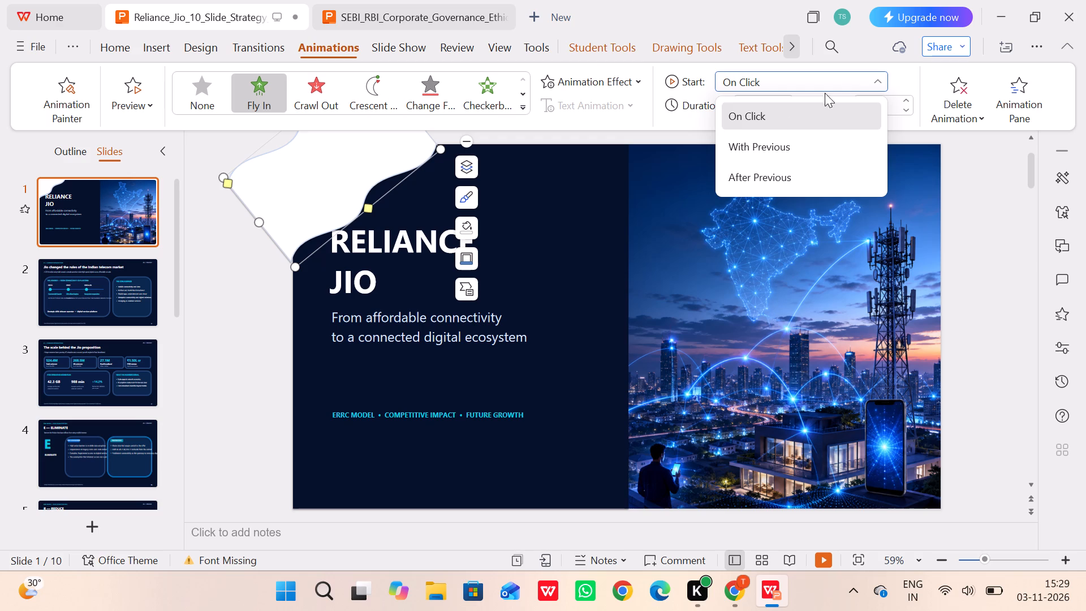
{"action": "left_click", "coordinate": [769, 167]}
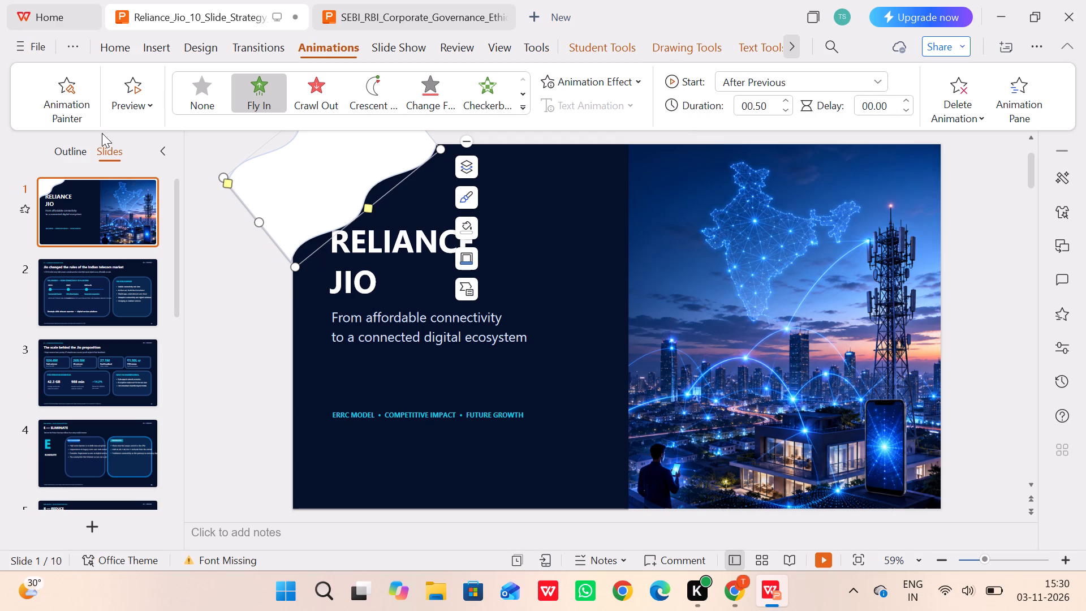
{"action": "double_click", "coordinate": [84, 197]}
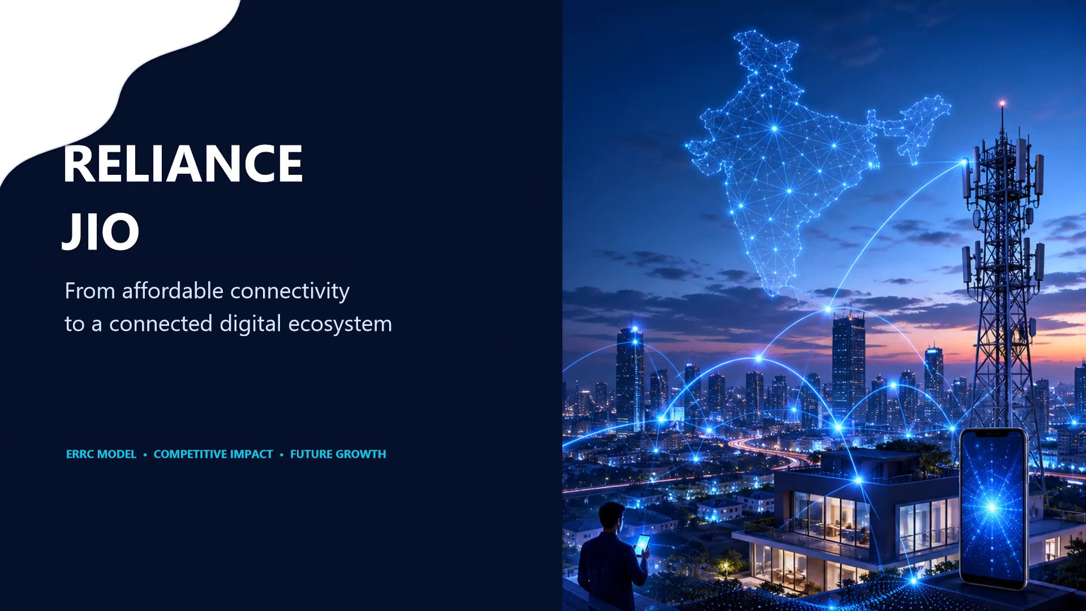
{"action": "key", "text": "Escape"}
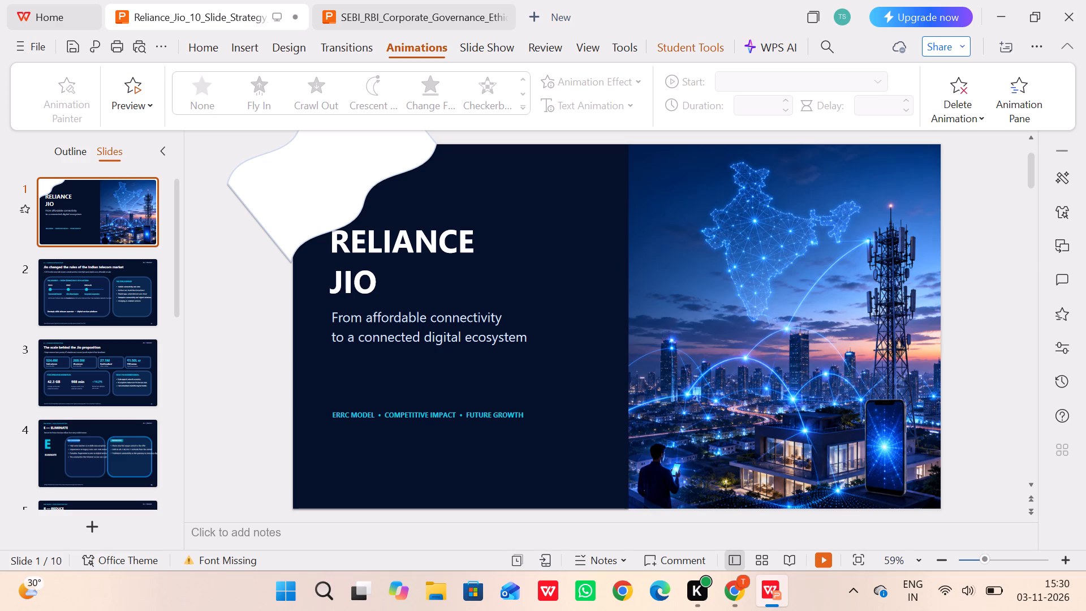
Insert the picture "ku logo.jpg" from the Downloads folder onto the Reliance Jio cover.
{"action": "left_click", "coordinate": [242, 245]}
{"action": "left_click", "coordinate": [235, 46]}
{"action": "left_click", "coordinate": [176, 83]}
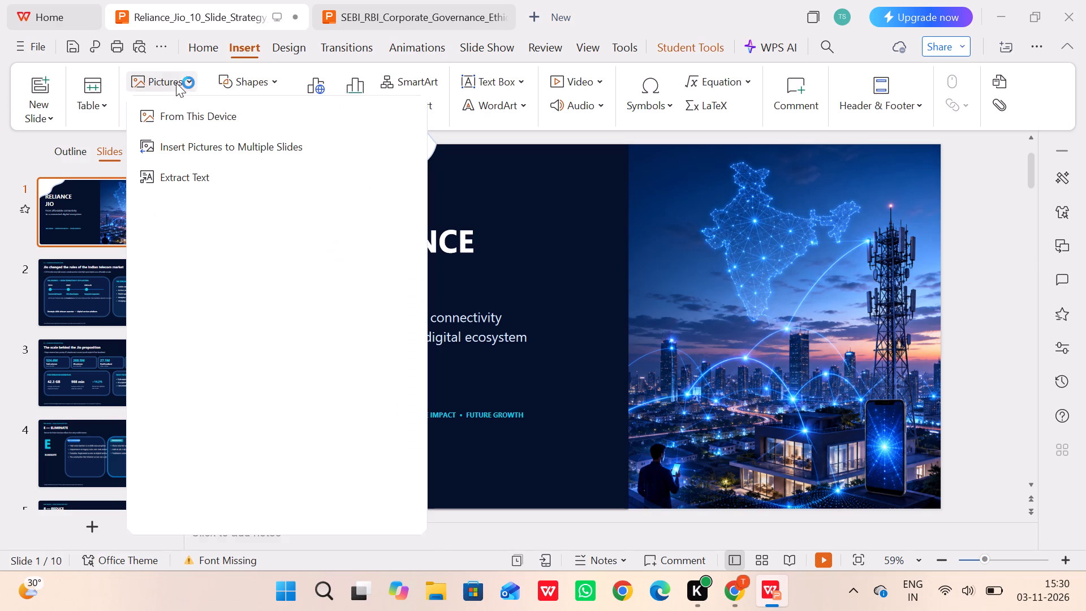
{"action": "left_click", "coordinate": [217, 106]}
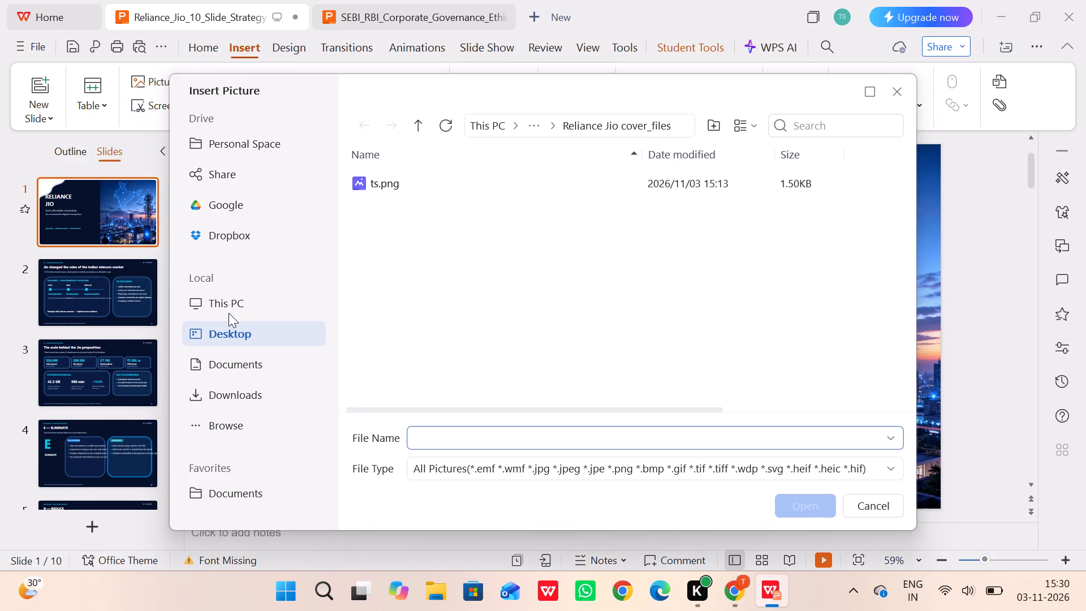
{"action": "left_click", "coordinate": [229, 394]}
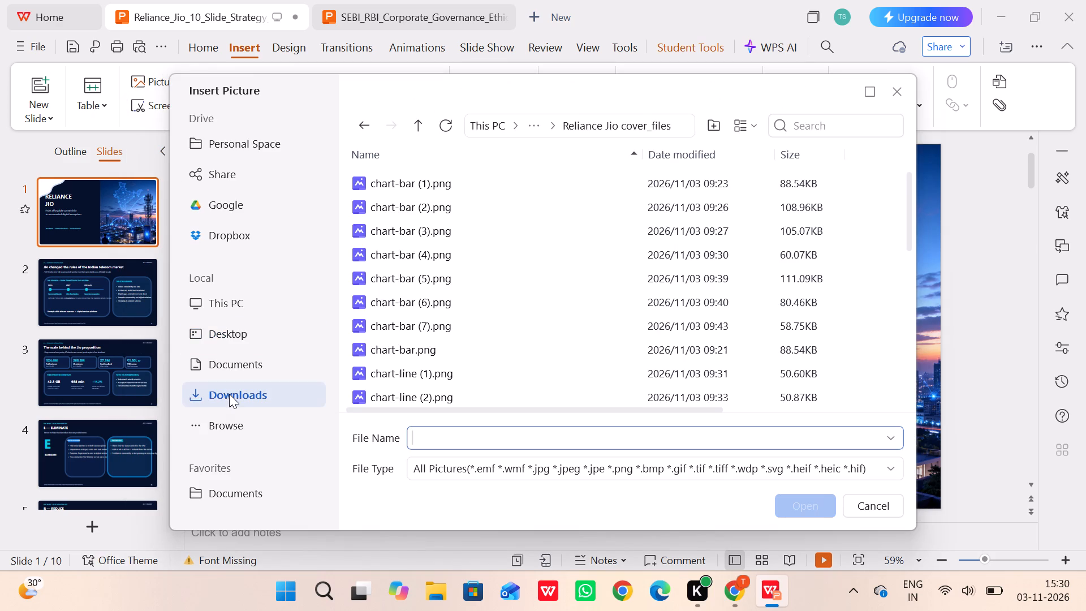
{"action": "scroll", "coordinate": [485, 220], "scroll_direction": "down", "scroll_amount": 5}
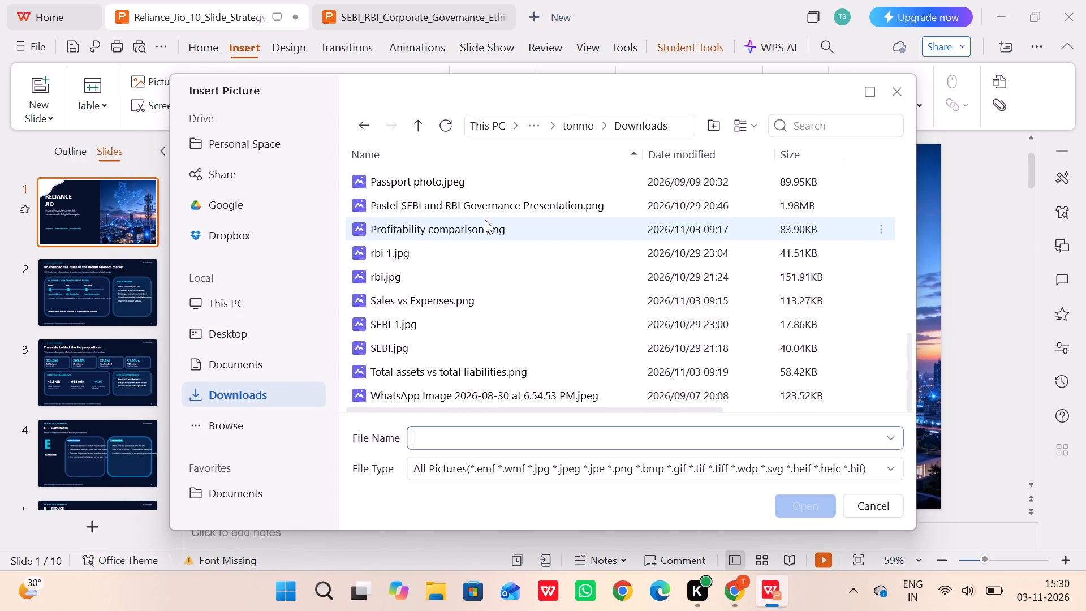
{"action": "scroll", "coordinate": [463, 254], "scroll_direction": "up", "scroll_amount": 2}
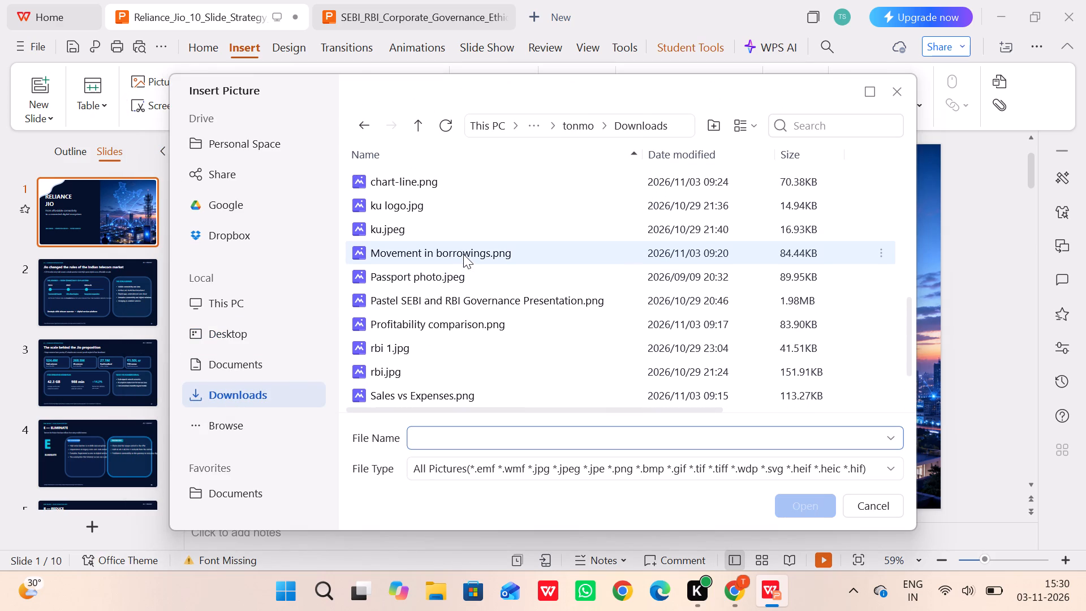
{"action": "left_click", "coordinate": [413, 212]}
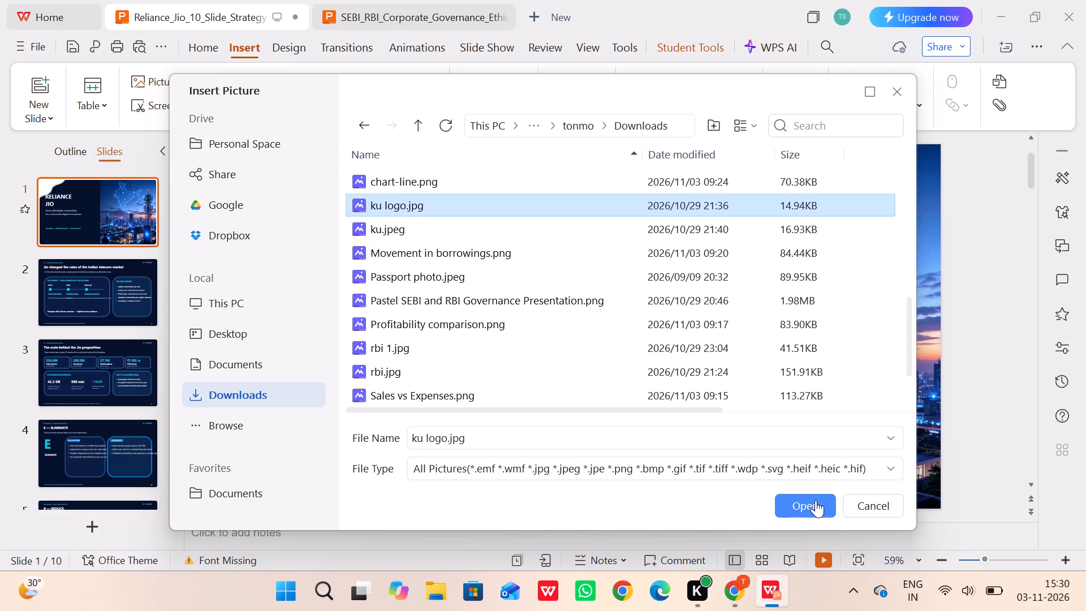
{"action": "left_click", "coordinate": [816, 500]}
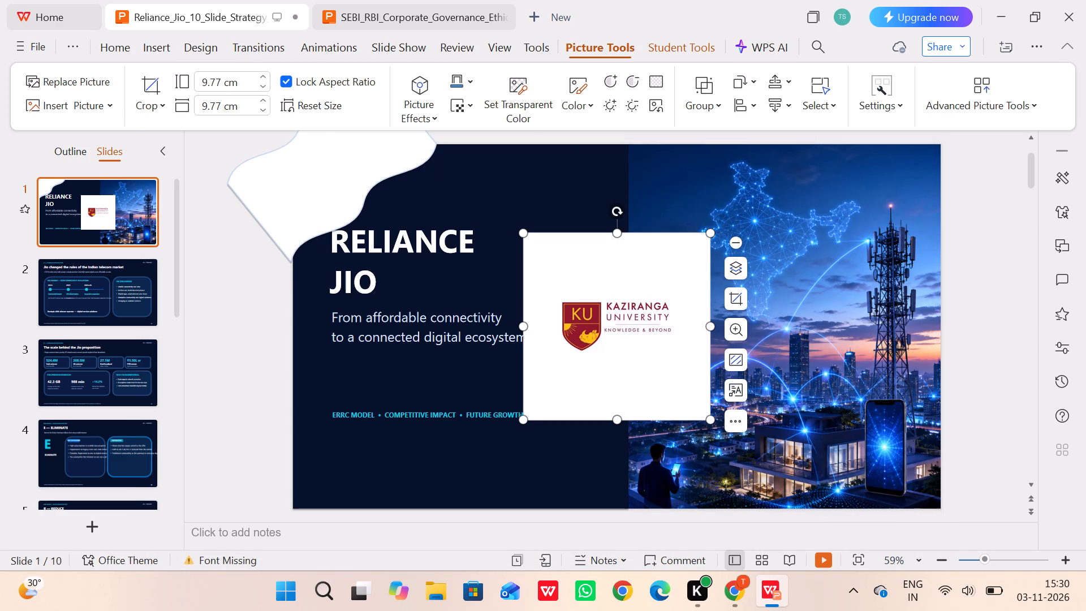
Crop the blank areas above and below the university logo picture, leaving it about 2.6 cm high.
{"action": "left_click", "coordinate": [731, 300]}
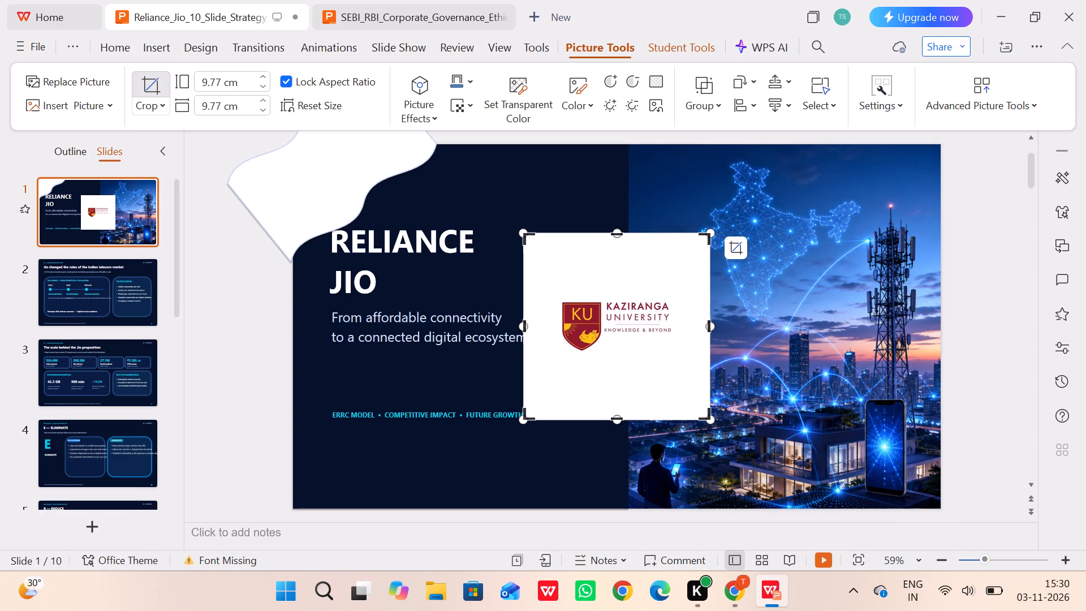
{"action": "left_click_drag", "start_coordinate": [618, 418], "coordinate": [619, 348]}
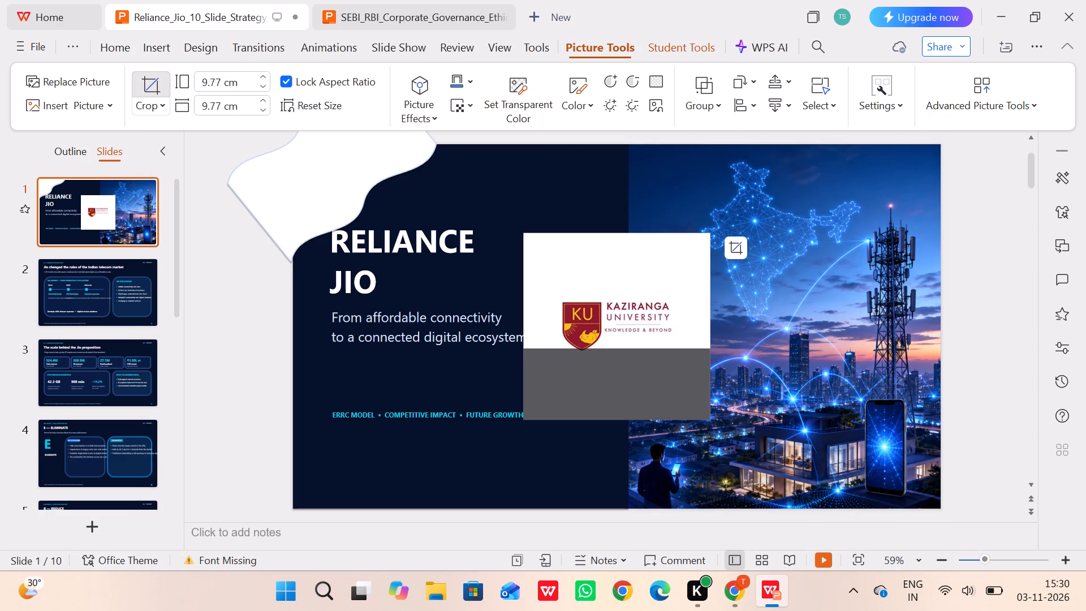
{"action": "left_click_drag", "start_coordinate": [619, 348], "coordinate": [620, 352]}
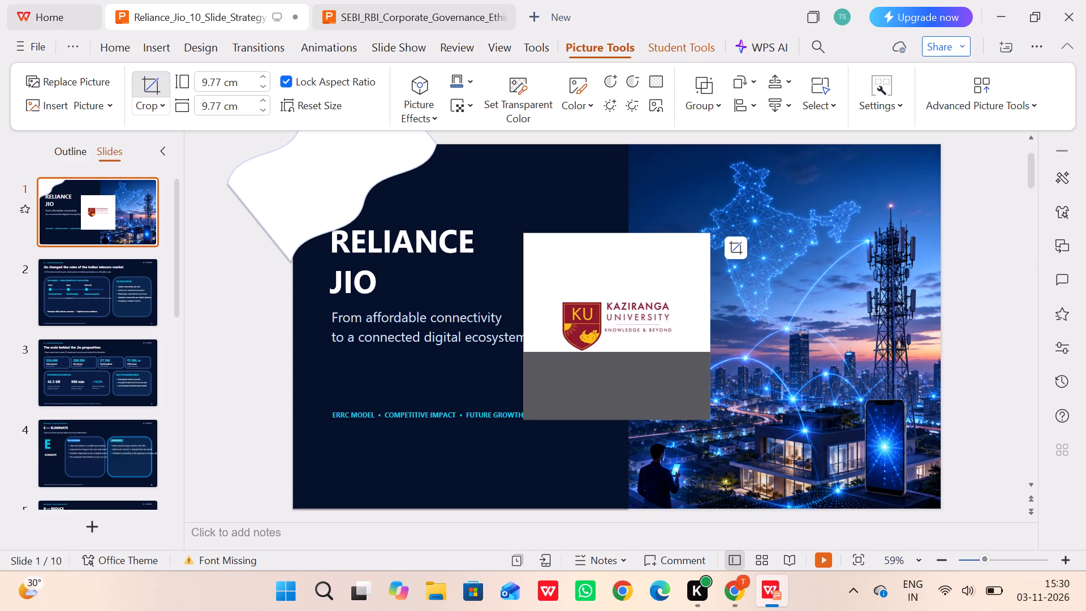
{"action": "left_click_drag", "start_coordinate": [620, 352], "coordinate": [620, 351]}
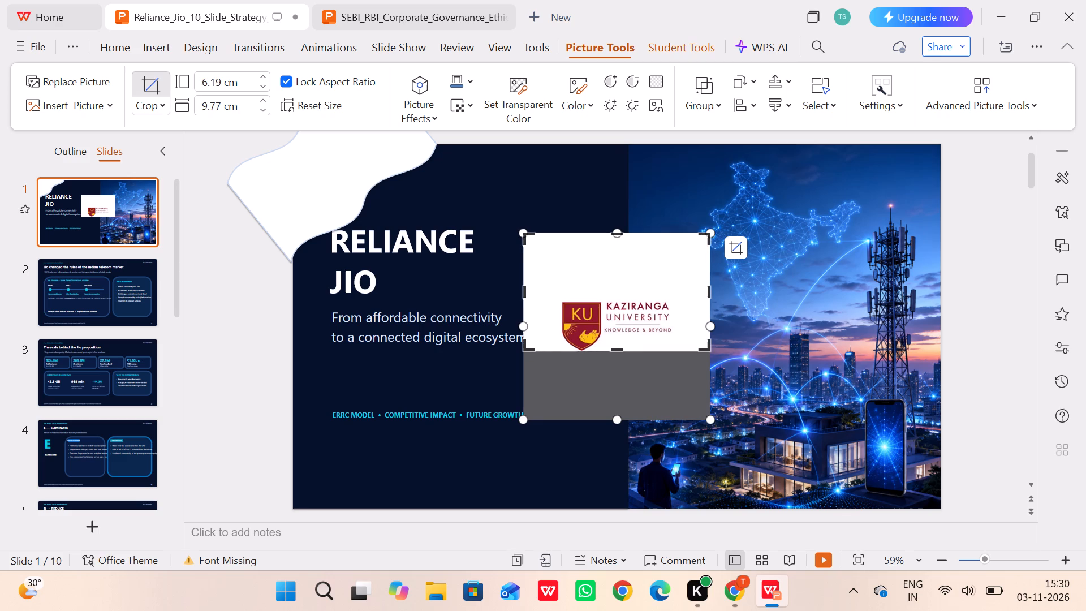
{"action": "left_click_drag", "start_coordinate": [618, 238], "coordinate": [621, 291]}
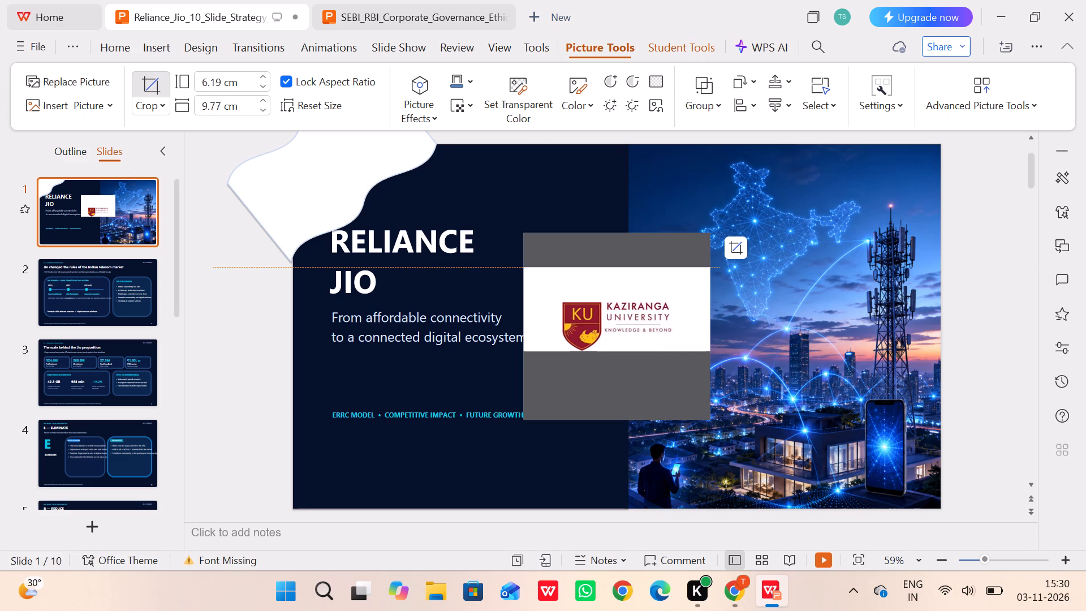
{"action": "left_click_drag", "start_coordinate": [621, 291], "coordinate": [609, 309]}
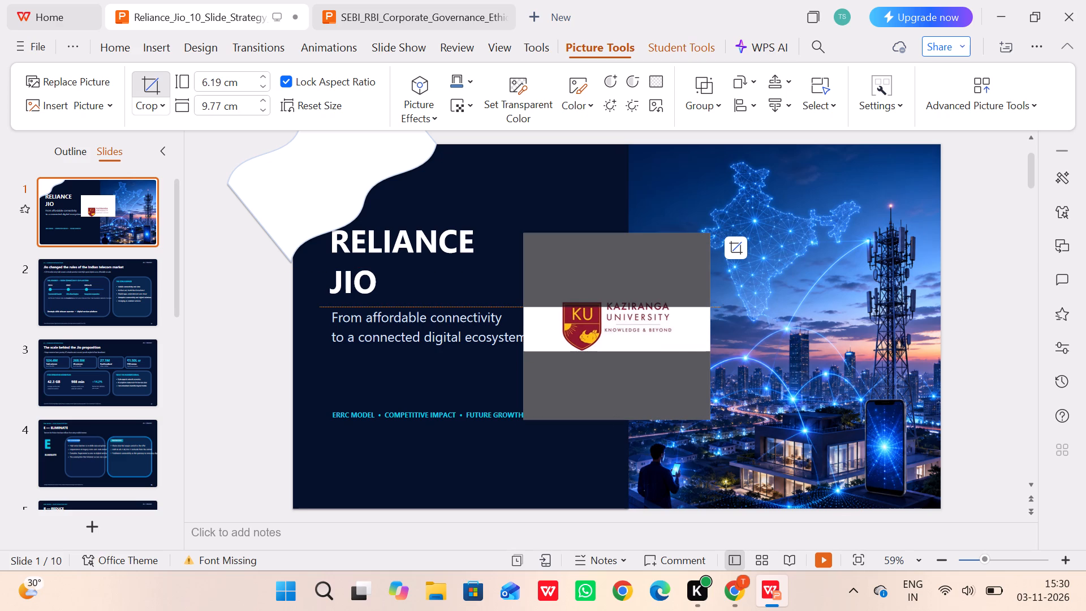
{"action": "left_click_drag", "start_coordinate": [609, 309], "coordinate": [611, 303]}
{"action": "left_click_drag", "start_coordinate": [611, 303], "coordinate": [611, 302]}
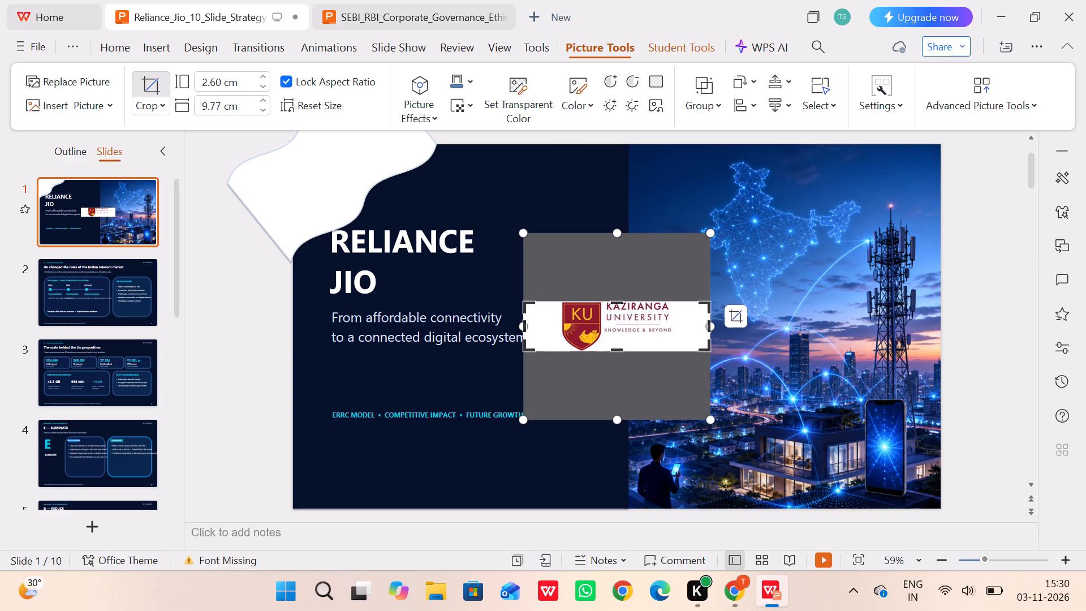
Crop the logo picture's blank sides and readjust its top edge, leaving it about 5.94 cm wide and 2.66 cm high.
{"action": "left_click_drag", "start_coordinate": [523, 320], "coordinate": [546, 321]}
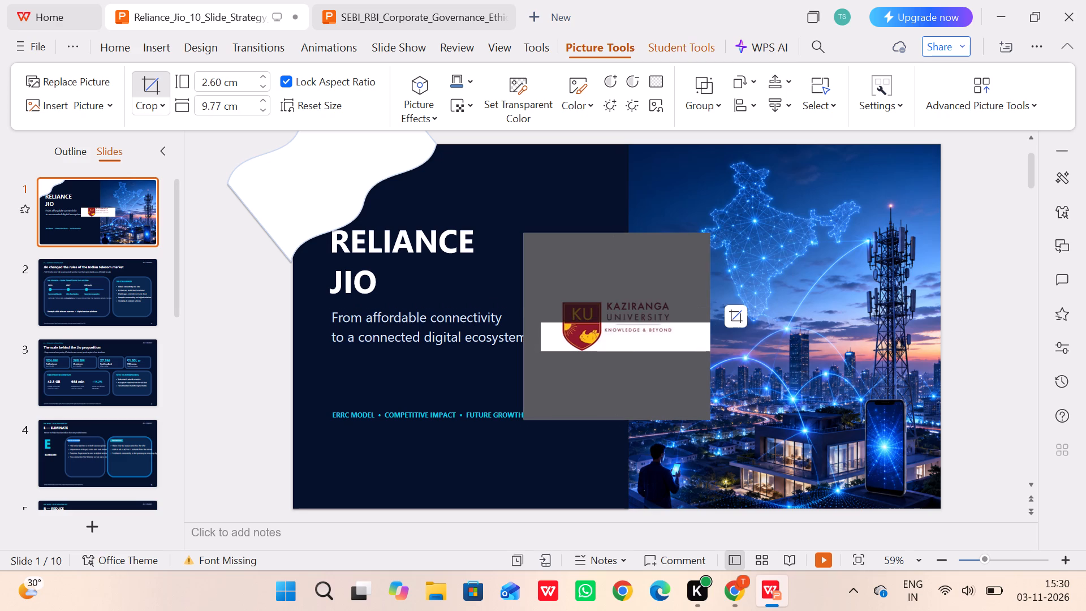
{"action": "left_click_drag", "start_coordinate": [546, 321], "coordinate": [554, 298]}
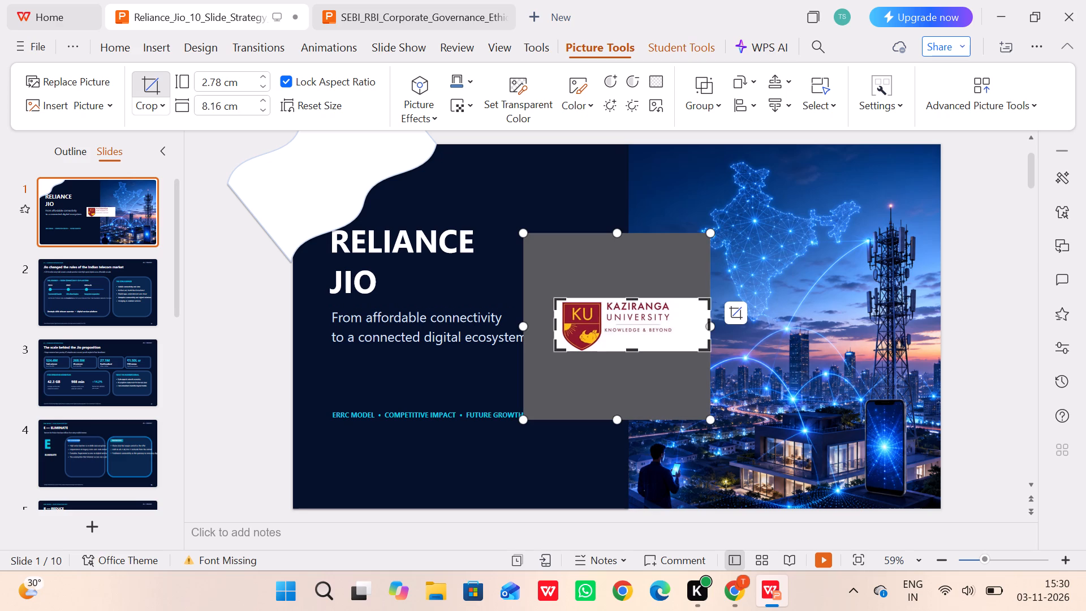
{"action": "left_click_drag", "start_coordinate": [554, 319], "coordinate": [561, 304]}
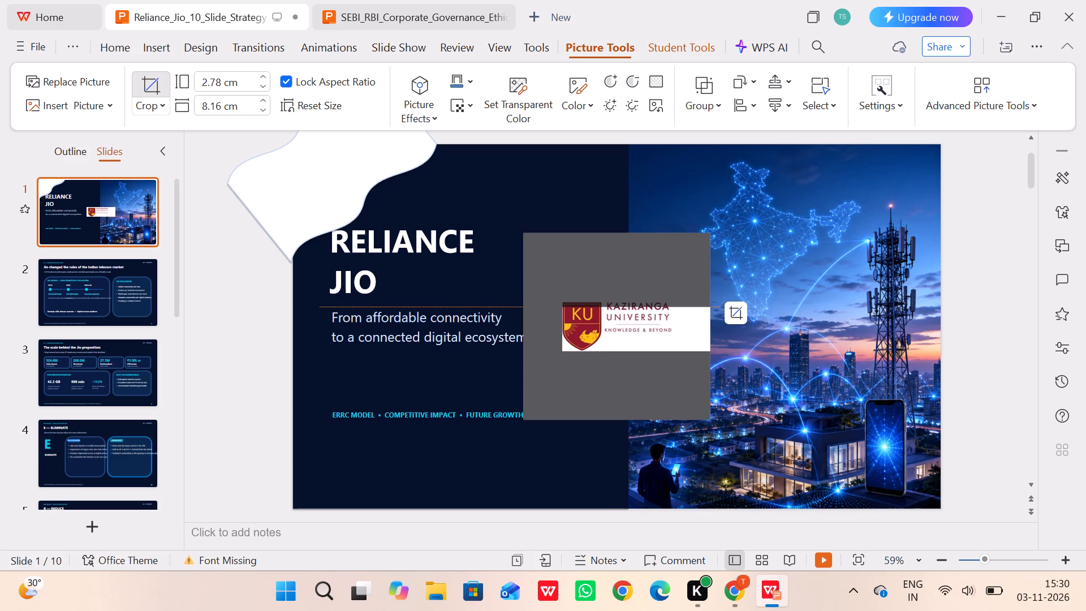
{"action": "left_click_drag", "start_coordinate": [561, 304], "coordinate": [561, 303]}
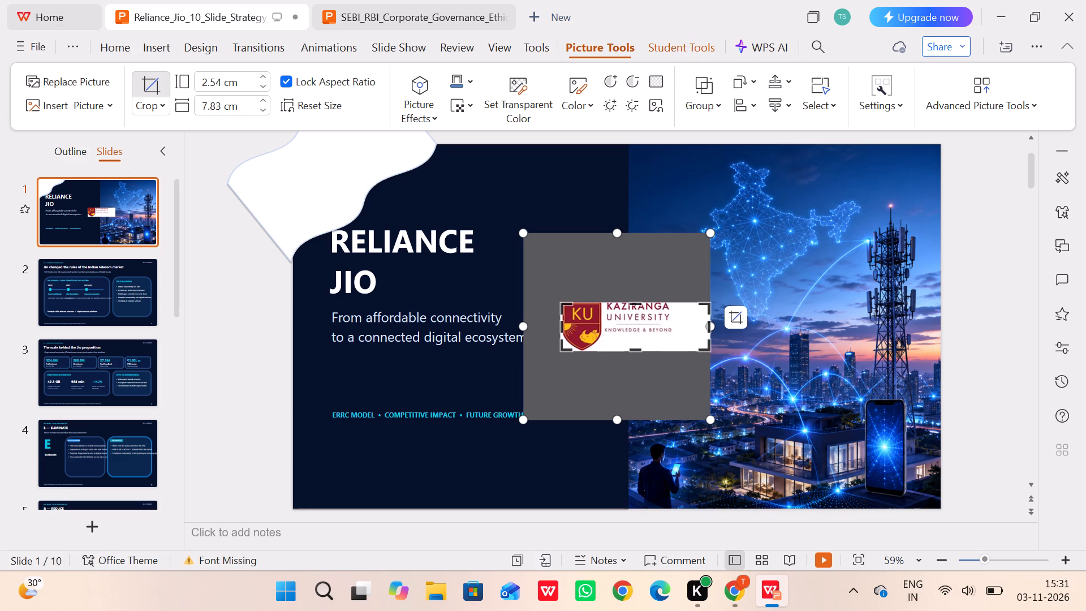
{"action": "left_click_drag", "start_coordinate": [709, 324], "coordinate": [688, 326]}
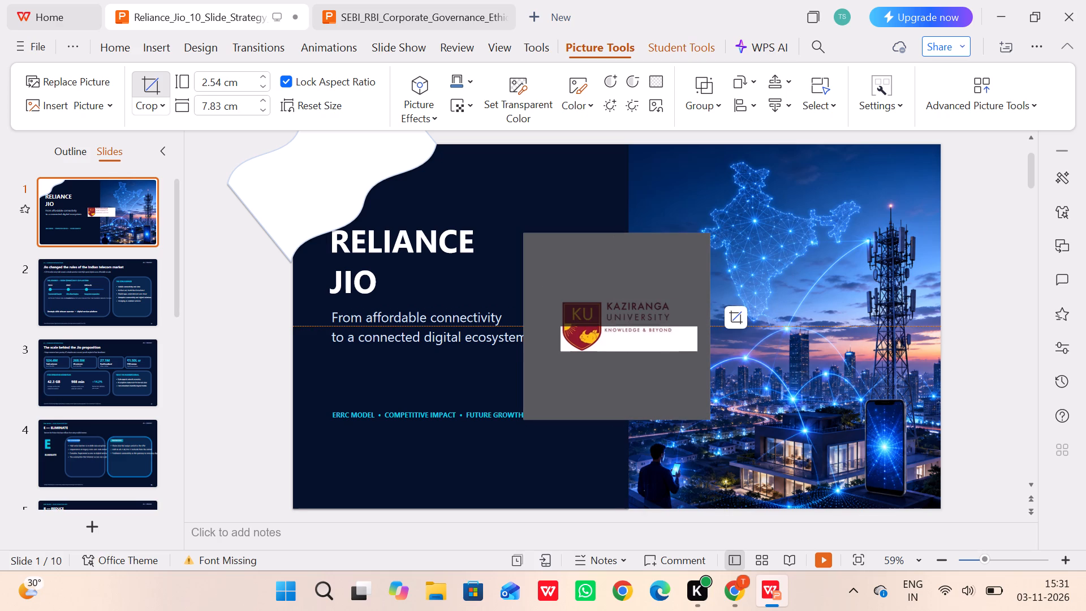
{"action": "left_click_drag", "start_coordinate": [688, 326], "coordinate": [678, 321]}
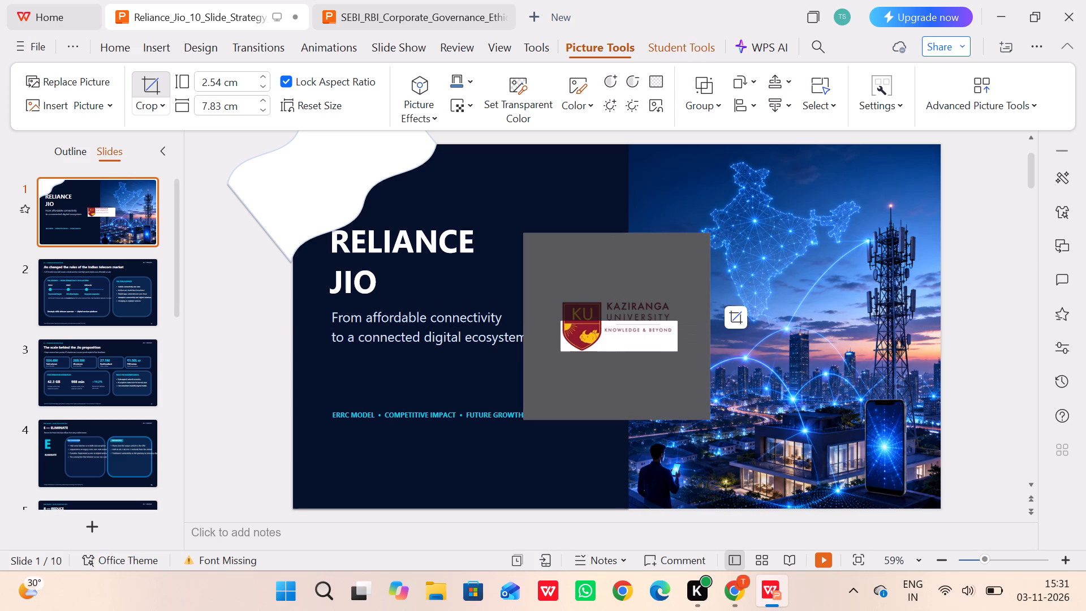
{"action": "left_click_drag", "start_coordinate": [678, 321], "coordinate": [674, 321]}
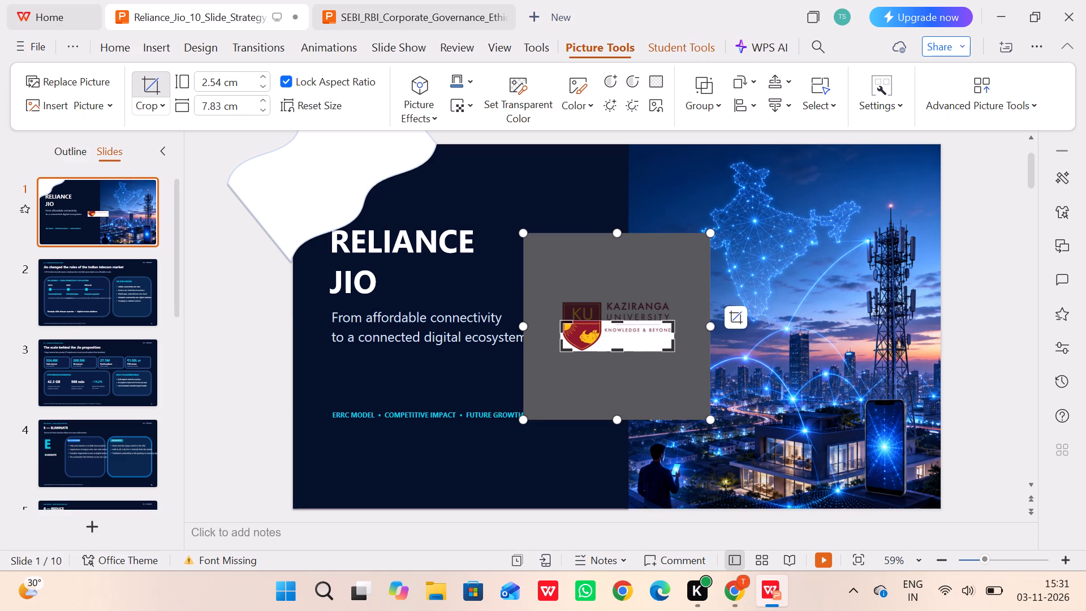
{"action": "left_click", "coordinate": [620, 316]}
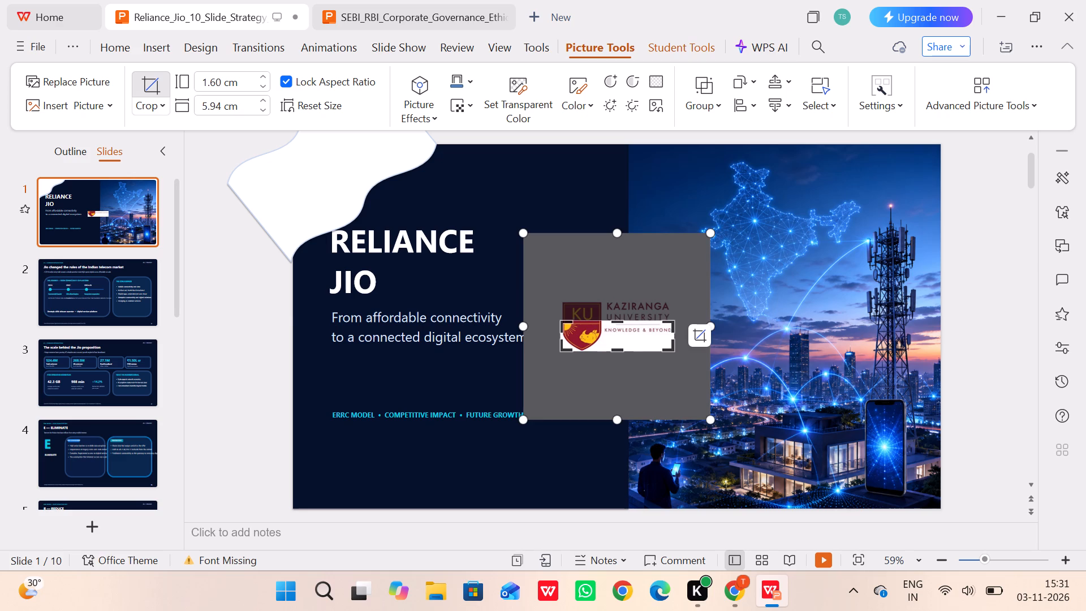
{"action": "left_click_drag", "start_coordinate": [618, 323], "coordinate": [617, 304]}
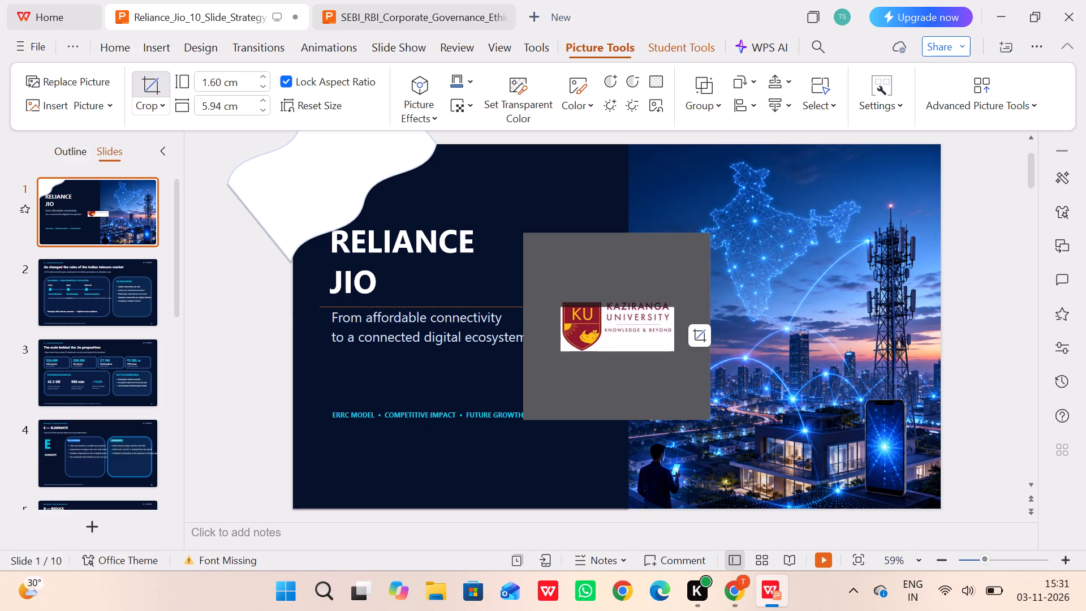
{"action": "left_click_drag", "start_coordinate": [617, 304], "coordinate": [617, 300]}
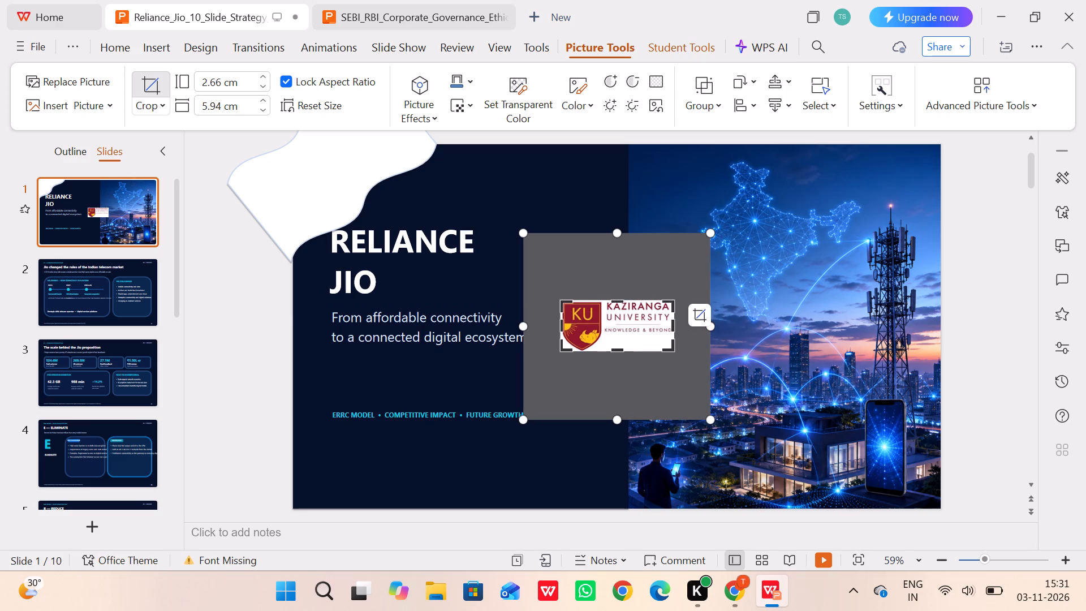
{"action": "left_click", "coordinate": [762, 250]}
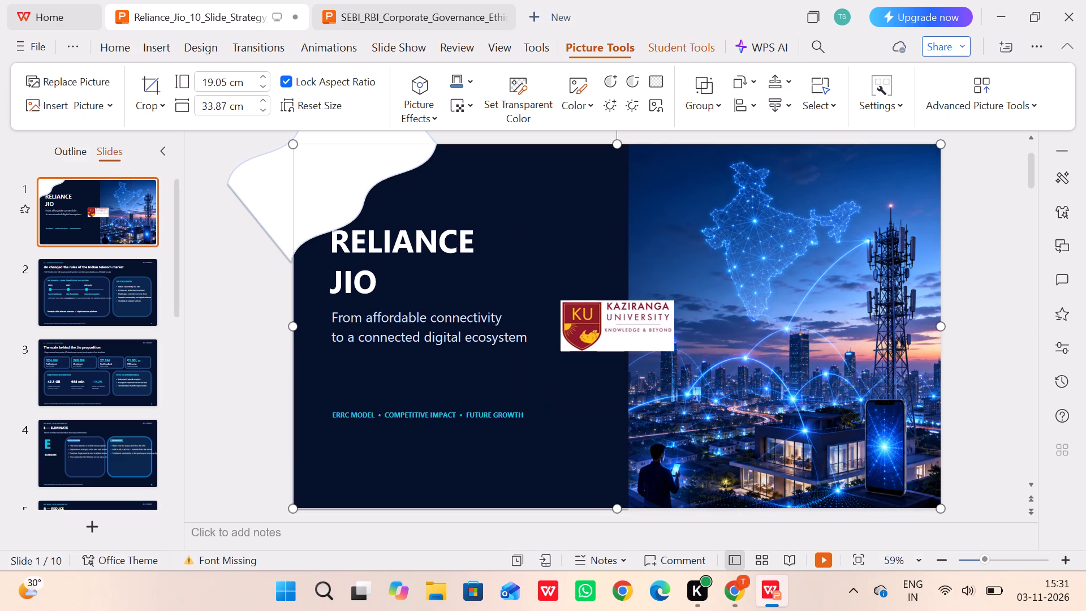
Move the cropped logo onto the white wave shape at the slide's top-left corner and shrink it to about 4.49 by 2.01 cm.
{"action": "left_click_drag", "start_coordinate": [617, 332], "coordinate": [360, 148]}
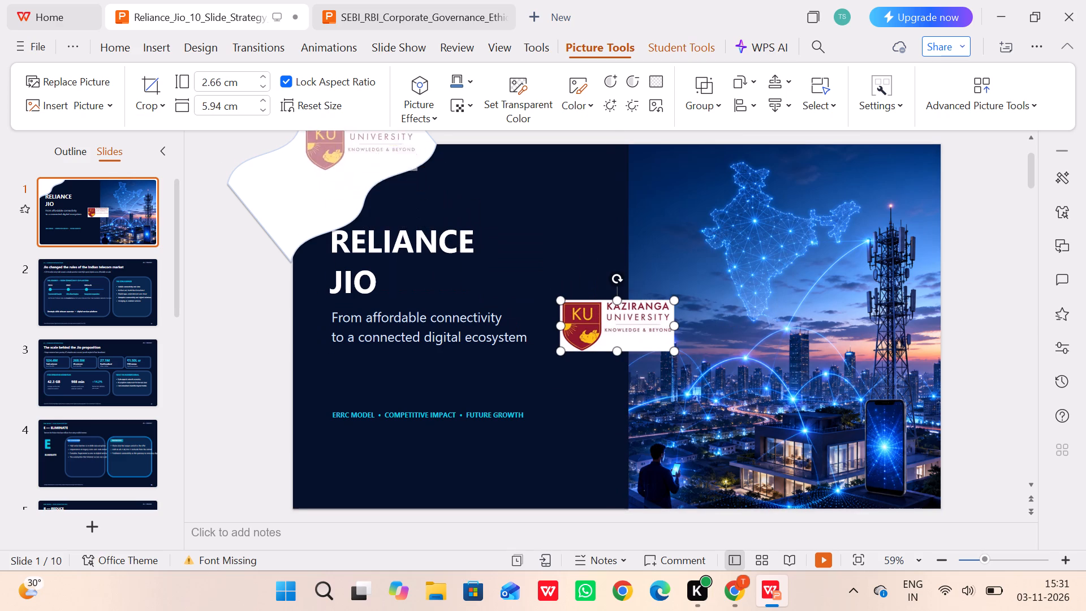
{"action": "left_click_drag", "start_coordinate": [360, 148], "coordinate": [349, 178]}
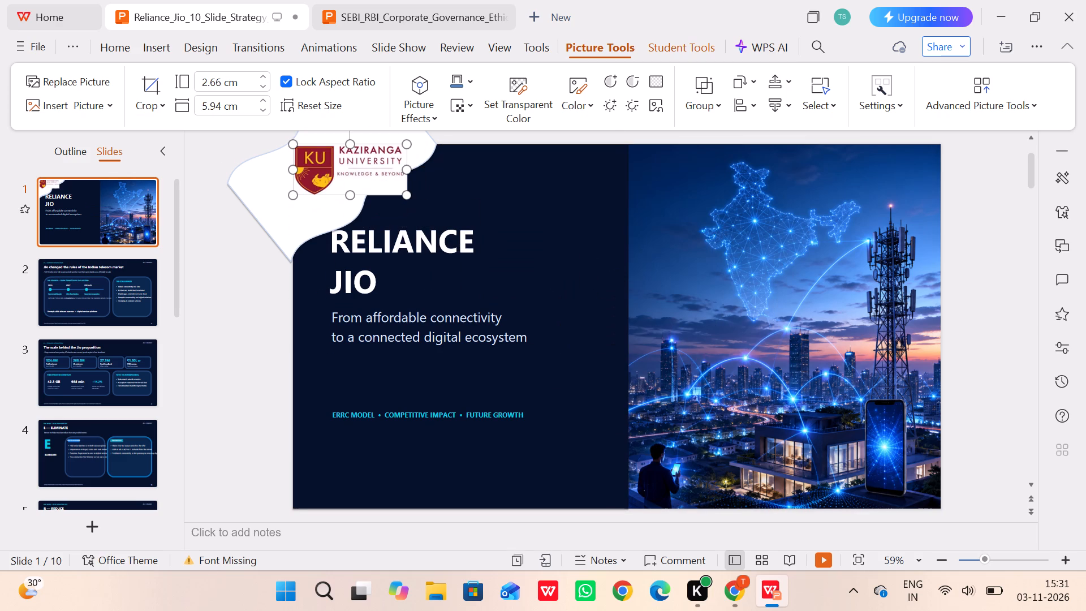
{"action": "left_click_drag", "start_coordinate": [406, 195], "coordinate": [380, 184]}
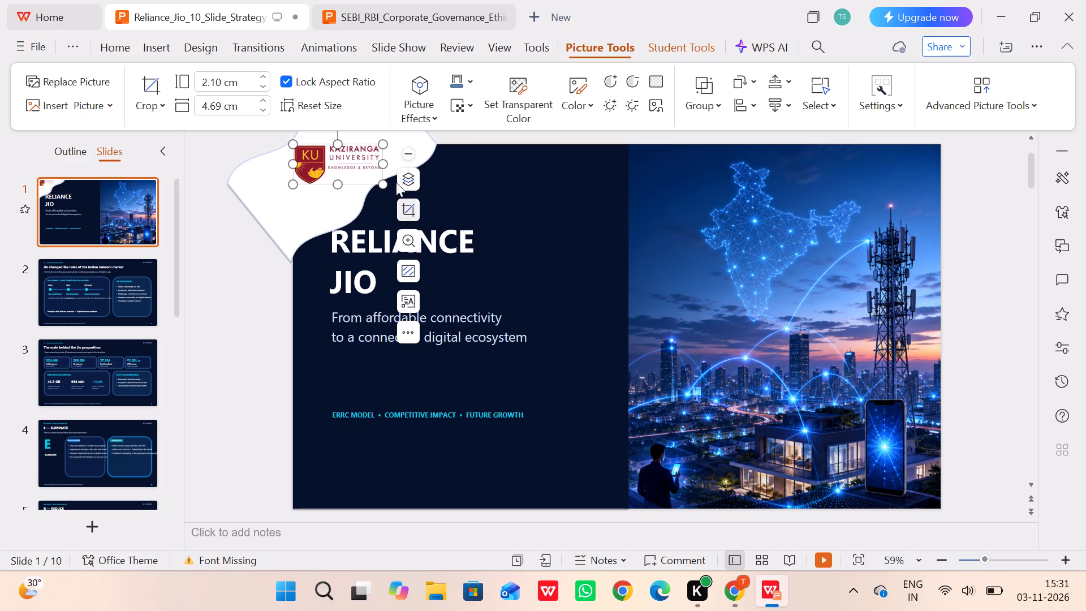
{"action": "left_click_drag", "start_coordinate": [382, 183], "coordinate": [376, 181]}
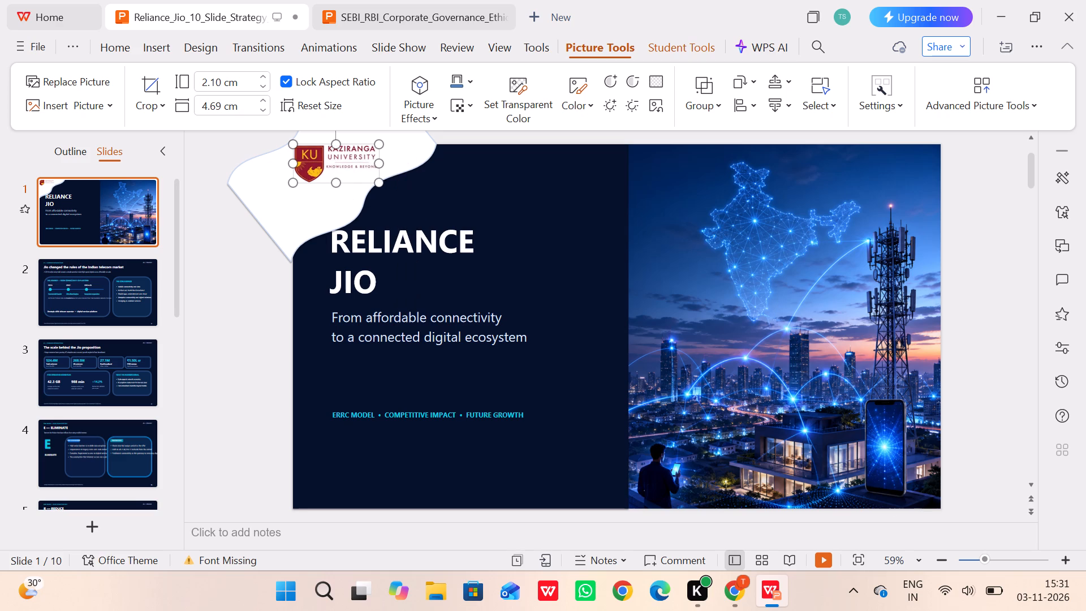
Check the logo placement on the SEBI and RBI presentation's cover, and return to the Reliance Jio deck.
{"action": "left_click", "coordinate": [389, 4]}
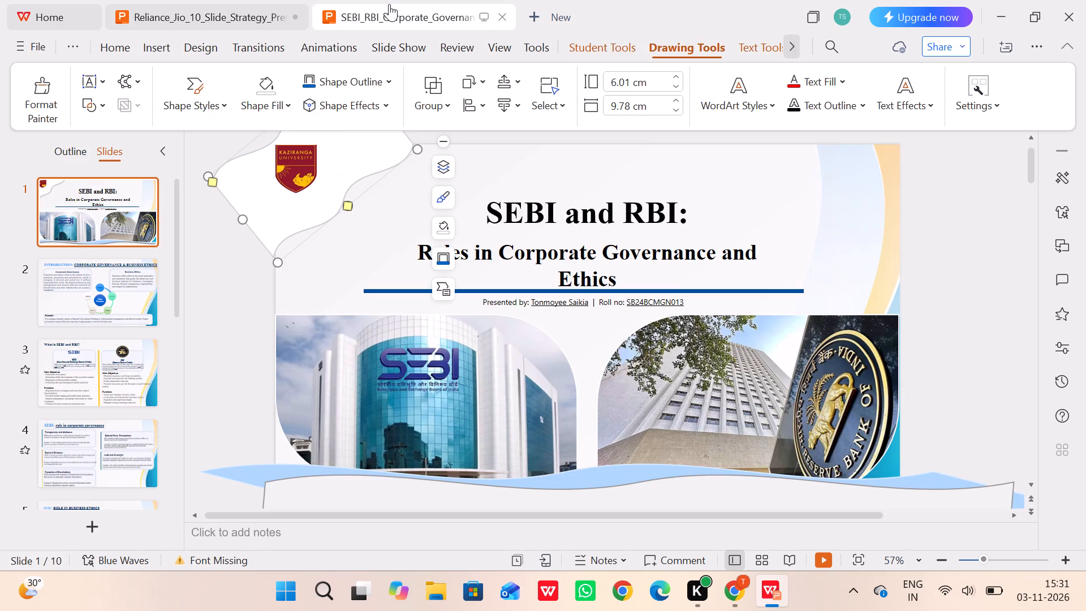
{"action": "left_click", "coordinate": [231, 0]}
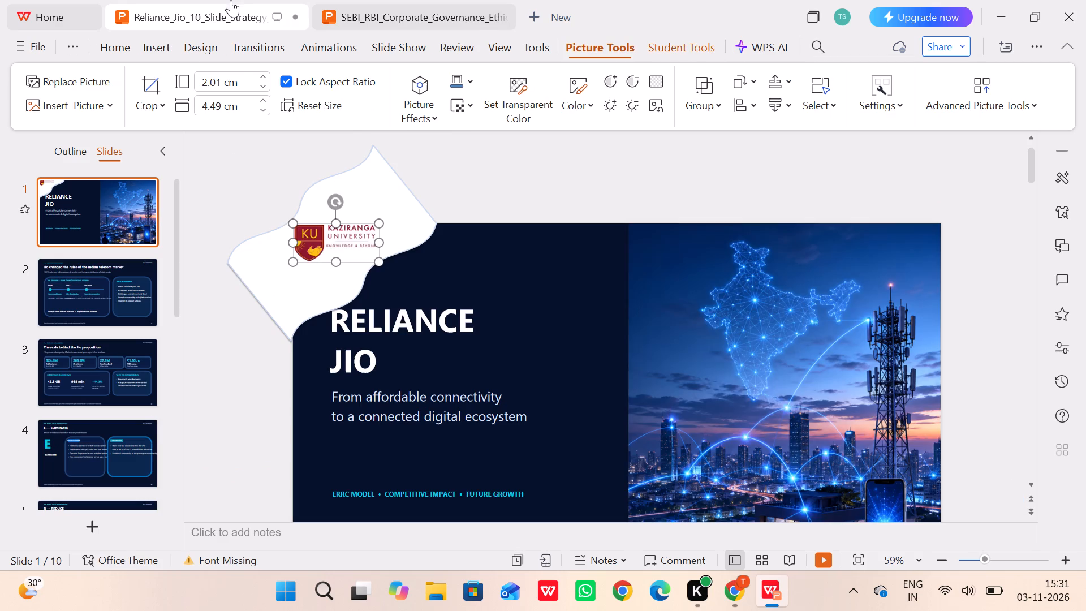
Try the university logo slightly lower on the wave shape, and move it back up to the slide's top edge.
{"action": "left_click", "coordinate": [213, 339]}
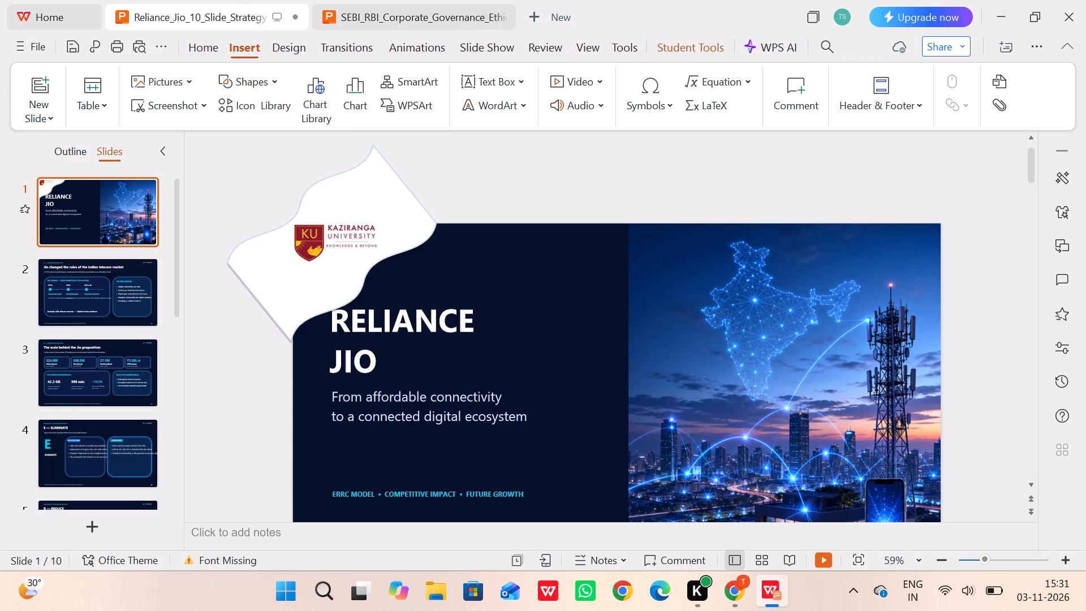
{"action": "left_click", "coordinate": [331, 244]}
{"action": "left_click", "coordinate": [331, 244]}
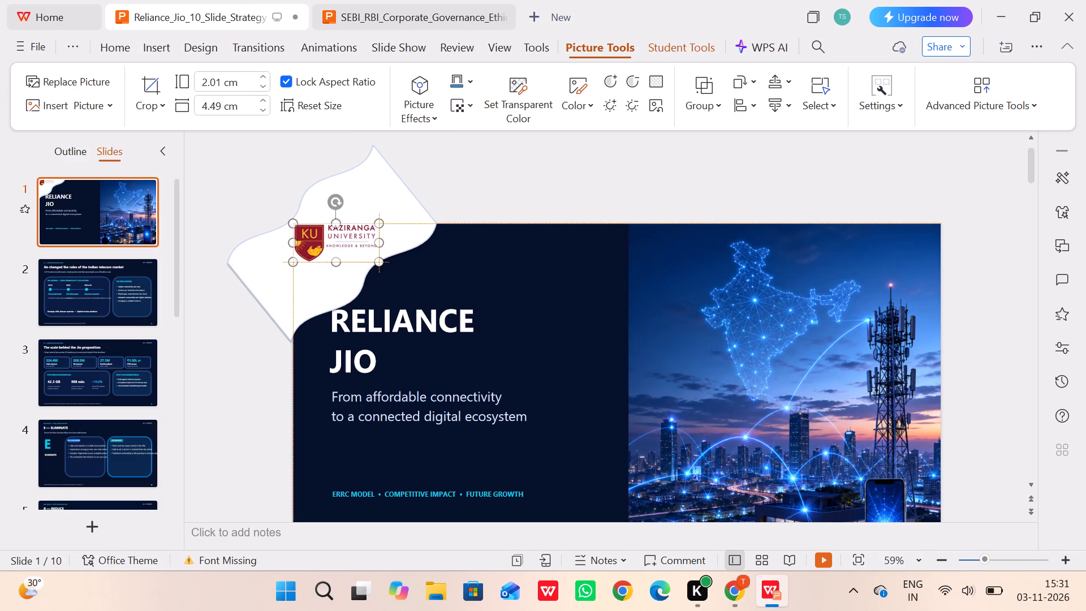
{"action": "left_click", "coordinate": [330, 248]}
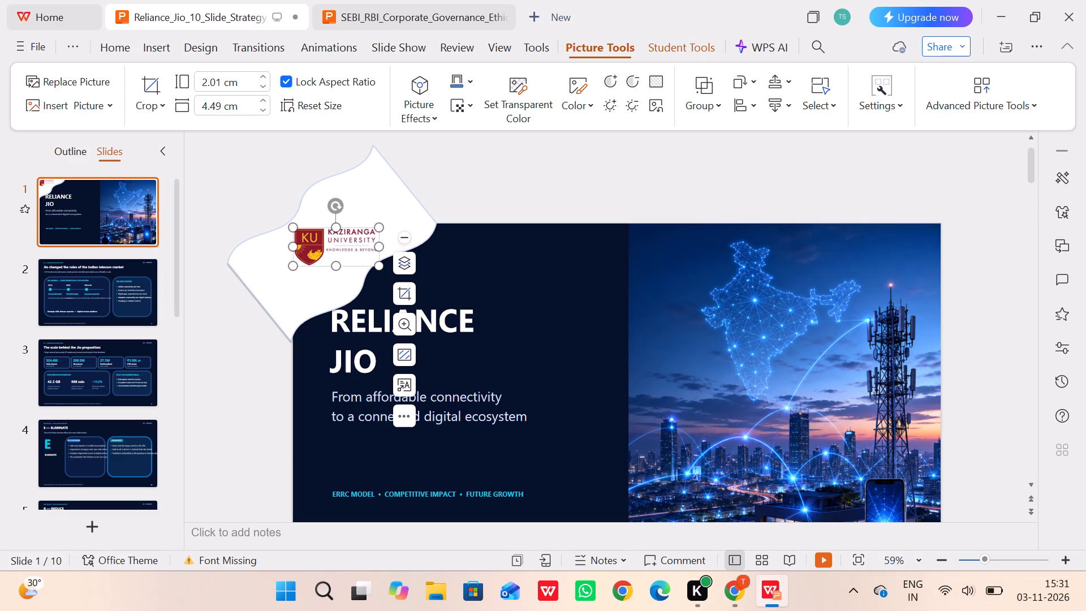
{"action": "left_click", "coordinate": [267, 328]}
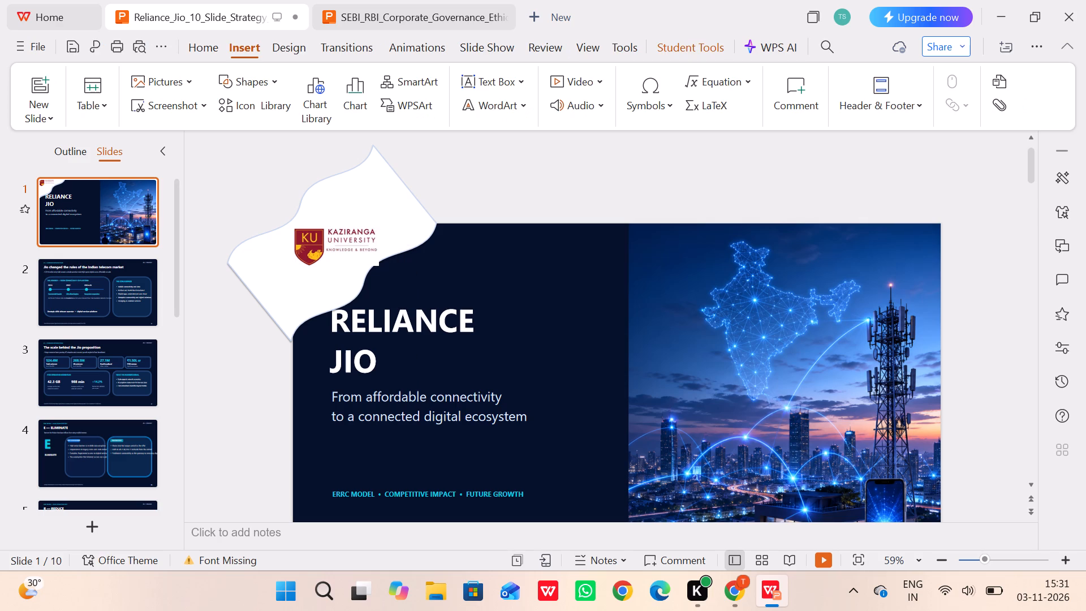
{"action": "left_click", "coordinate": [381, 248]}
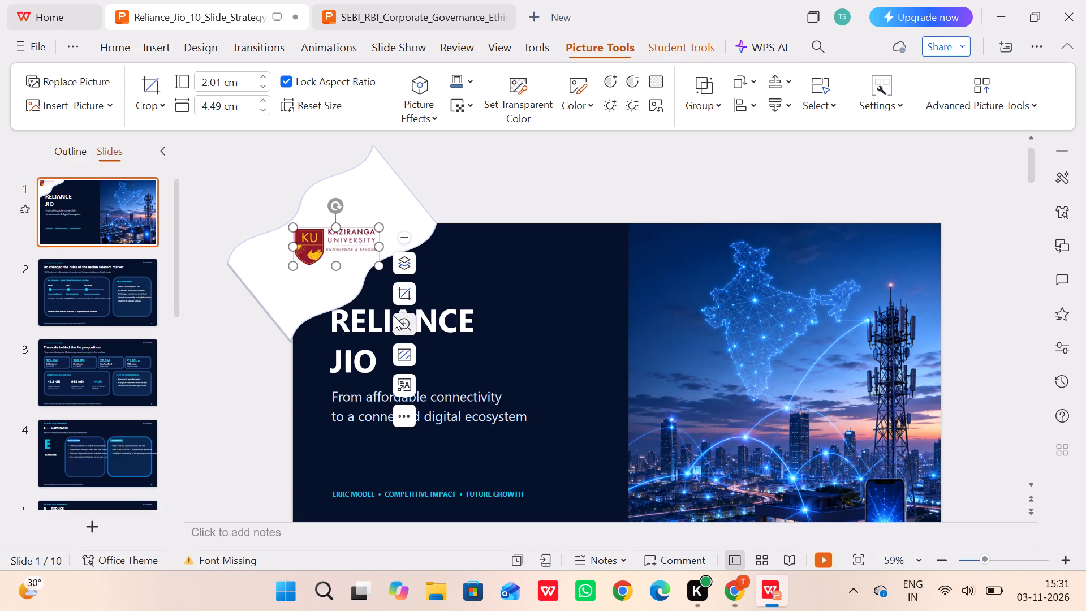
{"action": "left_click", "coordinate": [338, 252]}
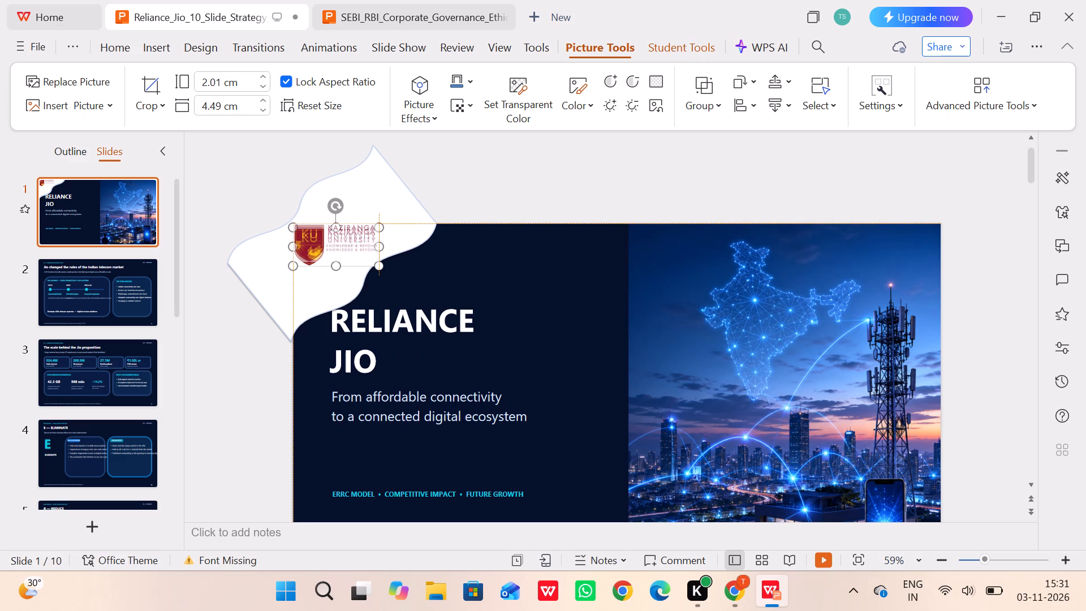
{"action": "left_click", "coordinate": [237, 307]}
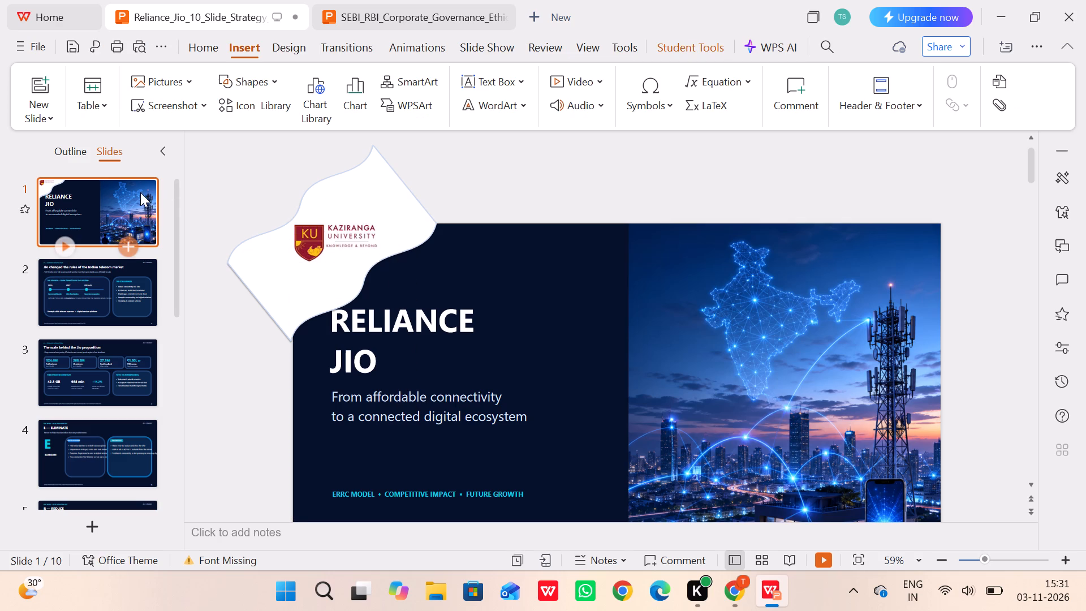
Preview the Reliance Jio cover full screen to check the logo on the wave shape.
{"action": "double_click", "coordinate": [126, 191]}
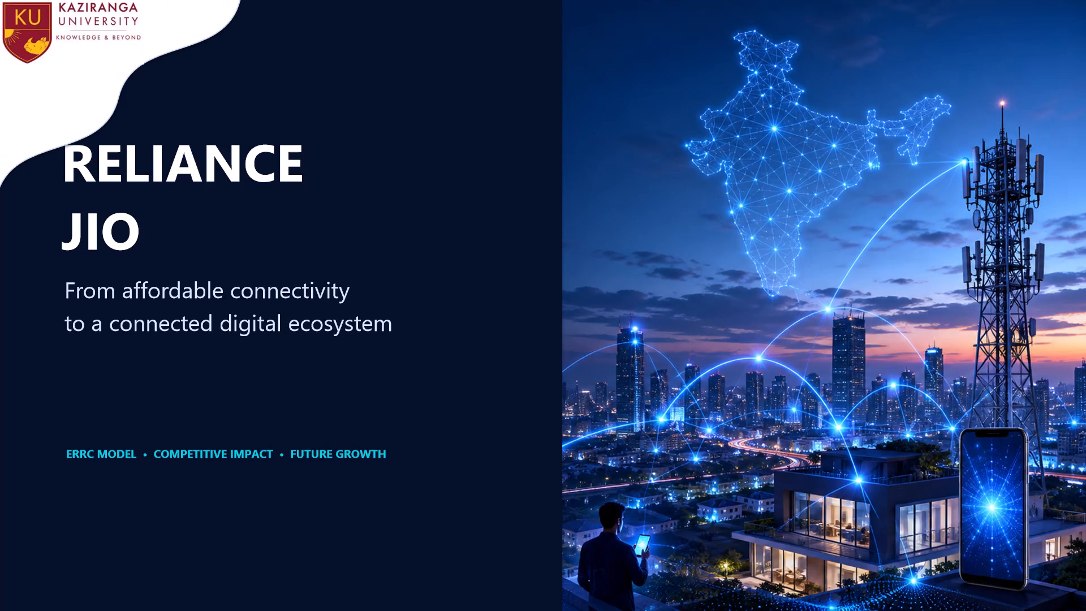
{"action": "key", "text": "Escape"}
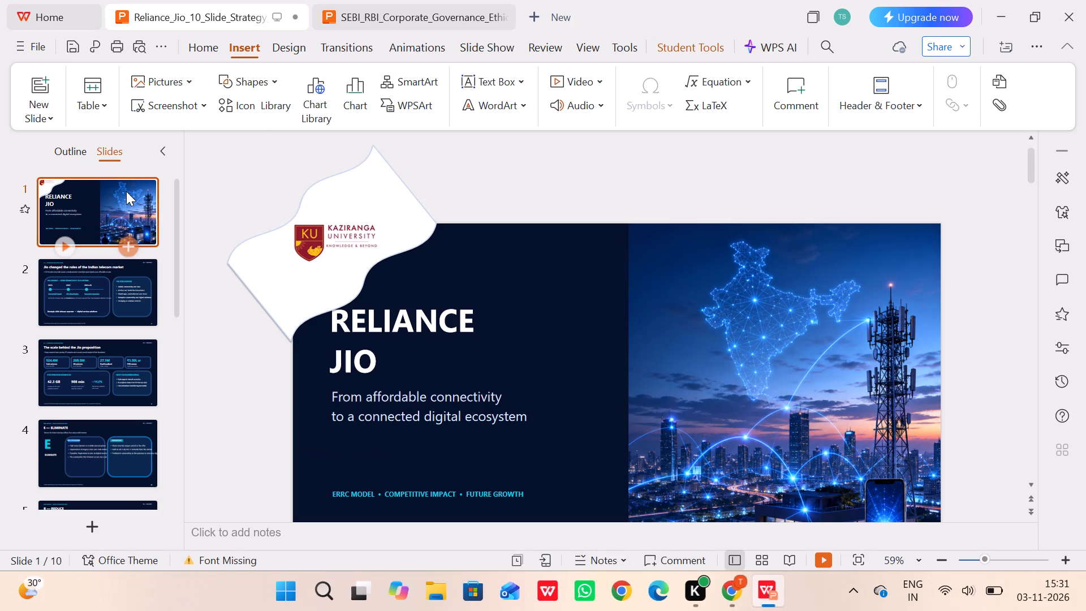
Animate the university logo on the cover with a Fly In entrance From Top, starting With Previous.
{"action": "left_click", "coordinate": [326, 253]}
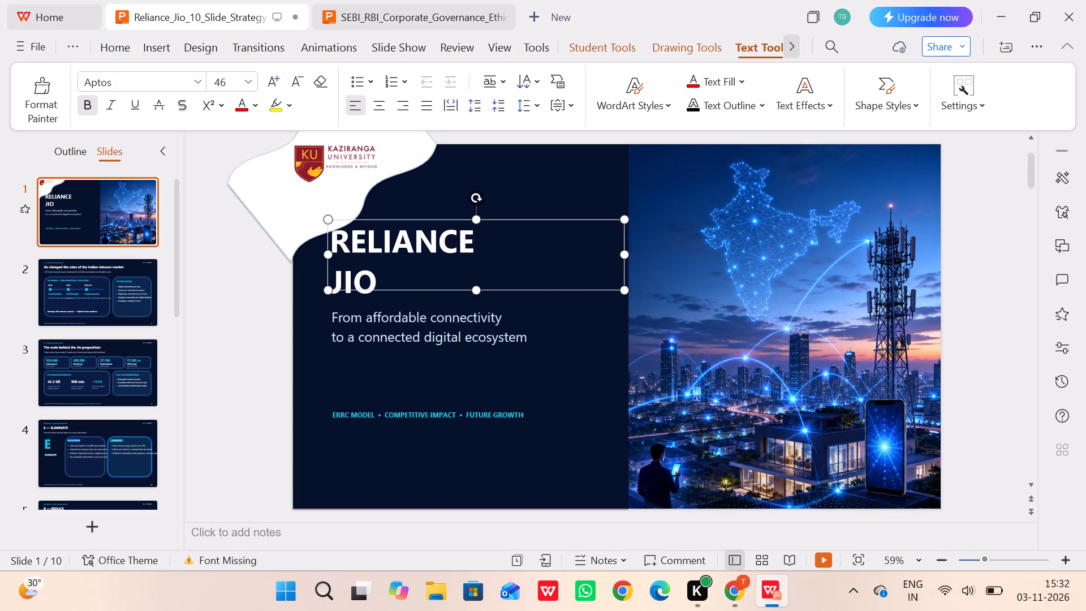
{"action": "left_click", "coordinate": [316, 163]}
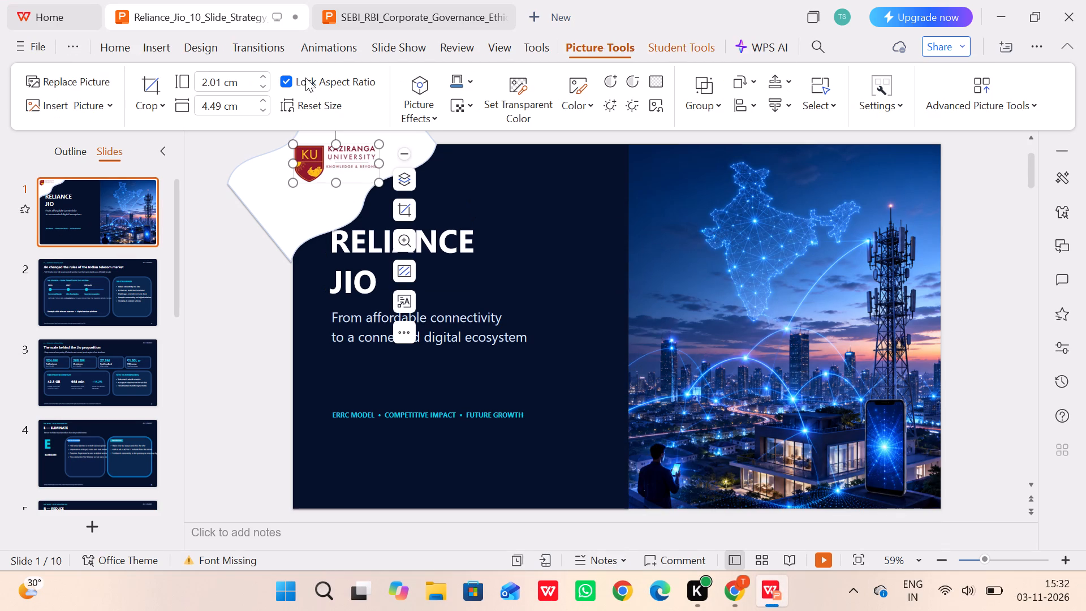
{"action": "left_click", "coordinate": [345, 46]}
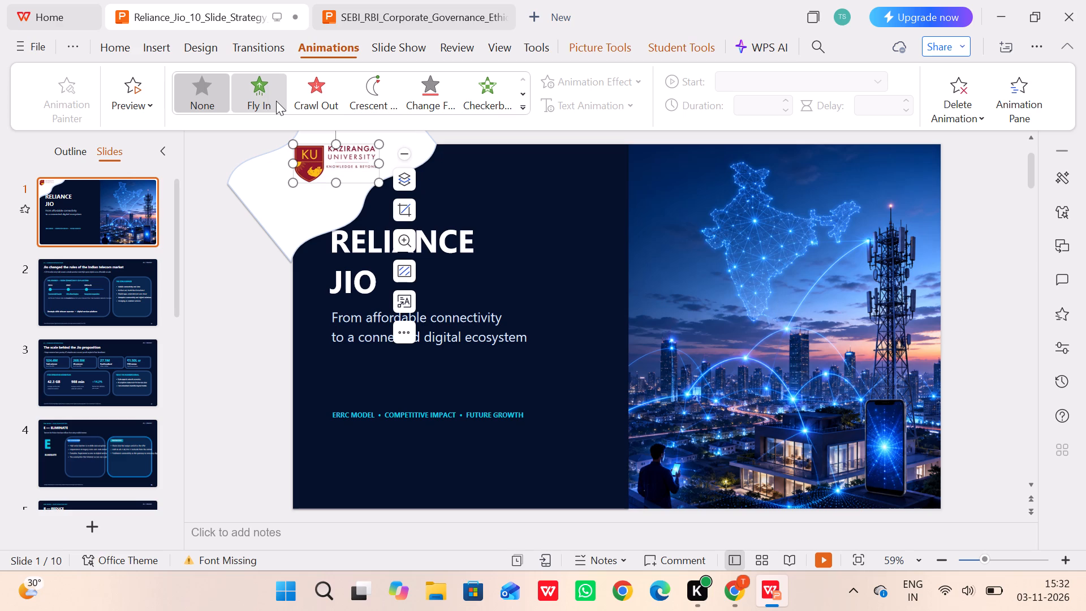
{"action": "left_click", "coordinate": [523, 105]}
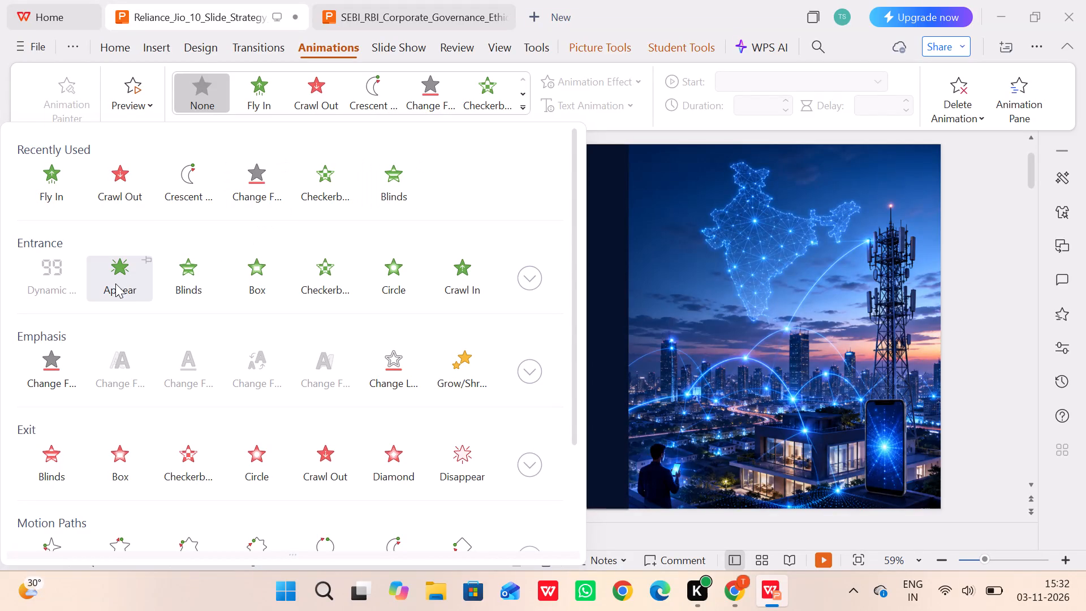
{"action": "left_click", "coordinate": [107, 283]}
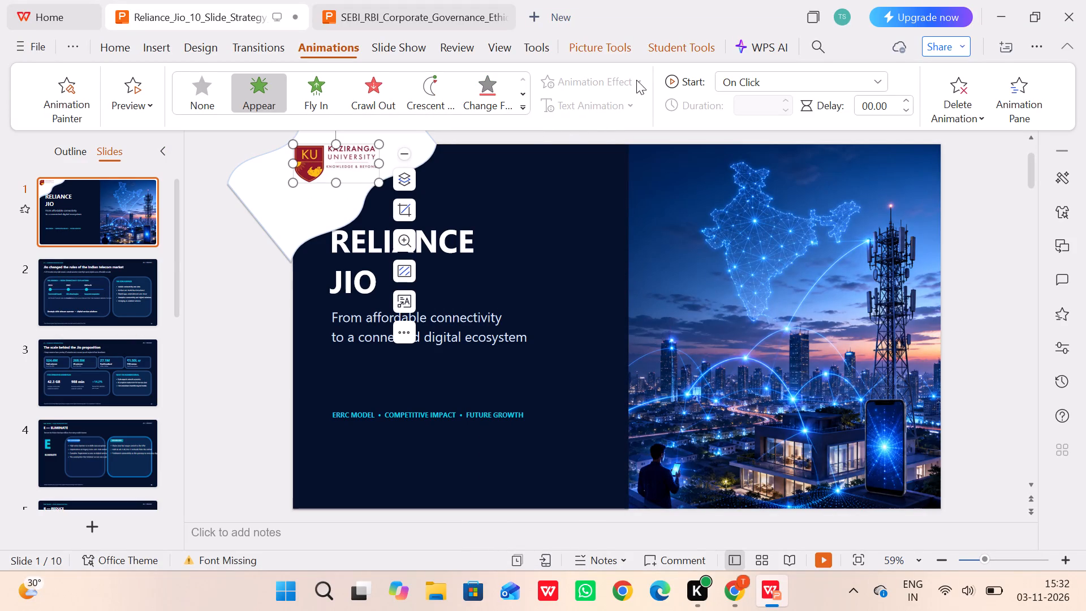
{"action": "left_click", "coordinate": [343, 153]}
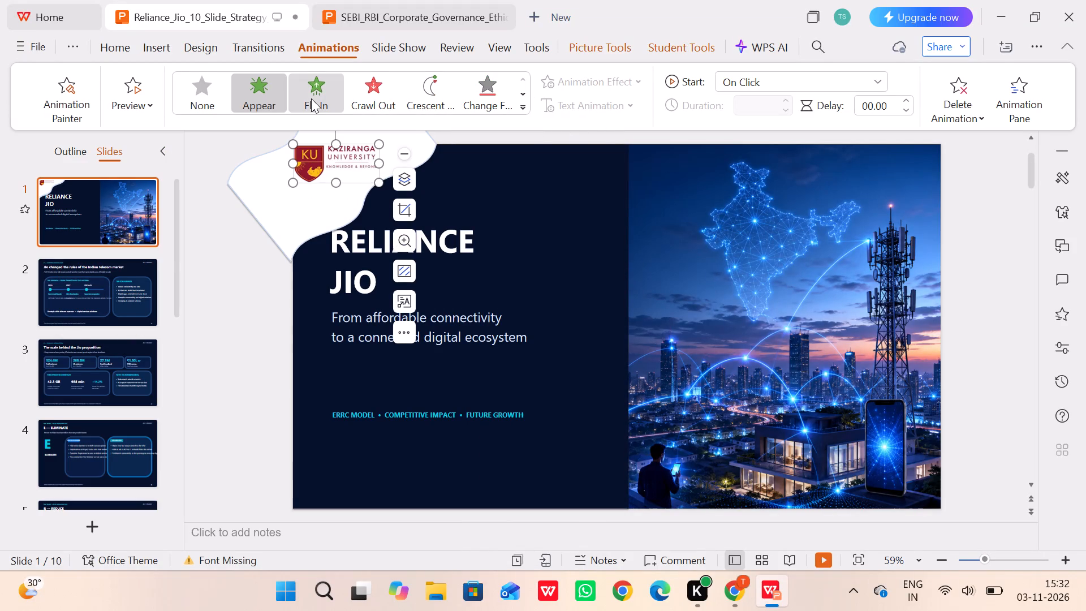
{"action": "left_click", "coordinate": [311, 98]}
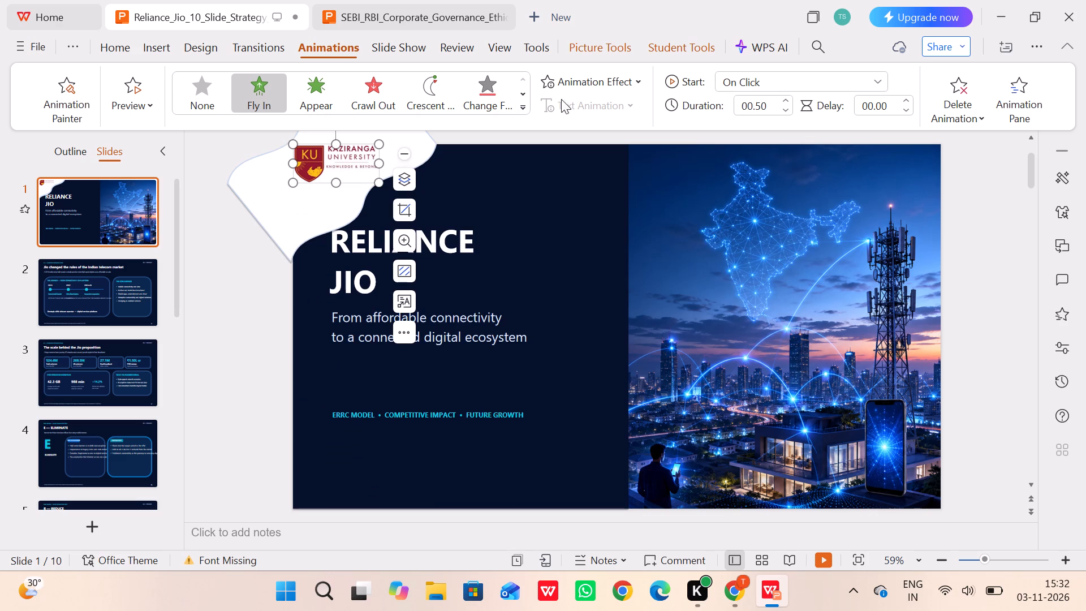
{"action": "left_click", "coordinate": [632, 80]}
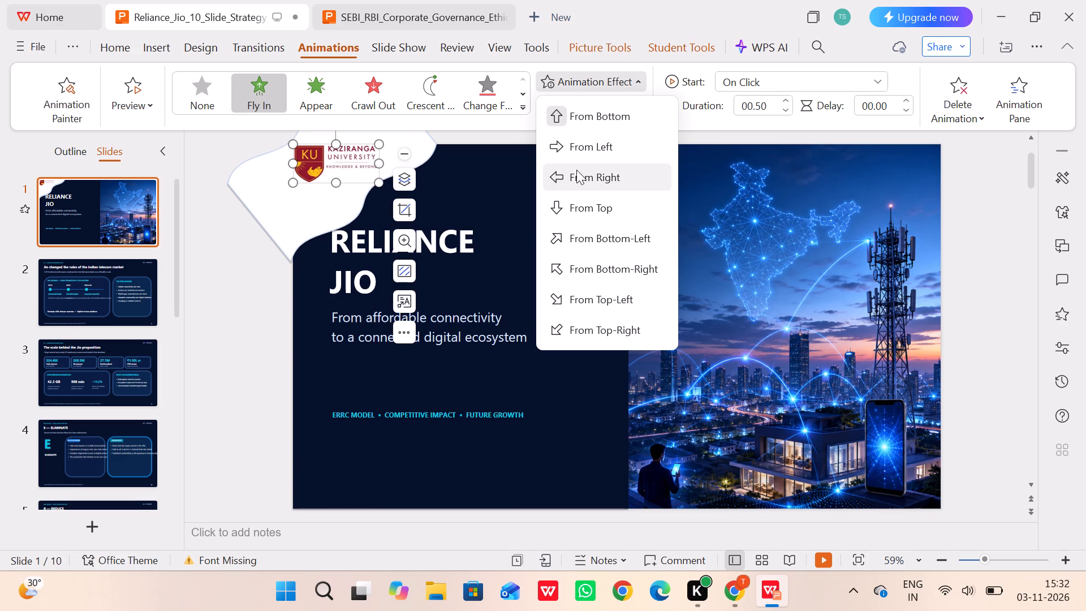
{"action": "left_click", "coordinate": [589, 203]}
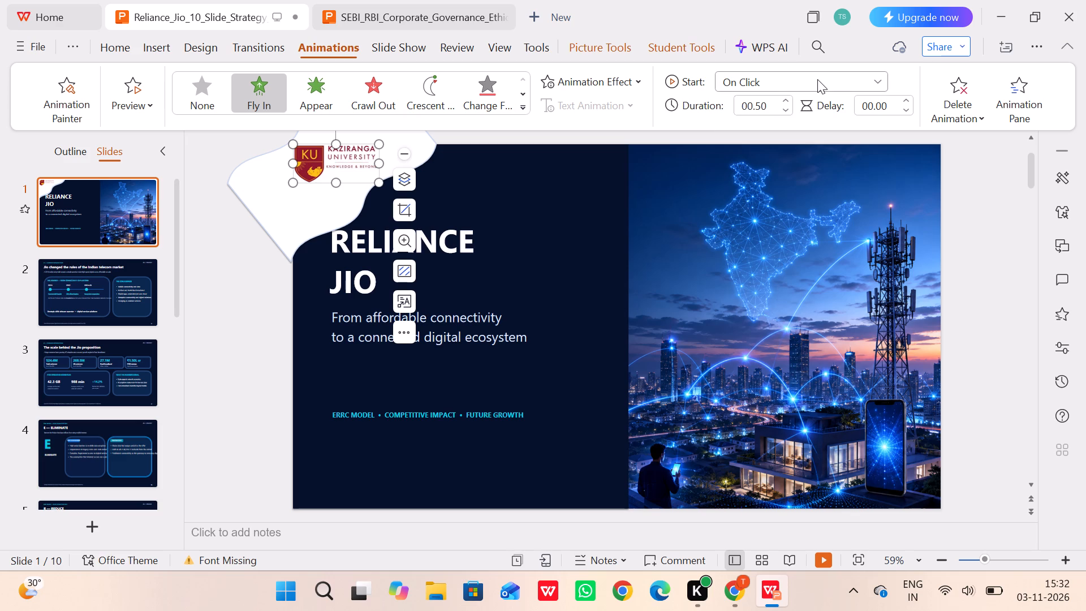
{"action": "left_click", "coordinate": [817, 79]}
{"action": "left_click", "coordinate": [765, 151]}
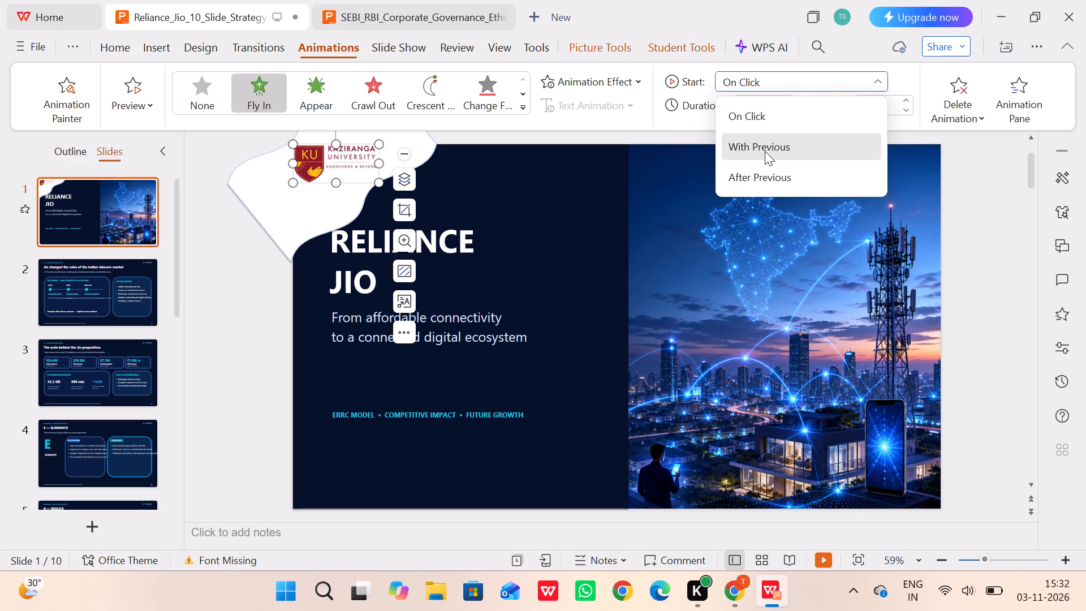
{"action": "left_click", "coordinate": [239, 303]}
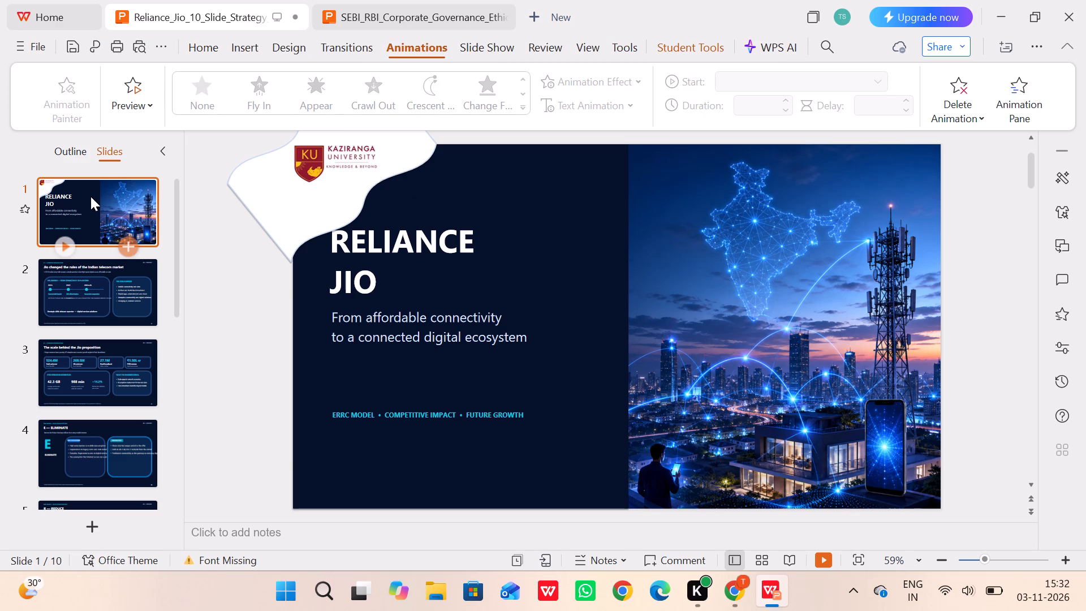
Preview the Reliance Jio cover full screen to check the logo's entrance, and glance at the SEBI and RBI cover for comparison.
{"action": "double_click", "coordinate": [88, 196]}
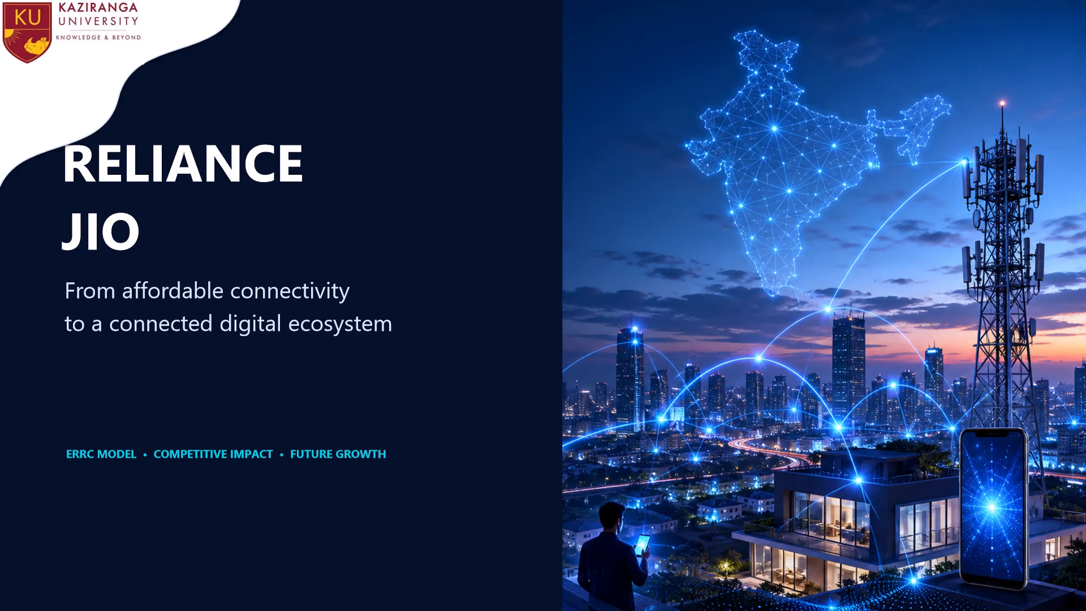
{"action": "key", "text": "Escape"}
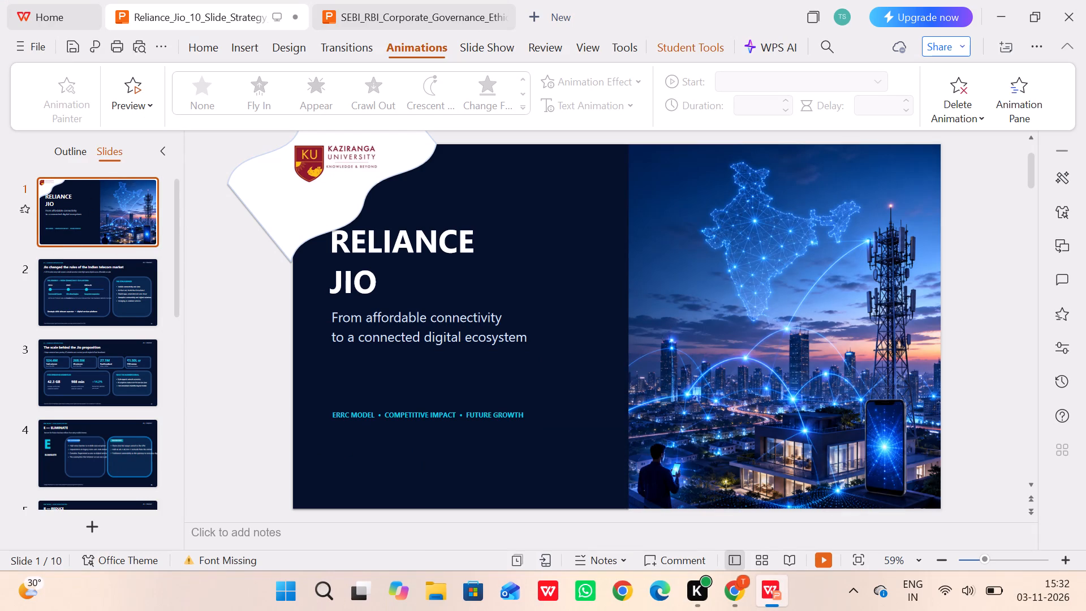
{"action": "left_click", "coordinate": [425, 294]}
{"action": "left_click", "coordinate": [269, 347]}
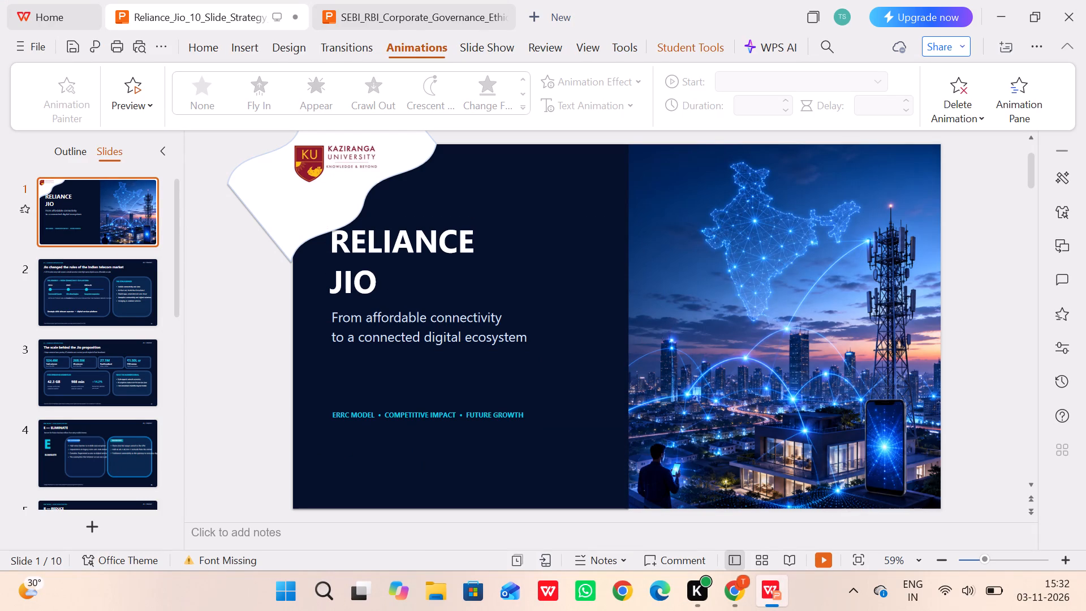
{"action": "left_click", "coordinate": [420, 27]}
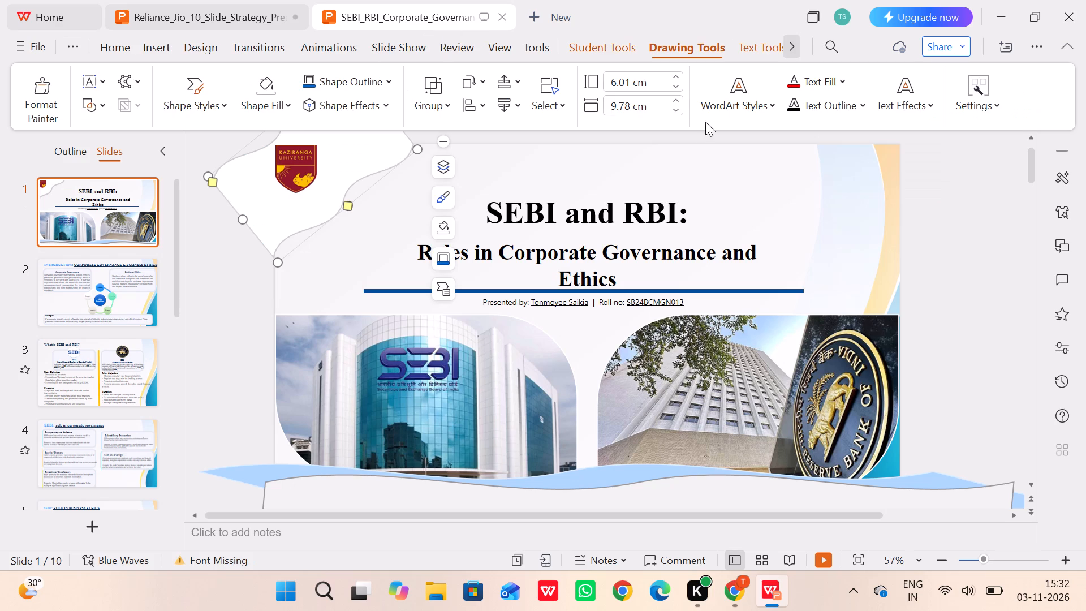
{"action": "left_click", "coordinate": [214, 17]}
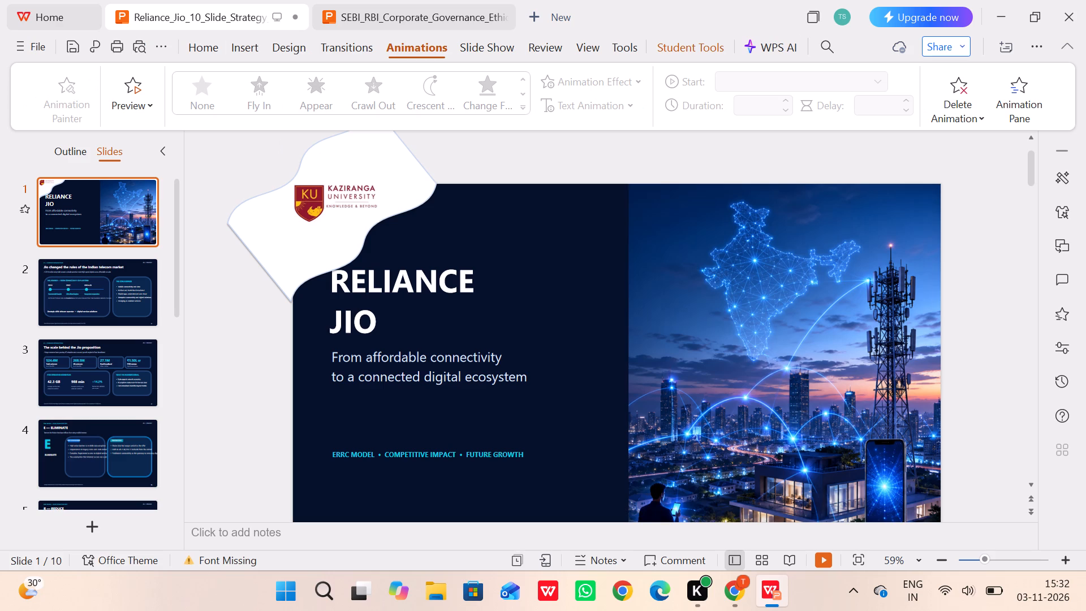
Replay the Reliance Jio cover full screen several times, advancing once to slide 2, to check the wave shape and logo animations.
{"action": "left_click", "coordinate": [102, 223]}
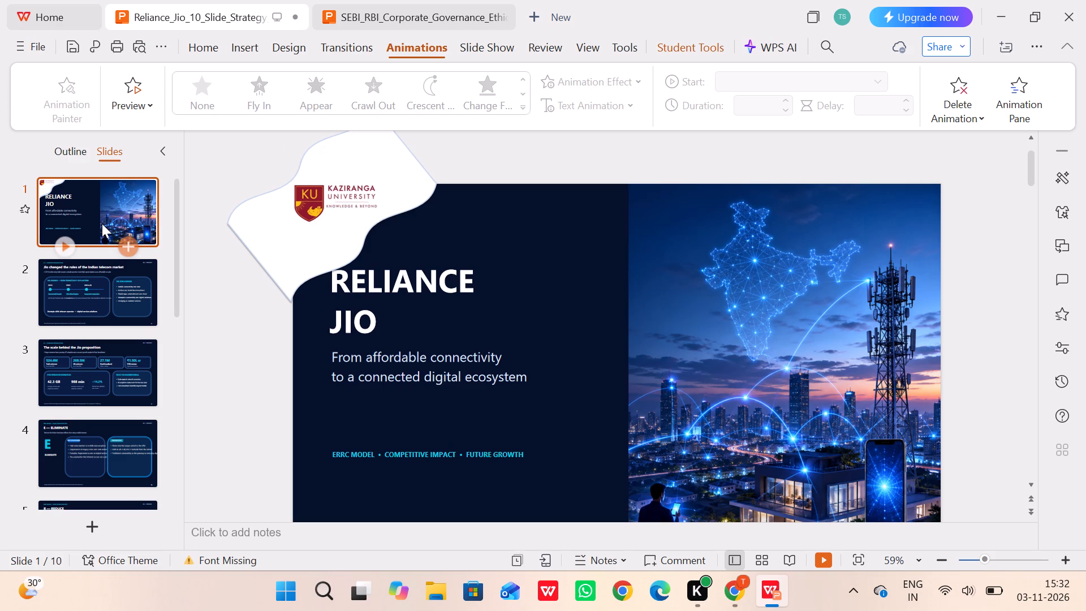
{"action": "double_click", "coordinate": [102, 223]}
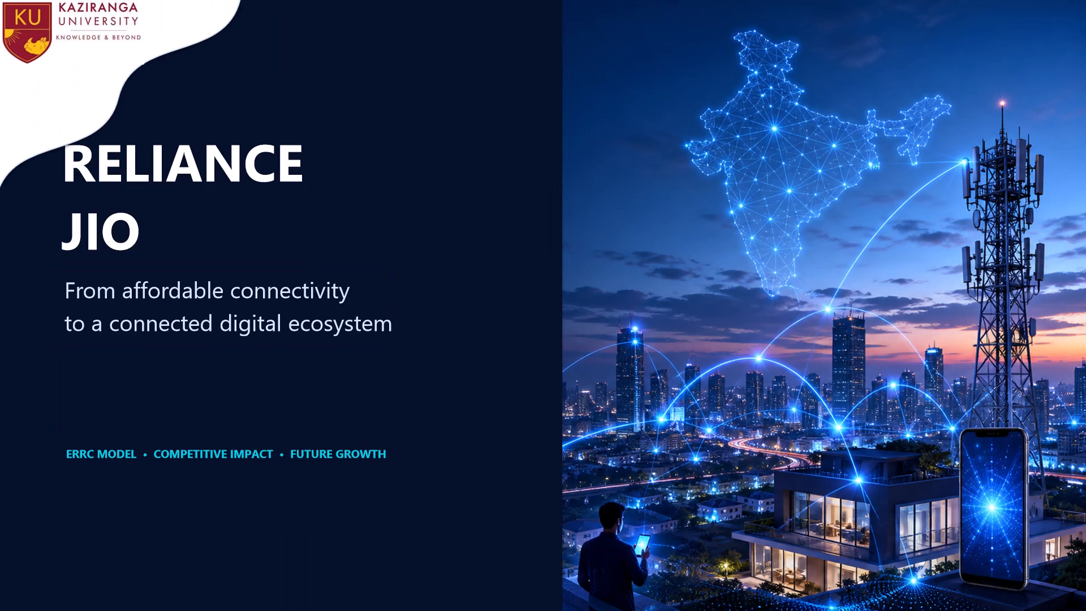
{"action": "key", "text": "space"}
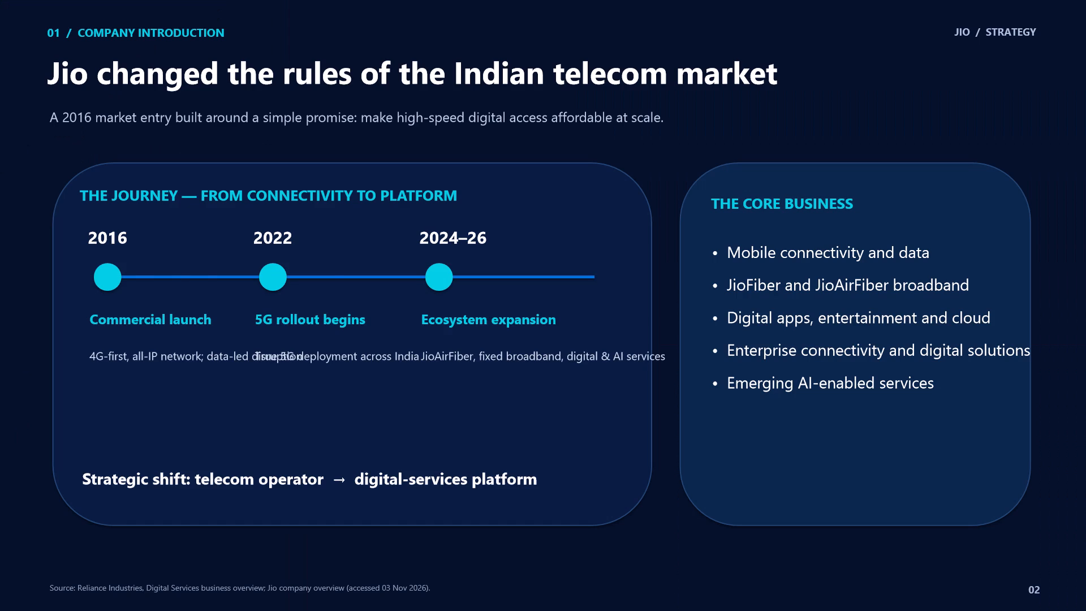
{"action": "key", "text": "Left"}
{"action": "key", "text": "Escape"}
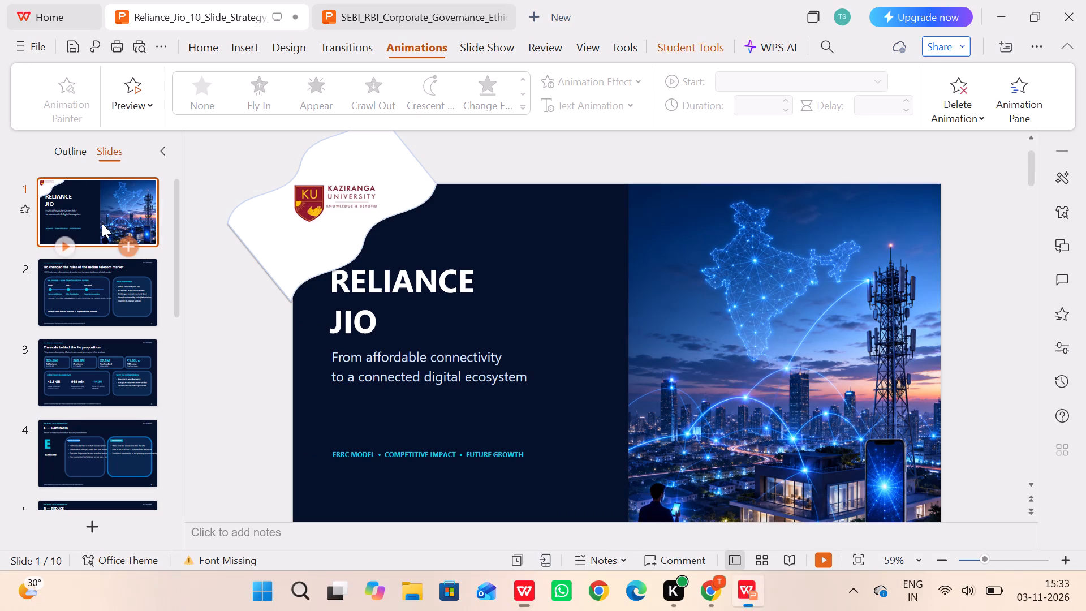
{"action": "double_click", "coordinate": [92, 208]}
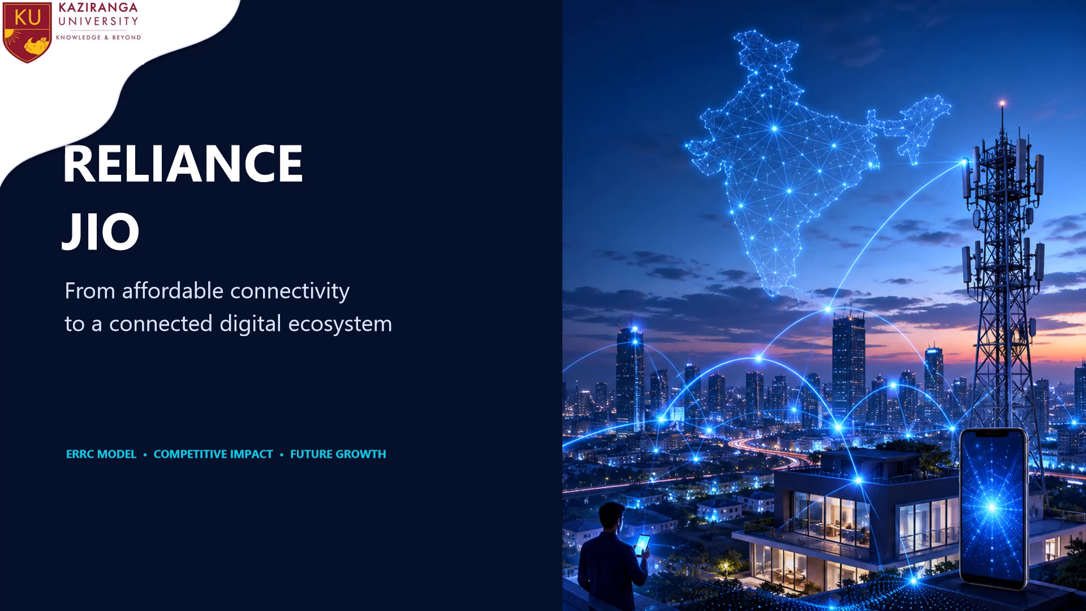
{"action": "key", "text": "Escape"}
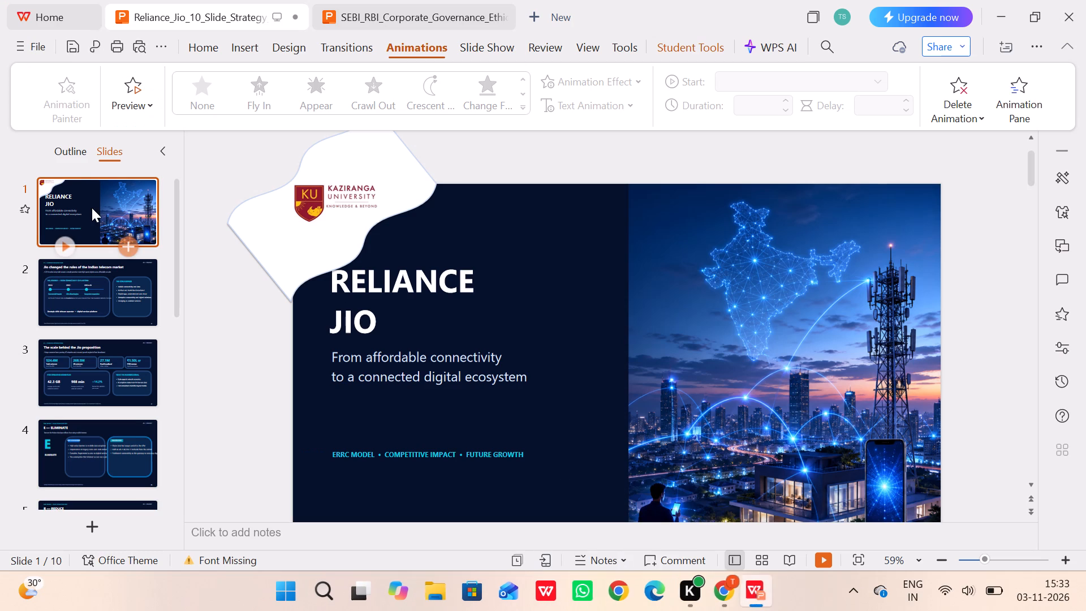
{"action": "left_click", "coordinate": [295, 226]}
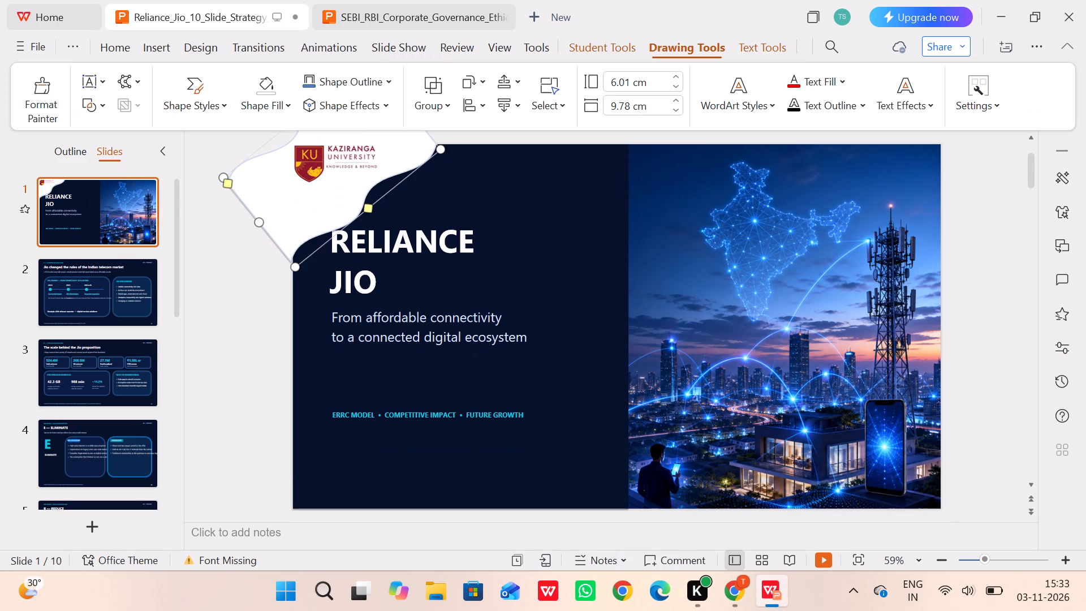
{"action": "double_click", "coordinate": [66, 197]}
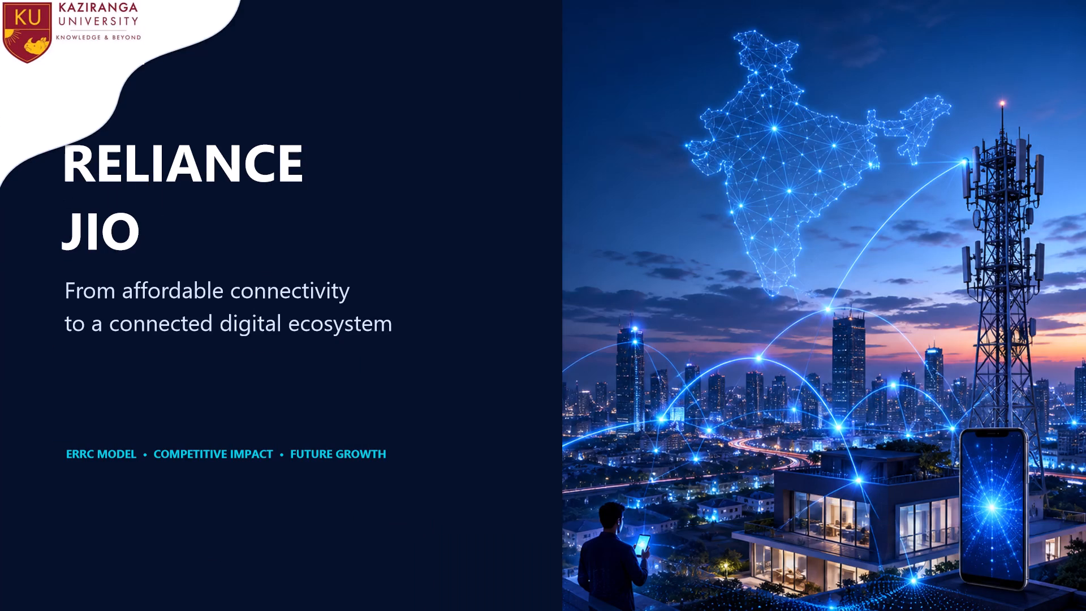
{"action": "key", "text": "Escape"}
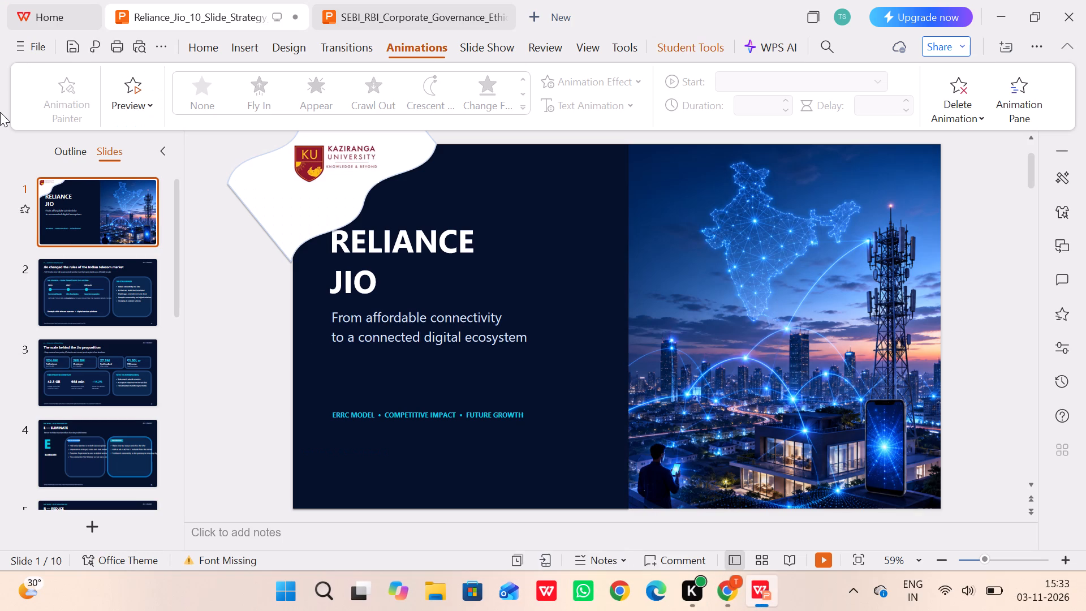
Preview the SEBI and RBI presentation's cover full screen for comparison, and return to the Reliance Jio deck.
{"action": "left_click", "coordinate": [368, 19]}
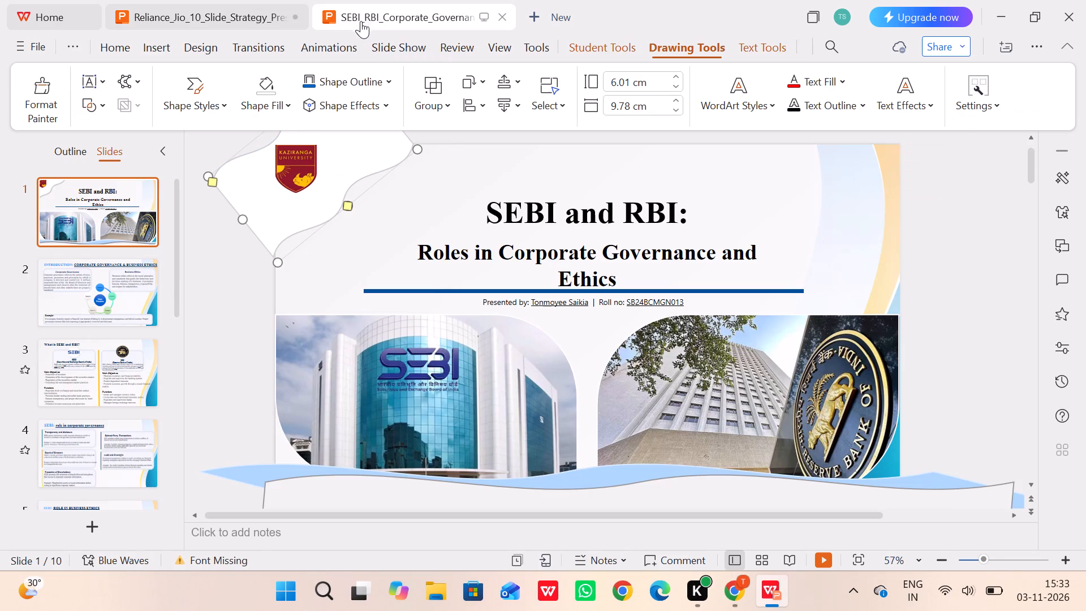
{"action": "double_click", "coordinate": [100, 199]}
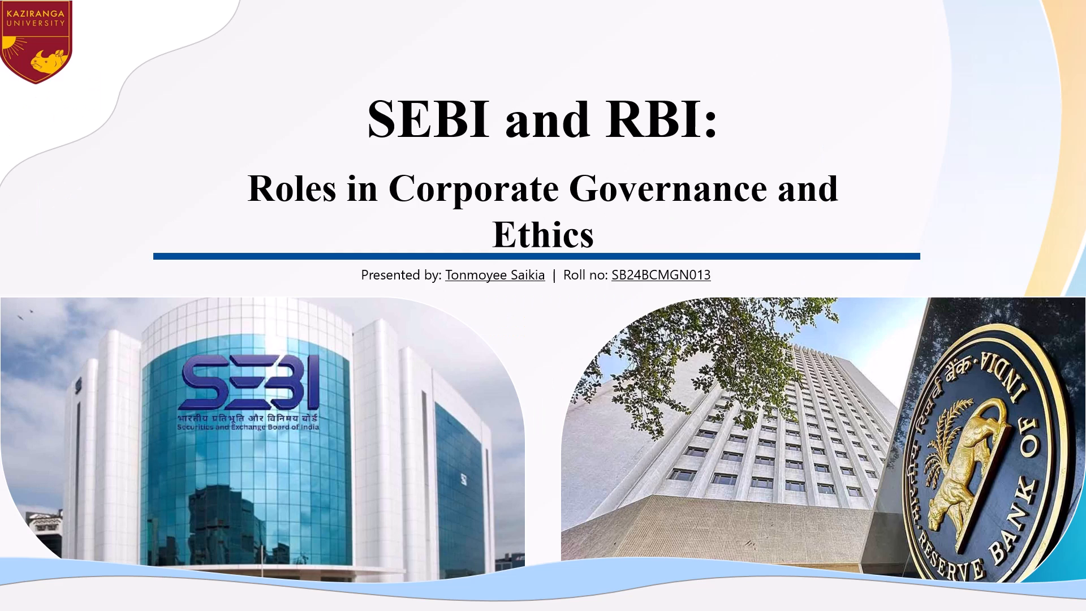
{"action": "key", "text": "Escape"}
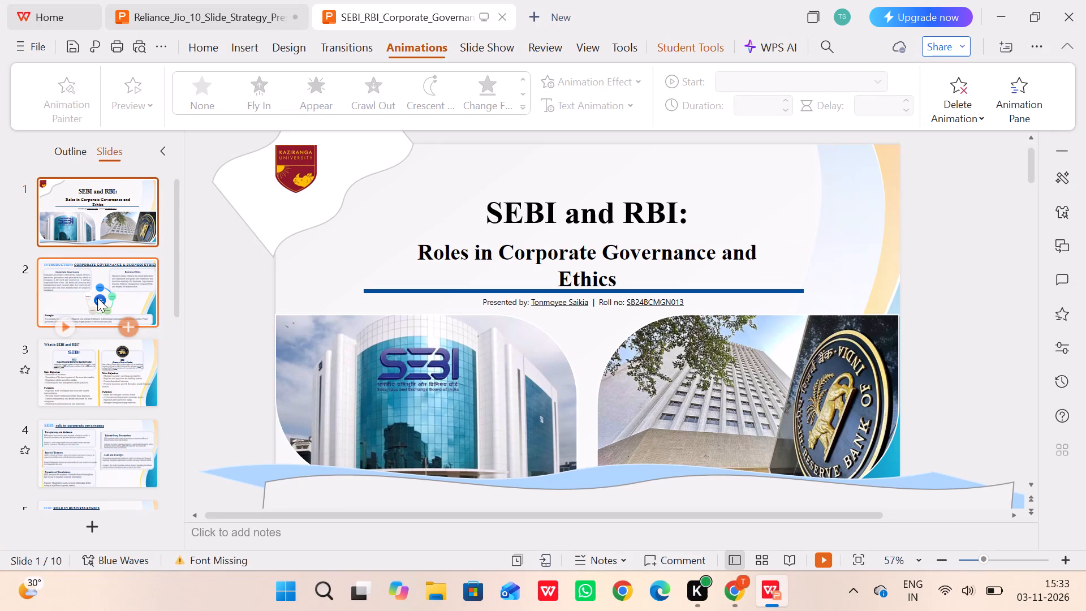
{"action": "left_click", "coordinate": [261, 0]}
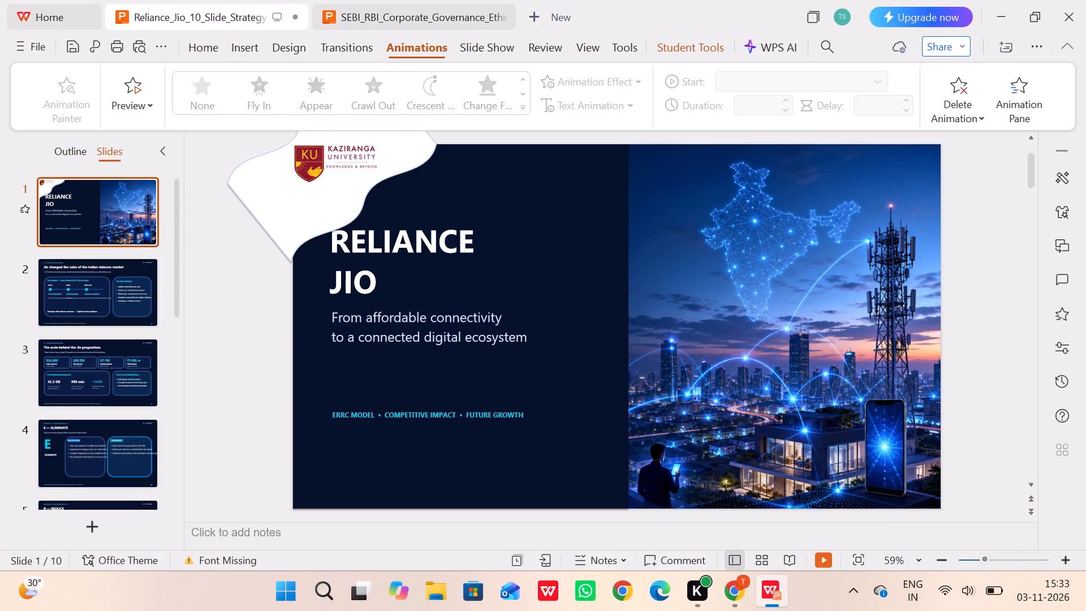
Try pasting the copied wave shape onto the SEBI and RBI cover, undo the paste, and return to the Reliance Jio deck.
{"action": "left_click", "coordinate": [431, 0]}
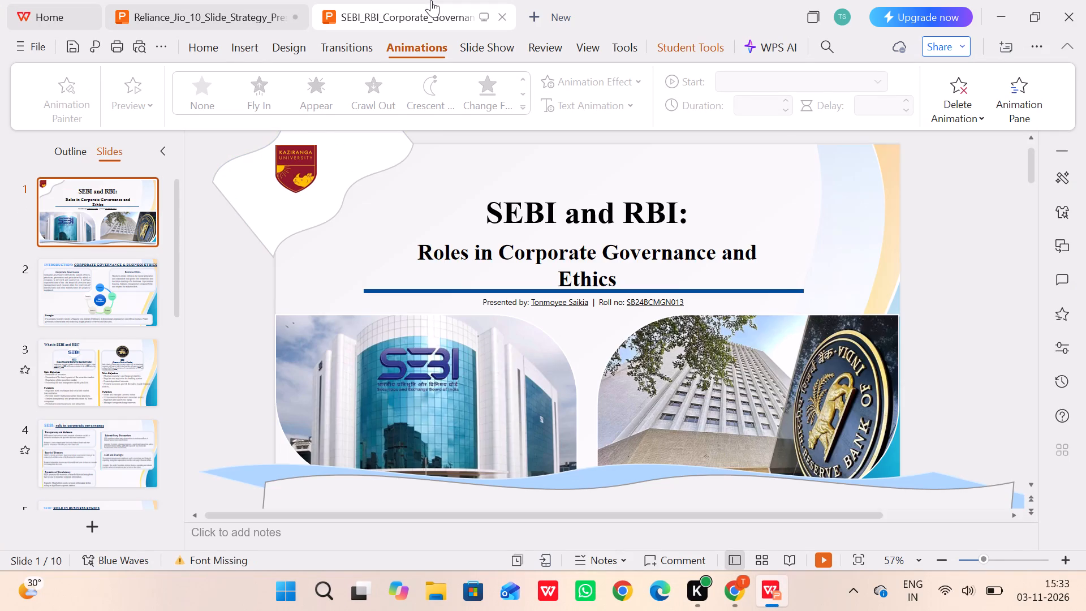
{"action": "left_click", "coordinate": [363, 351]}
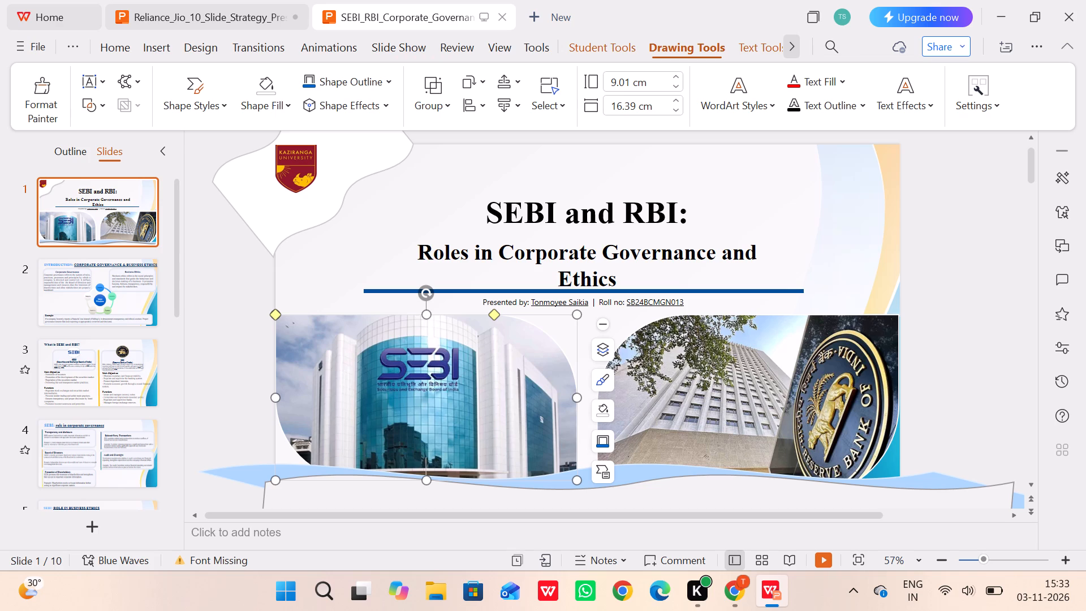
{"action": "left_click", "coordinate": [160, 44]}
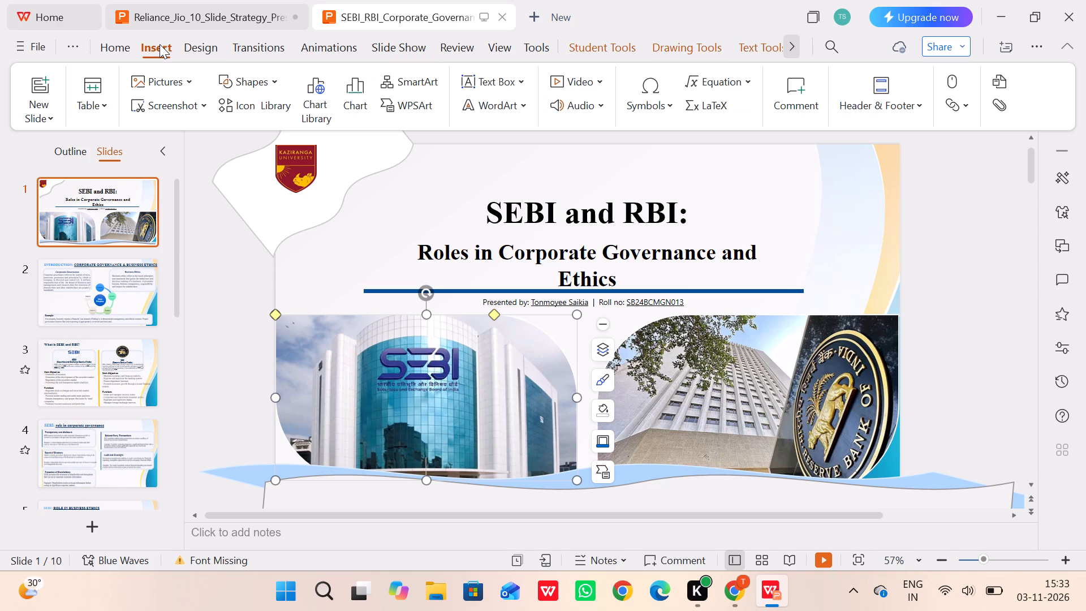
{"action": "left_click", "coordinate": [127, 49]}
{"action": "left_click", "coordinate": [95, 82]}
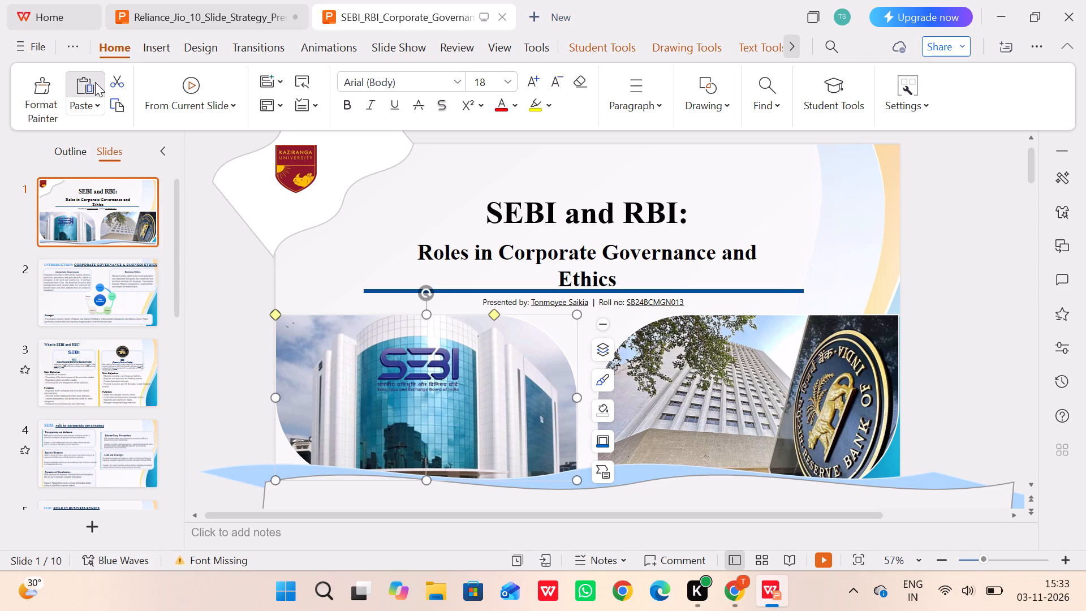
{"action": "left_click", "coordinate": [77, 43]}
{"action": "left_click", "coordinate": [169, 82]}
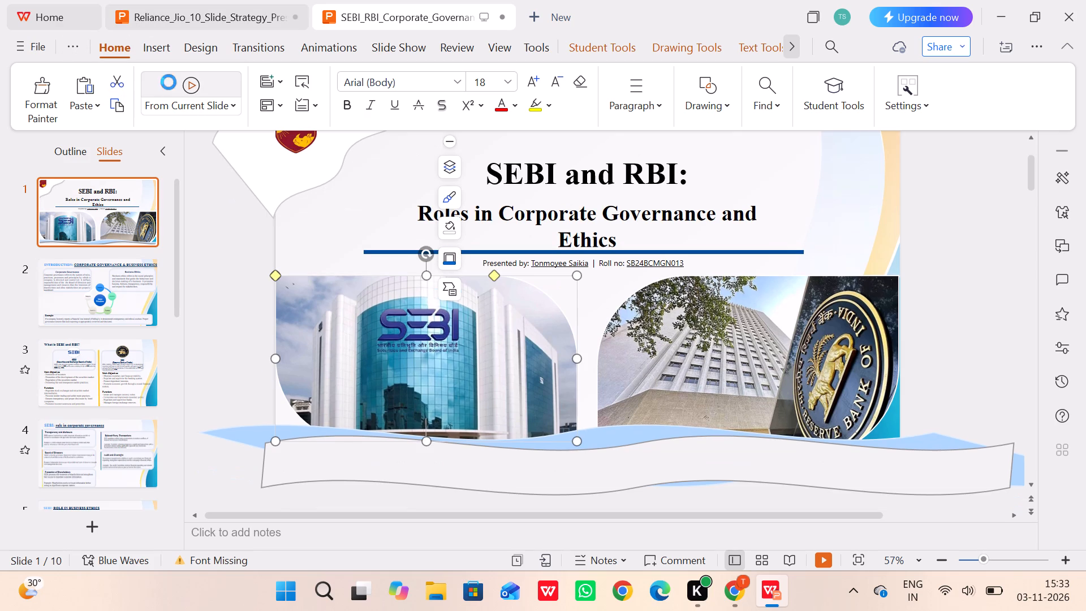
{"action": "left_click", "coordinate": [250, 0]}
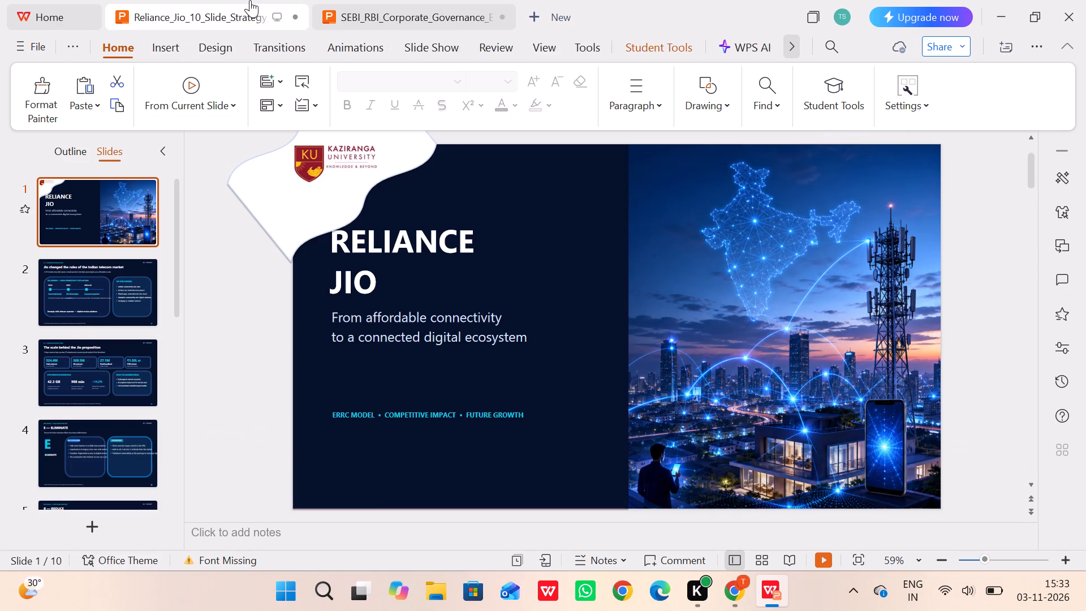
Copy the full-slide telecom city picture from the Reliance Jio cover and paste it onto the SEBI and RBI cover.
{"action": "left_click", "coordinate": [746, 246]}
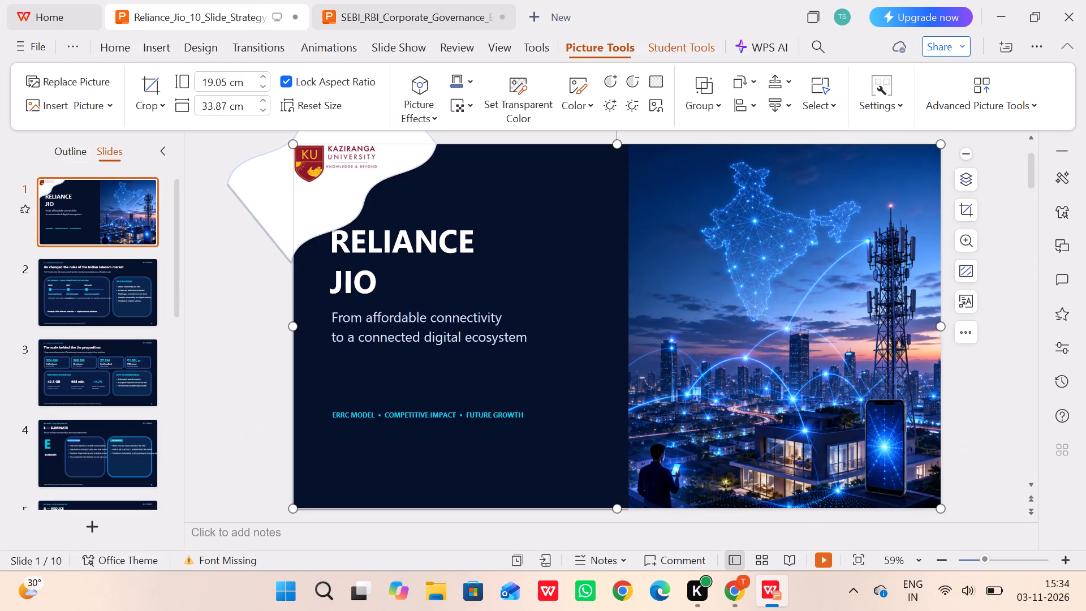
{"action": "left_click", "coordinate": [746, 246]}
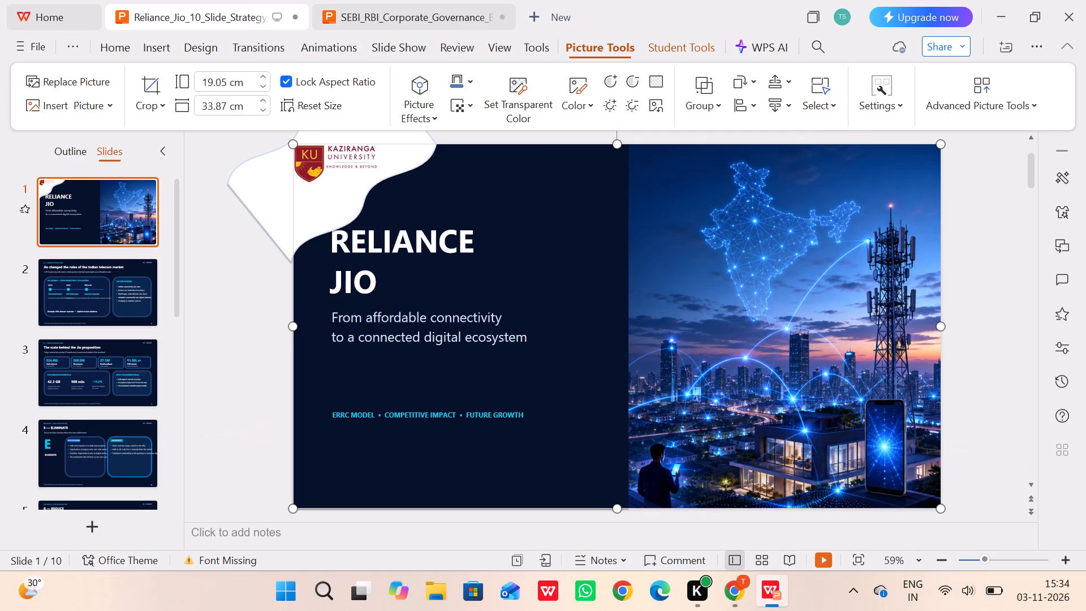
{"action": "right_click", "coordinate": [746, 246]}
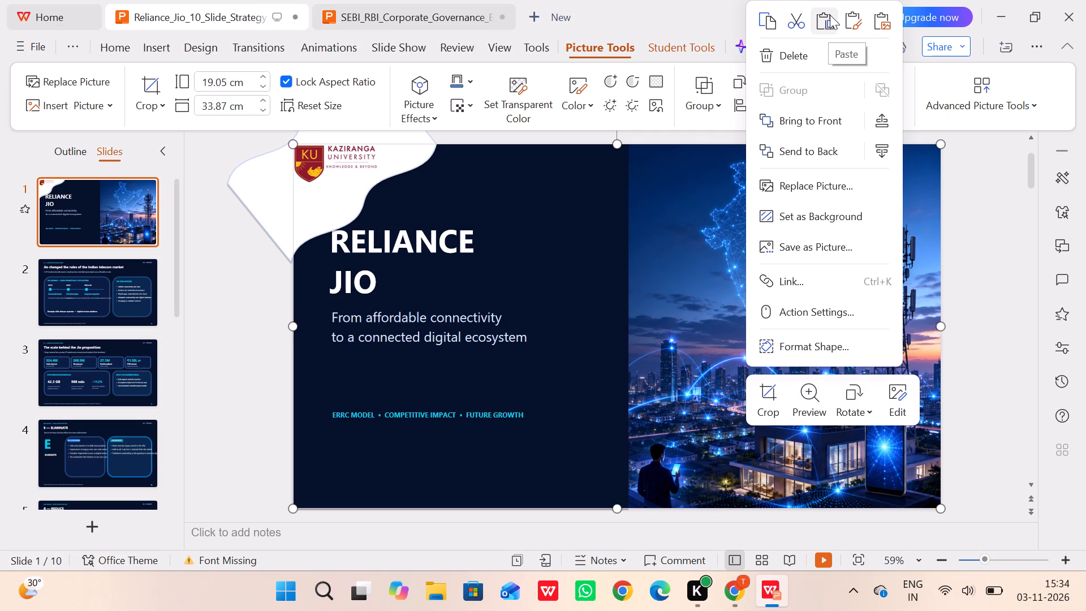
{"action": "left_click", "coordinate": [768, 21]}
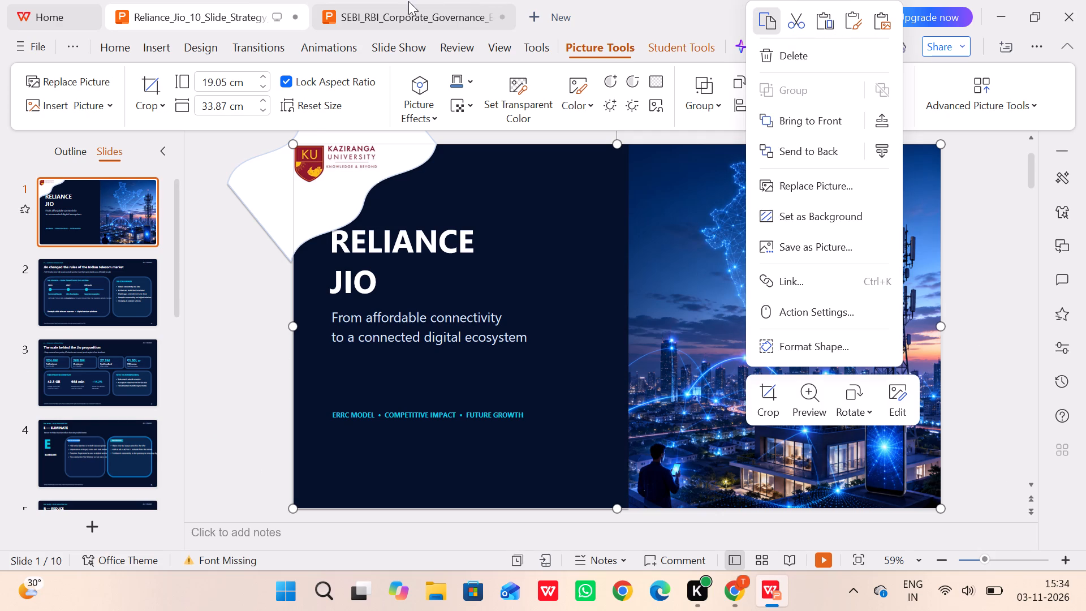
{"action": "left_click", "coordinate": [408, 1]}
{"action": "left_click", "coordinate": [330, 311]}
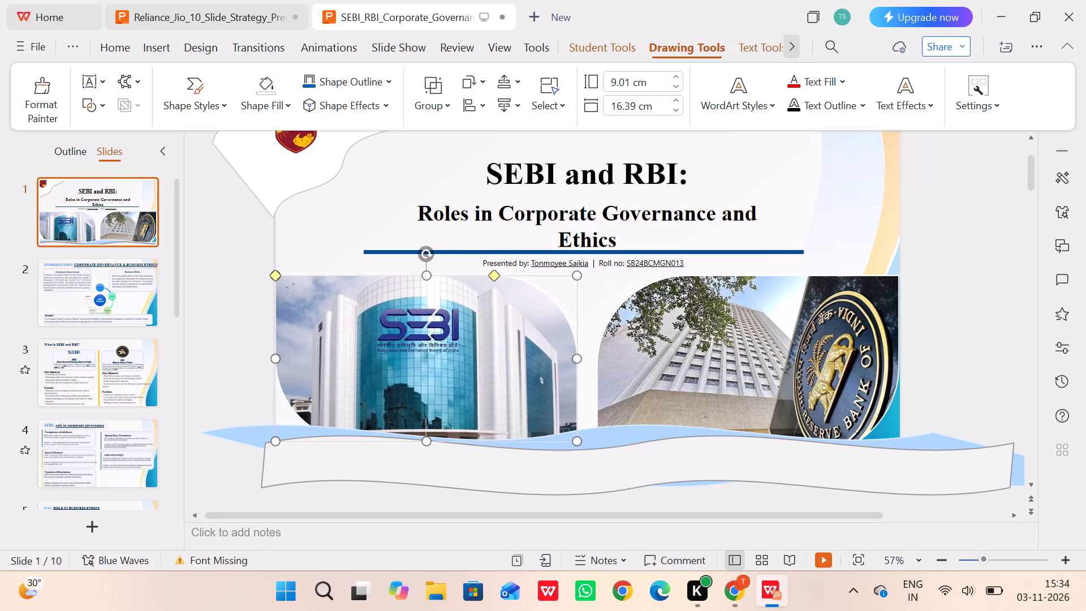
{"action": "right_click", "coordinate": [330, 311]}
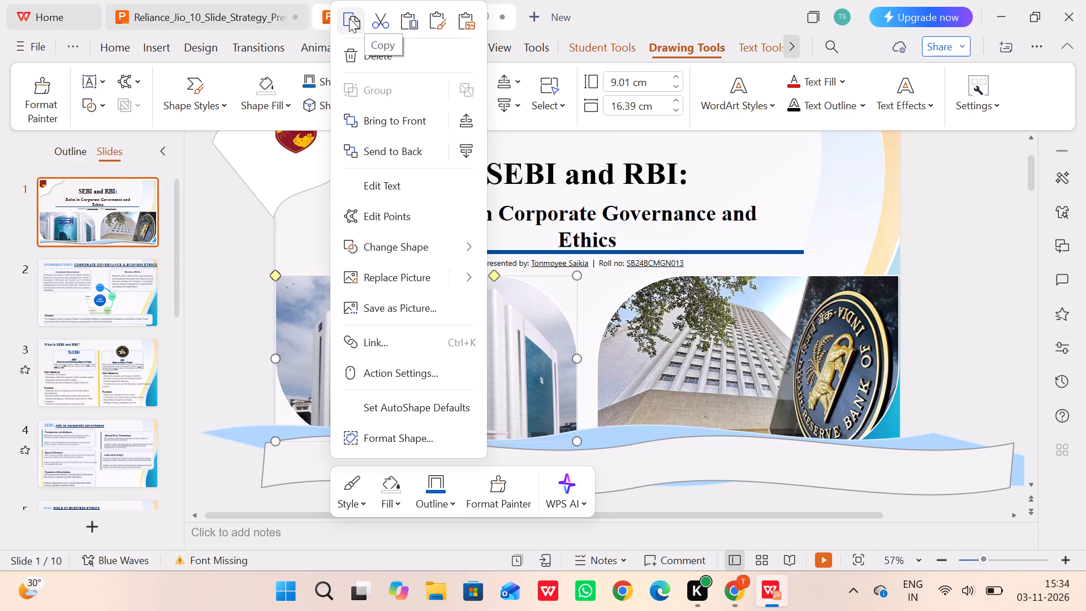
{"action": "left_click", "coordinate": [399, 18]}
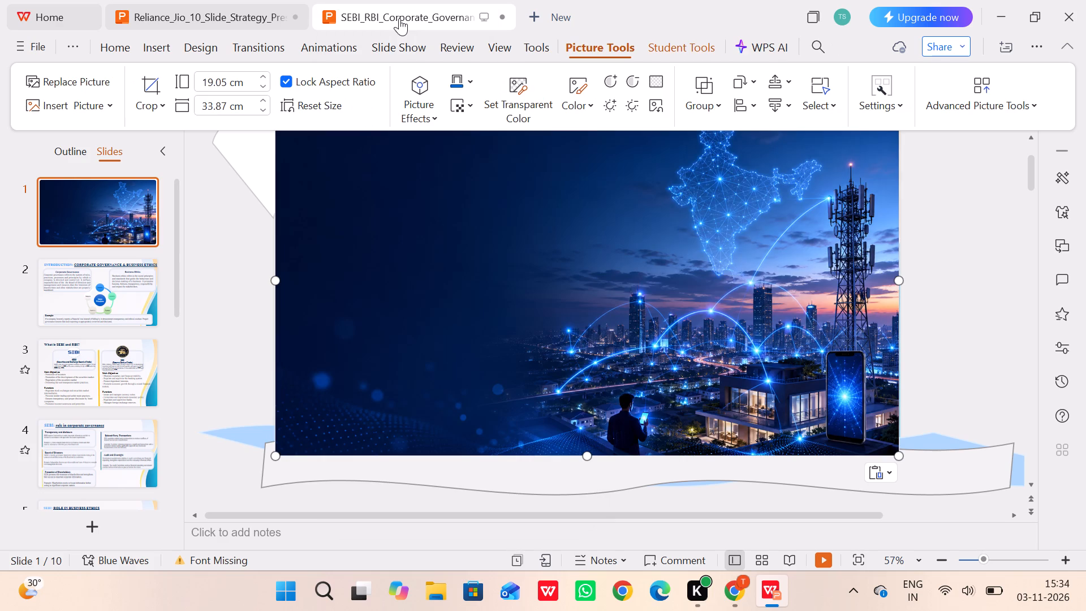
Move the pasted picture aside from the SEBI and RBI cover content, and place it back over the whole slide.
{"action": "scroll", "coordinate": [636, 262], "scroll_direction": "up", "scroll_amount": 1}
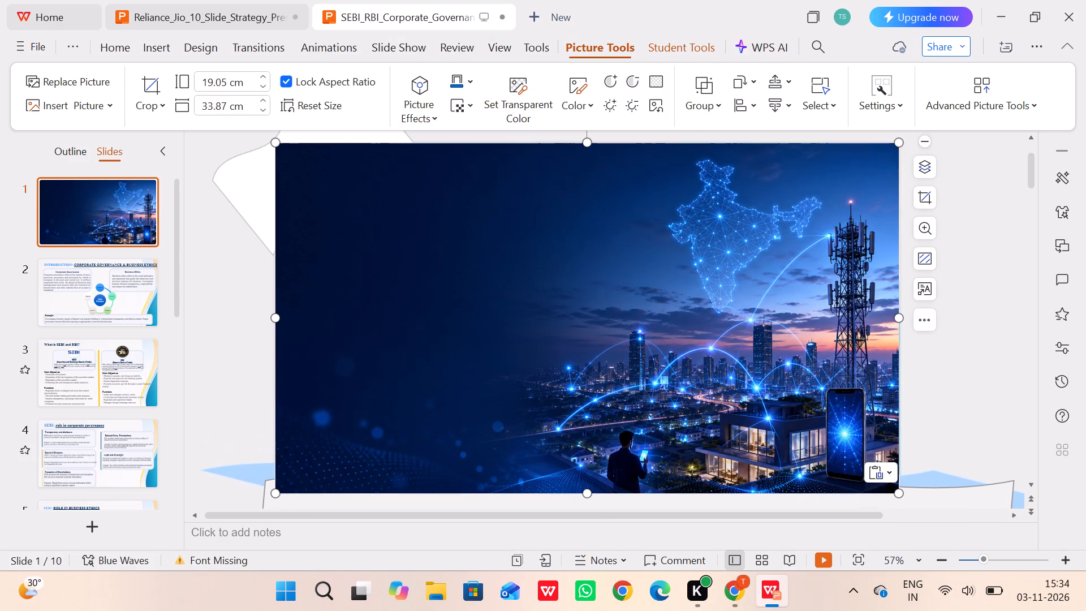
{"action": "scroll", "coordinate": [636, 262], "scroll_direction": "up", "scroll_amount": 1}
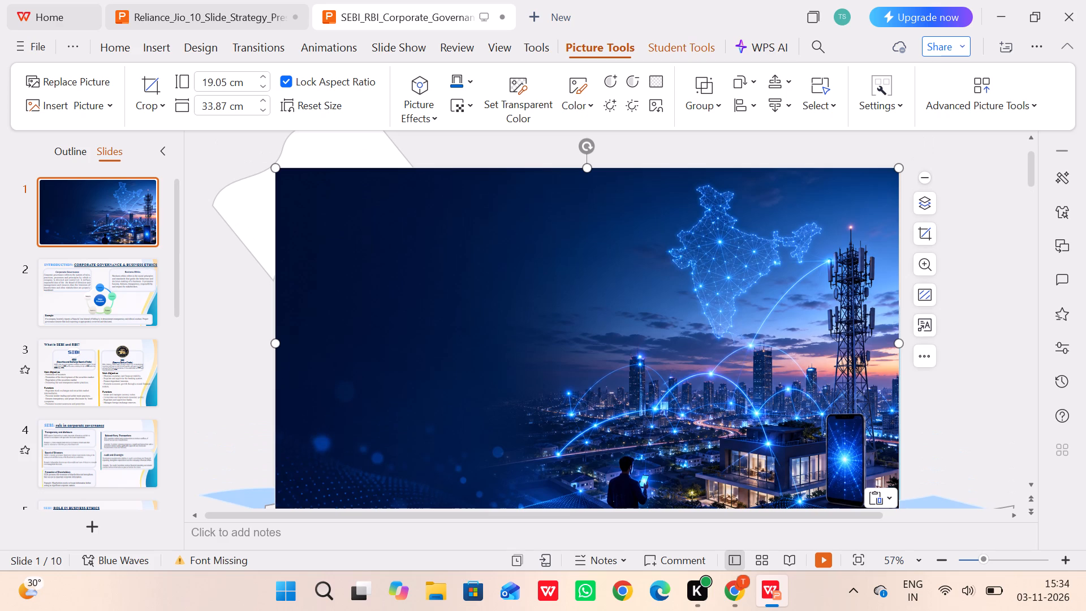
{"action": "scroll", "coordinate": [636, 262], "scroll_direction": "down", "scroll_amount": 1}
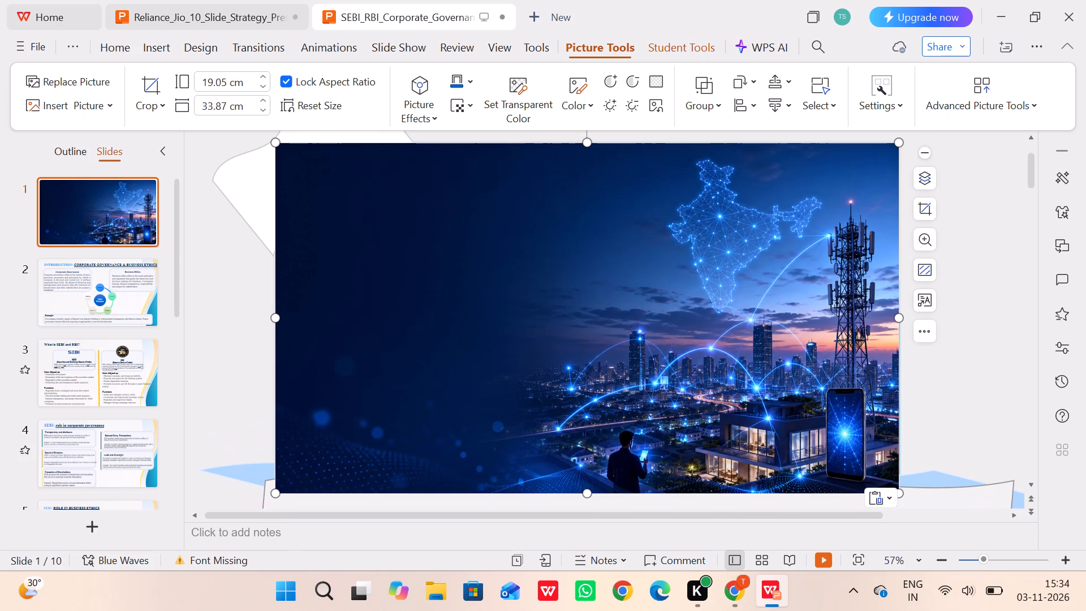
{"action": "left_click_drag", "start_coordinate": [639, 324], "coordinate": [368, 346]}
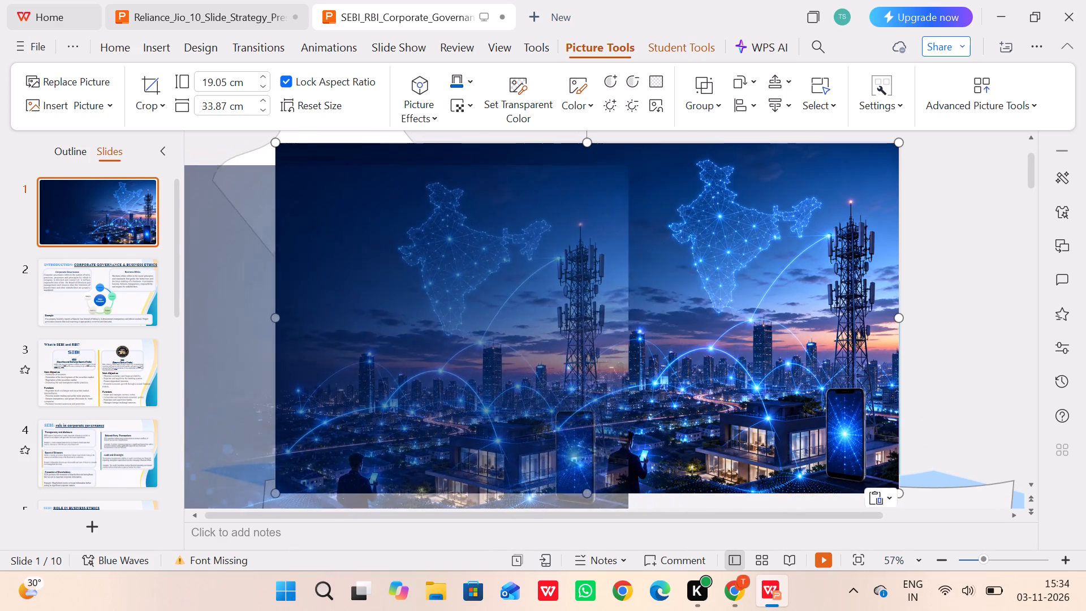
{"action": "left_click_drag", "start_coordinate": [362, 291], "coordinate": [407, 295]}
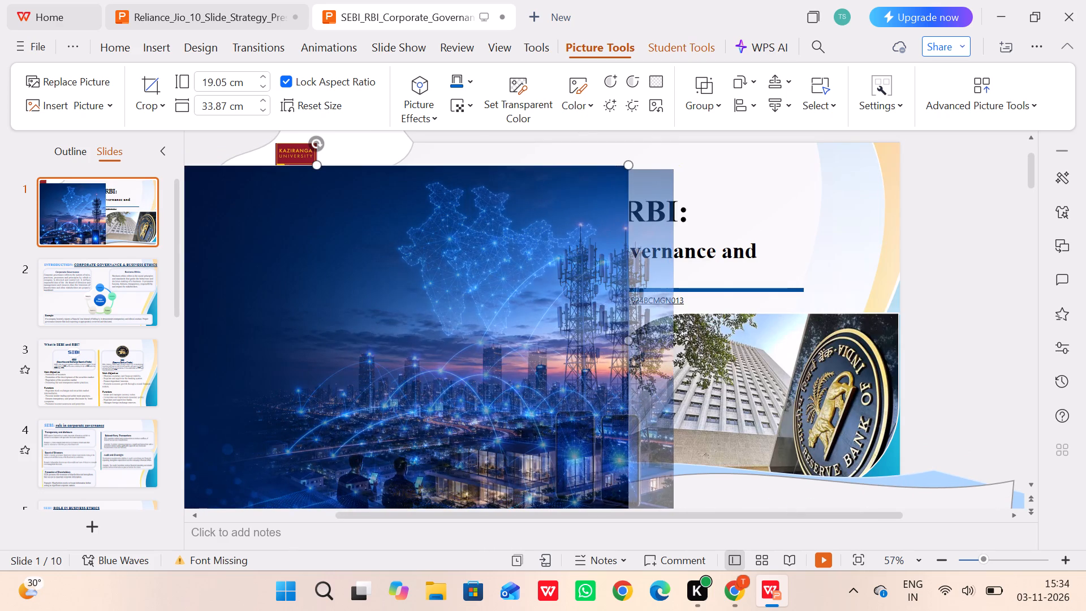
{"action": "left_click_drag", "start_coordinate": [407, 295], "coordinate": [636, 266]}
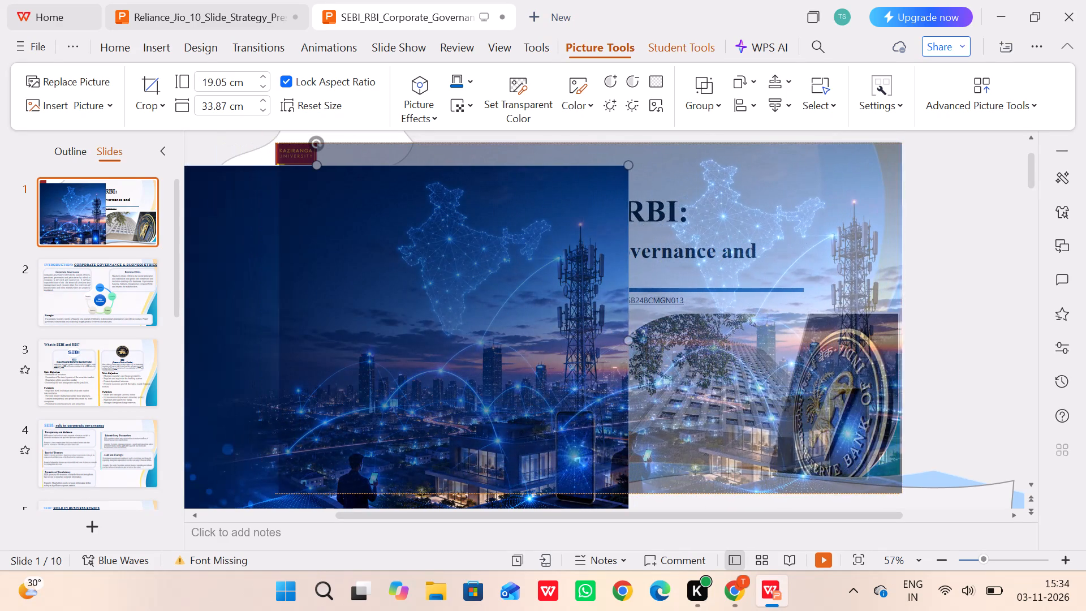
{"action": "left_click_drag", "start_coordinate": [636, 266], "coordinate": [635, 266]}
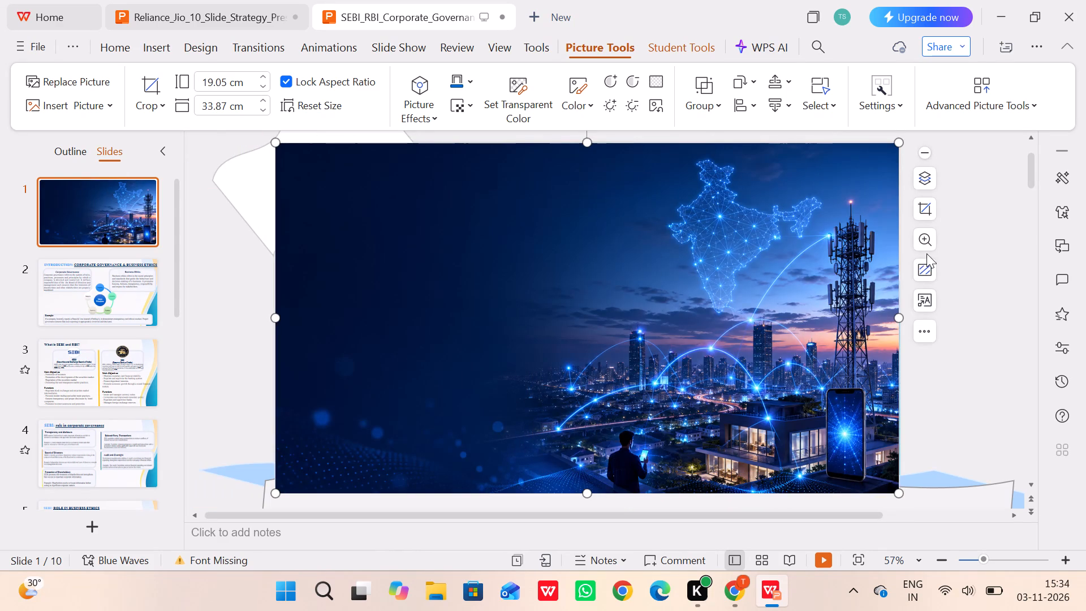
Glance back at the Reliance Jio cover, and try to set the picture pasted on the SEBI and RBI cover as the slide background.
{"action": "left_click", "coordinate": [981, 236]}
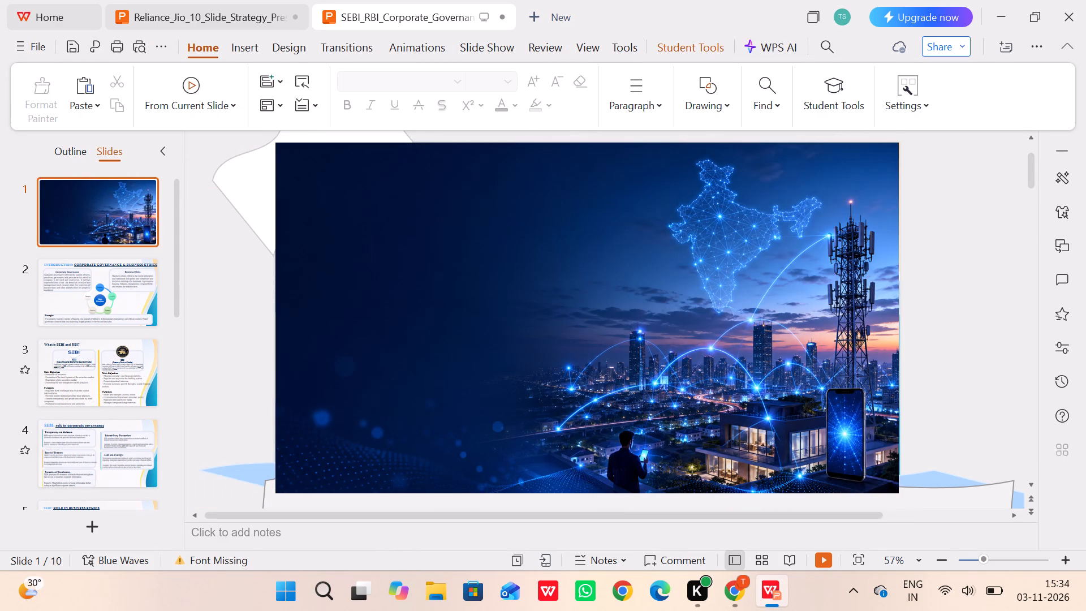
{"action": "left_click", "coordinate": [249, 0]}
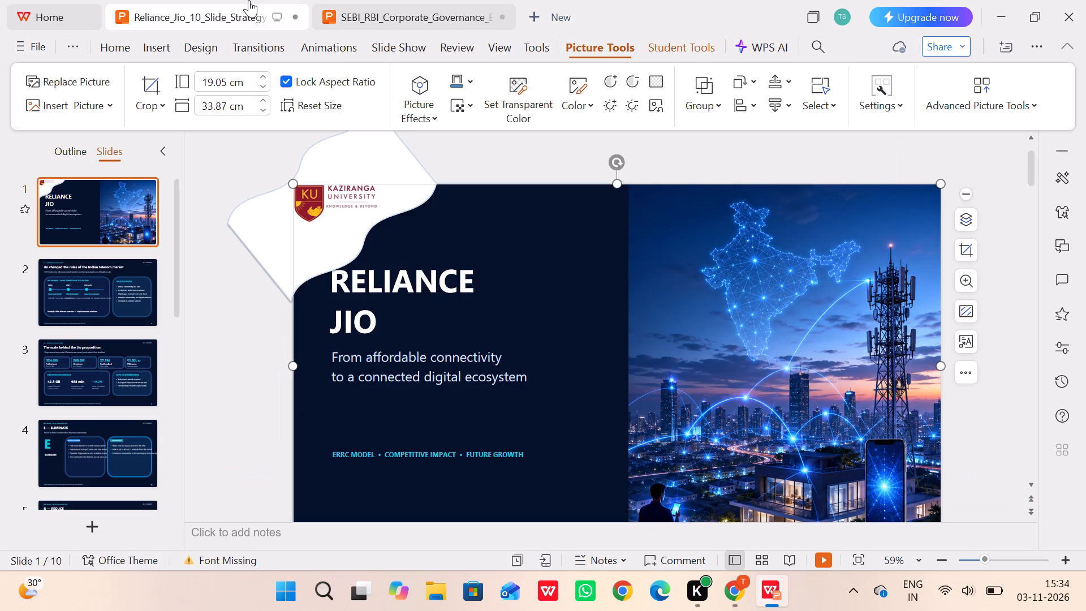
{"action": "left_click", "coordinate": [423, 0]}
{"action": "left_click", "coordinate": [600, 257]}
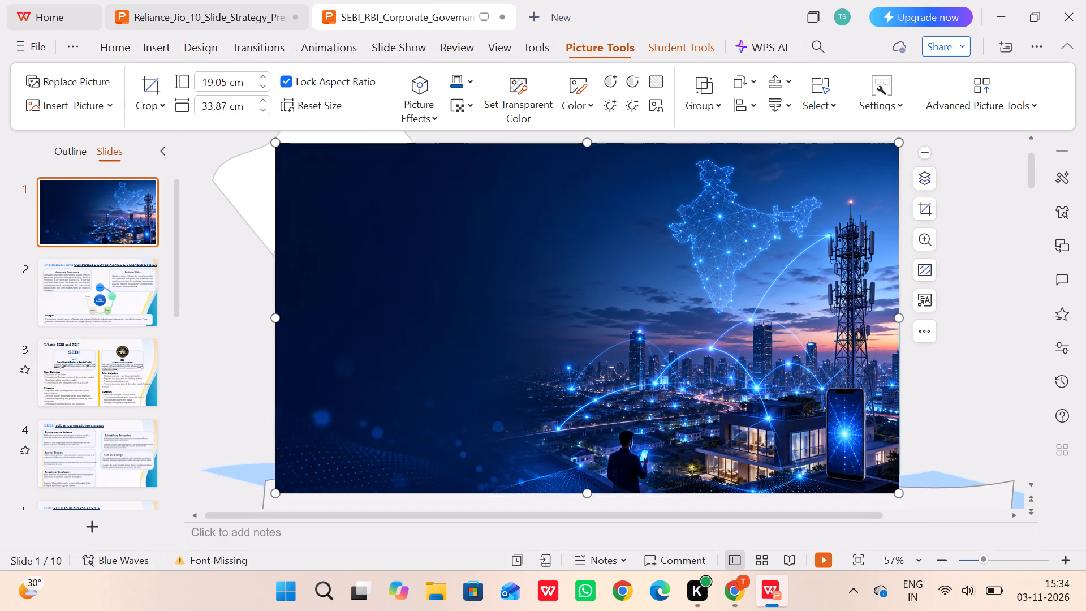
{"action": "left_click", "coordinate": [582, 260]}
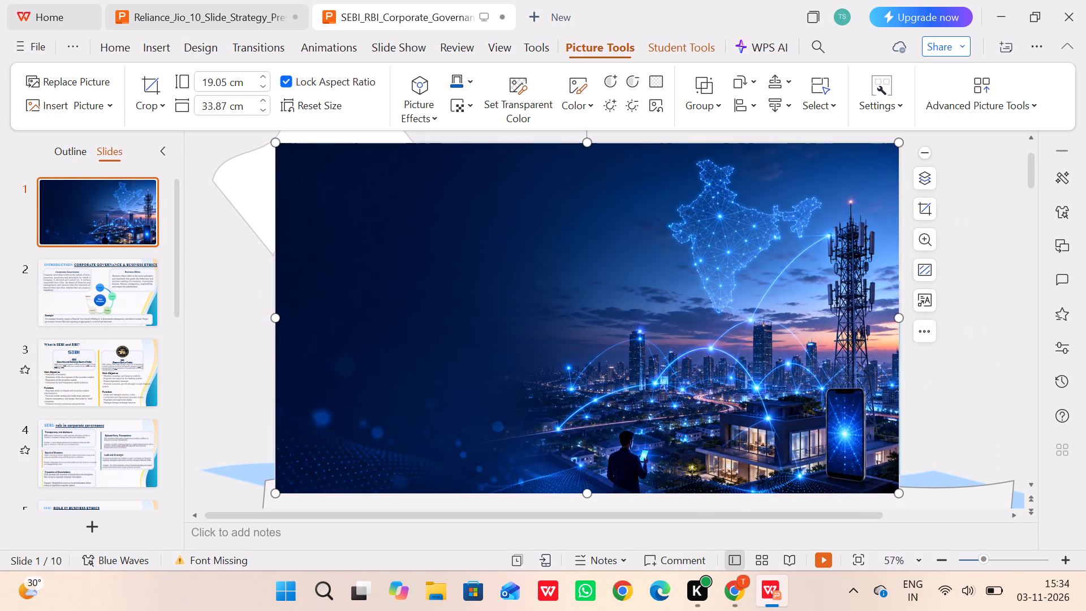
{"action": "left_click", "coordinate": [582, 260]}
{"action": "right_click", "coordinate": [582, 260]}
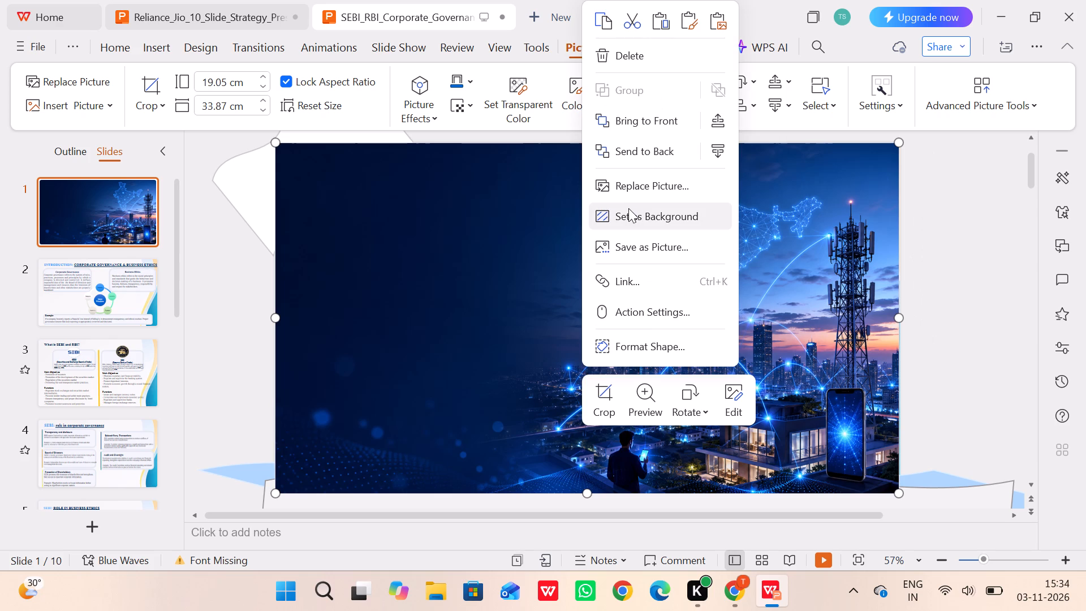
{"action": "left_click", "coordinate": [628, 208]}
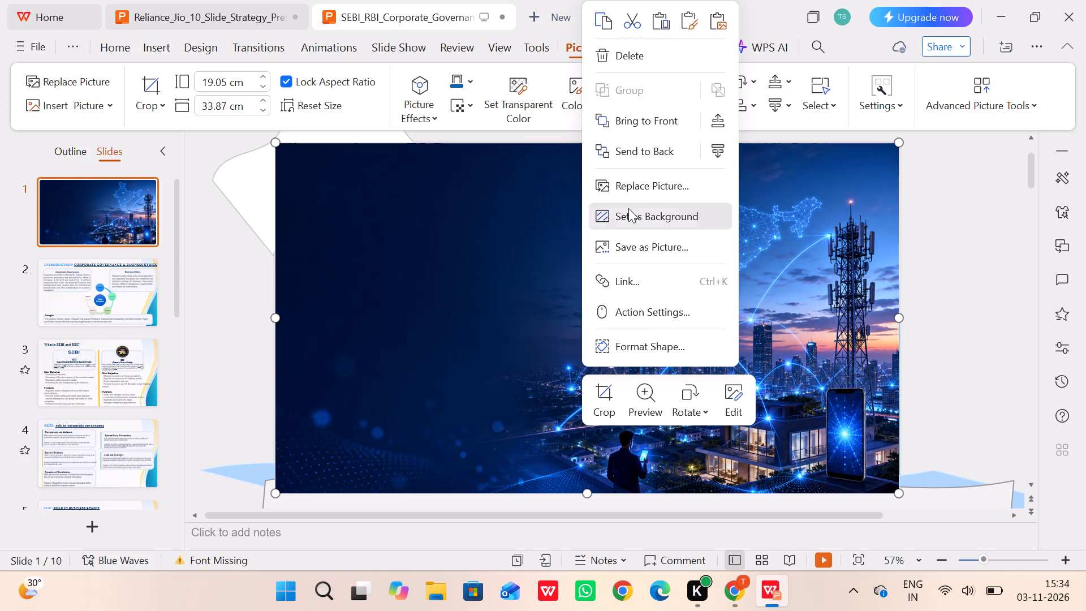
{"action": "double_click", "coordinate": [628, 208]}
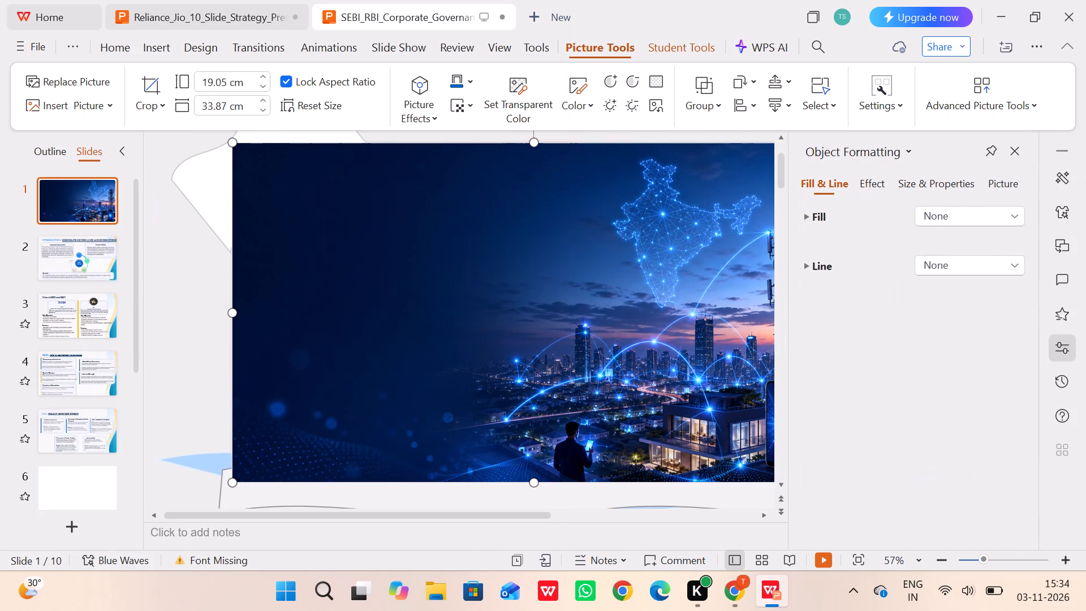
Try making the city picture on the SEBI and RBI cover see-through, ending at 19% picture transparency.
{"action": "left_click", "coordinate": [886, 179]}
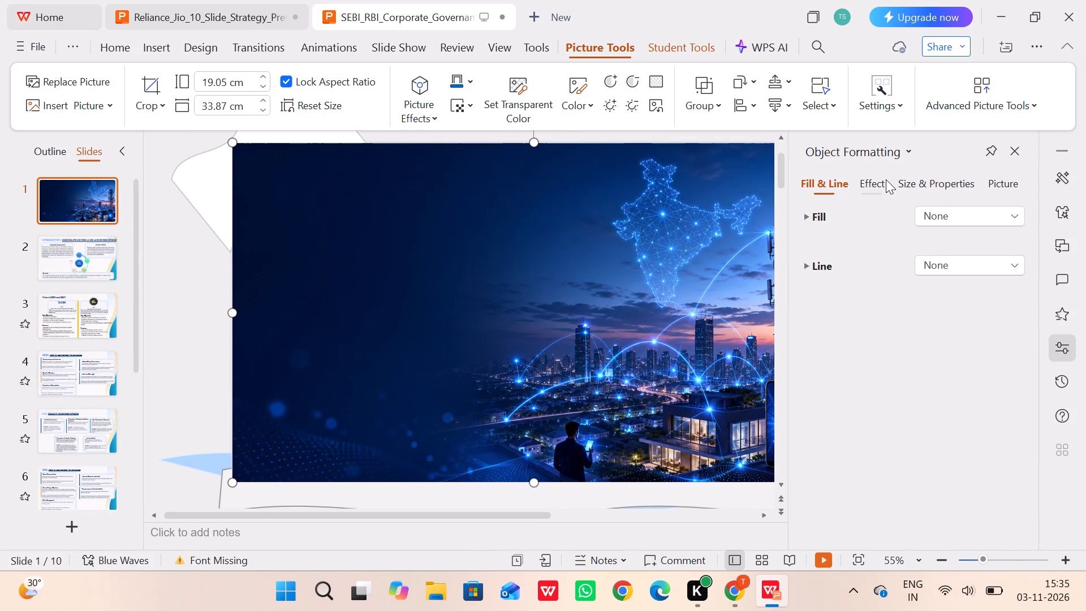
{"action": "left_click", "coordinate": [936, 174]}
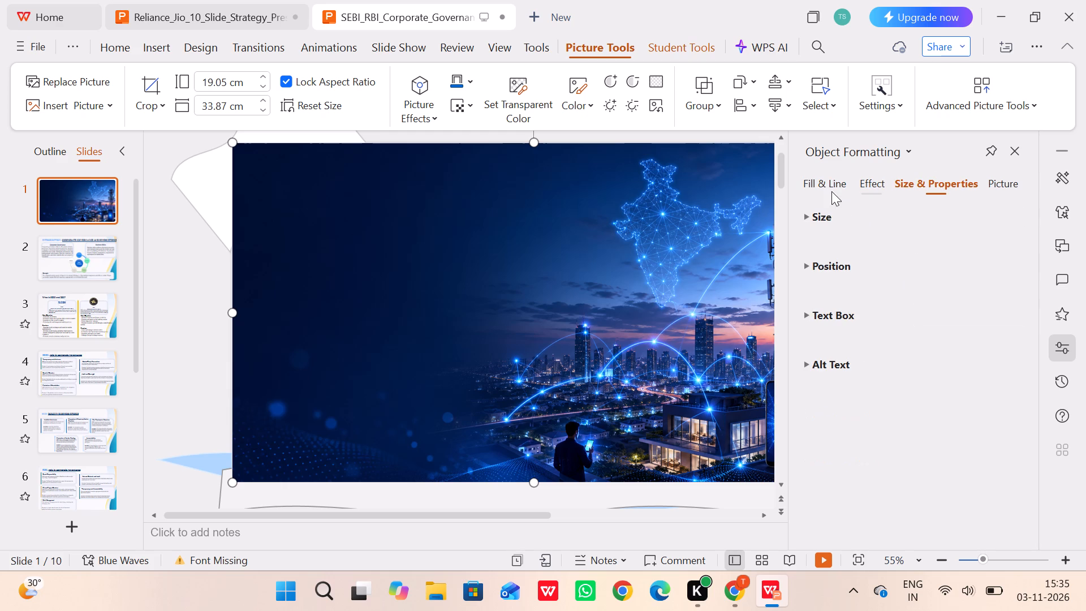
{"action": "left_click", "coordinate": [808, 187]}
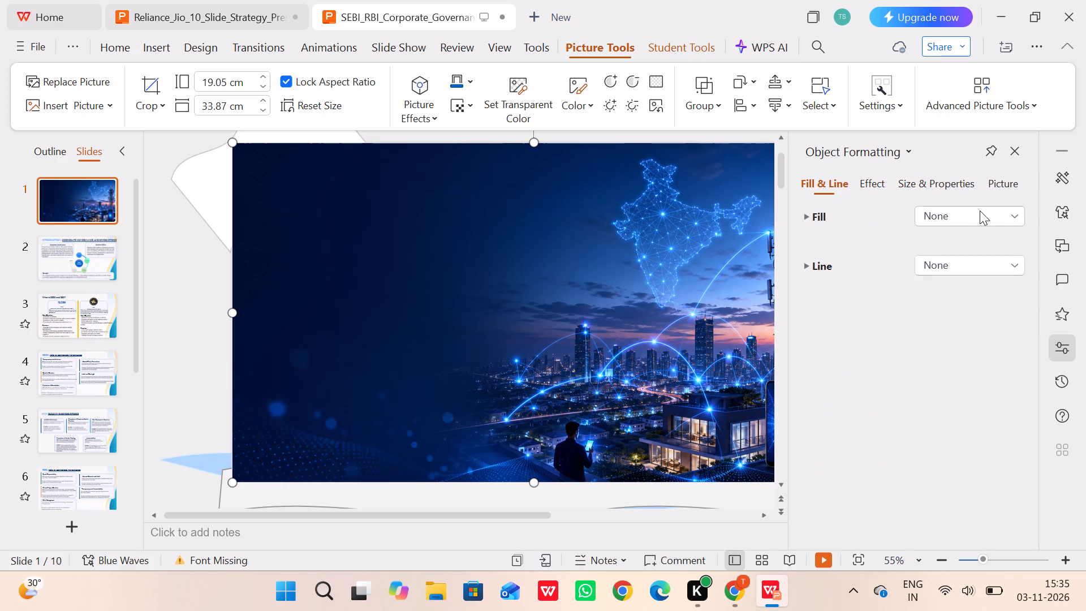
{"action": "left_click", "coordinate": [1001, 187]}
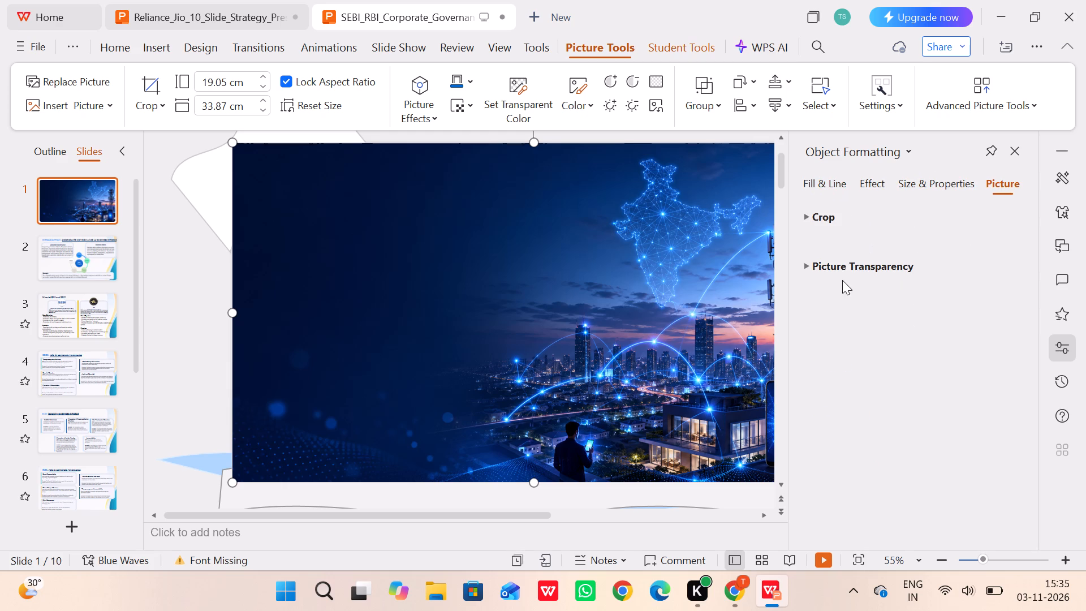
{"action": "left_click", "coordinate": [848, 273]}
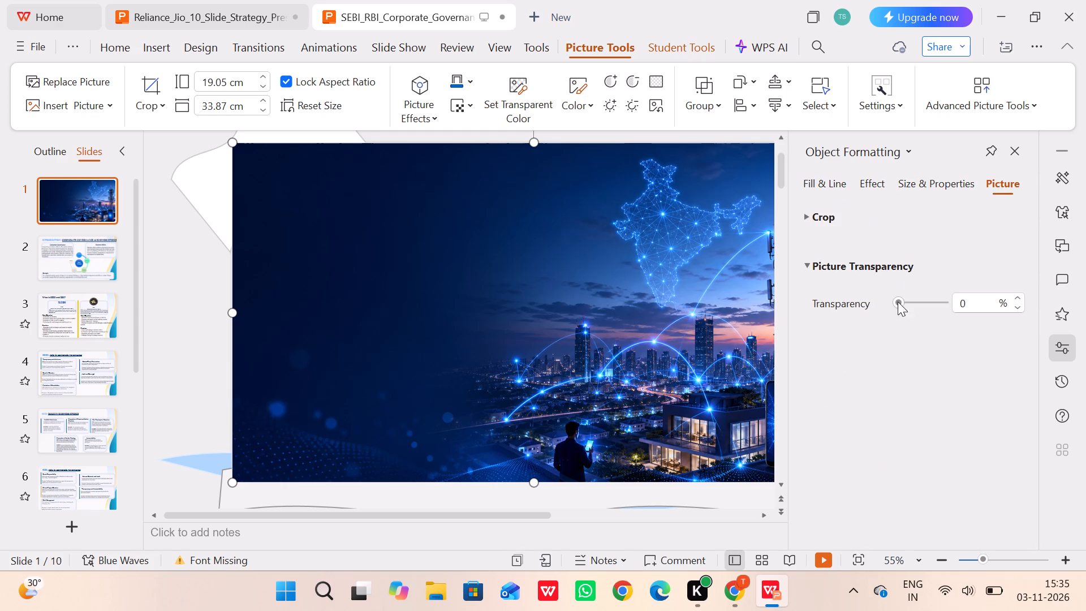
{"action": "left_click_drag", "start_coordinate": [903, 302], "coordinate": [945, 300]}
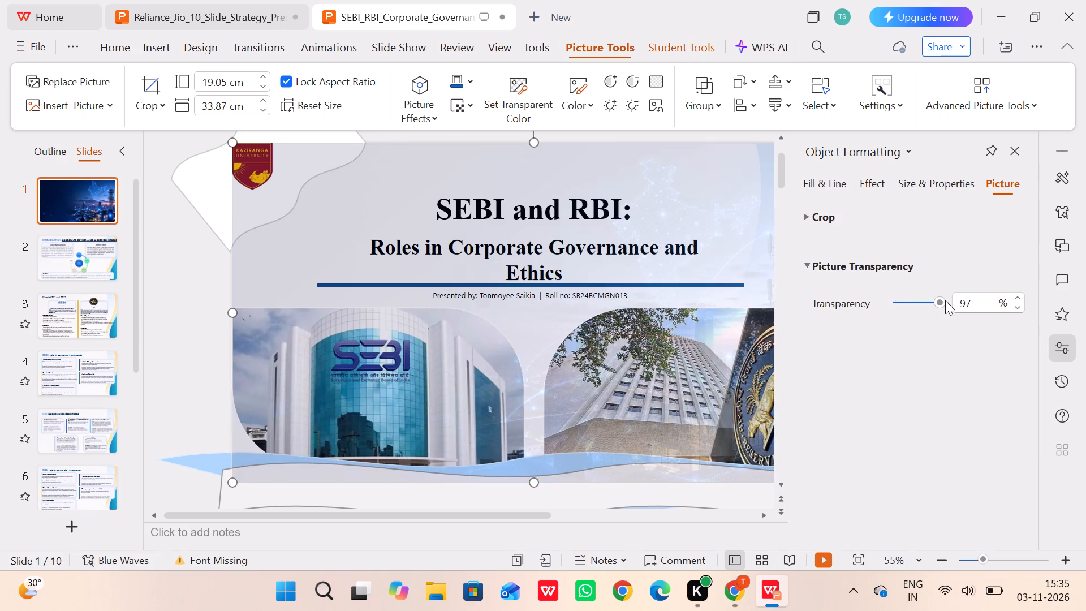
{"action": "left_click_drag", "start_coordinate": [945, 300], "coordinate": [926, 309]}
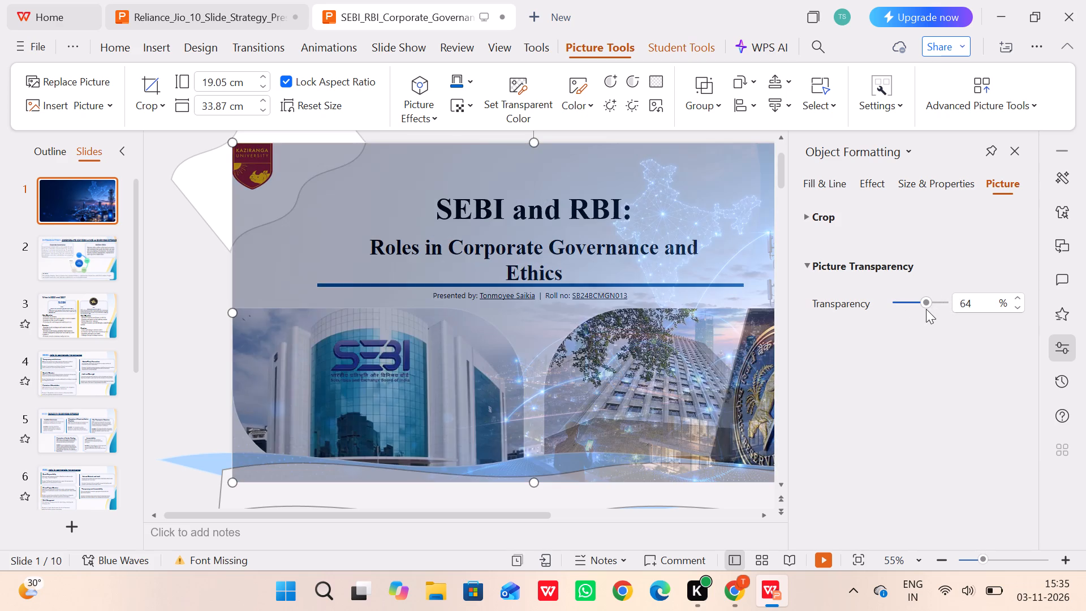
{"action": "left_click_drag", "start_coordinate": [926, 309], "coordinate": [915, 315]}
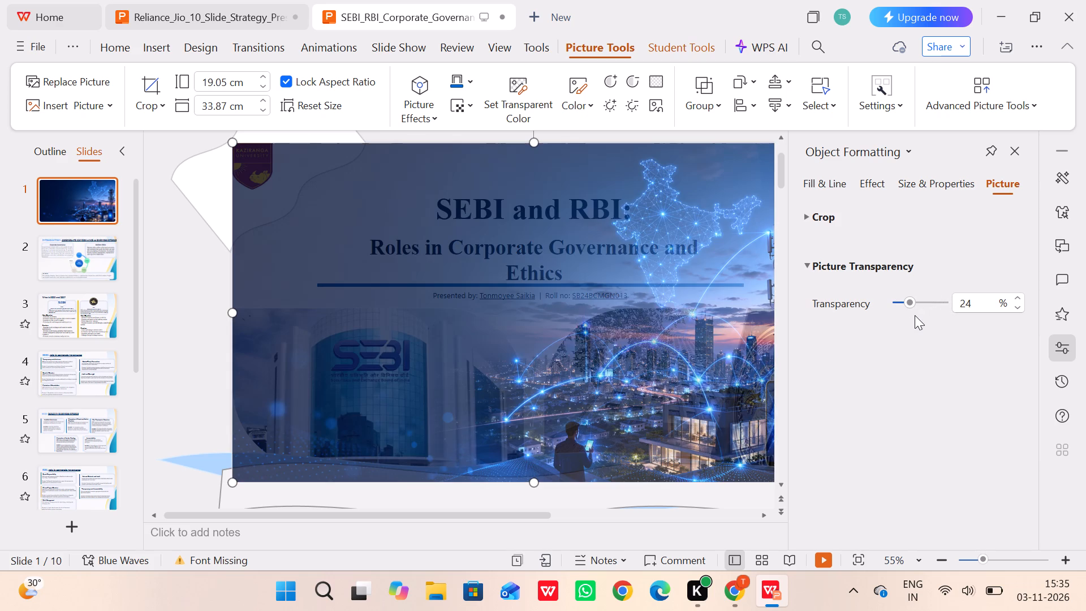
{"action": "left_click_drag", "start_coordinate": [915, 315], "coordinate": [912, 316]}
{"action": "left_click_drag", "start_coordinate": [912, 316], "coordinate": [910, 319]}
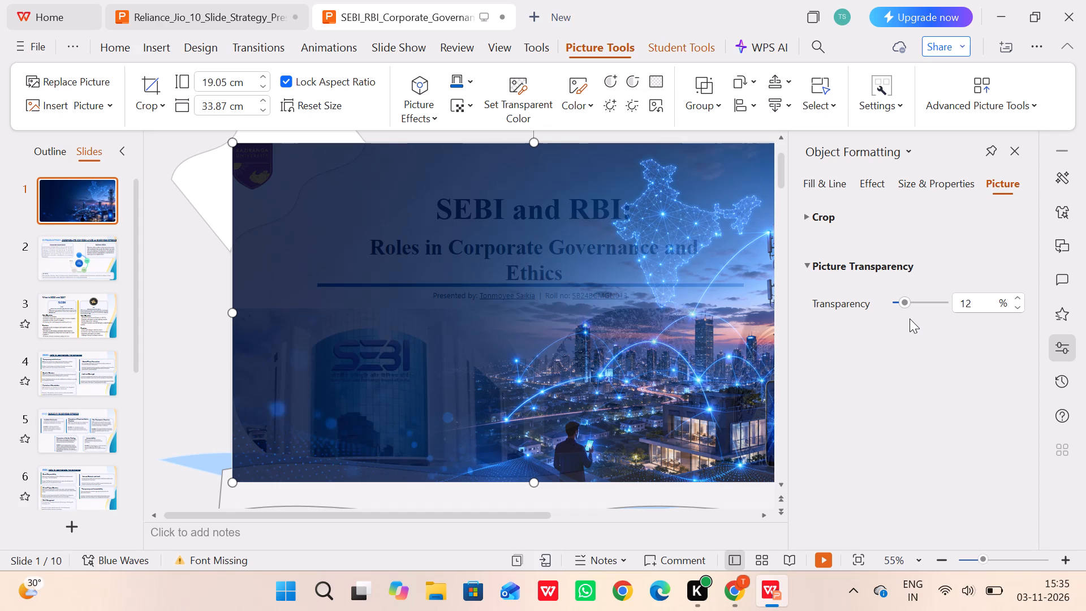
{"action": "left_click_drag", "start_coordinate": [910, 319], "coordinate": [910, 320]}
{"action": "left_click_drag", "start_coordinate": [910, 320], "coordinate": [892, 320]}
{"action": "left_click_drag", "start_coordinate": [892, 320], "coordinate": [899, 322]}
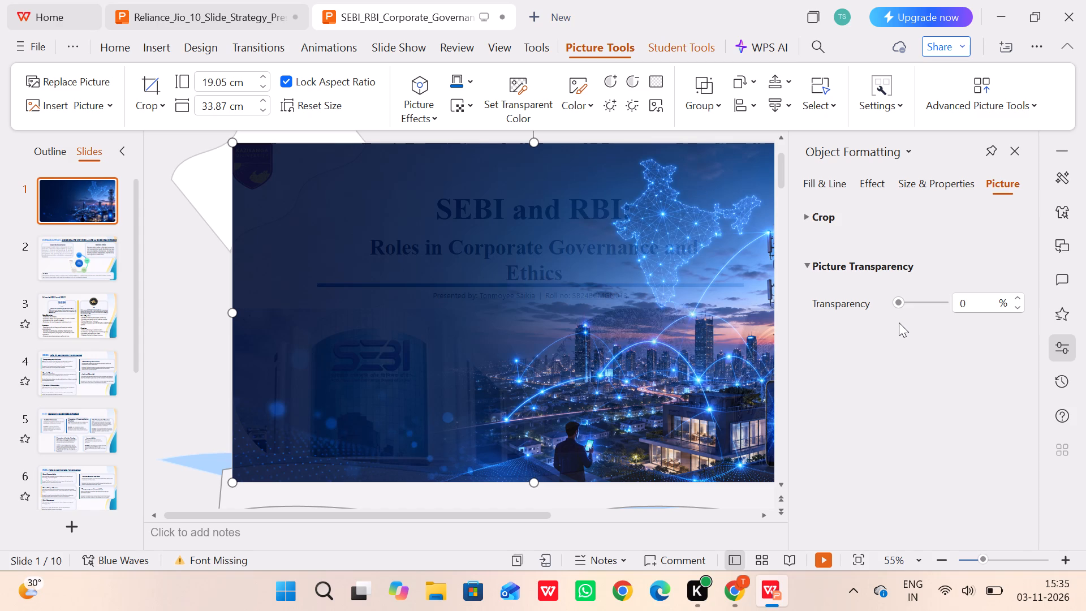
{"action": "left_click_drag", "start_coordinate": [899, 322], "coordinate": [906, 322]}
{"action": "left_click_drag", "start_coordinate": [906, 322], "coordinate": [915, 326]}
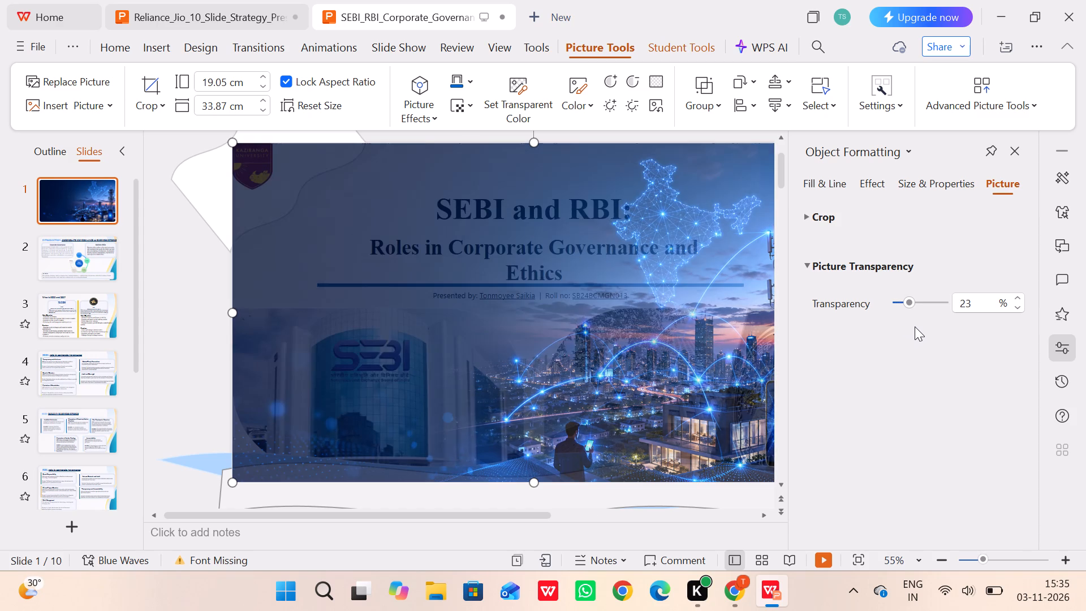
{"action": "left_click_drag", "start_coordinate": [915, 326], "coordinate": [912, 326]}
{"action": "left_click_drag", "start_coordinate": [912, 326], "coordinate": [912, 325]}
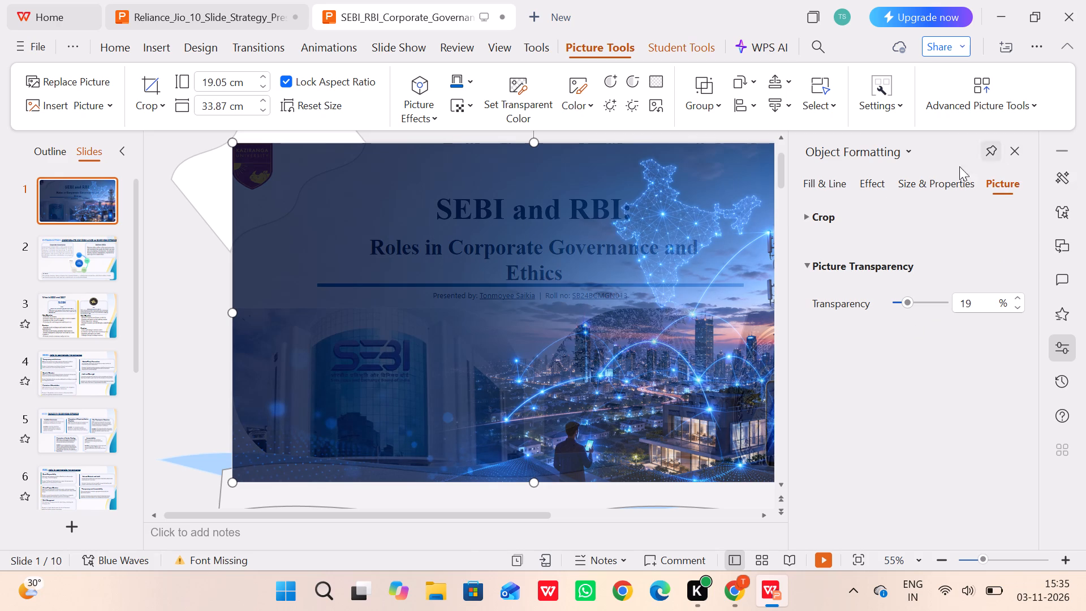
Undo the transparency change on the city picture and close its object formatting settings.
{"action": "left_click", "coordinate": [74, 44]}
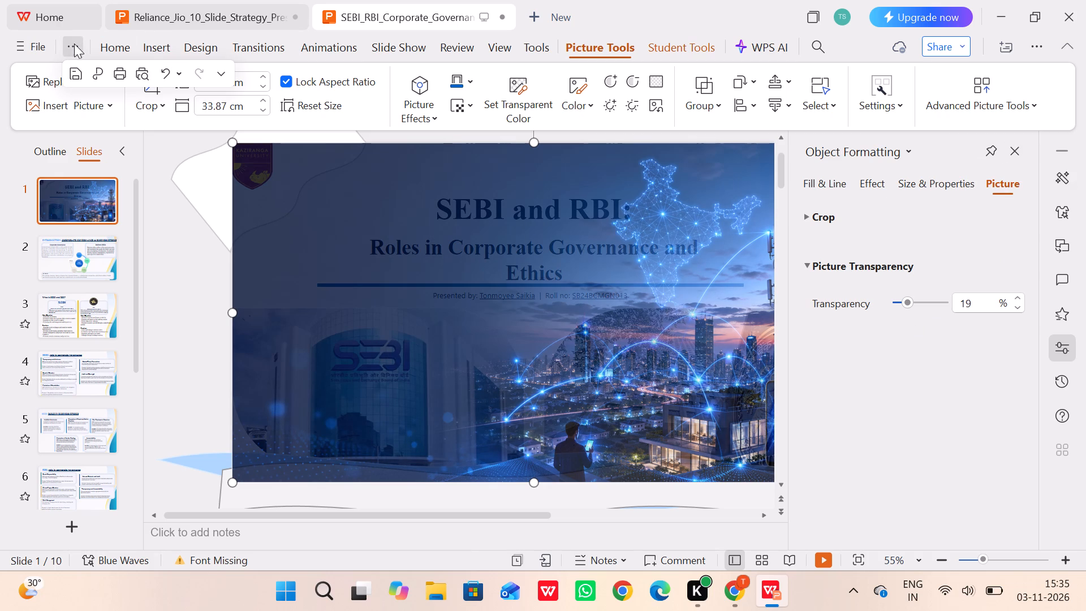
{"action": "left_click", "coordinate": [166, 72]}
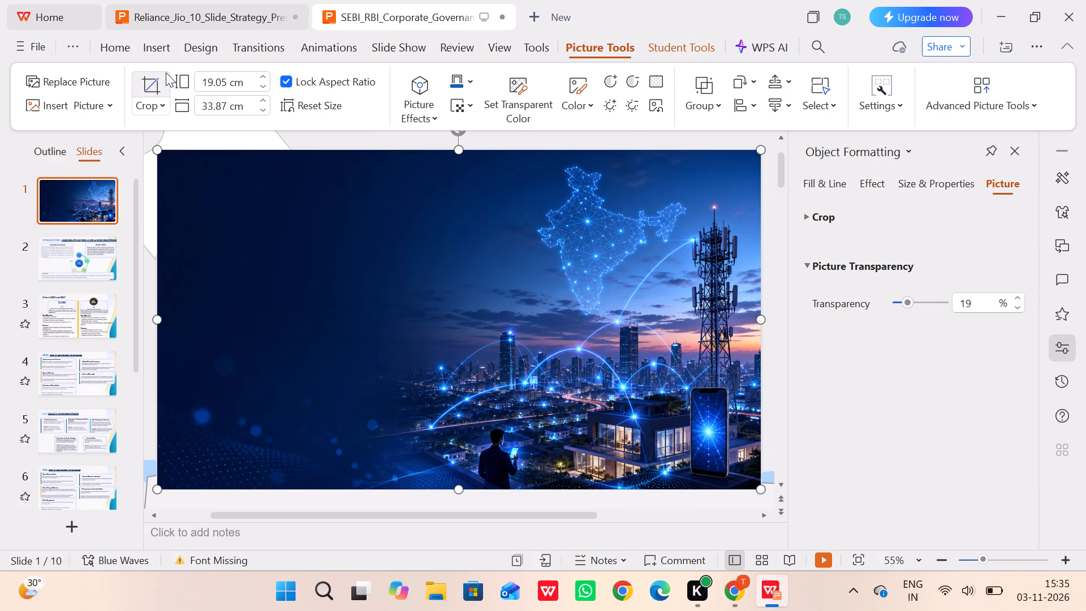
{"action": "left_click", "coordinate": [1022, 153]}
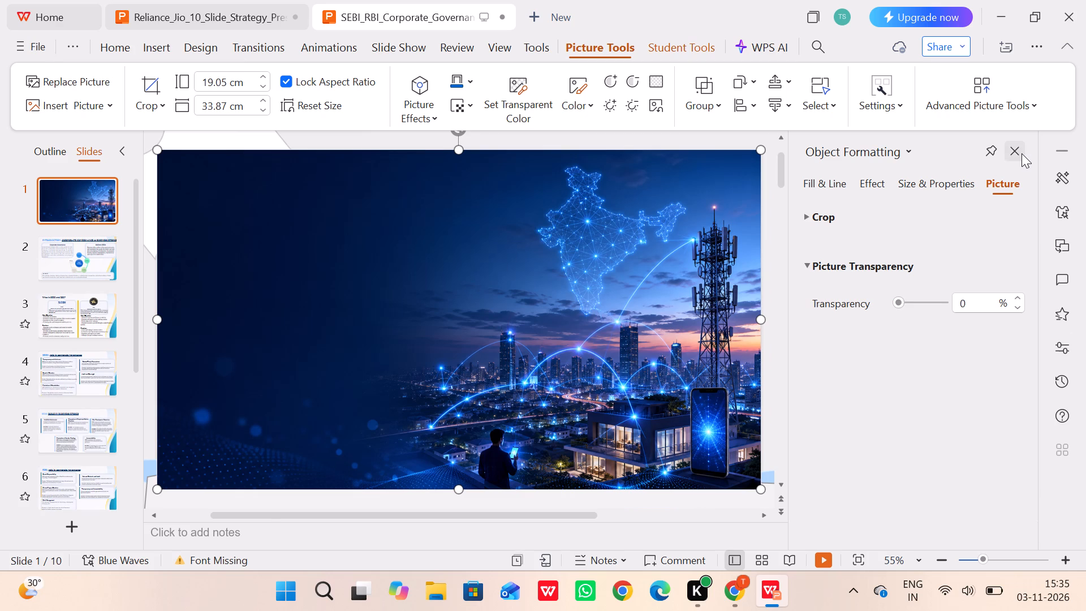
Delete the pasted full-slide city picture from the SEBI and RBI cover.
{"action": "left_click", "coordinate": [539, 311]}
{"action": "key", "text": "BackSpace"}
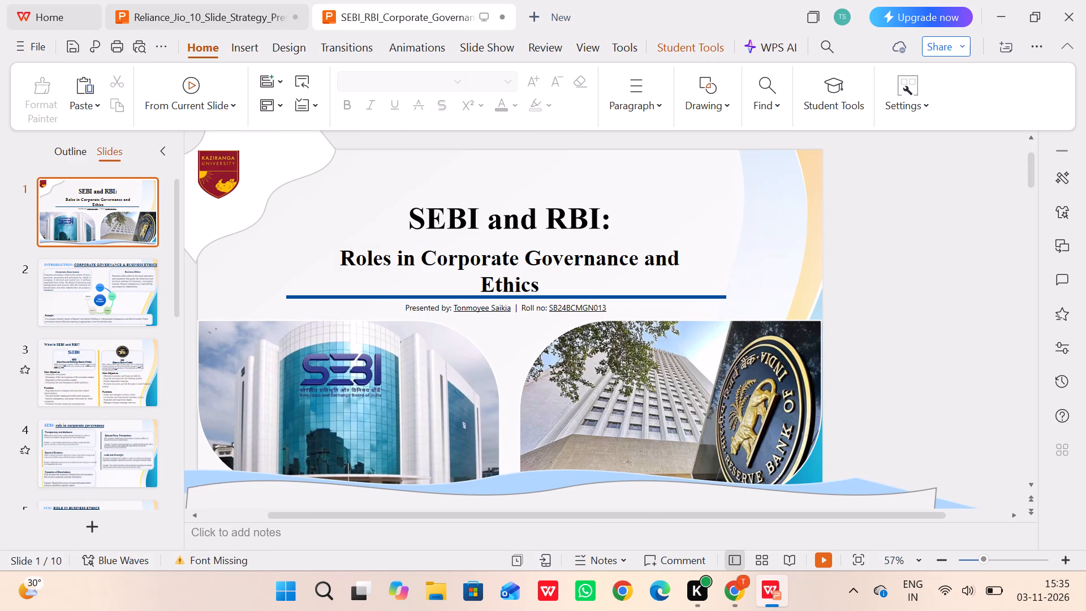
Copy the title text box from the SEBI and RBI cover and paste it onto the Reliance Jio cover.
{"action": "left_click", "coordinate": [361, 205]}
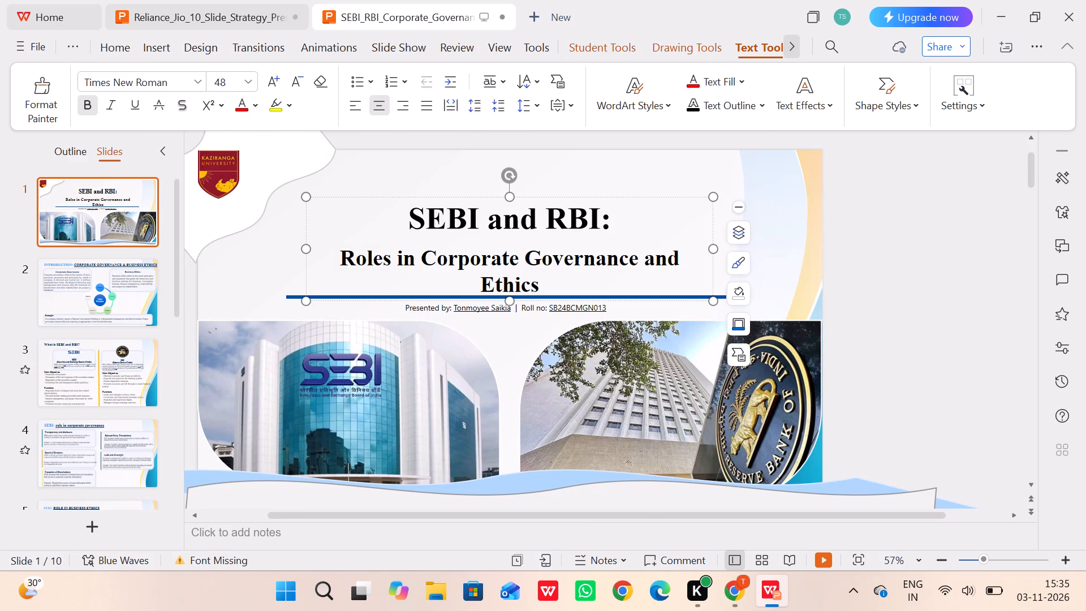
{"action": "left_click_drag", "start_coordinate": [397, 215], "coordinate": [389, 234]}
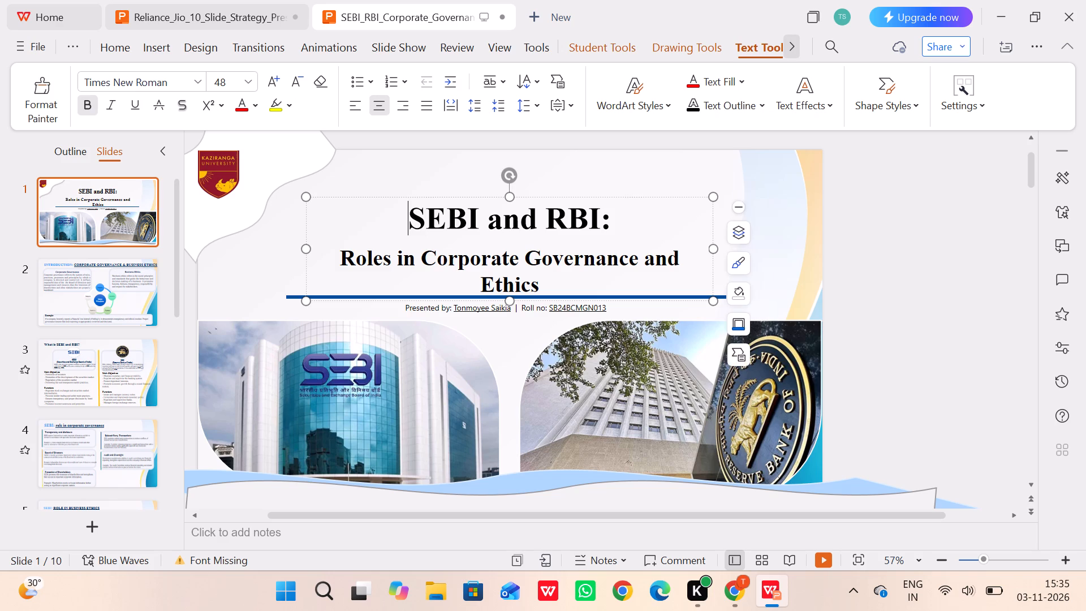
{"action": "left_click", "coordinate": [389, 234]}
{"action": "left_click", "coordinate": [343, 197]}
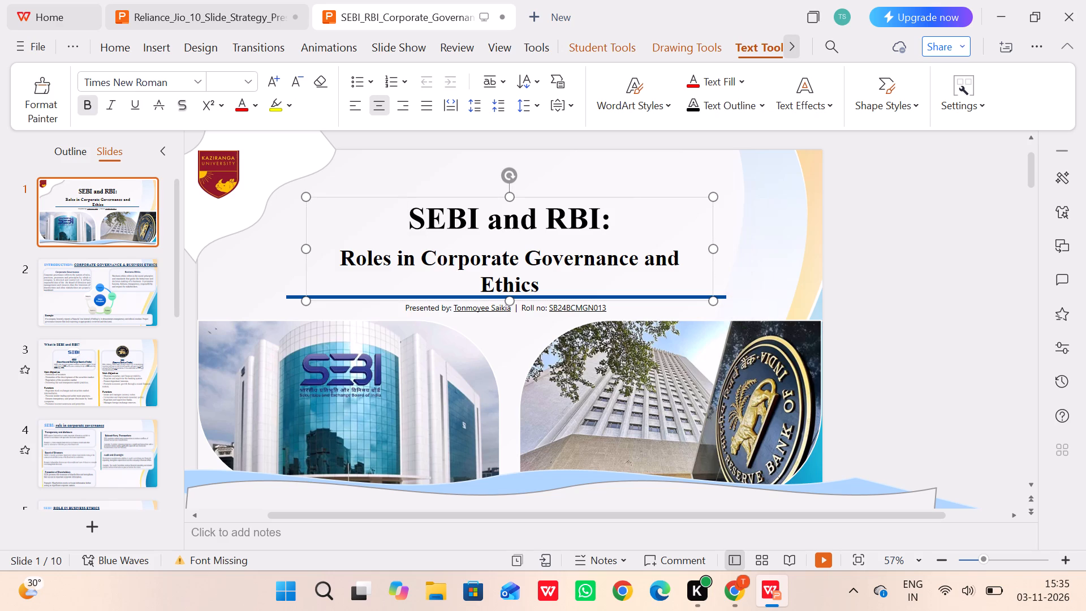
{"action": "left_click", "coordinate": [120, 49]}
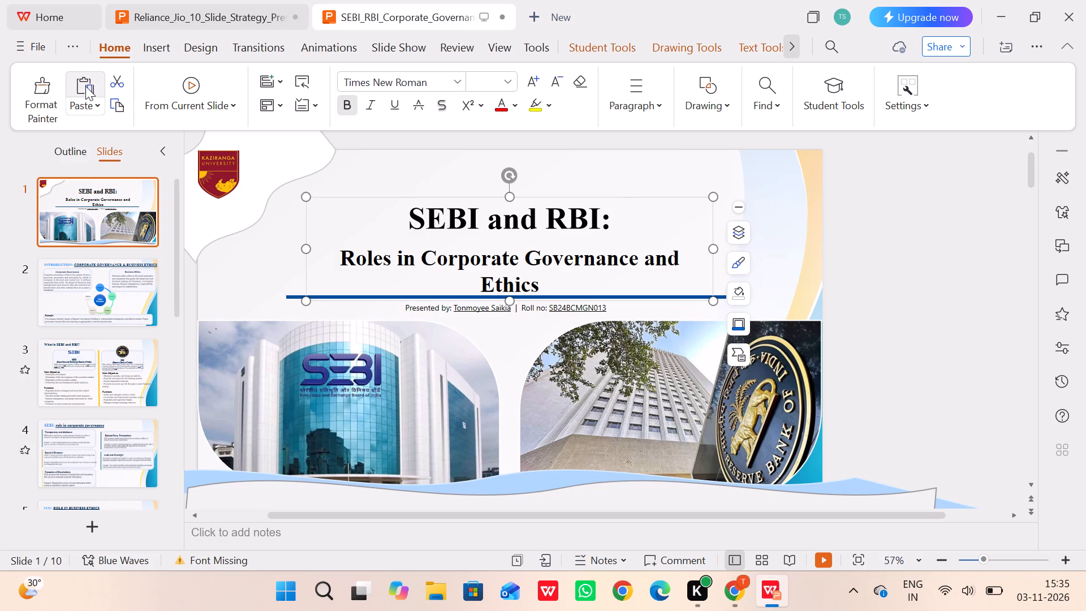
{"action": "left_click", "coordinate": [81, 113]}
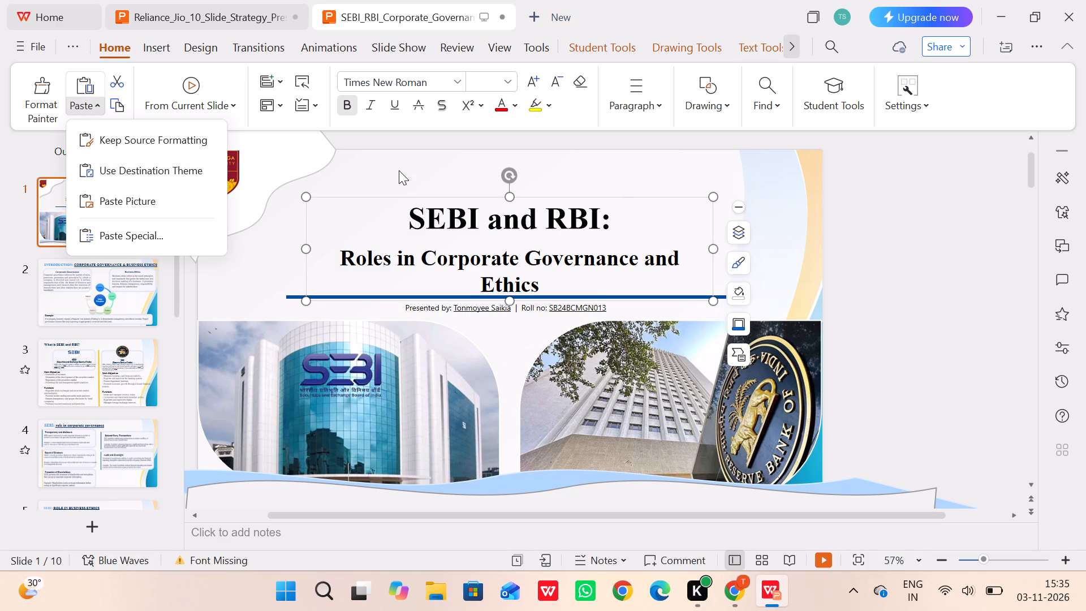
{"action": "right_click", "coordinate": [623, 233]}
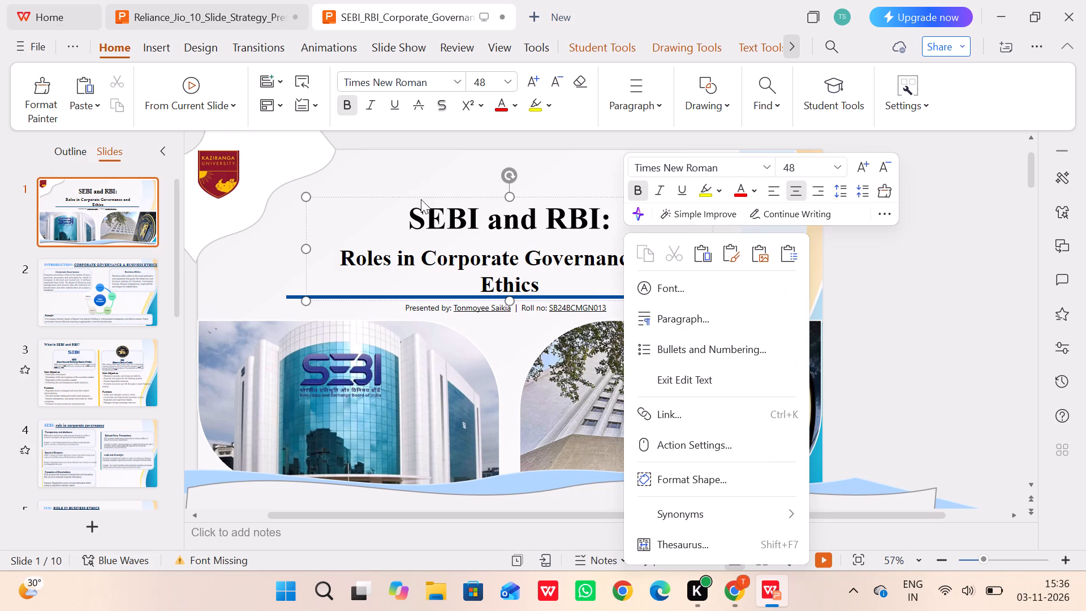
{"action": "left_click", "coordinate": [386, 195]}
{"action": "left_click", "coordinate": [385, 195]}
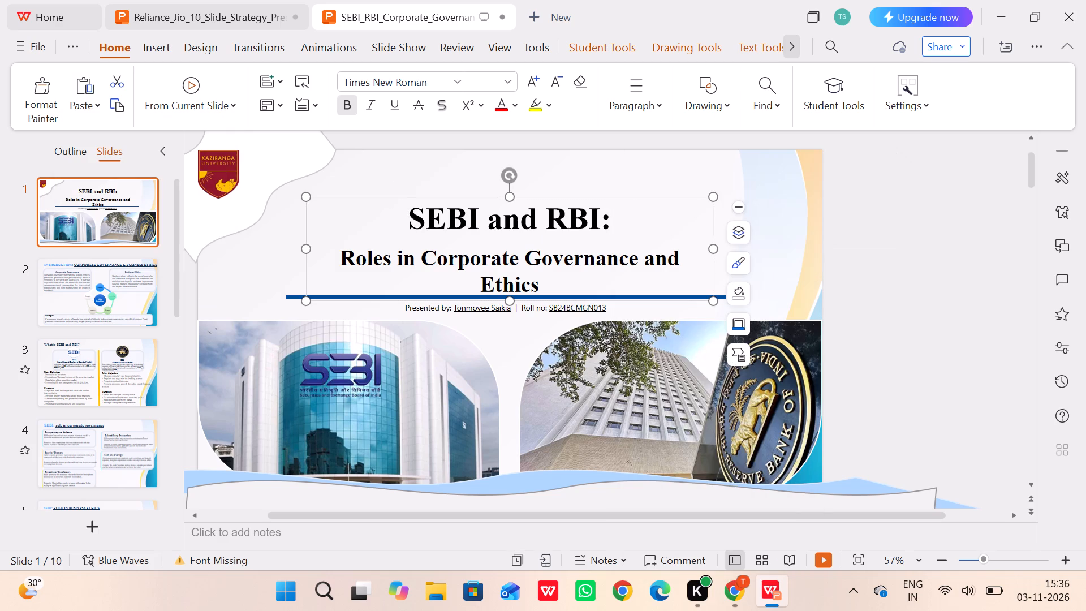
{"action": "right_click", "coordinate": [385, 195]}
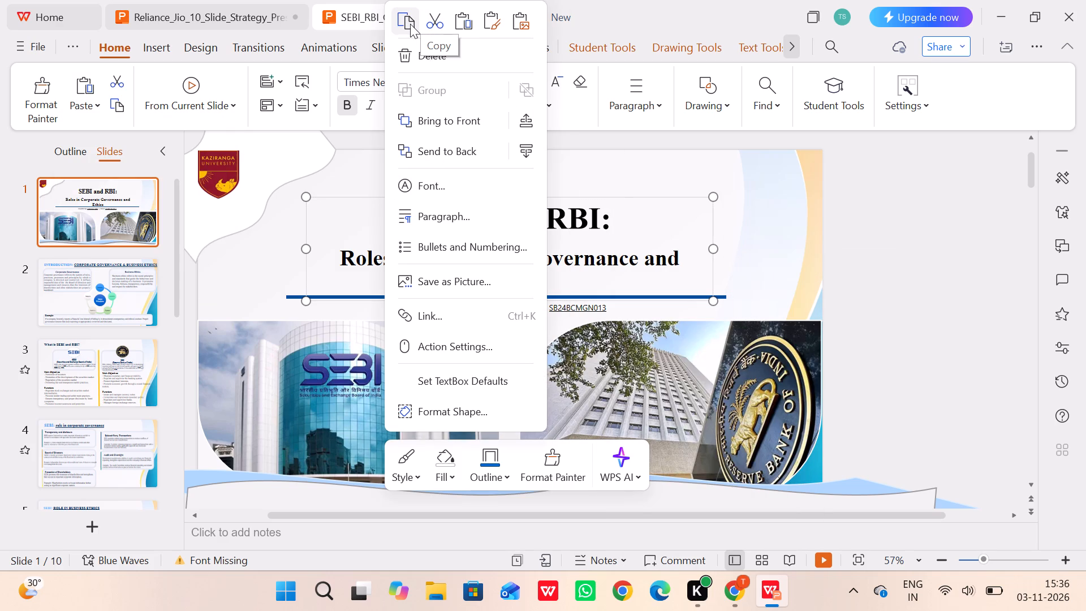
{"action": "left_click", "coordinate": [410, 24]}
{"action": "left_click", "coordinate": [248, 0]}
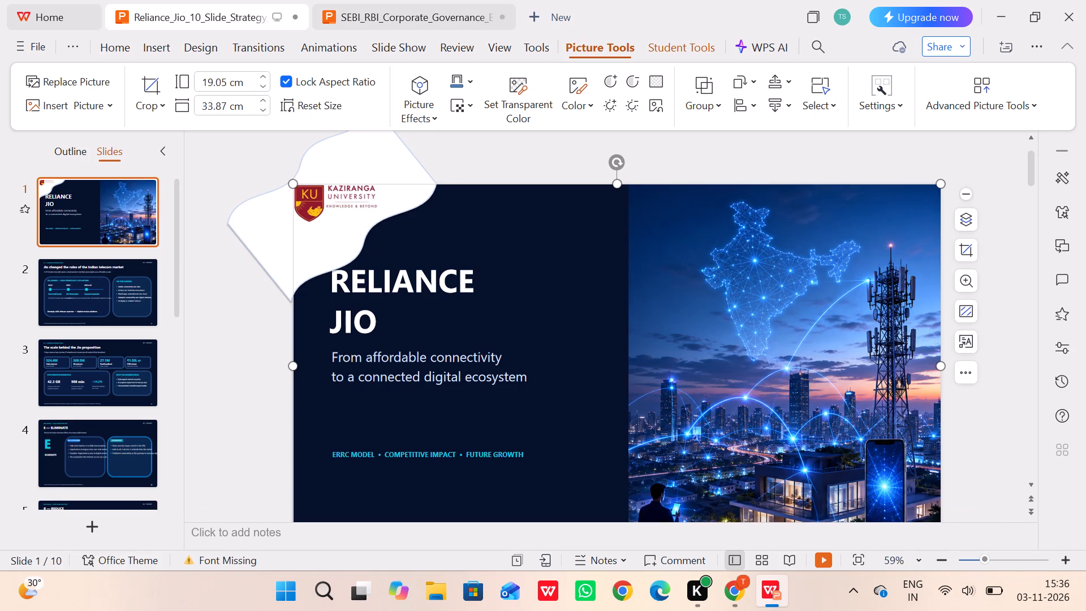
{"action": "left_click", "coordinate": [115, 38]}
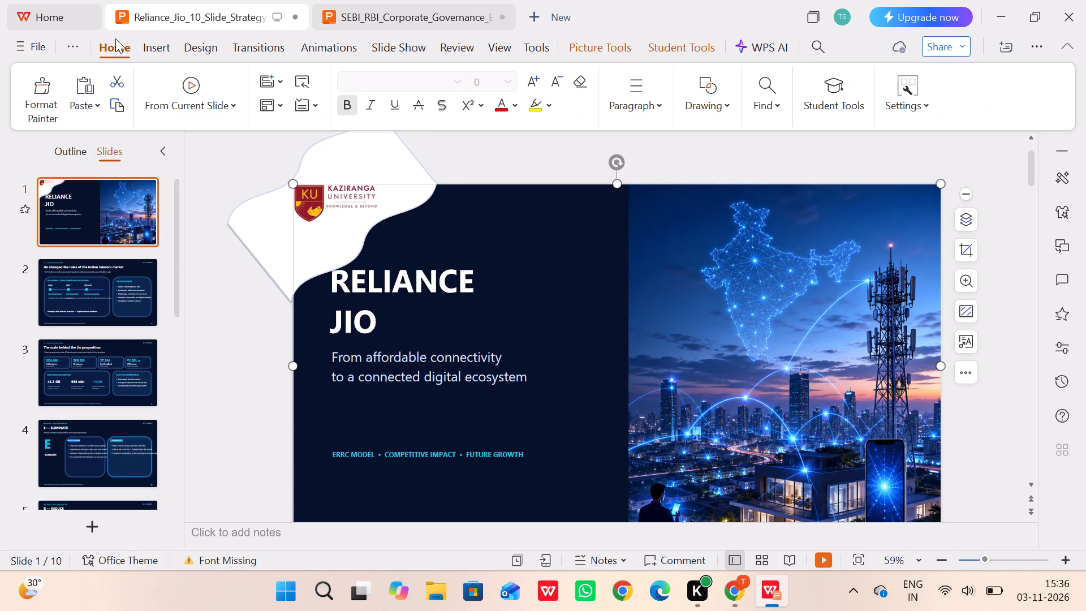
{"action": "left_click", "coordinate": [79, 84]}
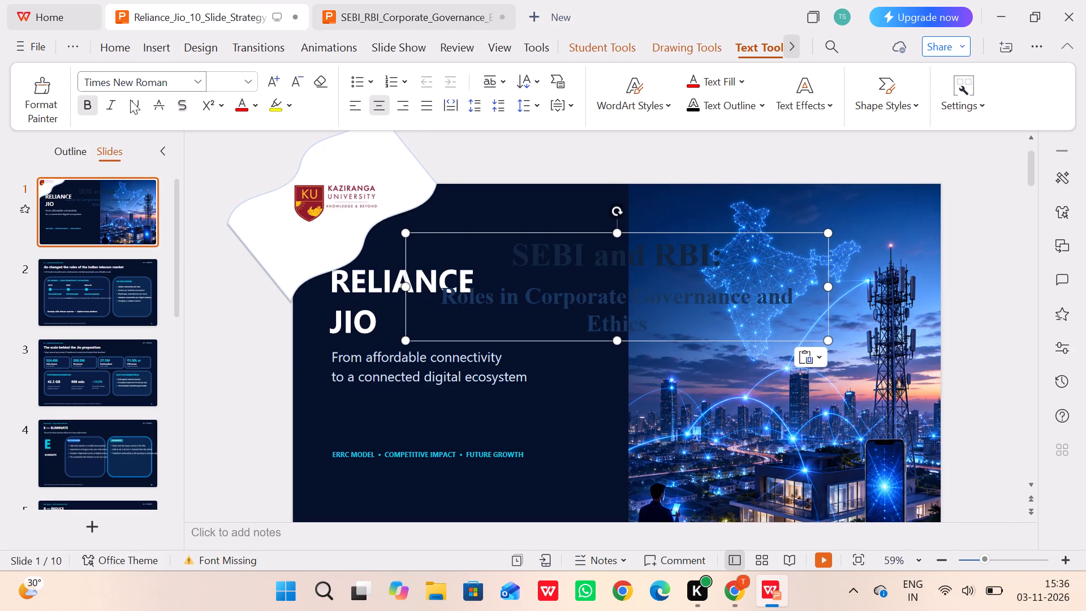
Move the dark blue panel on the Reliance Jio cover outward past the slide's edge, uncovering more of the city picture.
{"action": "left_click", "coordinate": [588, 470]}
{"action": "left_click", "coordinate": [588, 470]}
{"action": "left_click", "coordinate": [354, 504]}
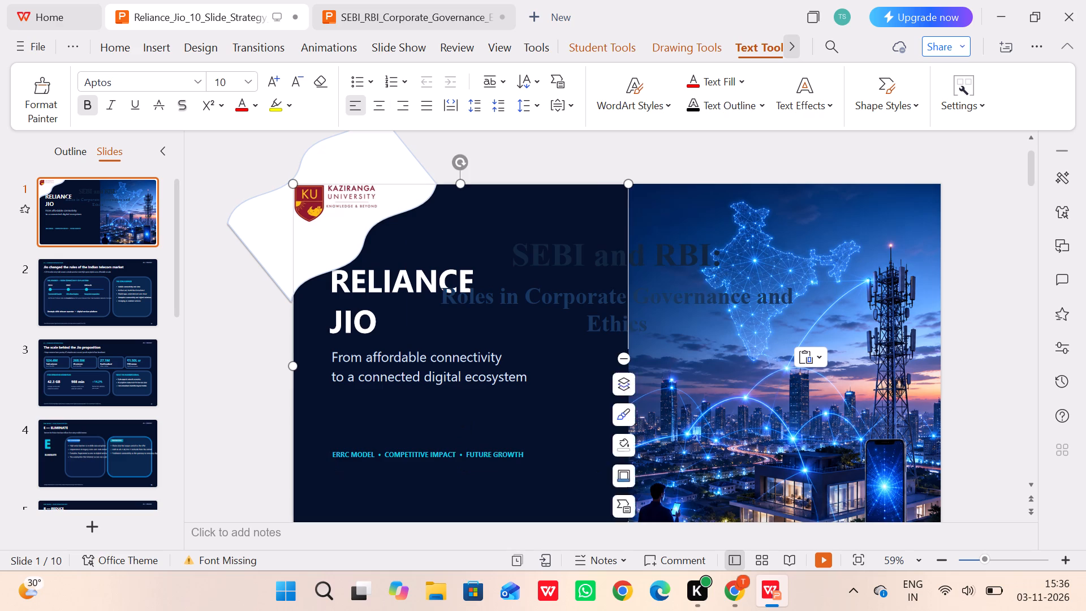
{"action": "left_click_drag", "start_coordinate": [354, 504], "coordinate": [195, 474]}
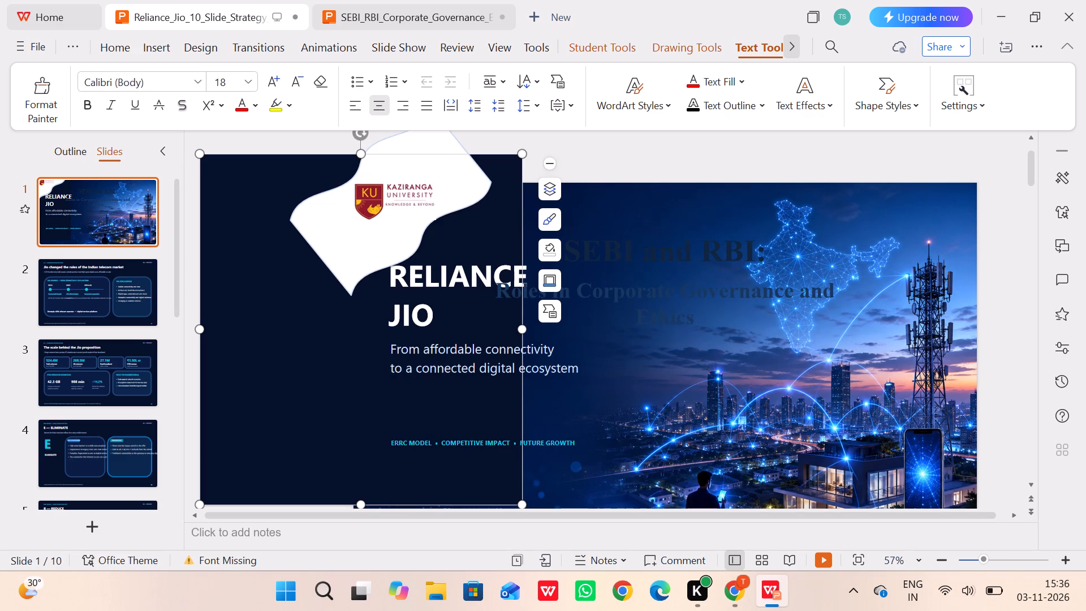
{"action": "left_click", "coordinate": [230, 417]}
Delete the dark blue panel from the Reliance Jio cover.
{"action": "key", "text": "BackSpace"}
{"action": "scroll", "coordinate": [446, 428], "scroll_direction": "down", "scroll_amount": 1}
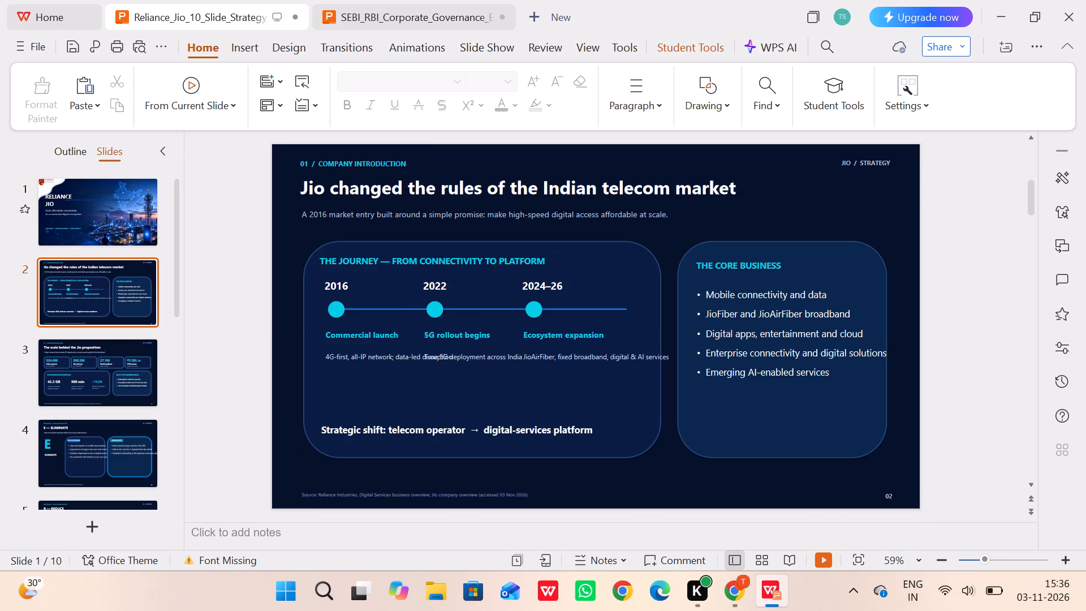
{"action": "scroll", "coordinate": [446, 428], "scroll_direction": "up", "scroll_amount": 1}
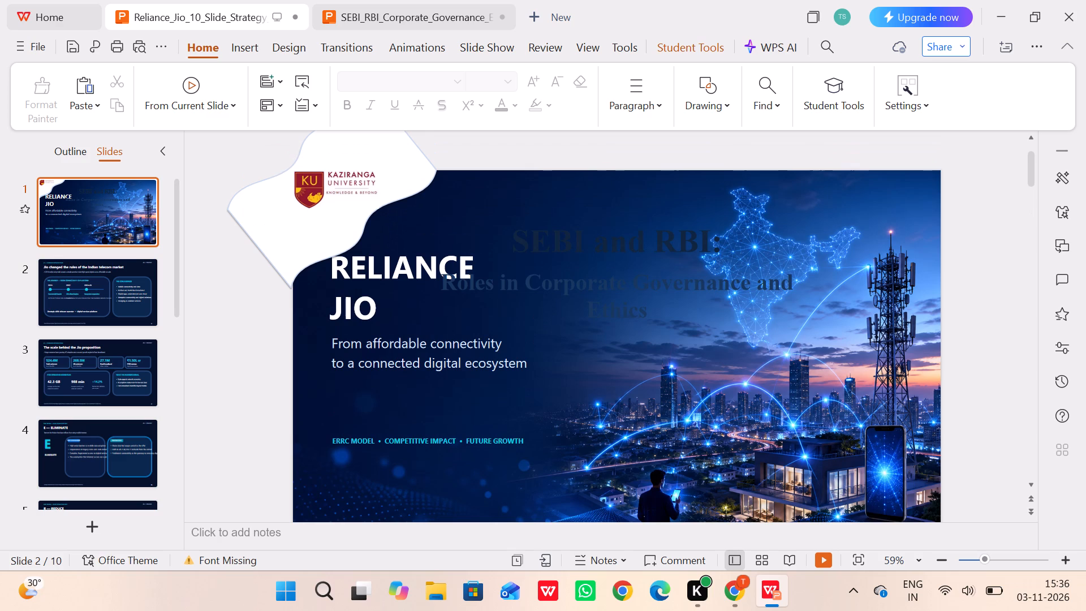
Delete the original RELIANCE JIO title text box from the cover.
{"action": "left_click", "coordinate": [540, 289]}
{"action": "left_click", "coordinate": [354, 282]}
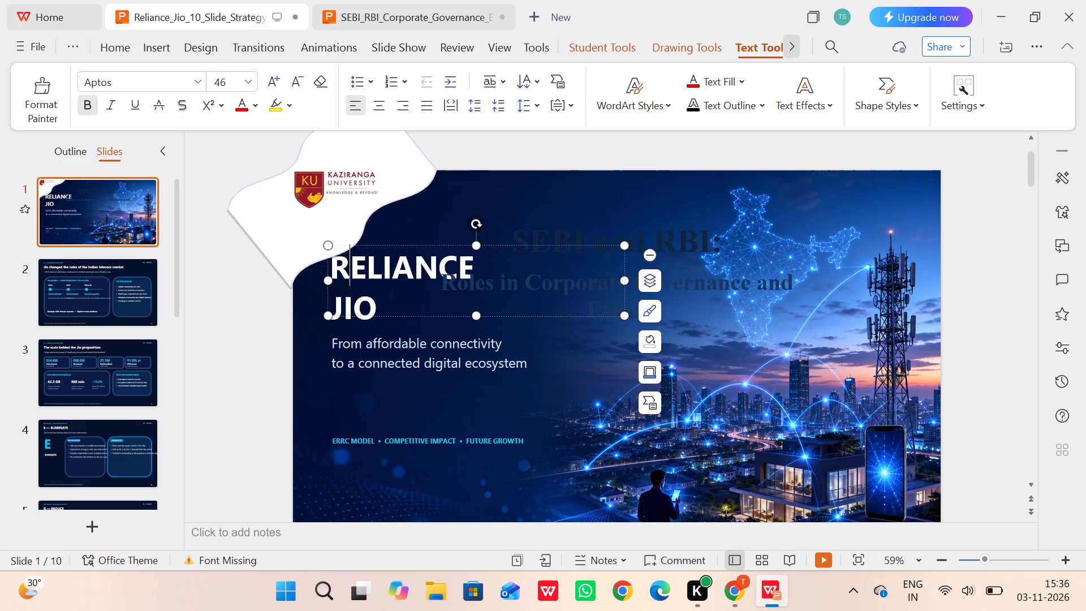
{"action": "left_click", "coordinate": [339, 320]}
{"action": "left_click", "coordinate": [327, 301]}
{"action": "key", "text": "BackSpace"}
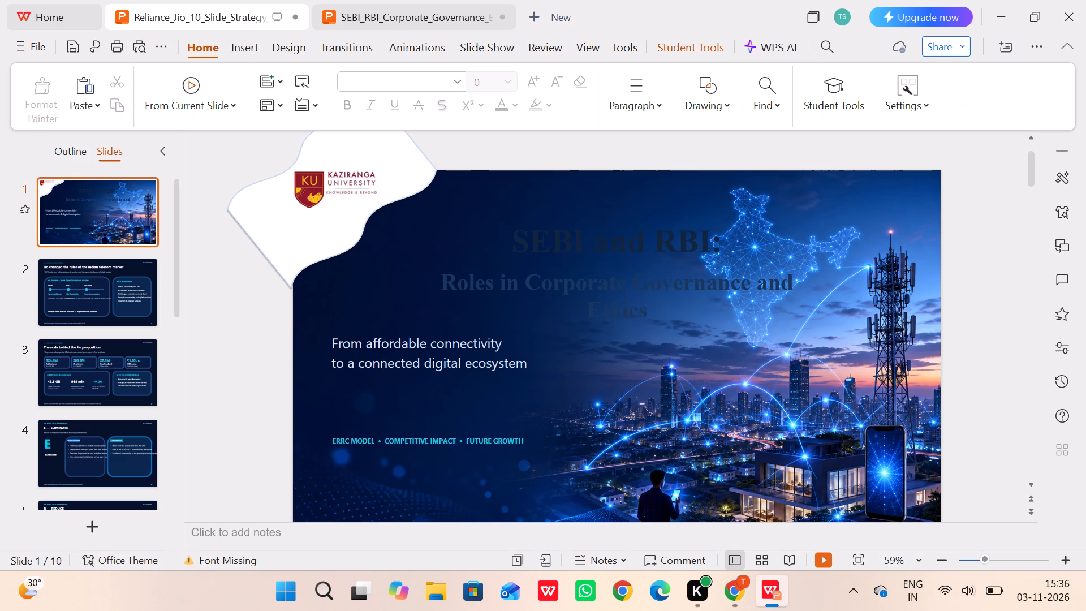
Recolour both the SEBI and RBI heading and its Roles in Corporate Governance and Ethics subtitle white.
{"action": "left_click", "coordinate": [559, 257]}
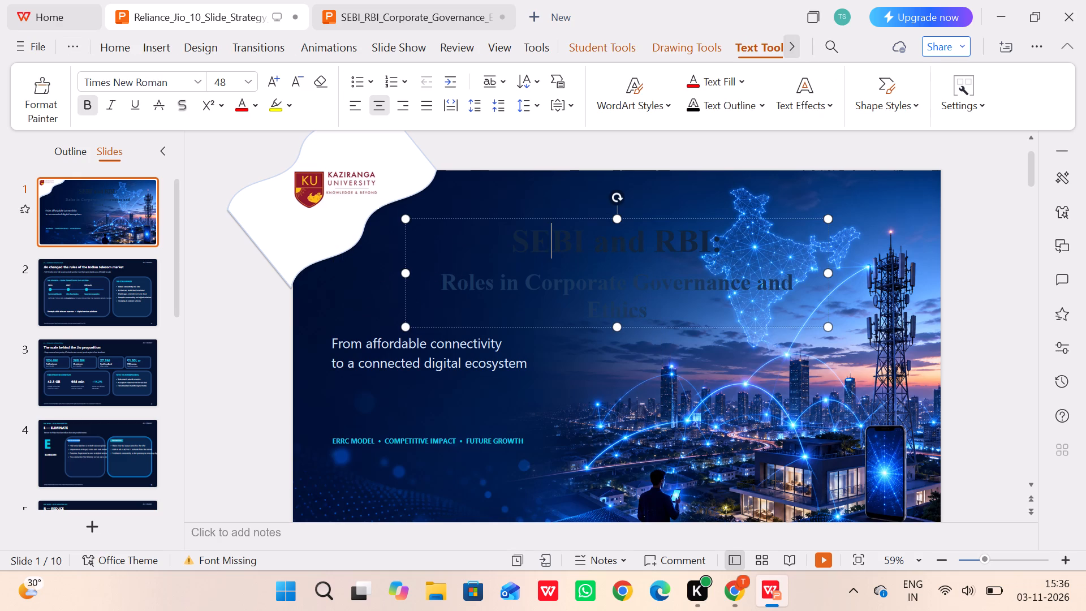
{"action": "left_click_drag", "start_coordinate": [511, 243], "coordinate": [762, 234]}
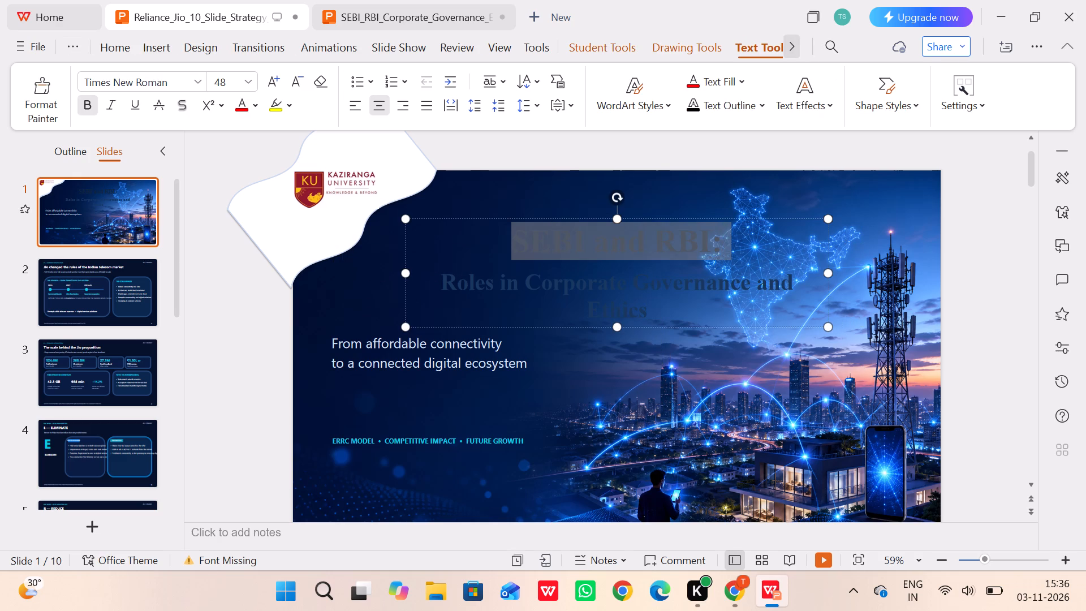
{"action": "left_click_drag", "start_coordinate": [762, 234], "coordinate": [766, 234]}
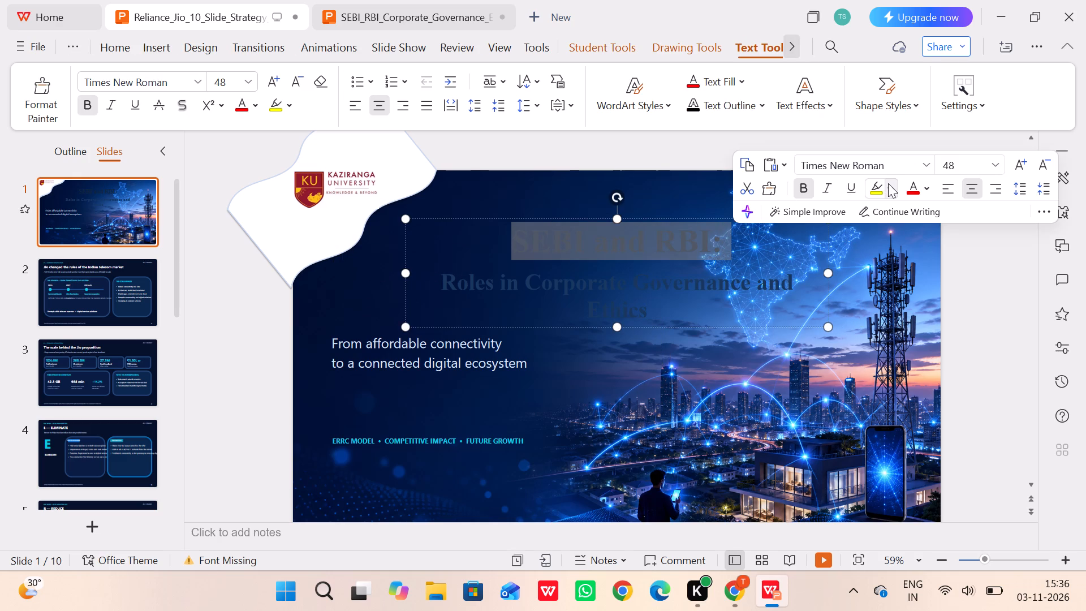
{"action": "left_click", "coordinate": [929, 182]}
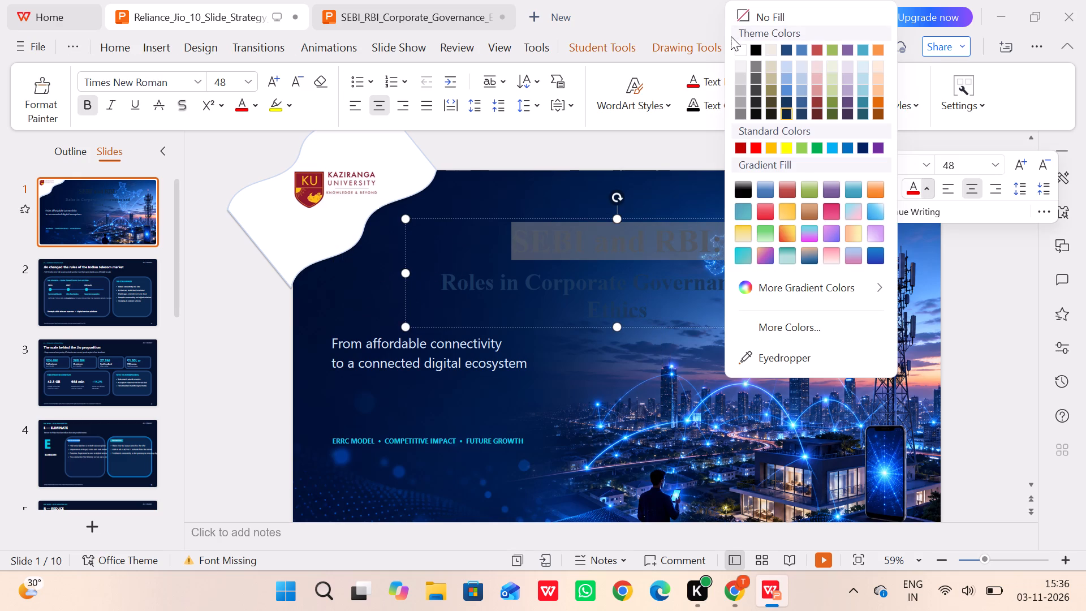
{"action": "left_click", "coordinate": [738, 47]}
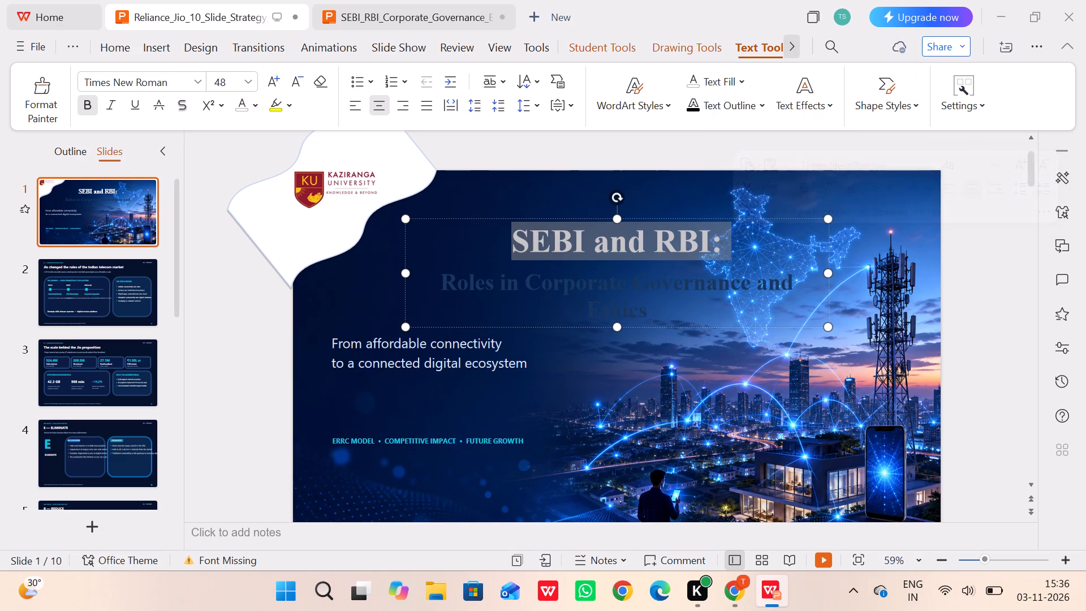
{"action": "left_click_drag", "start_coordinate": [660, 317], "coordinate": [425, 276]}
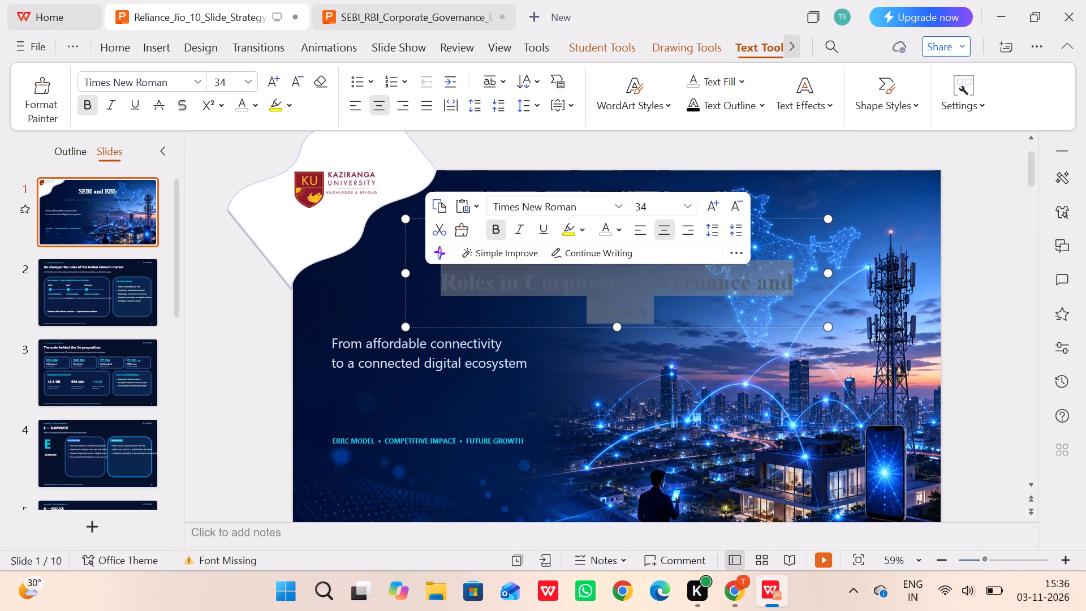
{"action": "left_click", "coordinate": [609, 230]}
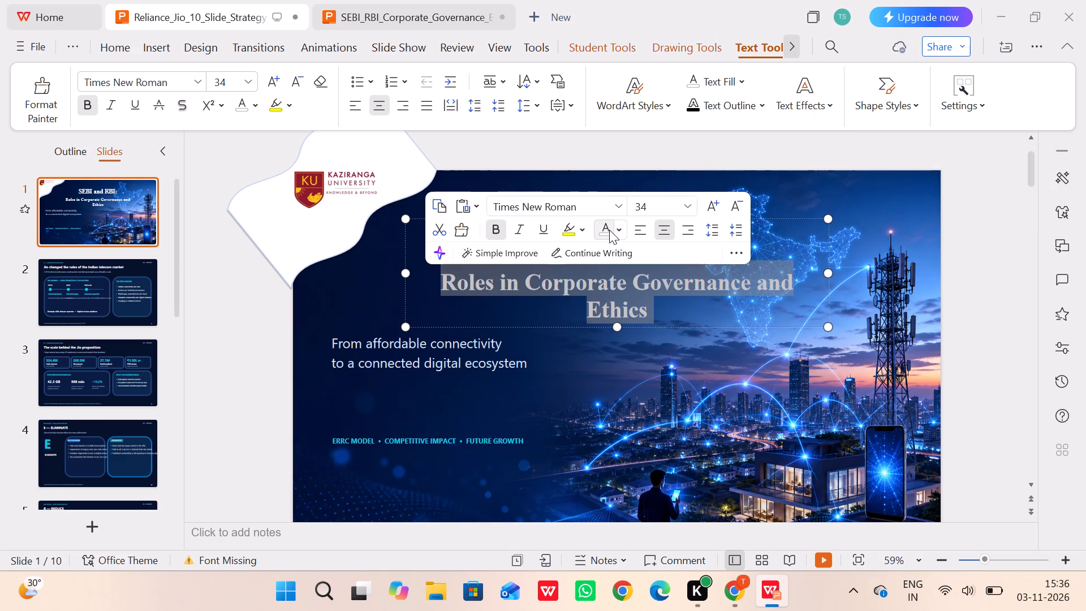
{"action": "left_click", "coordinate": [605, 369]}
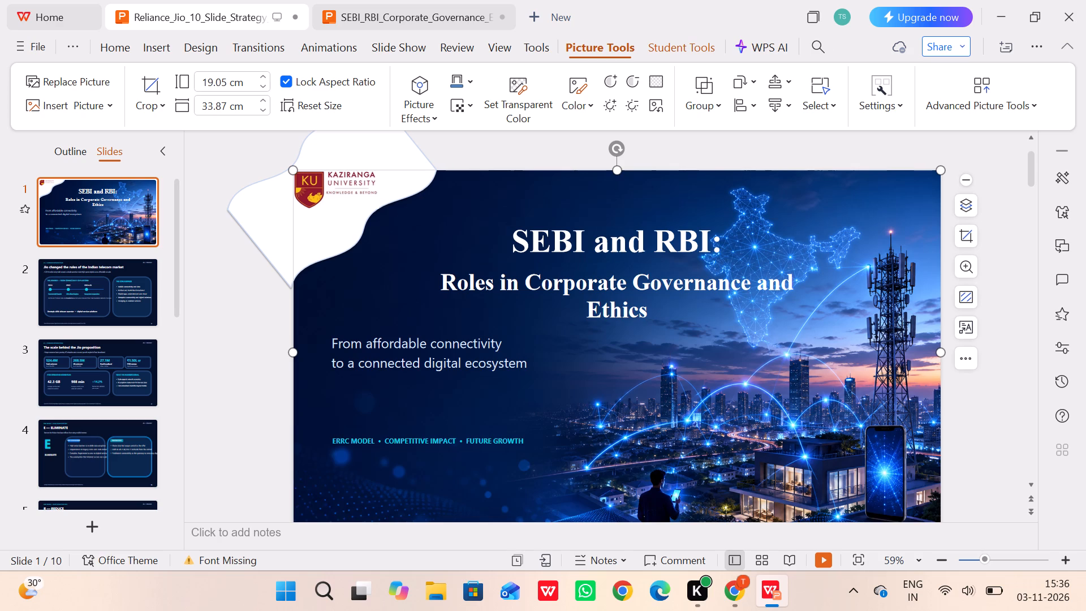
Copy the tagline "From affordable connectivity to a connected digital ecosystem" and paste it over the Roles in Corporate Governance and Ethics subtitle.
{"action": "scroll", "coordinate": [337, 356], "scroll_direction": "down", "scroll_amount": 1, "text": "ctrl"}
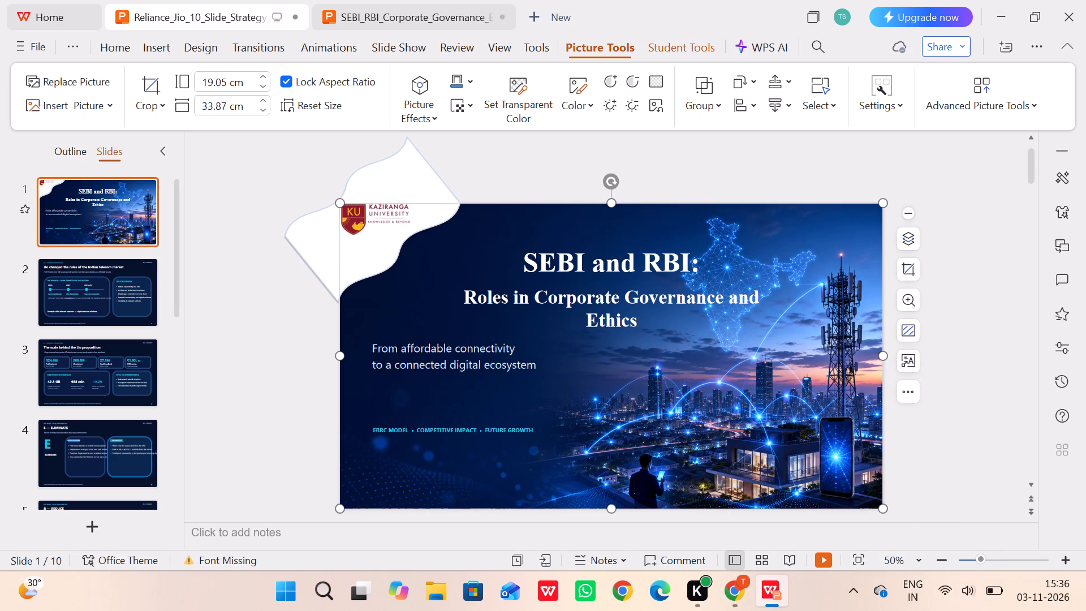
{"action": "left_click", "coordinate": [424, 356]}
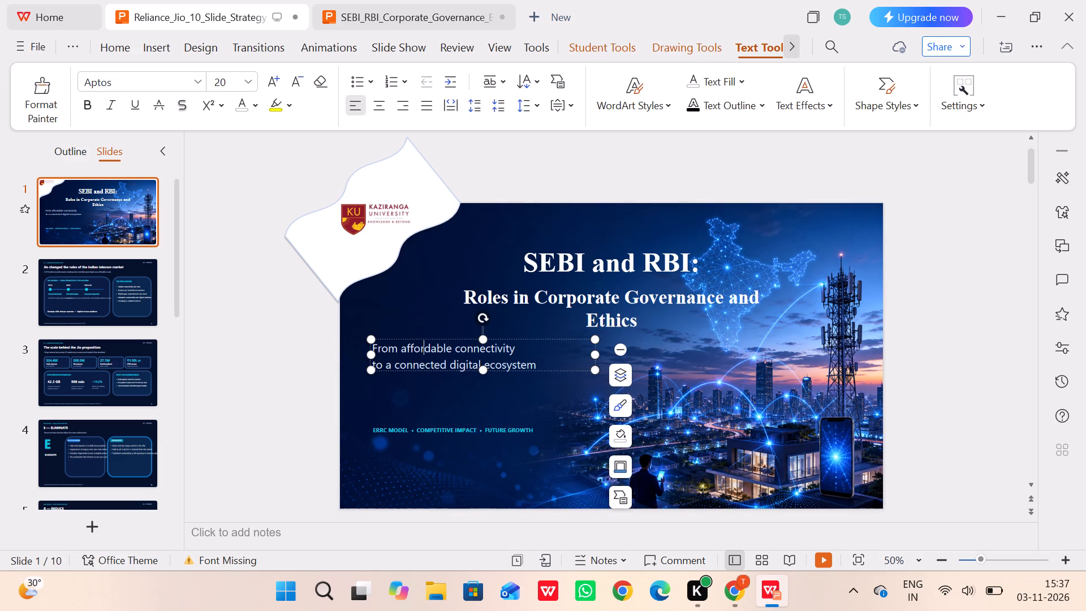
{"action": "left_click_drag", "start_coordinate": [373, 347], "coordinate": [565, 383]}
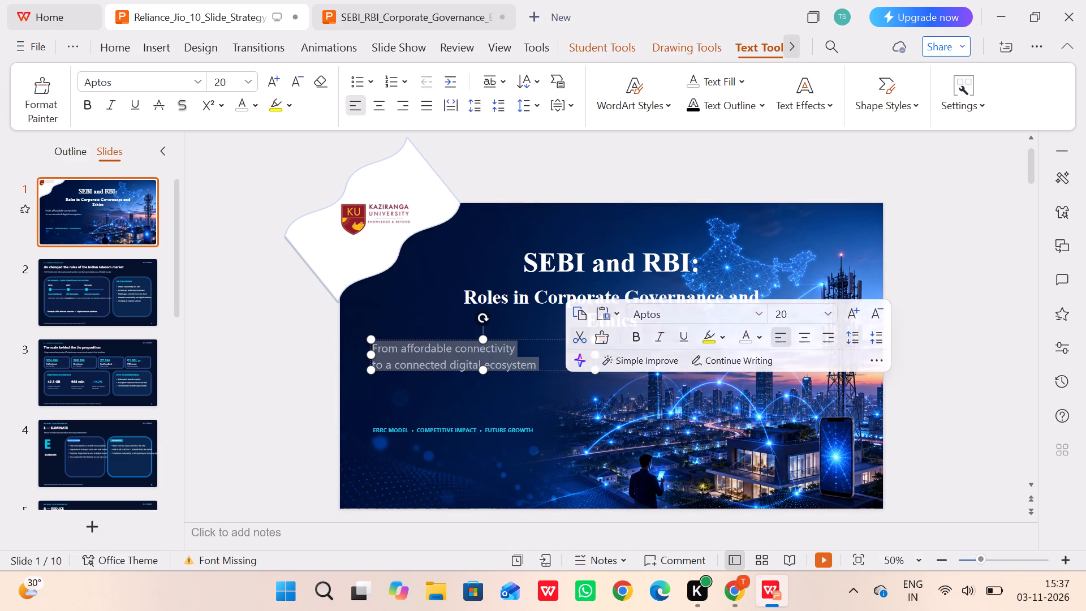
{"action": "left_click", "coordinate": [583, 316]}
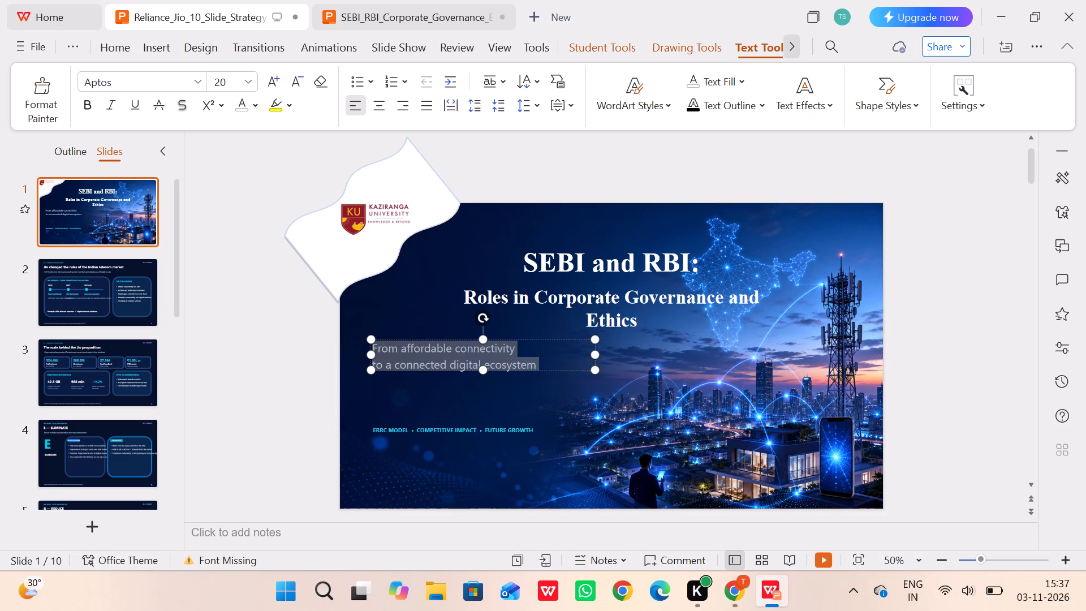
{"action": "left_click", "coordinate": [468, 299]}
{"action": "left_click_drag", "start_coordinate": [468, 299], "coordinate": [707, 333]}
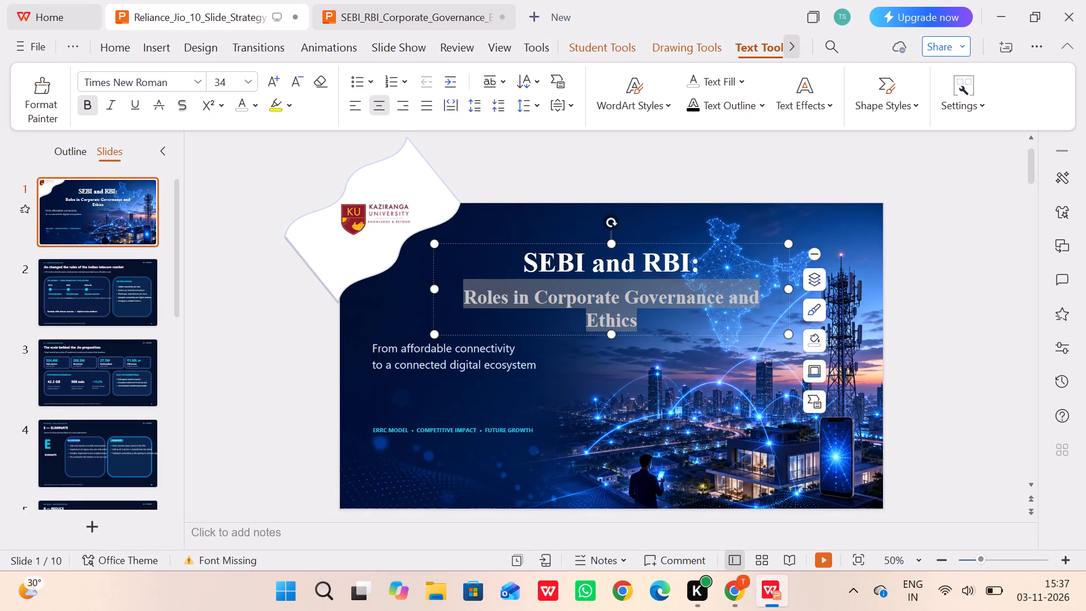
{"action": "left_click", "coordinate": [623, 337]}
{"action": "left_click_drag", "start_coordinate": [469, 295], "coordinate": [667, 335]}
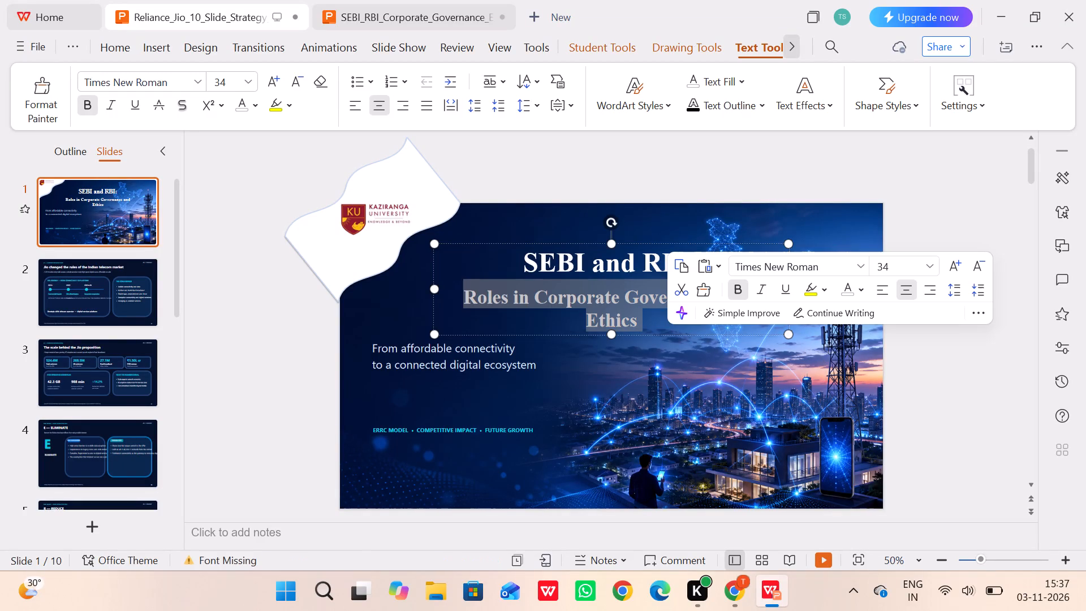
{"action": "left_click", "coordinate": [706, 268]}
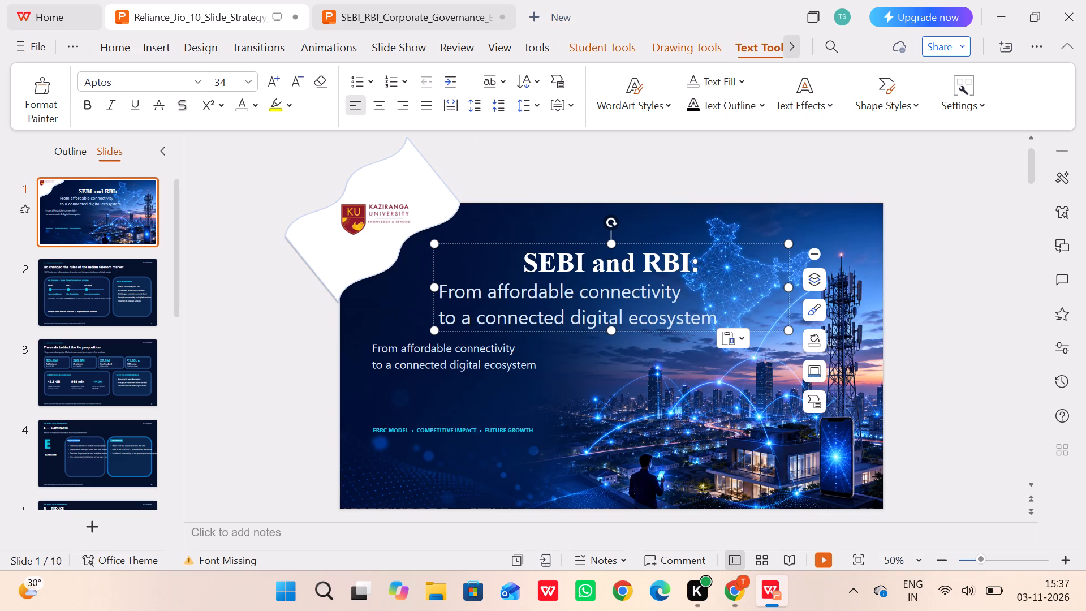
Replace the "SEBI and RBI:" heading with "Reliance JIO" on its own line above the pasted tagline.
{"action": "left_click_drag", "start_coordinate": [523, 255], "coordinate": [714, 260]}
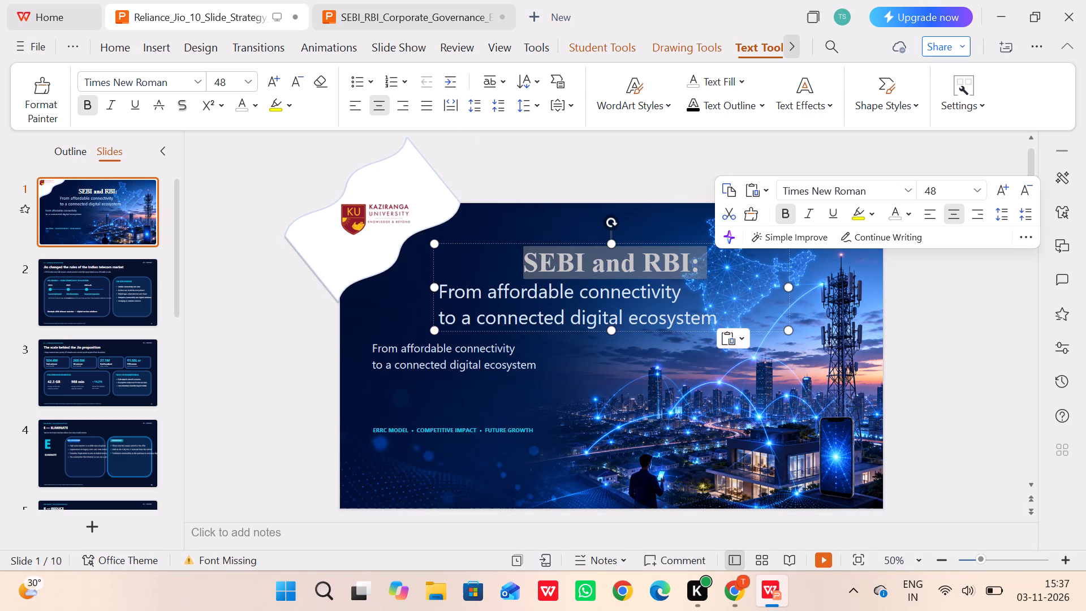
{"action": "key", "text": "r"}
{"action": "key", "text": "e"}
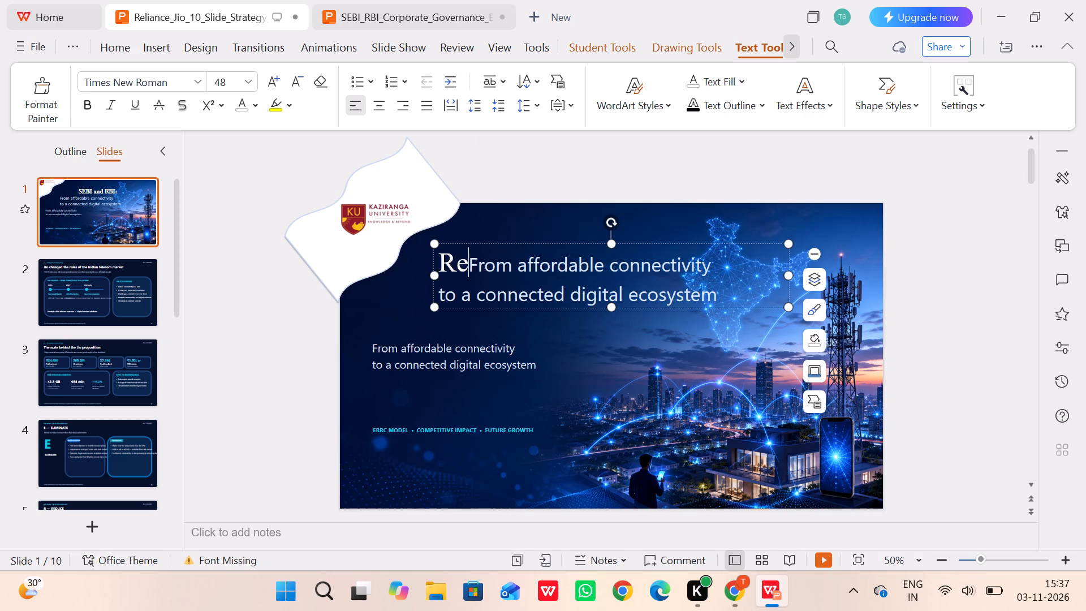
{"action": "type", "text": "liance"}
{"action": "key", "text": "space"}
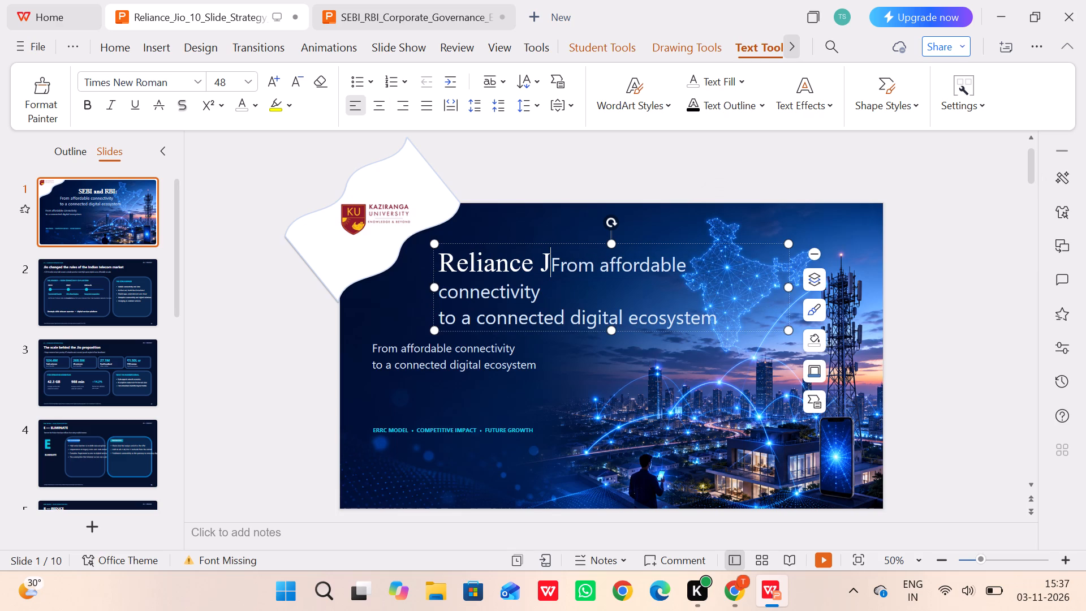
{"action": "key", "text": "i"}
{"action": "key", "text": "o"}
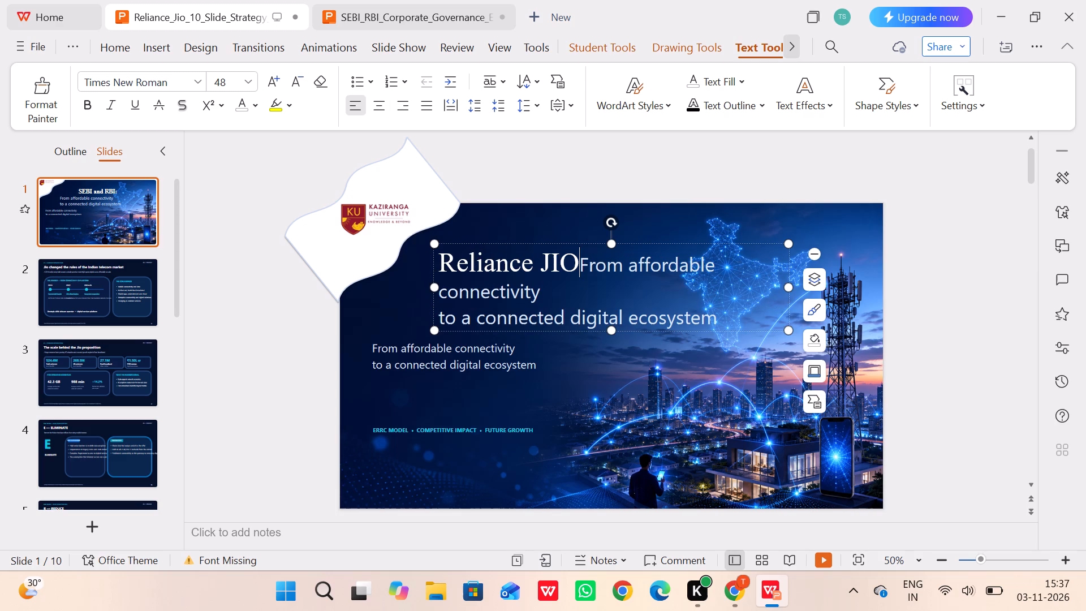
{"action": "key", "text": "Return"}
Rewrite the word Reliance in the cover heading in capitals as "RELIANCE".
{"action": "left_click", "coordinate": [532, 264]}
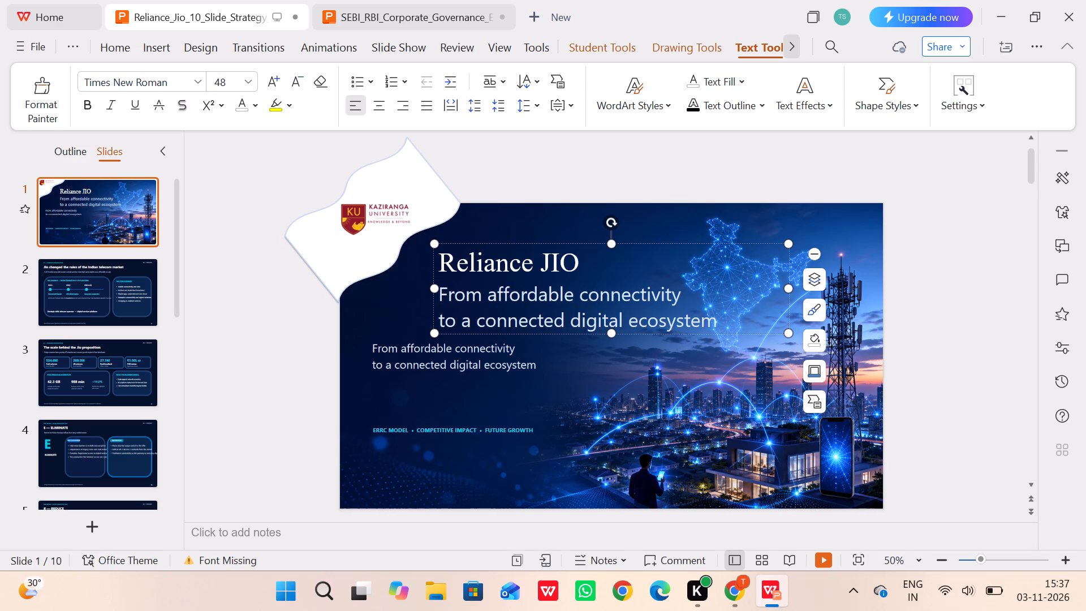
{"action": "key", "text": "BackSpace"}
{"action": "key", "text": "BackSpace"}
{"action": "key", "text": "BackSpace"}
{"action": "key", "text": "BackSpace"}
{"action": "key", "text": "BackSpace"}
{"action": "key", "text": "BackSpace"}
{"action": "key", "text": "BackSpace"}
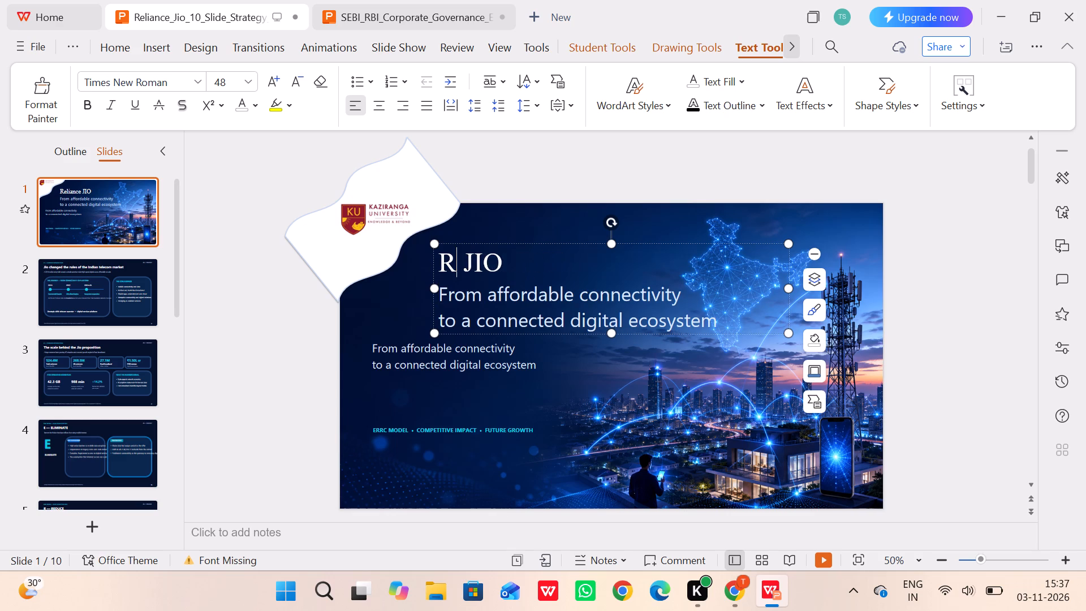
{"action": "type", "text": "ELIANCE"}
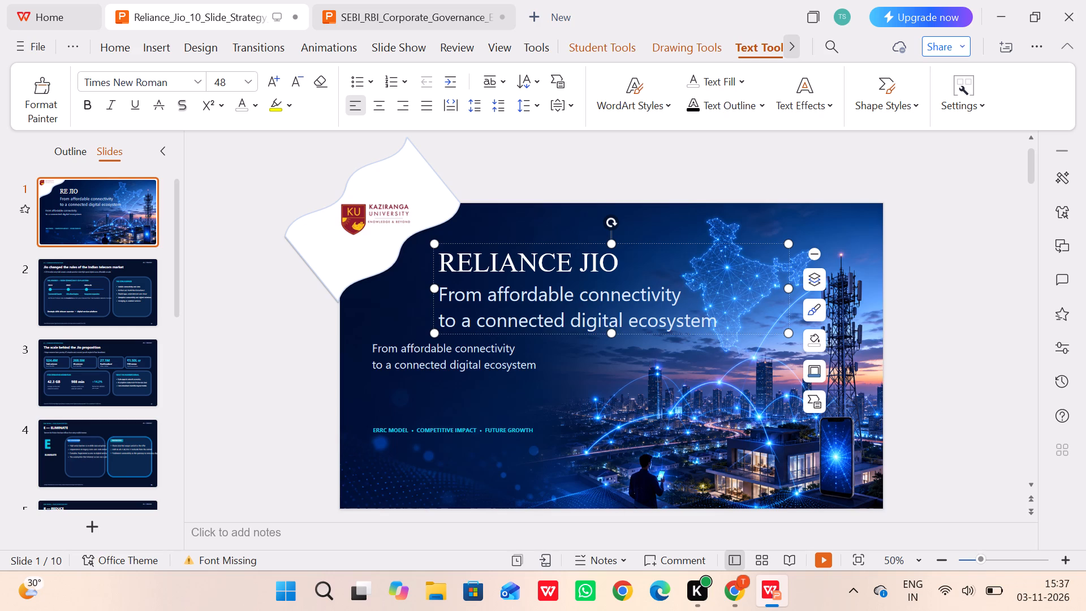
Centre the RELIANCE JIO heading and the tagline lines within their text box.
{"action": "left_click_drag", "start_coordinate": [717, 321], "coordinate": [427, 269]}
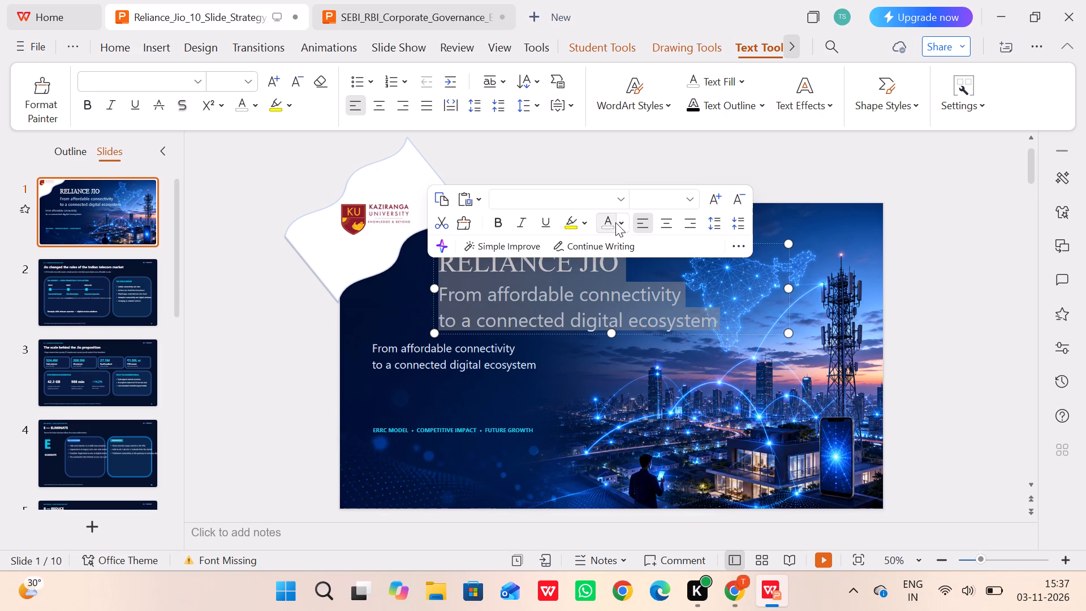
{"action": "left_click", "coordinate": [661, 223]}
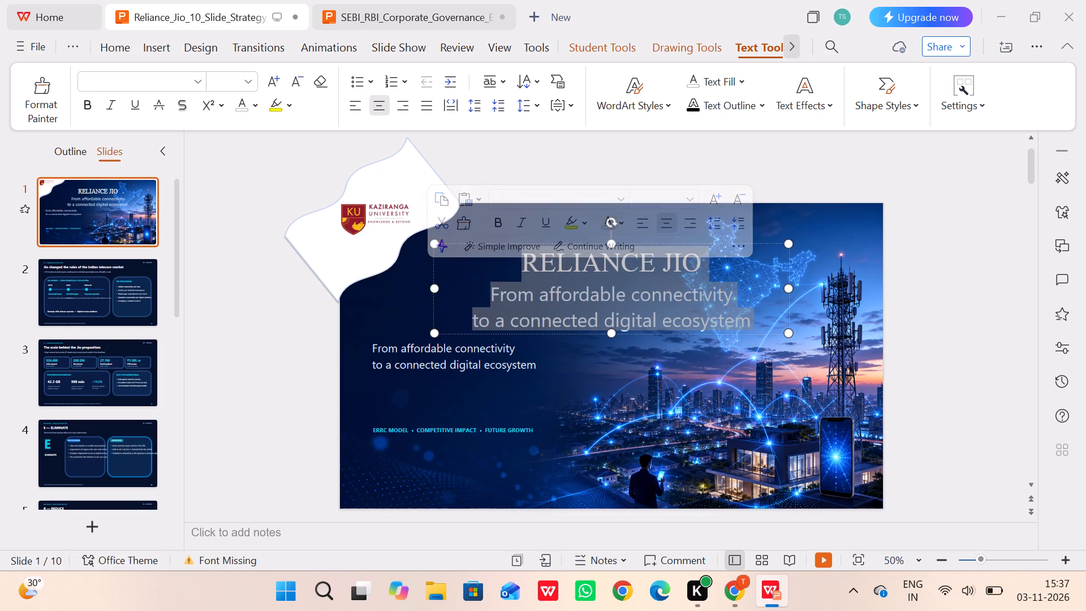
{"action": "left_click", "coordinate": [336, 348]}
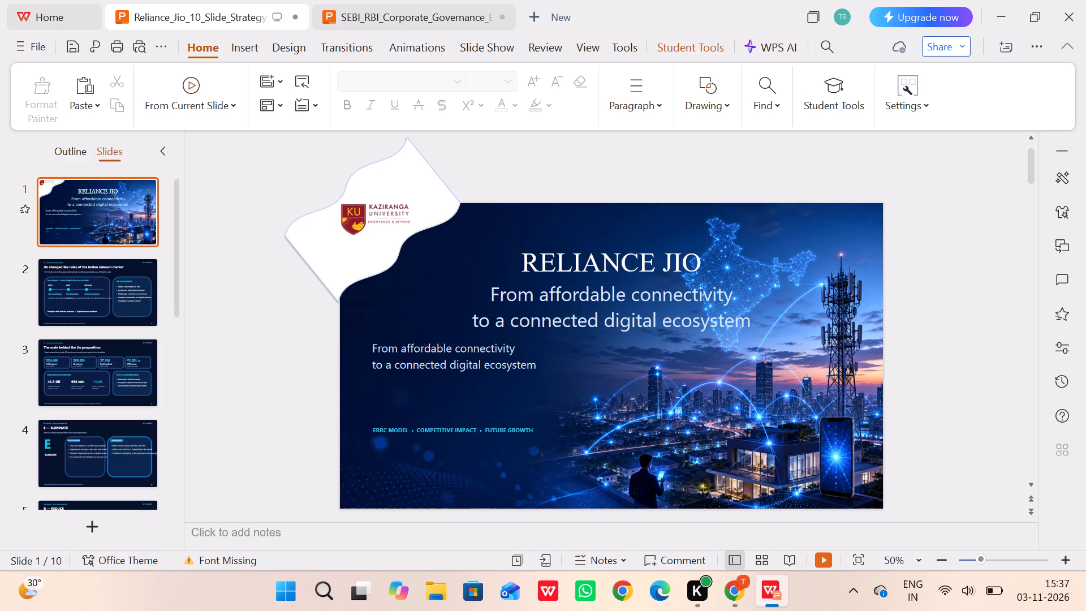
Separate the Reliance Jio presentation from the SEBI and RBI one into its own maximised window.
{"action": "left_click", "coordinate": [413, 0]}
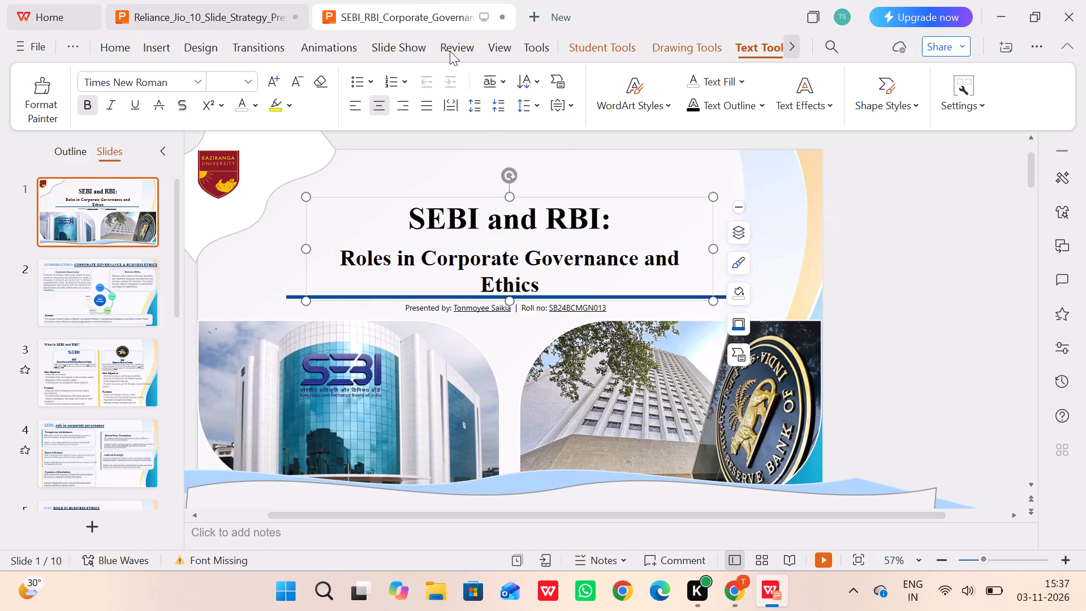
{"action": "left_click_drag", "start_coordinate": [223, 11], "coordinate": [538, 185]}
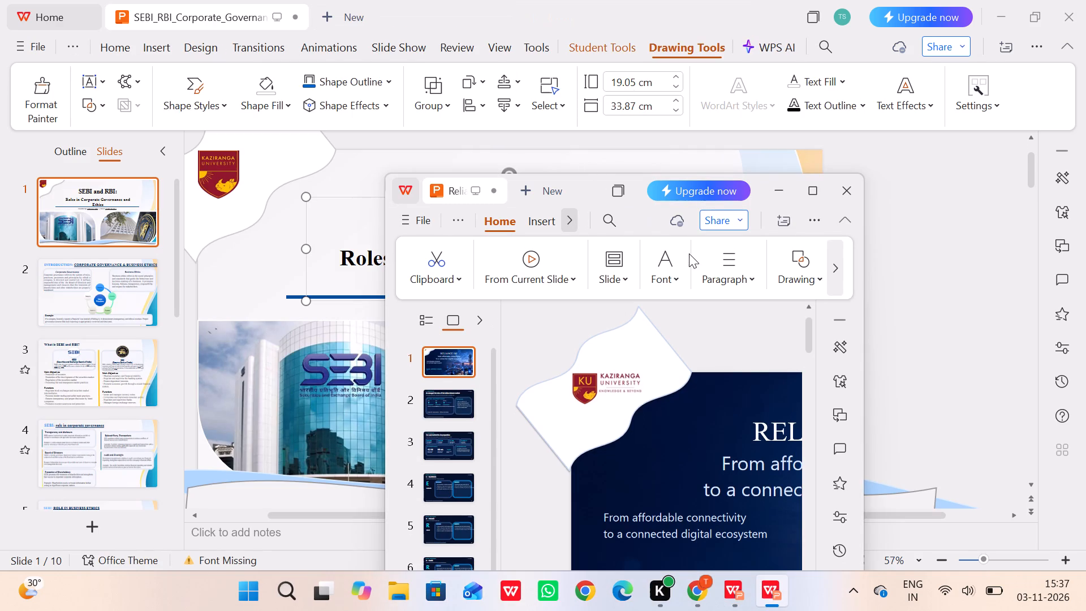
{"action": "left_click", "coordinate": [808, 187]}
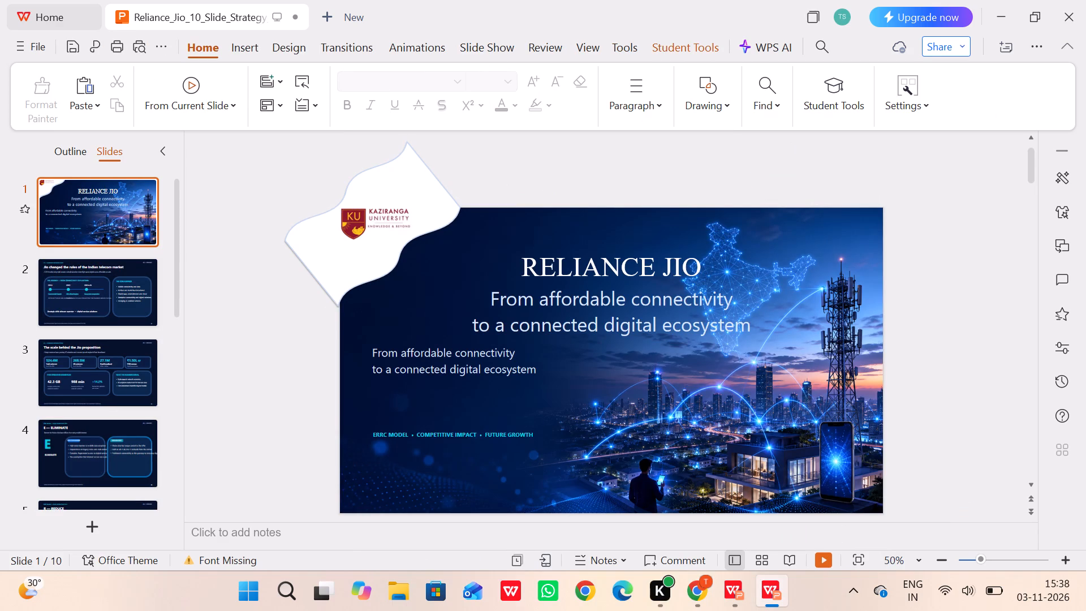
Add a colon after the RELIANCE JIO heading on the cover.
{"action": "left_click", "coordinate": [510, 406]}
{"action": "left_click", "coordinate": [704, 273]}
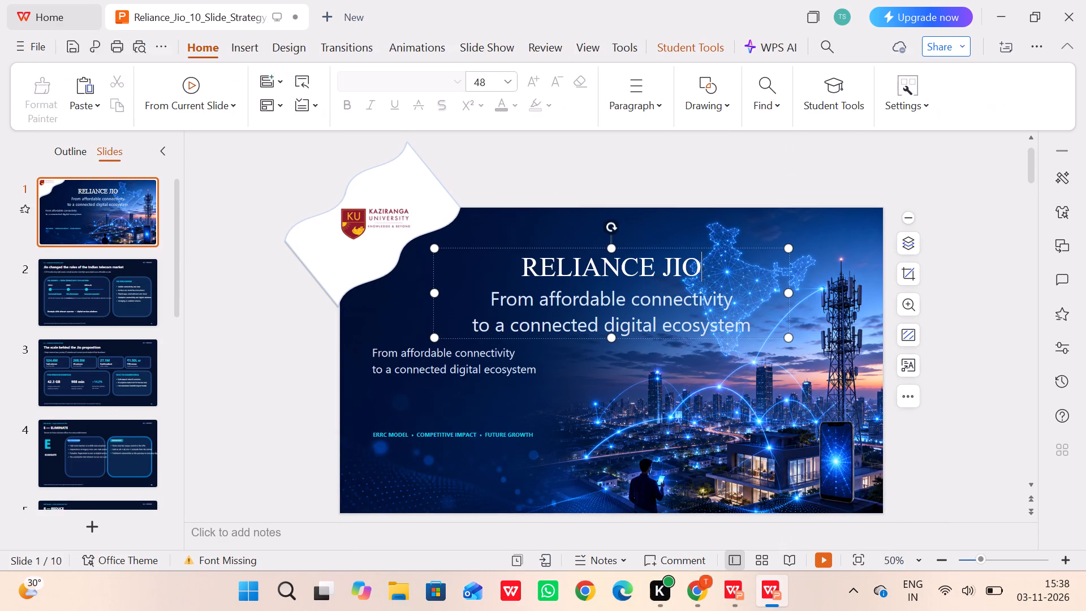
{"action": "key", "text": "shift+colon"}
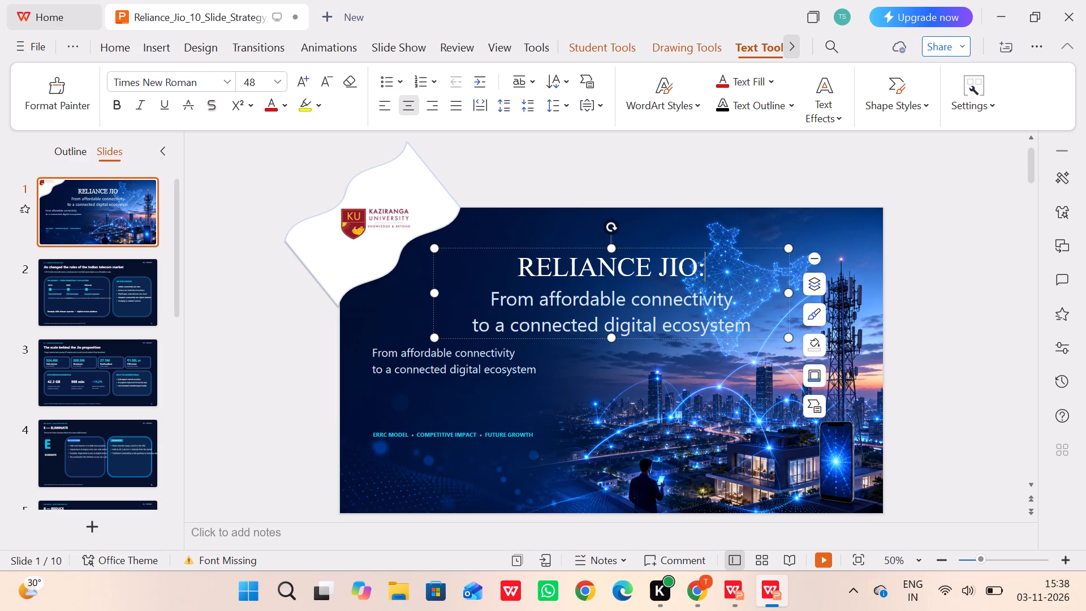
Make the whole "RELIANCE JIO:" heading bold.
{"action": "left_click_drag", "start_coordinate": [708, 263], "coordinate": [576, 285]}
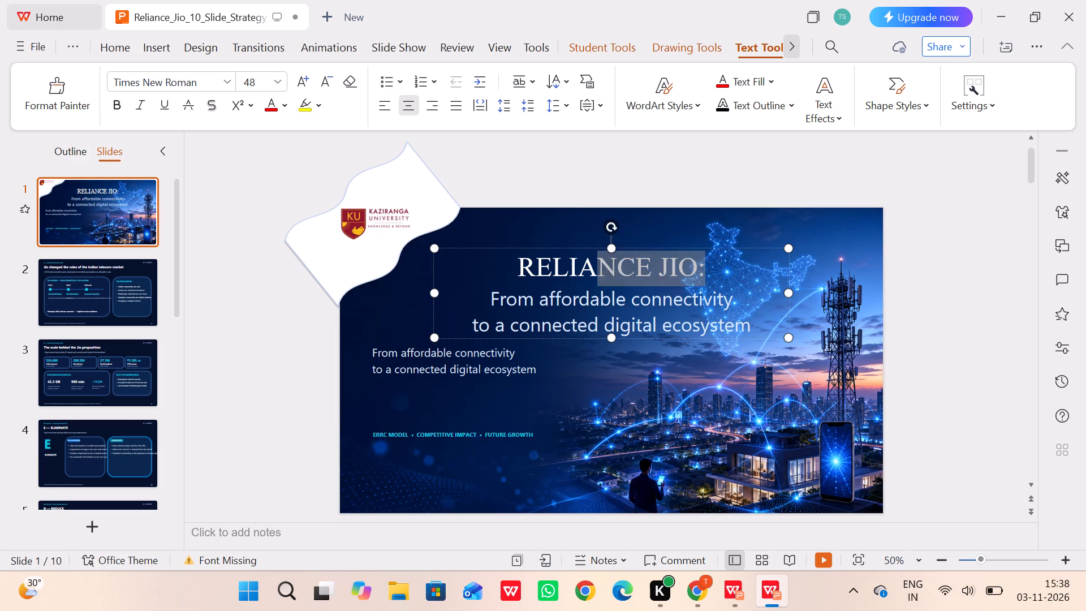
{"action": "left_click_drag", "start_coordinate": [576, 285], "coordinate": [503, 263]}
{"action": "left_click", "coordinate": [563, 209]}
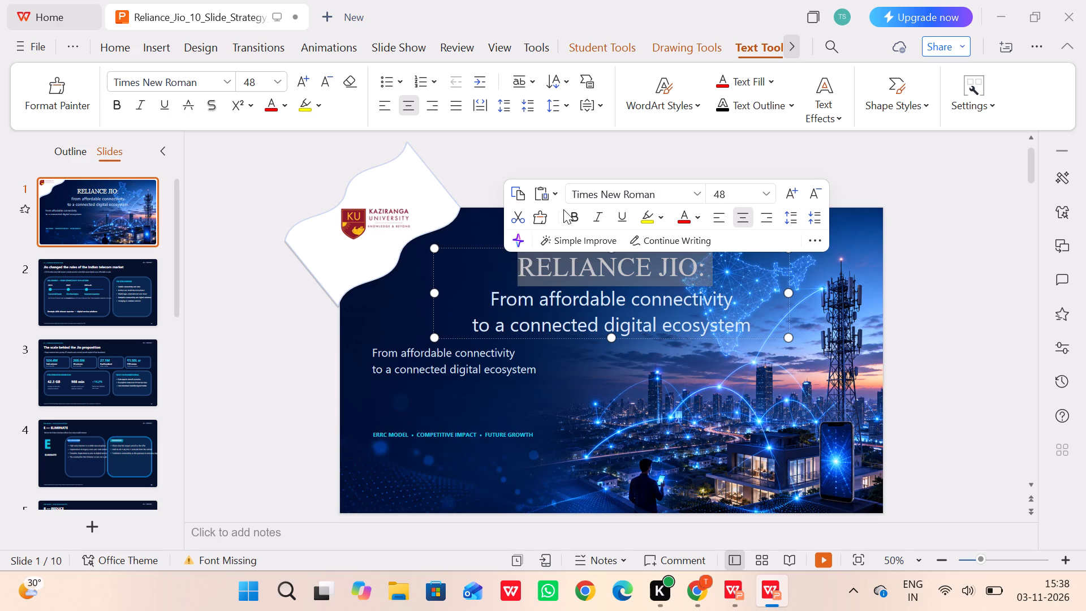
{"action": "left_click", "coordinate": [568, 212]}
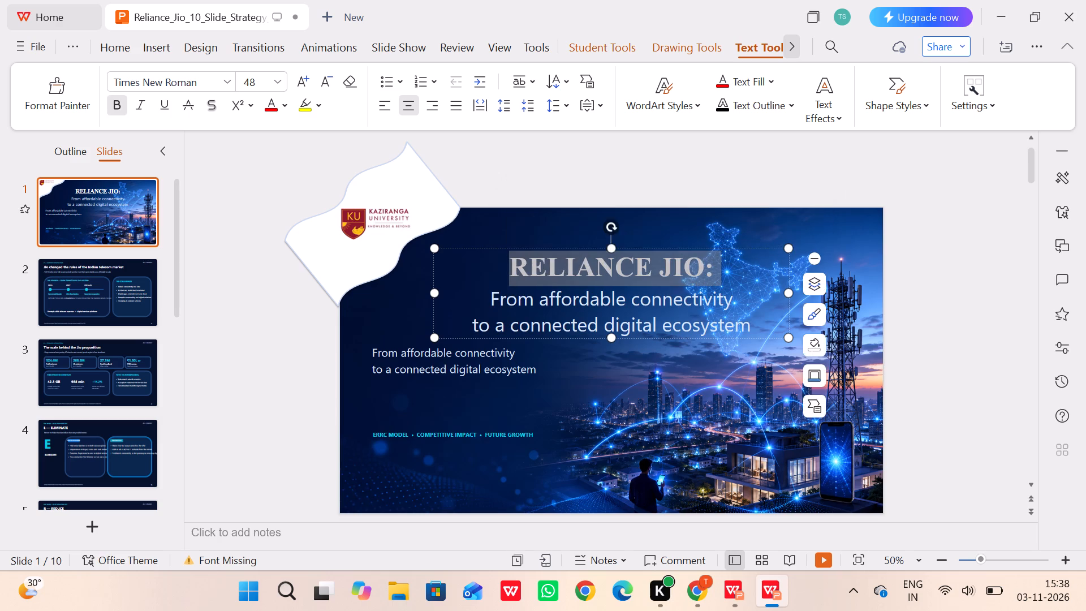
{"action": "left_click", "coordinate": [976, 240]}
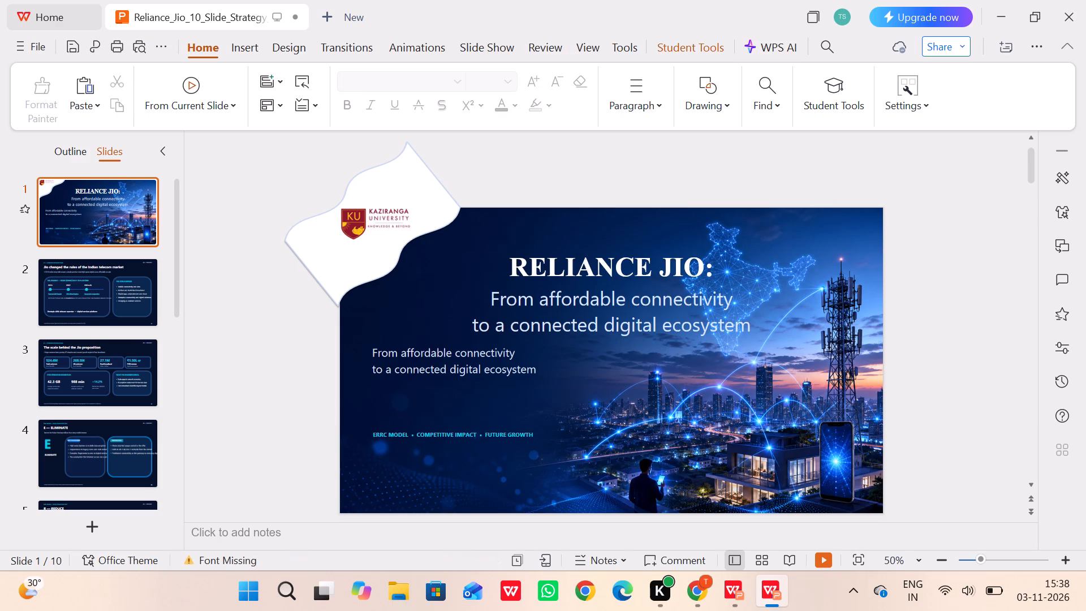
Delete the smaller duplicate tagline text box below the centred tagline.
{"action": "left_click", "coordinate": [412, 377]}
{"action": "key", "text": "BackSpace"}
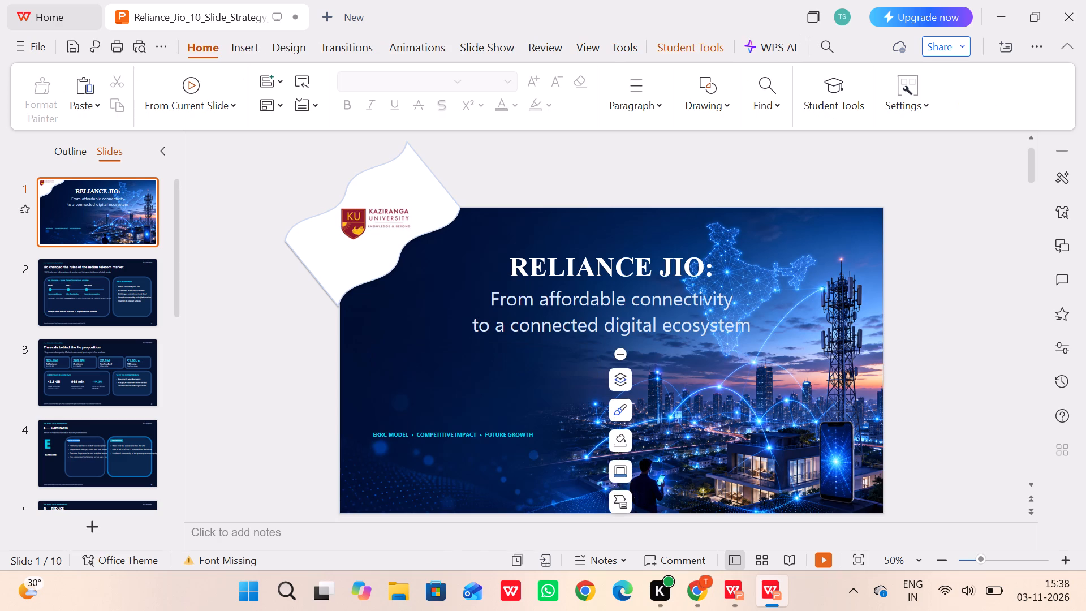
Switch to the SEBI and RBI presentation and copy the blue divider line beneath its cover title.
{"action": "left_click", "coordinate": [1017, 5]}
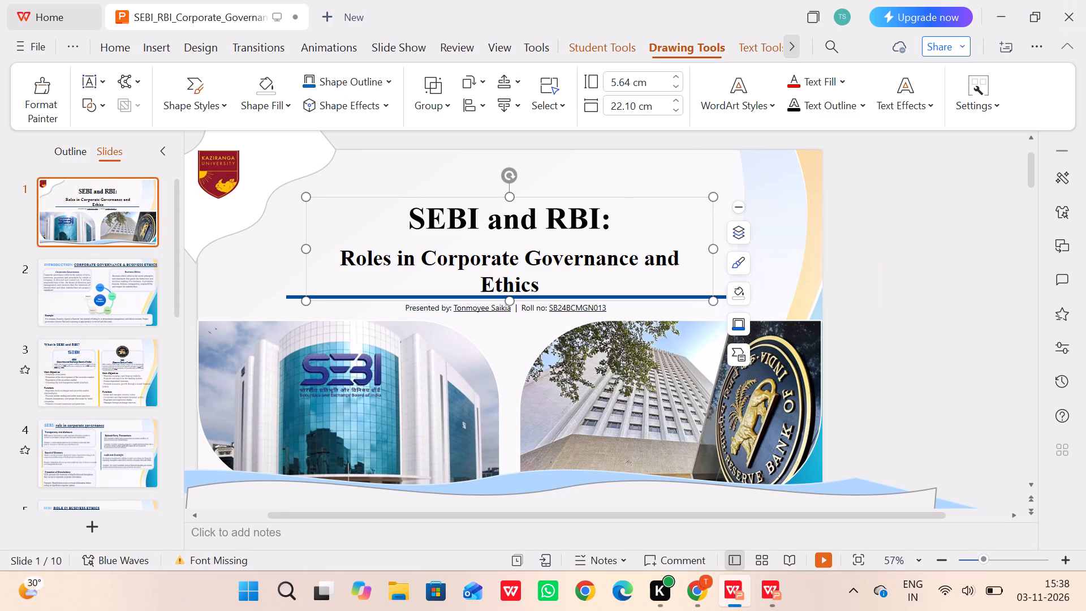
{"action": "left_click", "coordinate": [292, 297]}
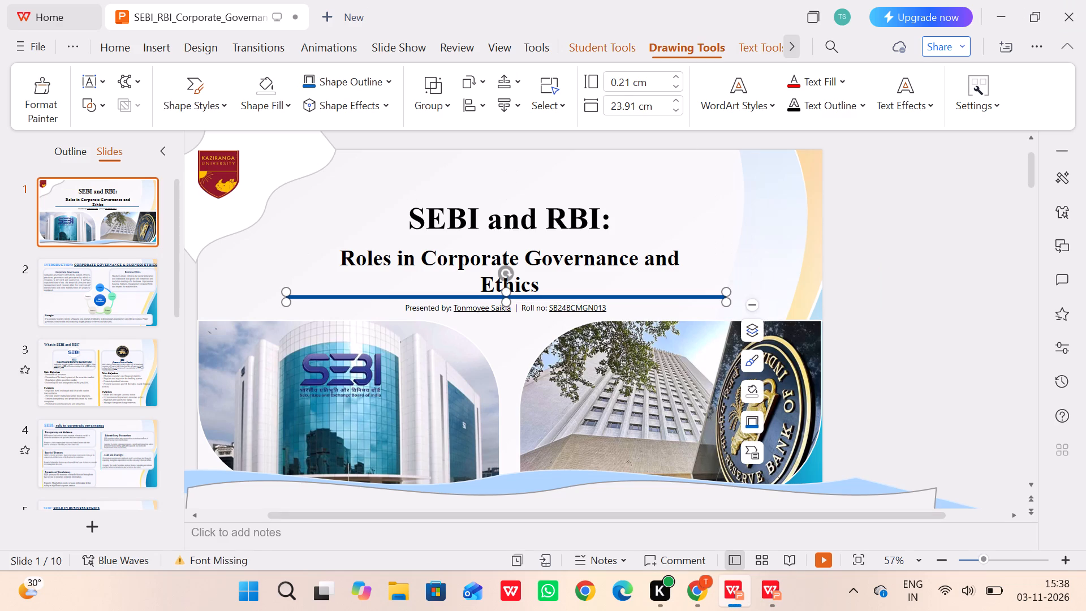
{"action": "left_click", "coordinate": [122, 40]}
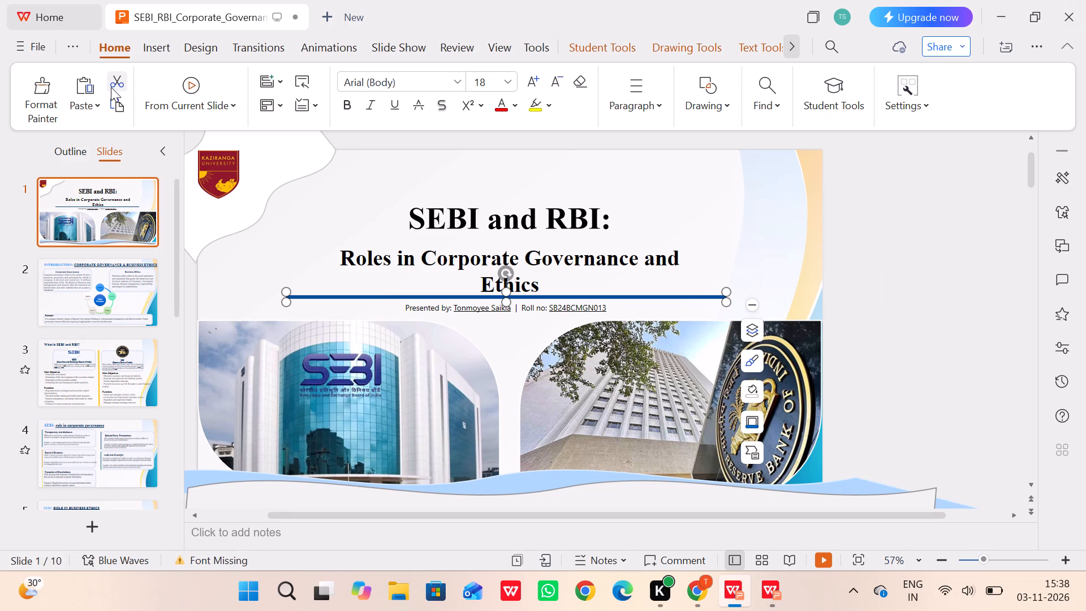
{"action": "left_click", "coordinate": [117, 99]}
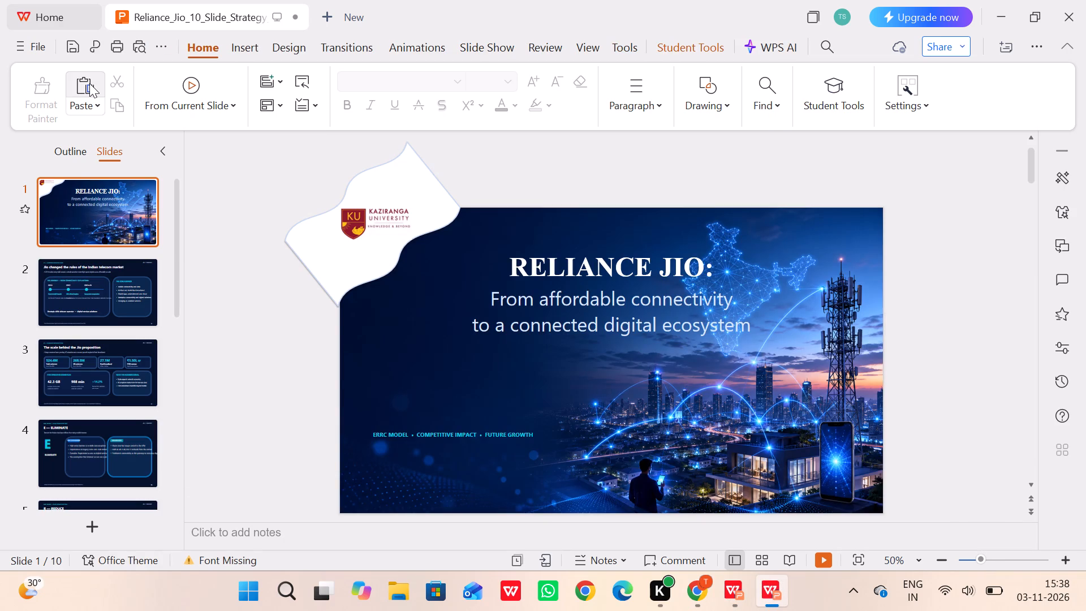
Paste the copied divider line onto the Reliance Jio cover and position it just below the centred two-line tagline.
{"action": "left_click", "coordinate": [89, 83]}
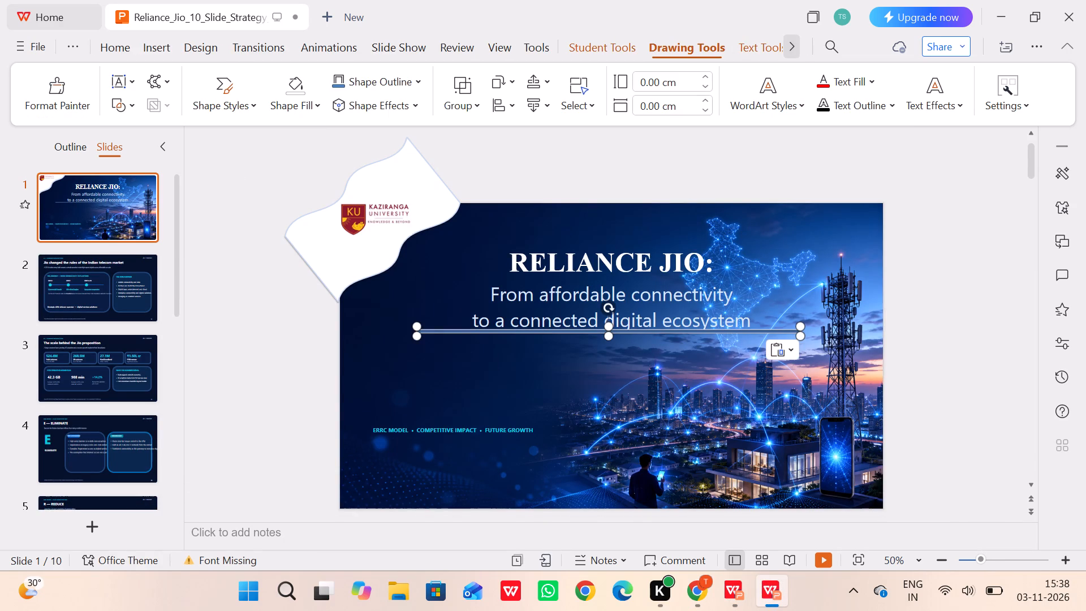
{"action": "left_click_drag", "start_coordinate": [464, 330], "coordinate": [464, 343]}
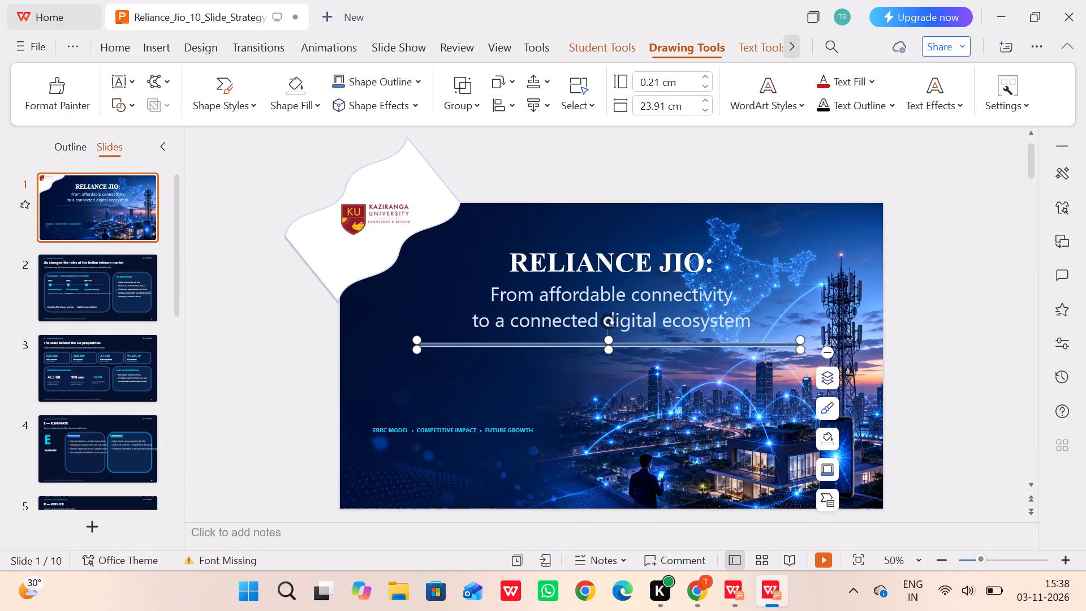
{"action": "left_click", "coordinate": [943, 280]}
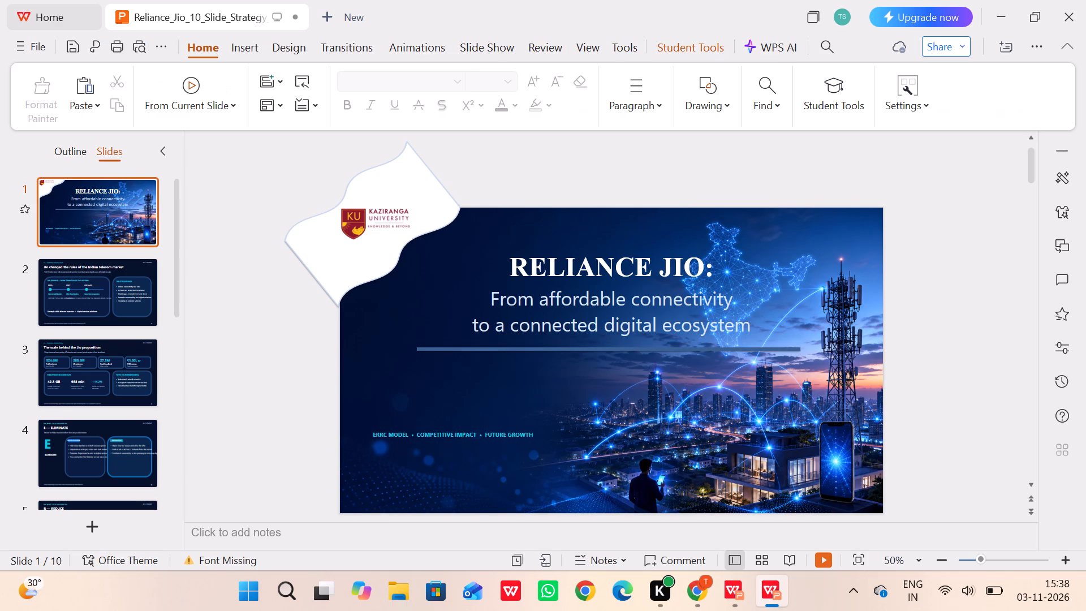
{"action": "left_click", "coordinate": [532, 347]}
{"action": "left_click", "coordinate": [532, 347]}
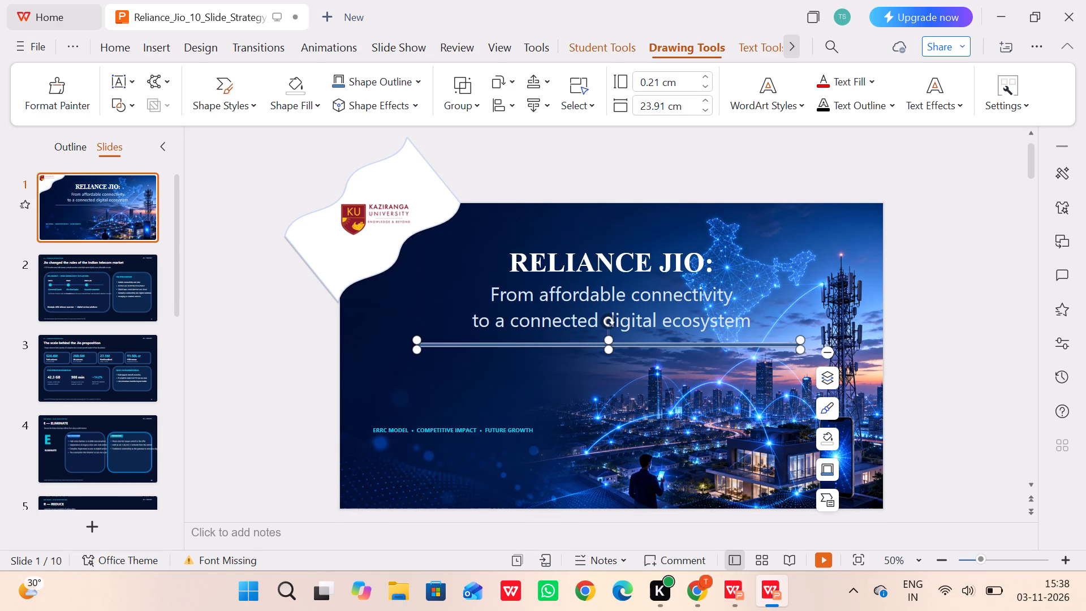
{"action": "left_click_drag", "start_coordinate": [540, 345], "coordinate": [545, 343]}
{"action": "left_click", "coordinate": [964, 248]}
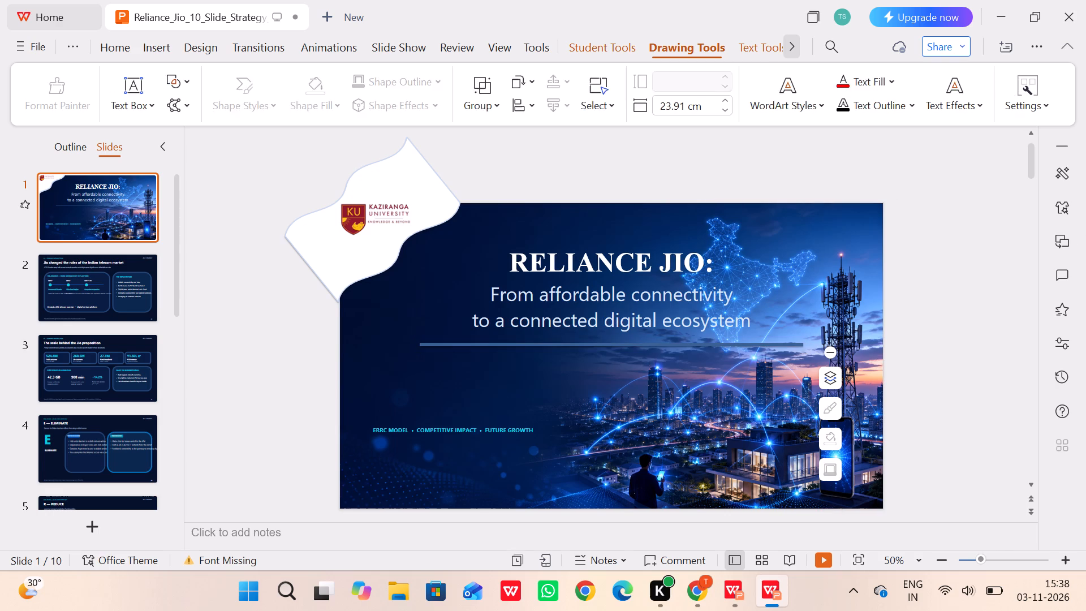
Fill the divider bar beneath the tagline with white.
{"action": "left_click", "coordinate": [636, 346]}
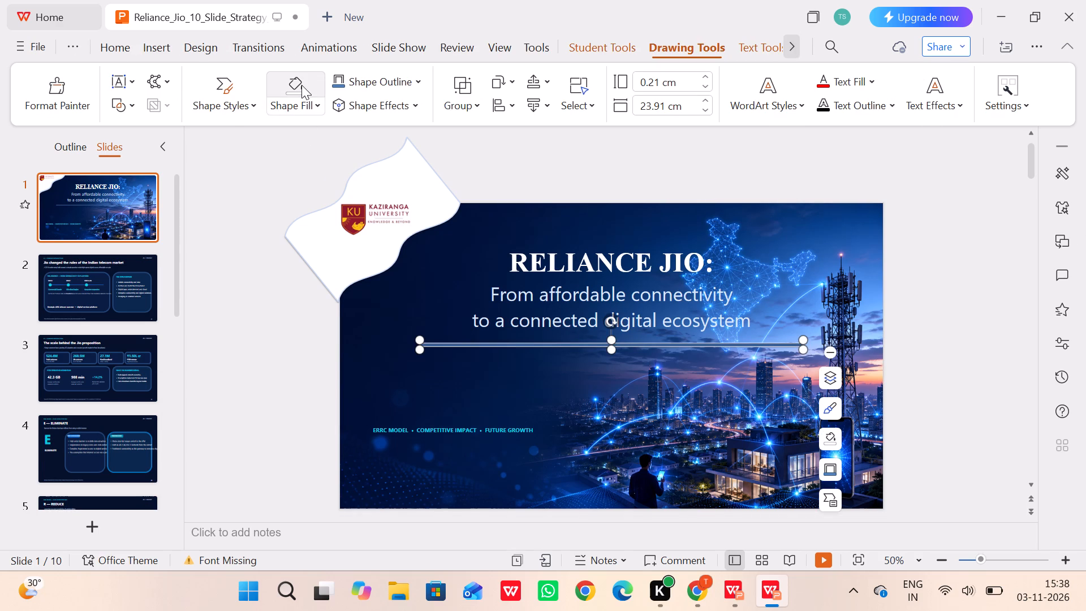
{"action": "left_click", "coordinate": [301, 85]}
{"action": "left_click", "coordinate": [290, 354]}
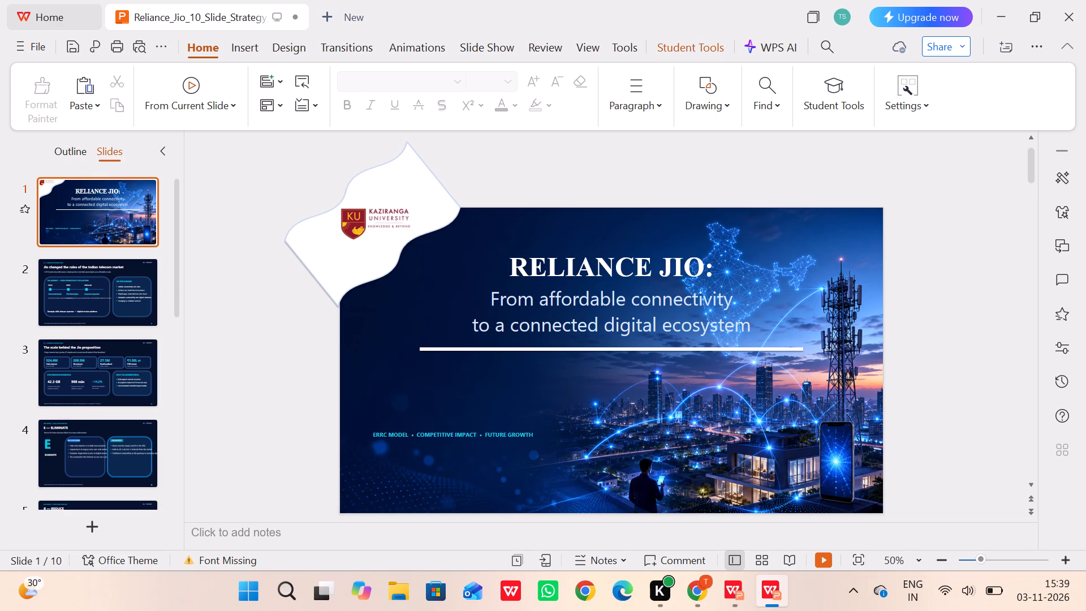
Preview the Reliance Jio cover as a full-screen slide show.
{"action": "double_click", "coordinate": [112, 200]}
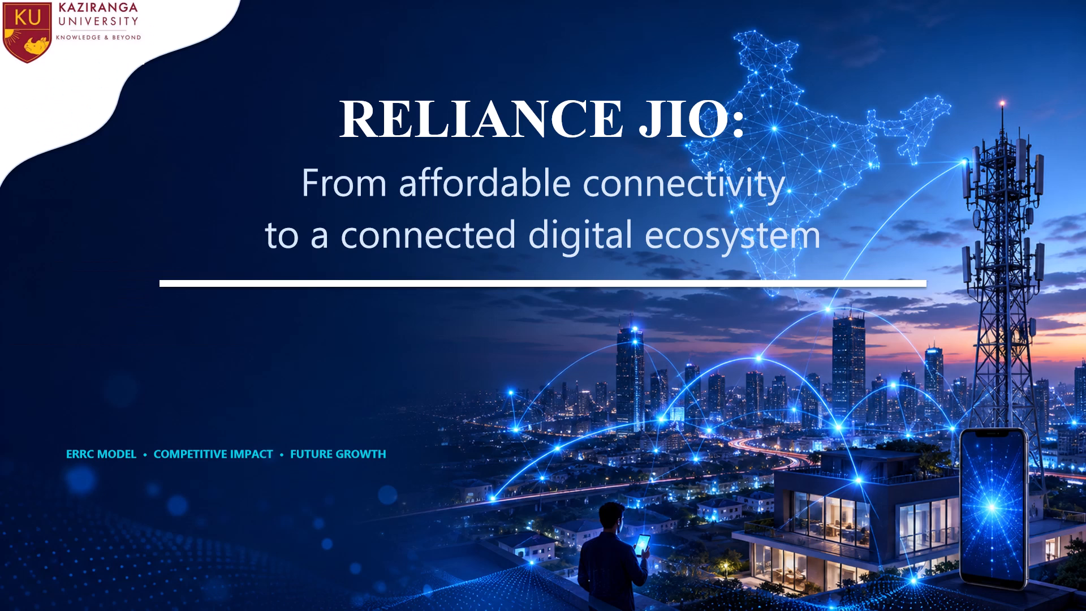
{"action": "key", "text": "Escape"}
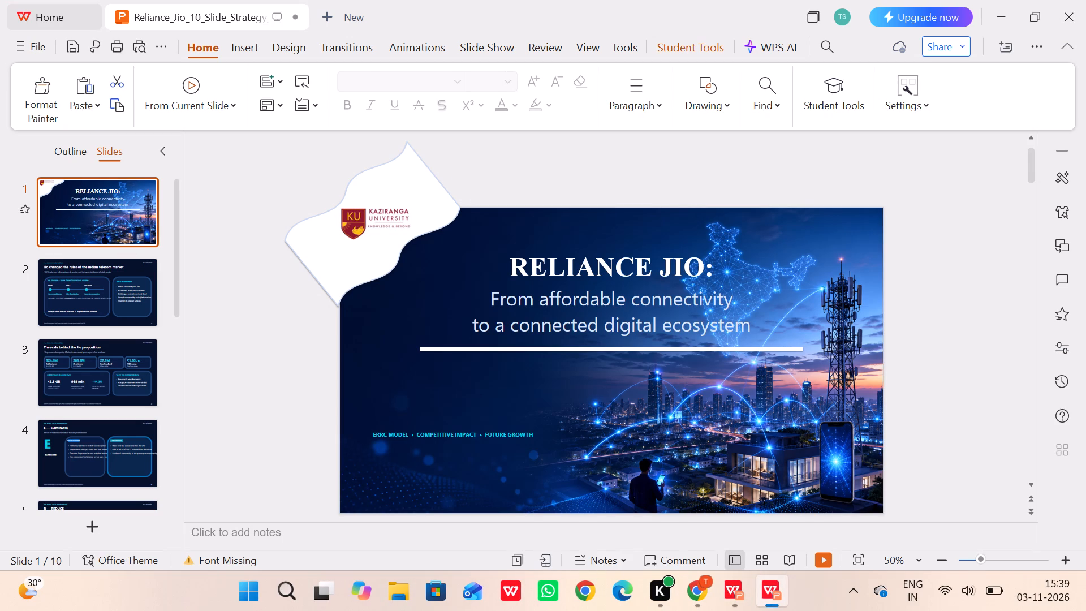
Move the "ERRC MODEL • COMPETITIVE IMPACT • FUTURE GROWTH" text line to the lower-left corner of the cover slide.
{"action": "left_click", "coordinate": [469, 427]}
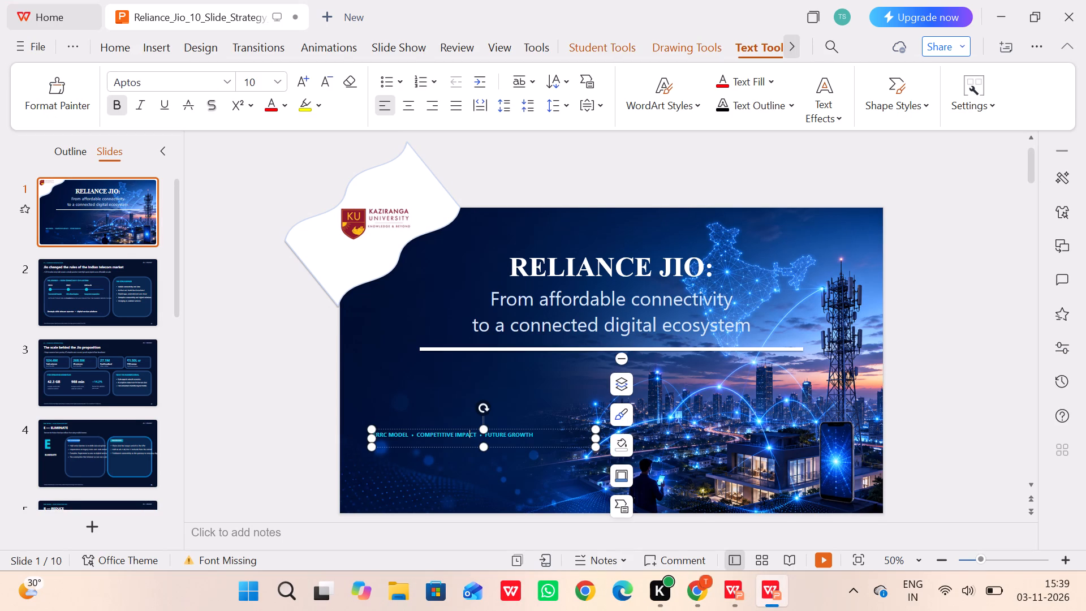
{"action": "left_click_drag", "start_coordinate": [459, 429], "coordinate": [614, 351]}
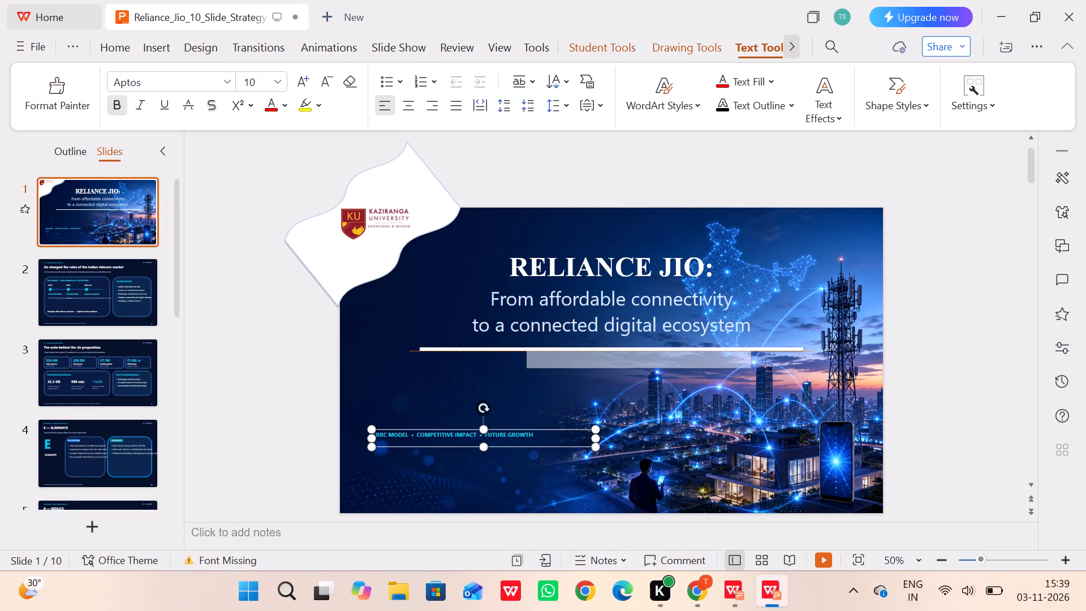
{"action": "left_click_drag", "start_coordinate": [614, 351], "coordinate": [584, 326]}
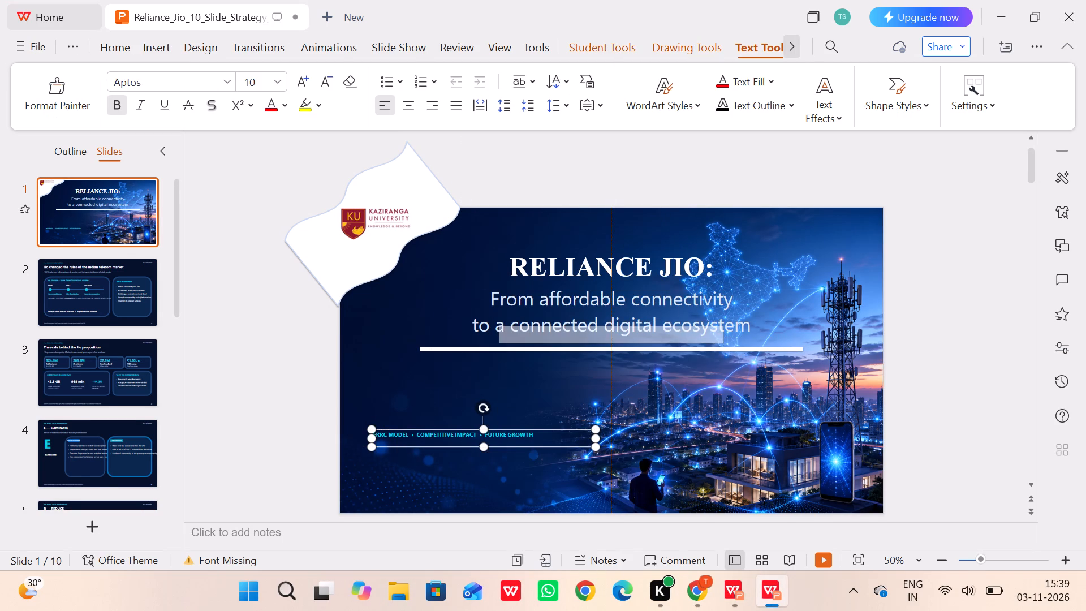
{"action": "left_click_drag", "start_coordinate": [584, 326], "coordinate": [584, 328]}
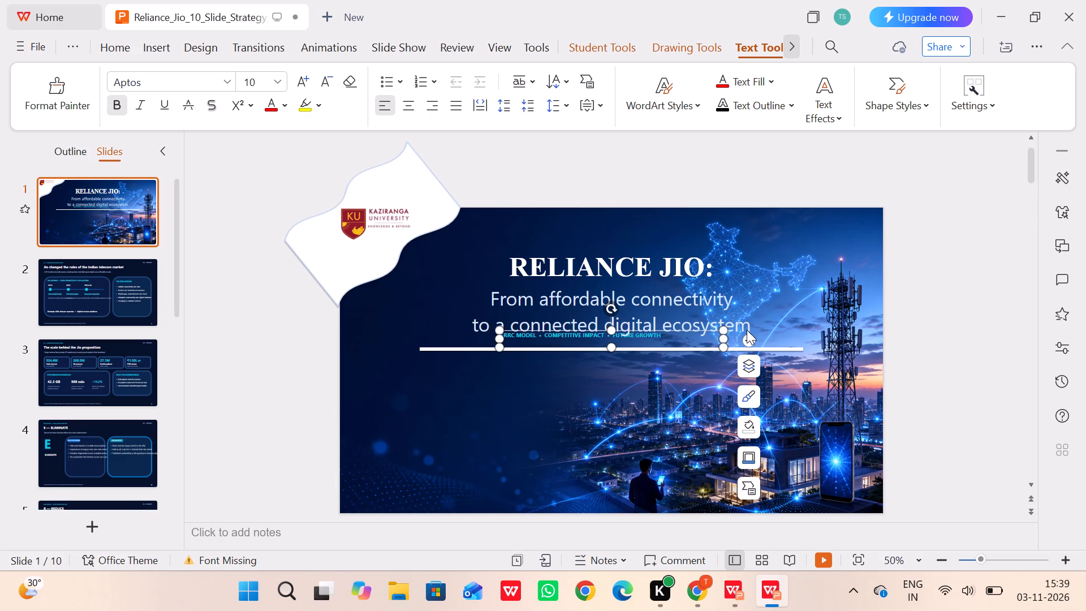
{"action": "left_click_drag", "start_coordinate": [666, 330], "coordinate": [673, 346]}
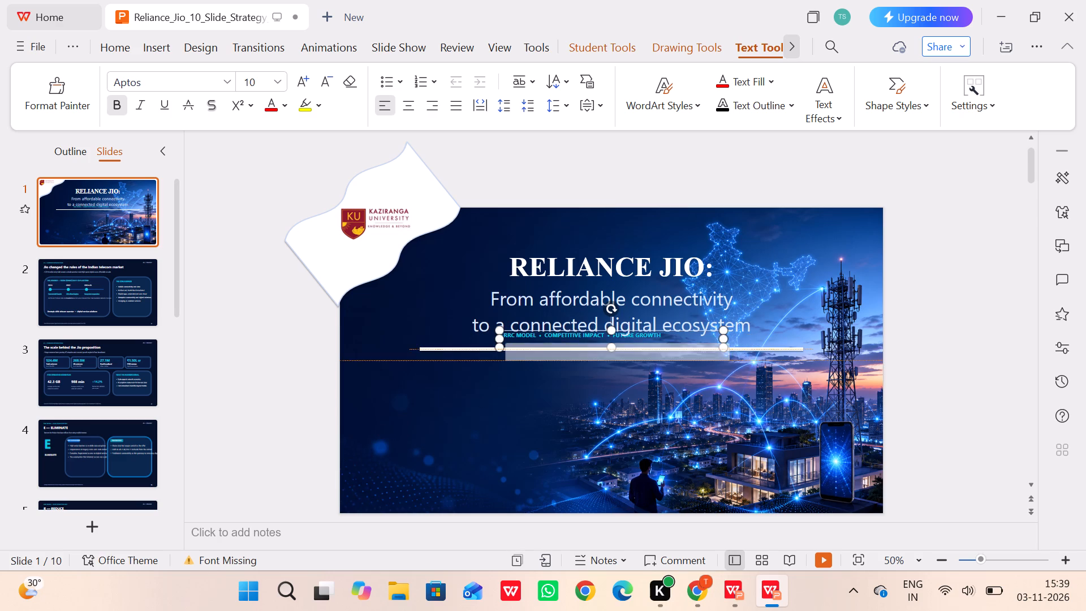
{"action": "left_click_drag", "start_coordinate": [673, 346], "coordinate": [813, 489]}
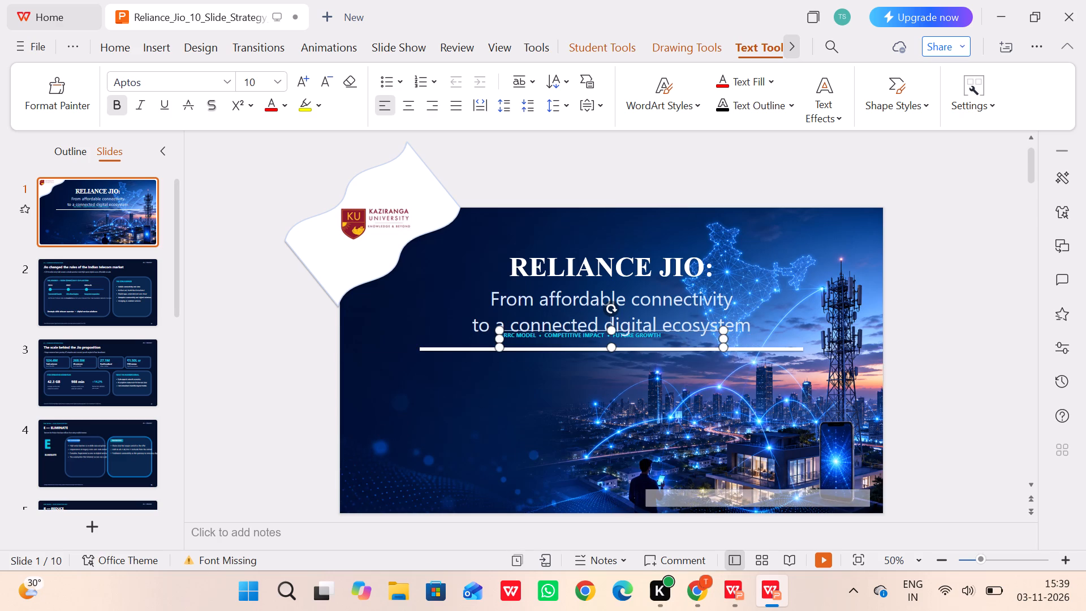
{"action": "left_click_drag", "start_coordinate": [813, 489], "coordinate": [812, 487]}
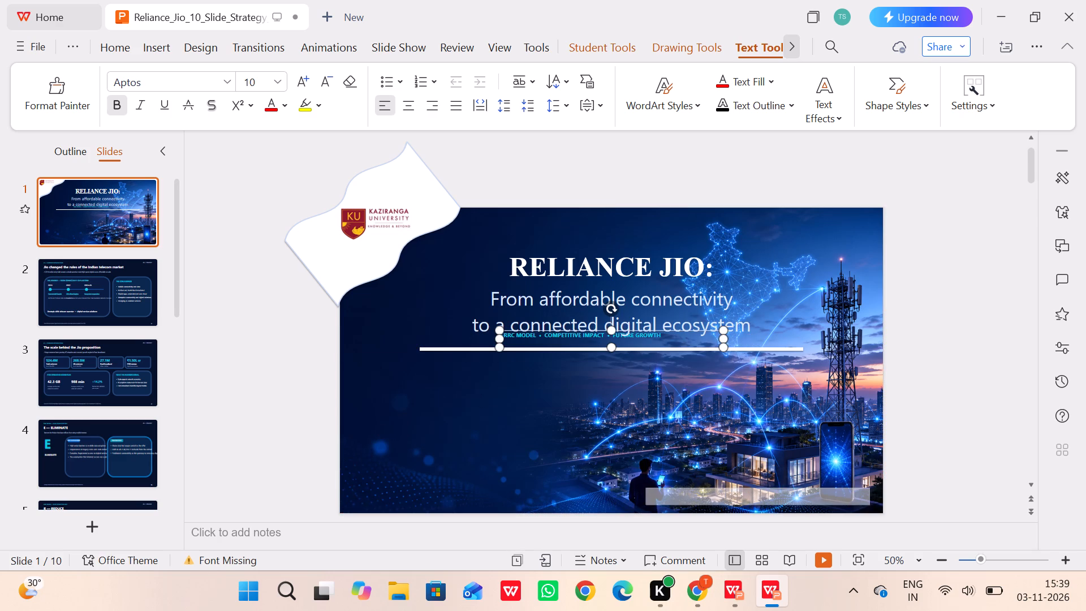
{"action": "left_click_drag", "start_coordinate": [812, 487], "coordinate": [813, 483]}
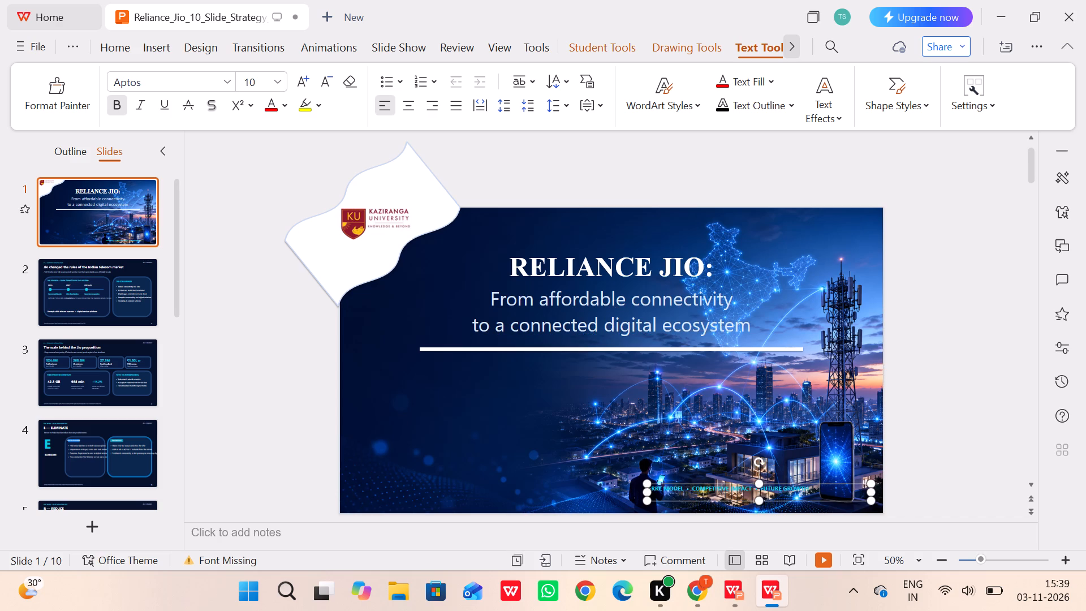
{"action": "left_click_drag", "start_coordinate": [813, 483], "coordinate": [602, 467]}
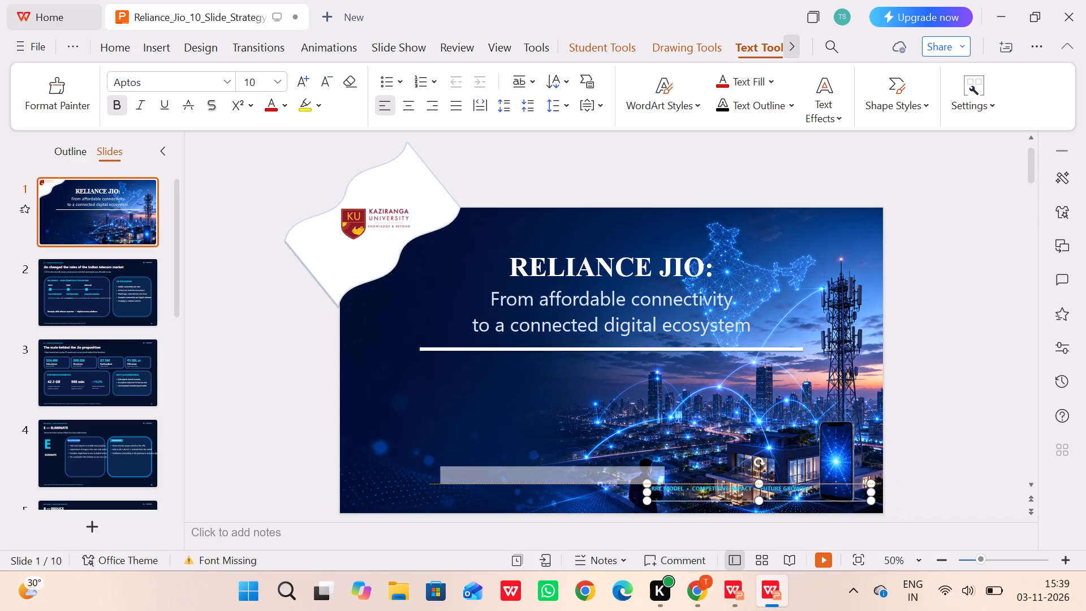
{"action": "left_click_drag", "start_coordinate": [602, 467], "coordinate": [522, 484]}
{"action": "left_click", "coordinate": [329, 480]}
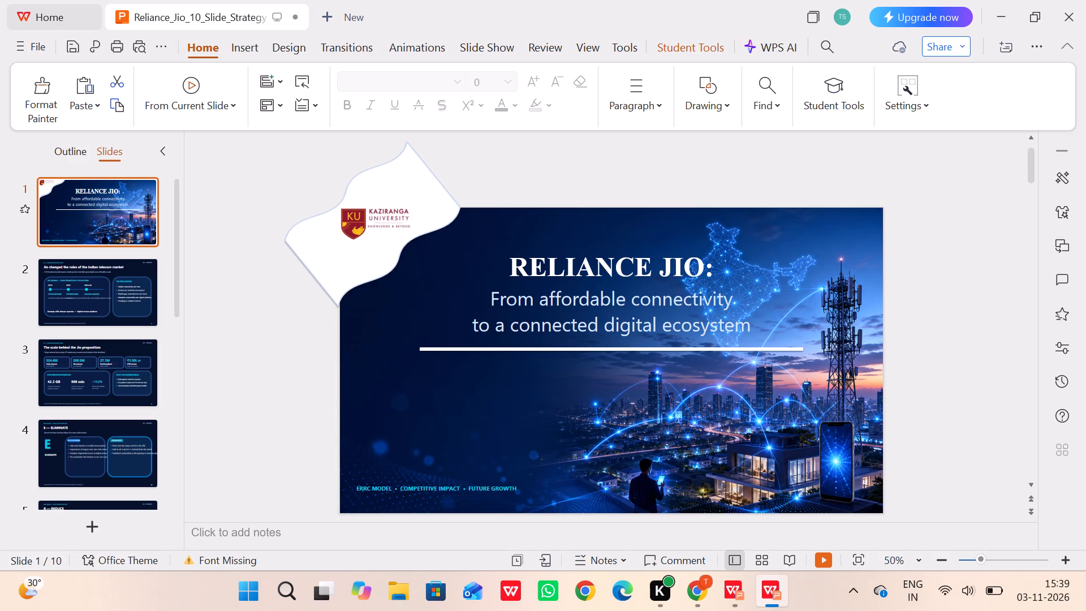
Copy the "Presented by" and roll number line from the SEBI and RBI cover and place it just below the Jio cover's white divider.
{"action": "left_click", "coordinate": [718, 603]}
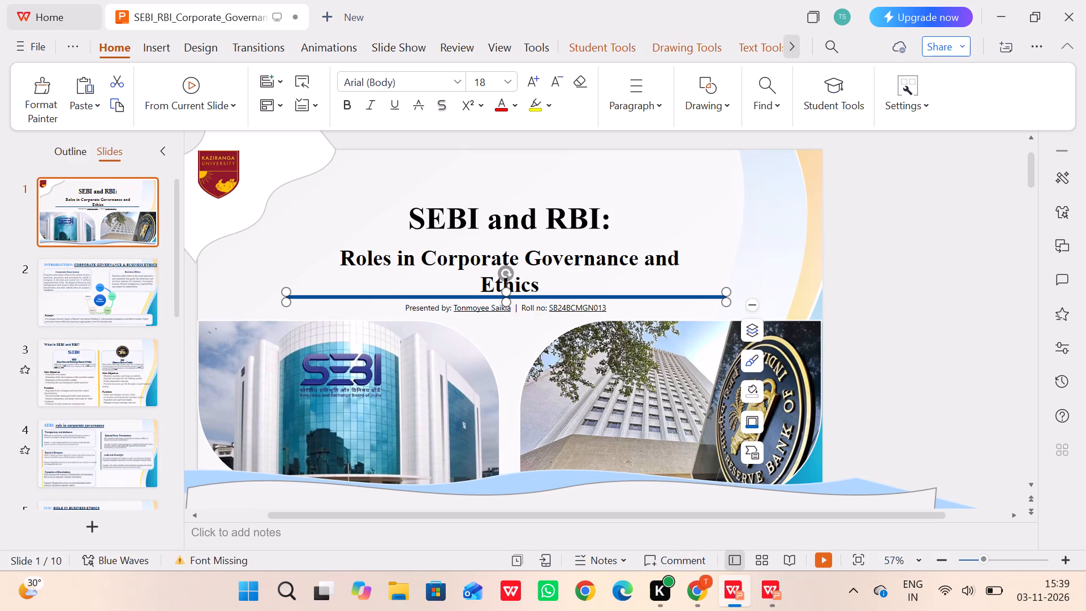
{"action": "left_click", "coordinate": [503, 301]}
{"action": "left_click", "coordinate": [410, 305]}
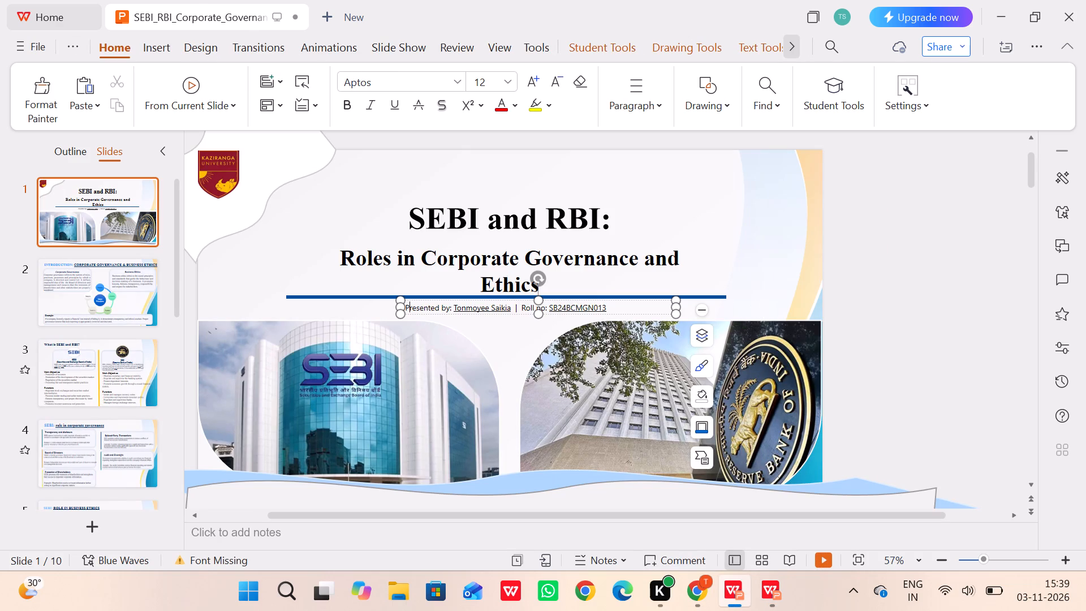
{"action": "left_click", "coordinate": [428, 313]}
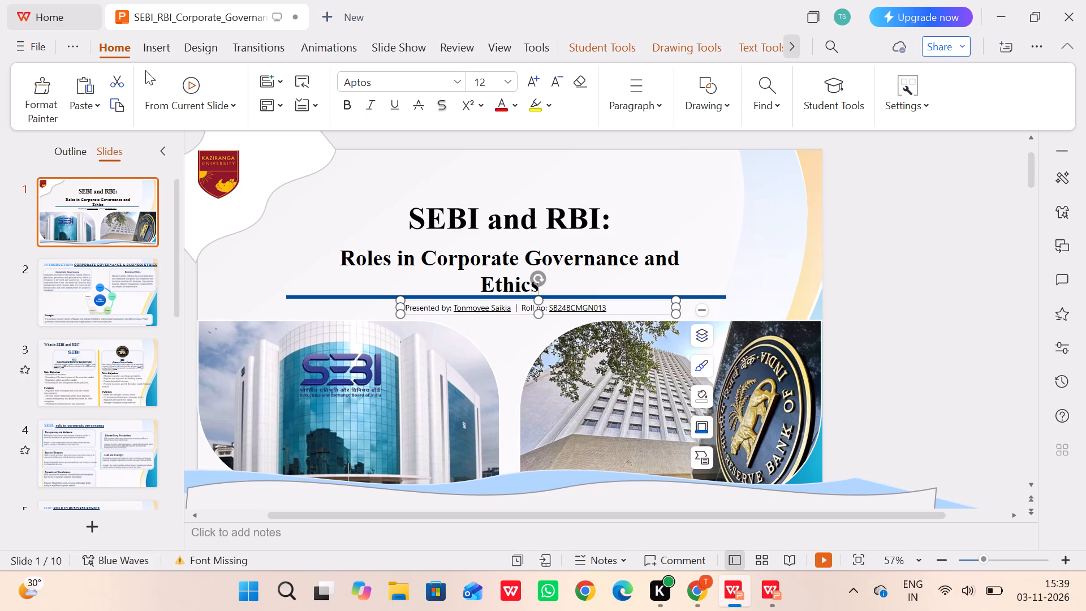
{"action": "left_click", "coordinate": [110, 105]}
{"action": "left_click", "coordinate": [785, 605]}
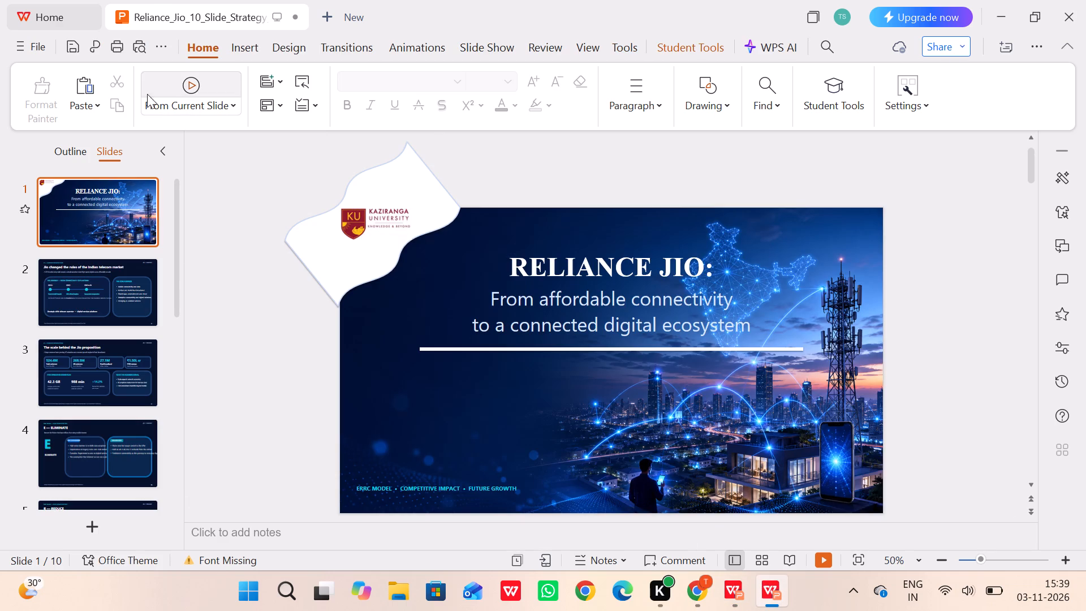
{"action": "left_click_drag", "start_coordinate": [90, 69], "coordinate": [77, 76]}
{"action": "left_click", "coordinate": [77, 76]}
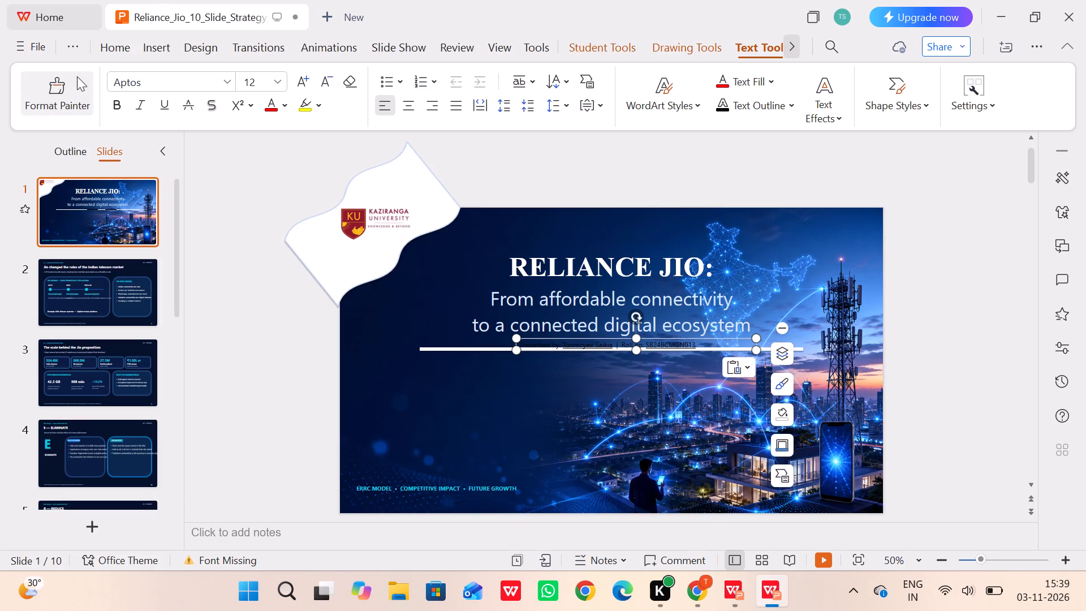
{"action": "left_click_drag", "start_coordinate": [564, 338], "coordinate": [548, 359]}
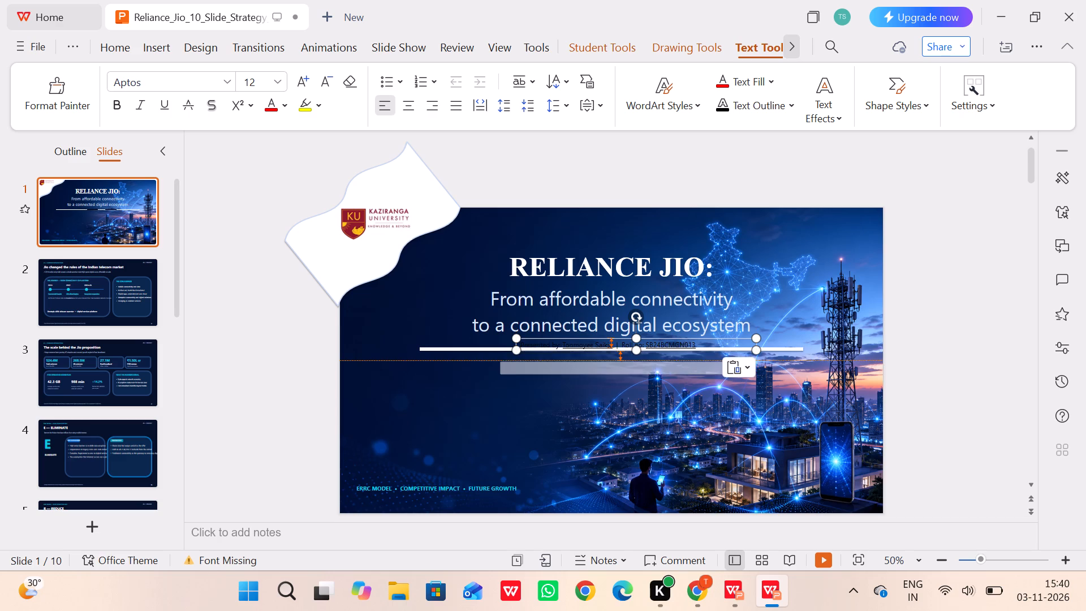
{"action": "left_click_drag", "start_coordinate": [548, 359], "coordinate": [553, 363]}
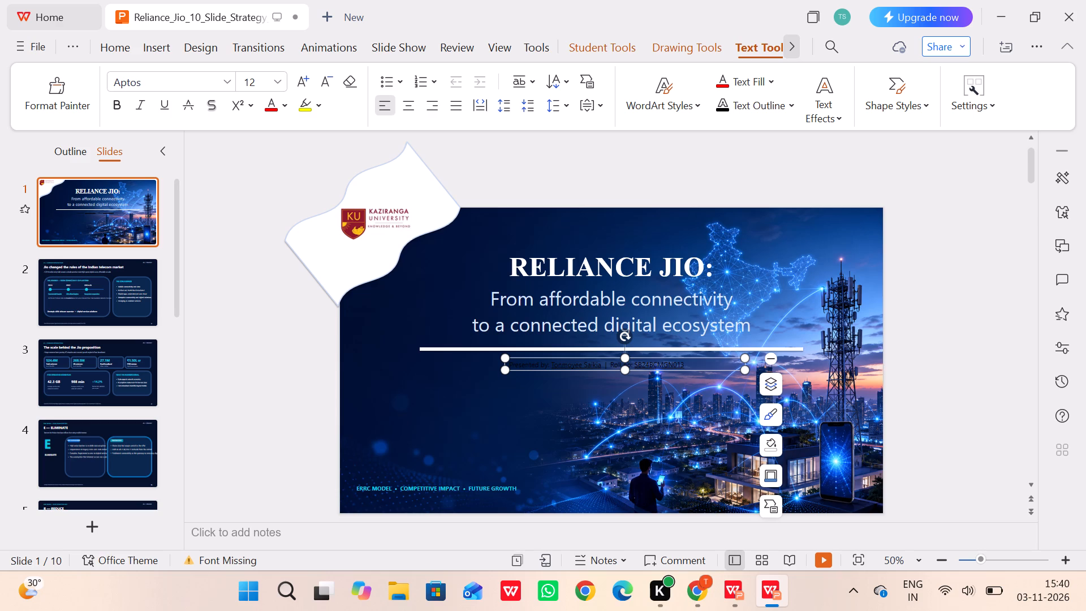
Change the text colour of the "Presented by" and roll number line on the Jio cover to white.
{"action": "left_click_drag", "start_coordinate": [680, 362], "coordinate": [597, 373]}
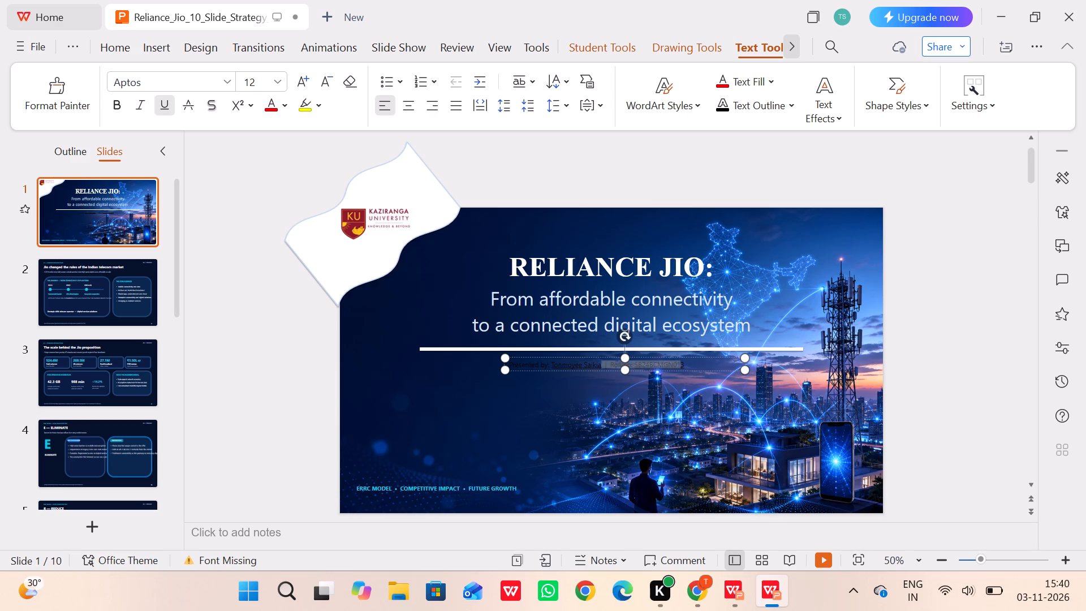
{"action": "left_click_drag", "start_coordinate": [597, 373], "coordinate": [495, 361]}
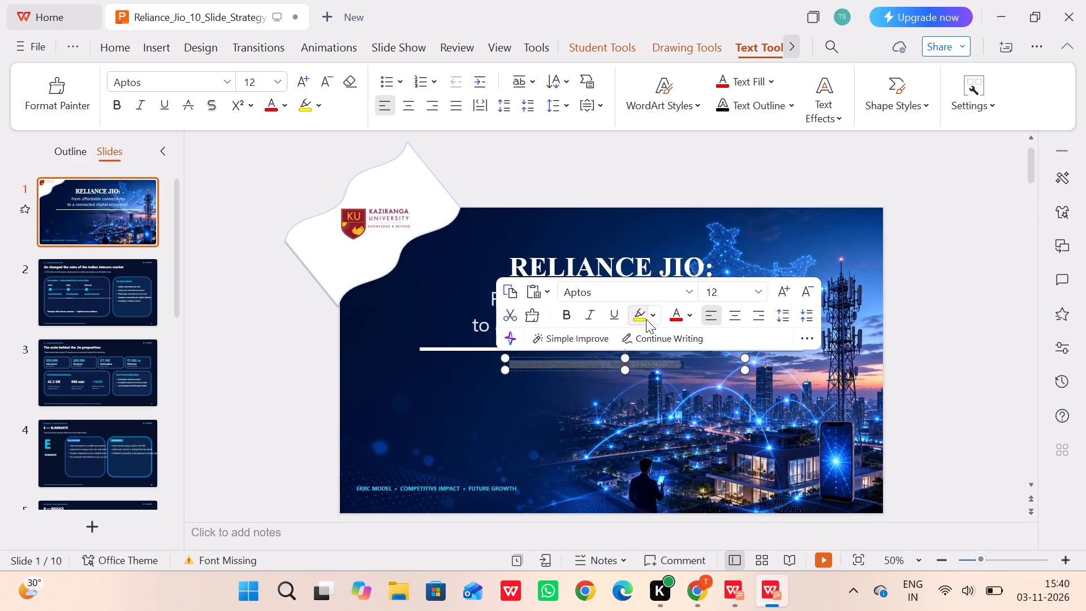
{"action": "left_click", "coordinate": [679, 376]}
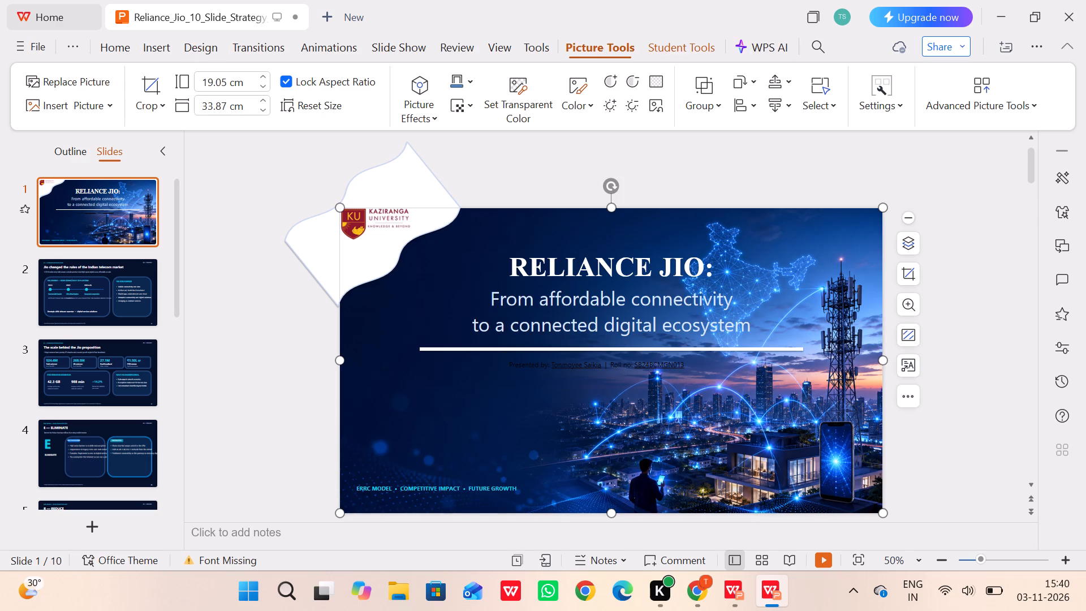
{"action": "left_click", "coordinate": [611, 365]}
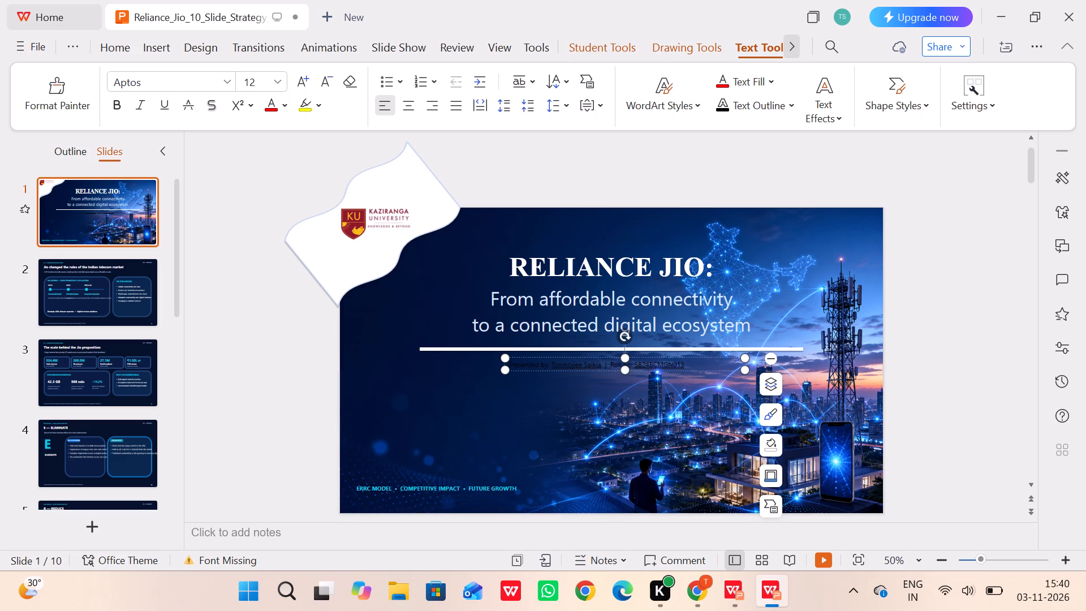
{"action": "left_click_drag", "start_coordinate": [684, 365], "coordinate": [498, 358]}
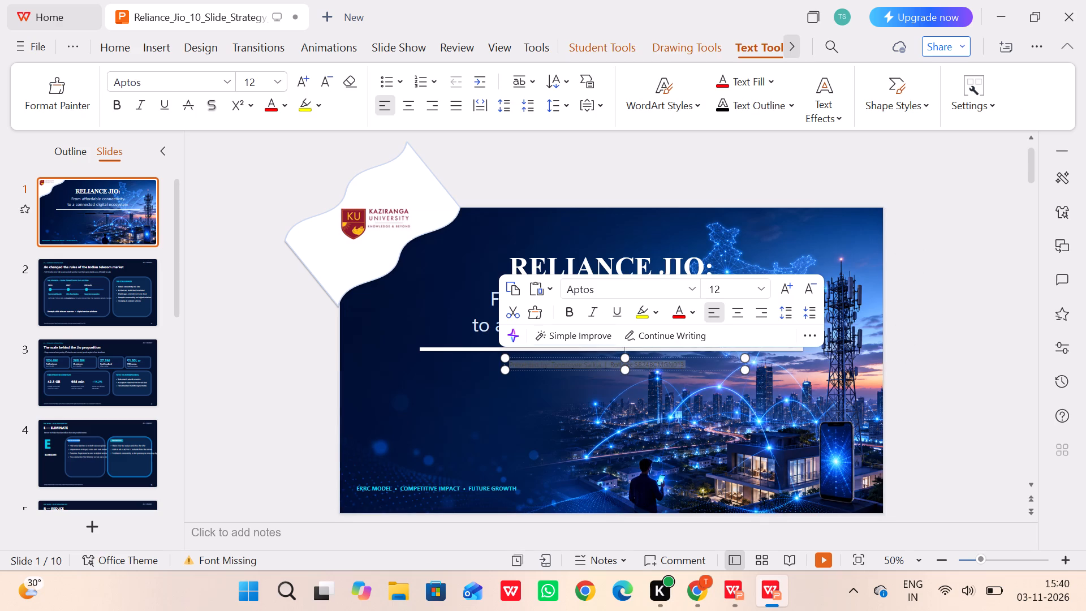
{"action": "left_click", "coordinate": [690, 309]}
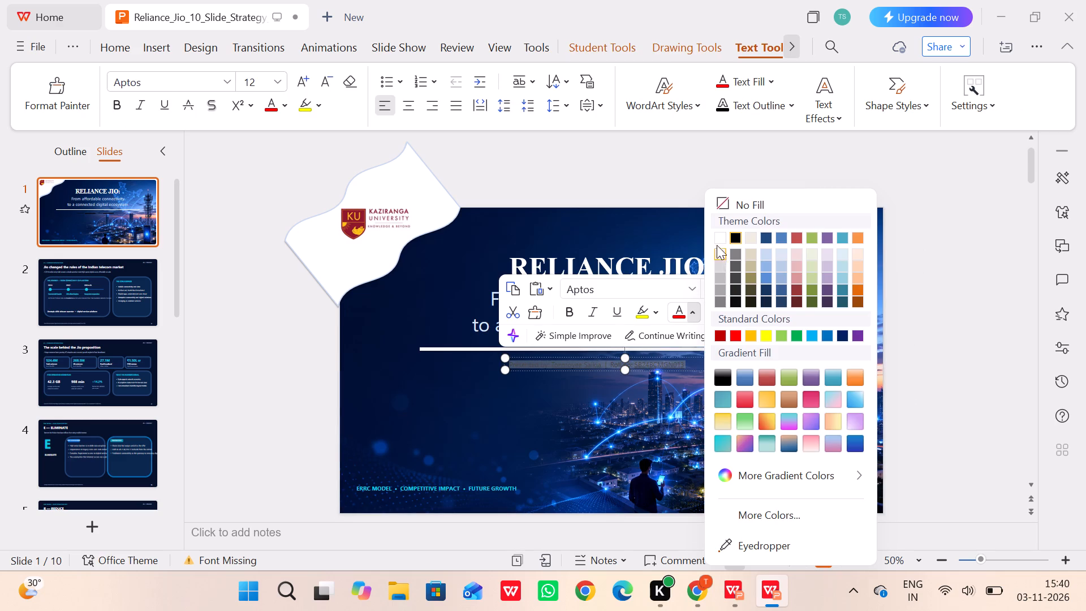
{"action": "left_click", "coordinate": [716, 234]}
{"action": "left_click", "coordinate": [917, 278]}
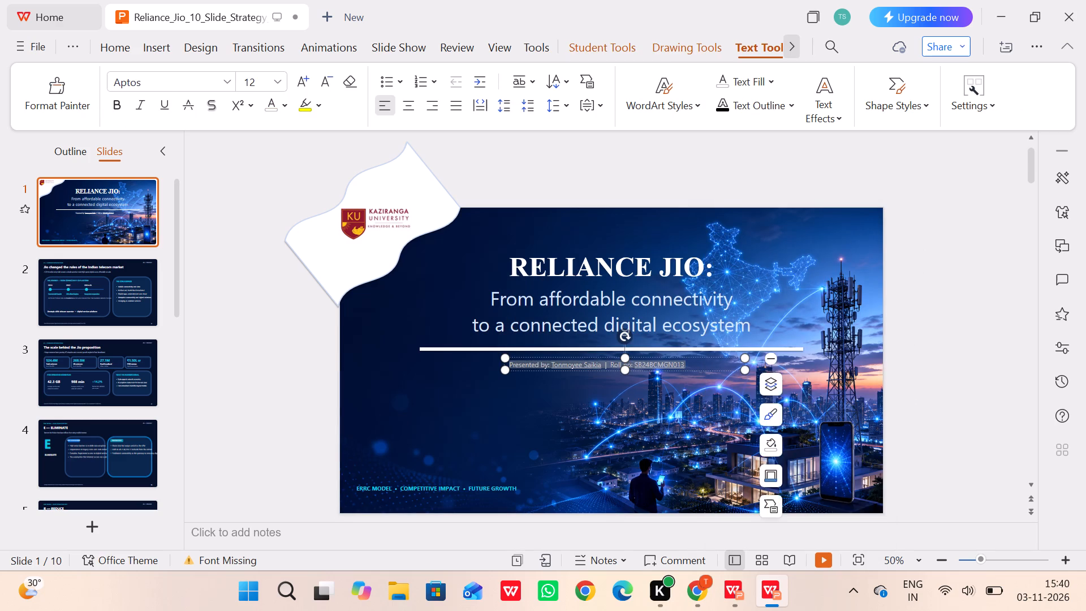
Make the "Presented by" text box slightly taller and set its font size to 14.
{"action": "left_click", "coordinate": [670, 361]}
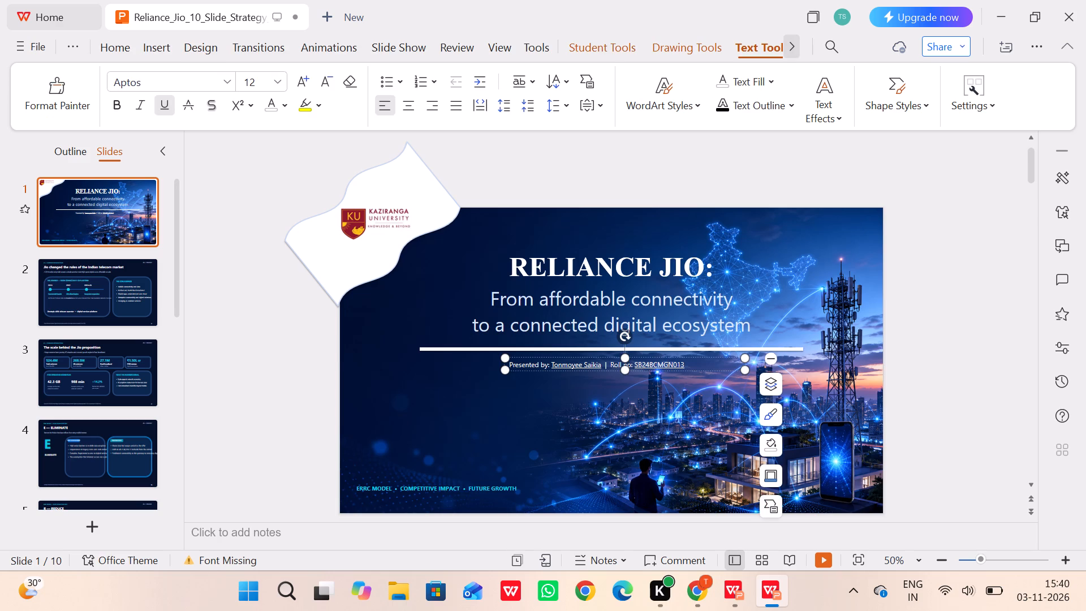
{"action": "left_click_drag", "start_coordinate": [625, 373], "coordinate": [625, 378]}
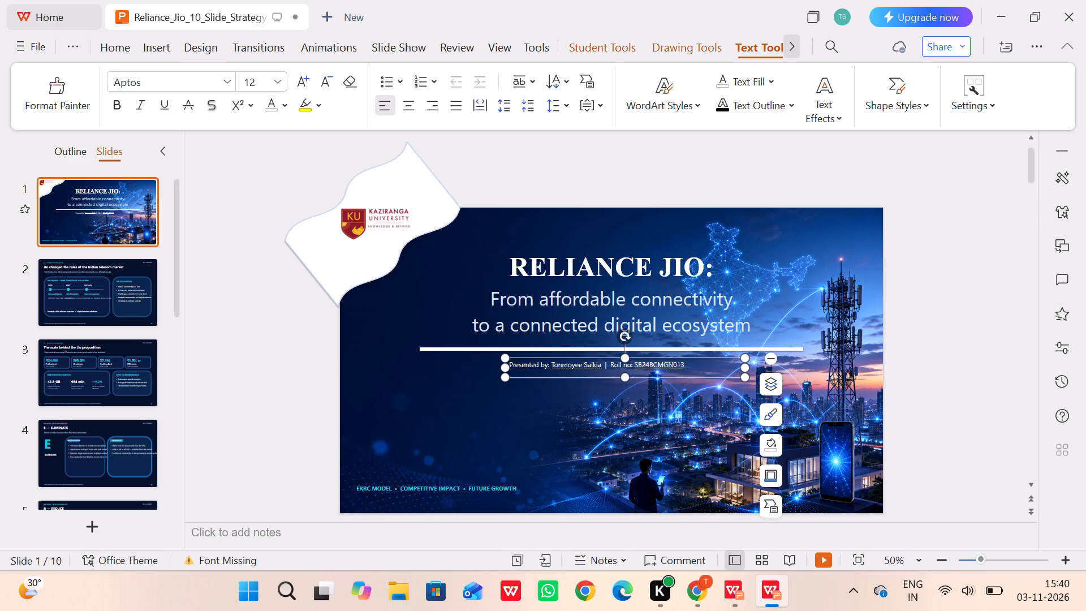
{"action": "left_click", "coordinate": [283, 83]}
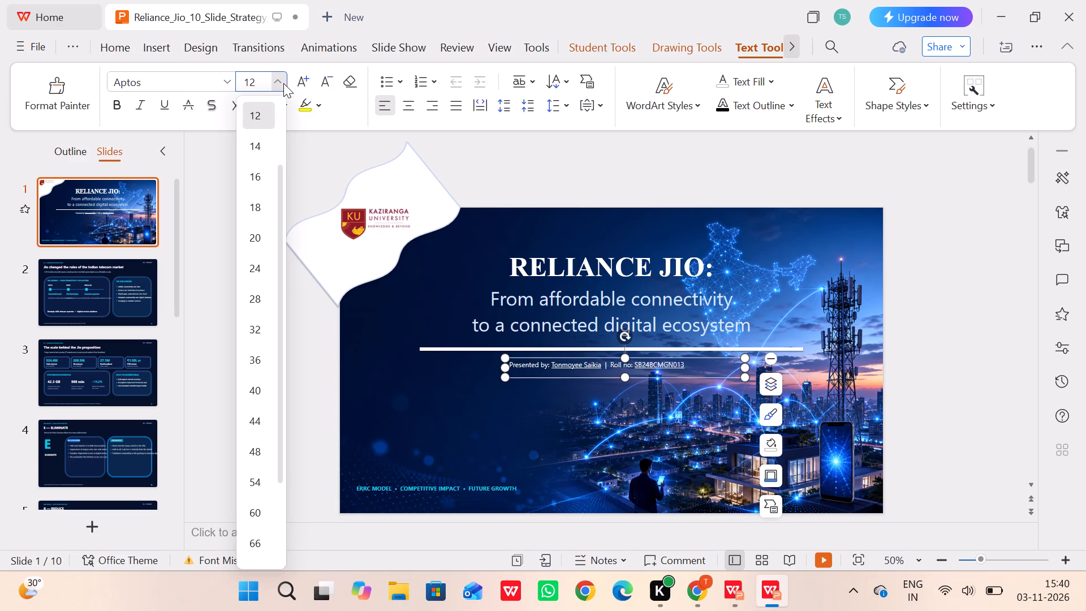
{"action": "left_click", "coordinate": [259, 146]}
{"action": "left_click", "coordinate": [282, 310]}
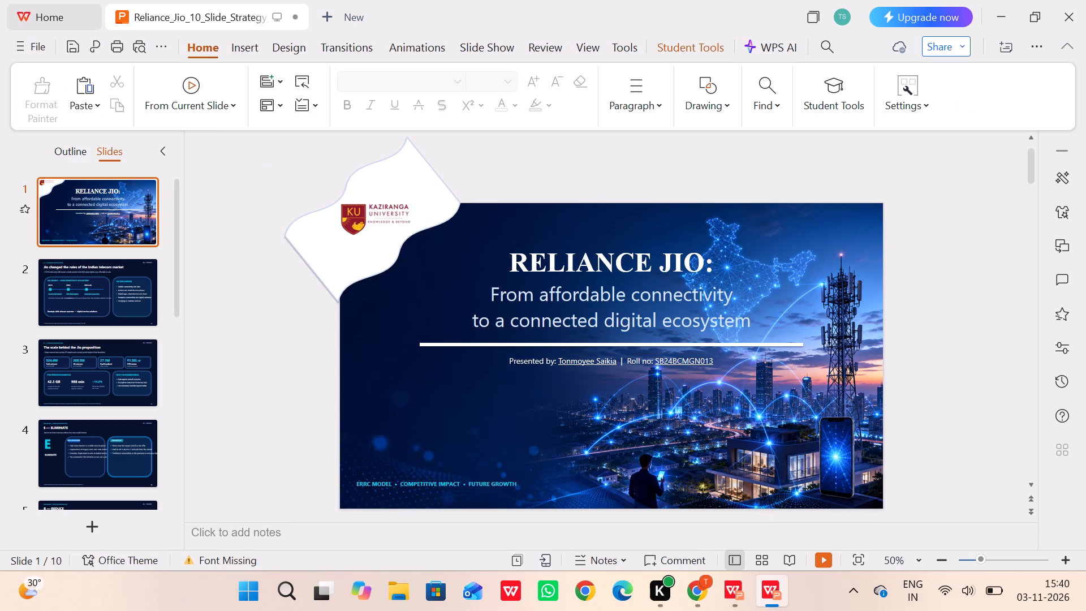
Preview the Reliance Jio cover as a full-screen slide show.
{"action": "double_click", "coordinate": [99, 212]}
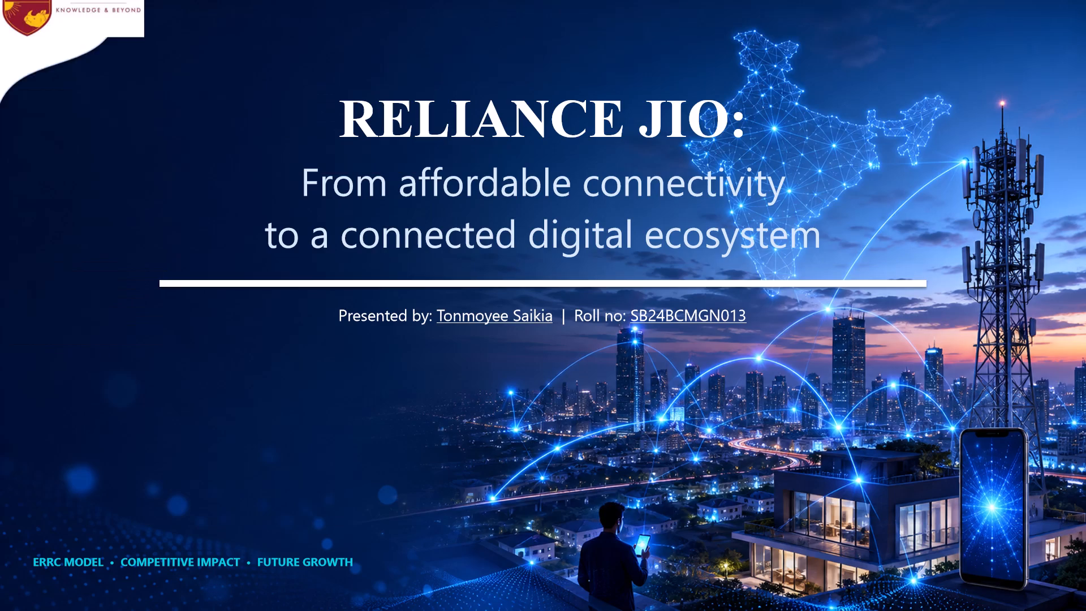
{"action": "key", "text": "Escape"}
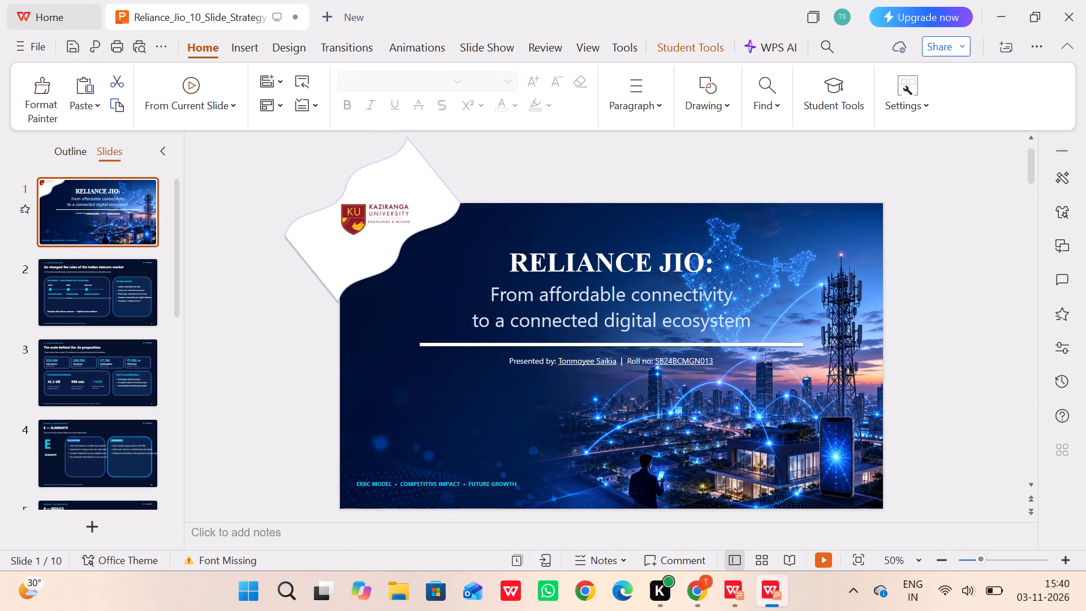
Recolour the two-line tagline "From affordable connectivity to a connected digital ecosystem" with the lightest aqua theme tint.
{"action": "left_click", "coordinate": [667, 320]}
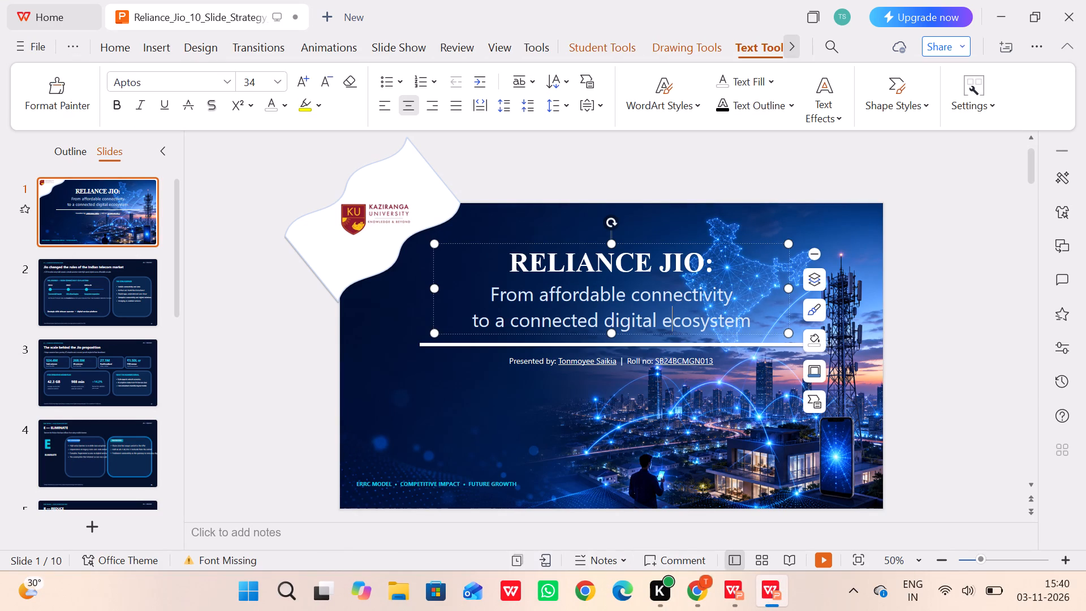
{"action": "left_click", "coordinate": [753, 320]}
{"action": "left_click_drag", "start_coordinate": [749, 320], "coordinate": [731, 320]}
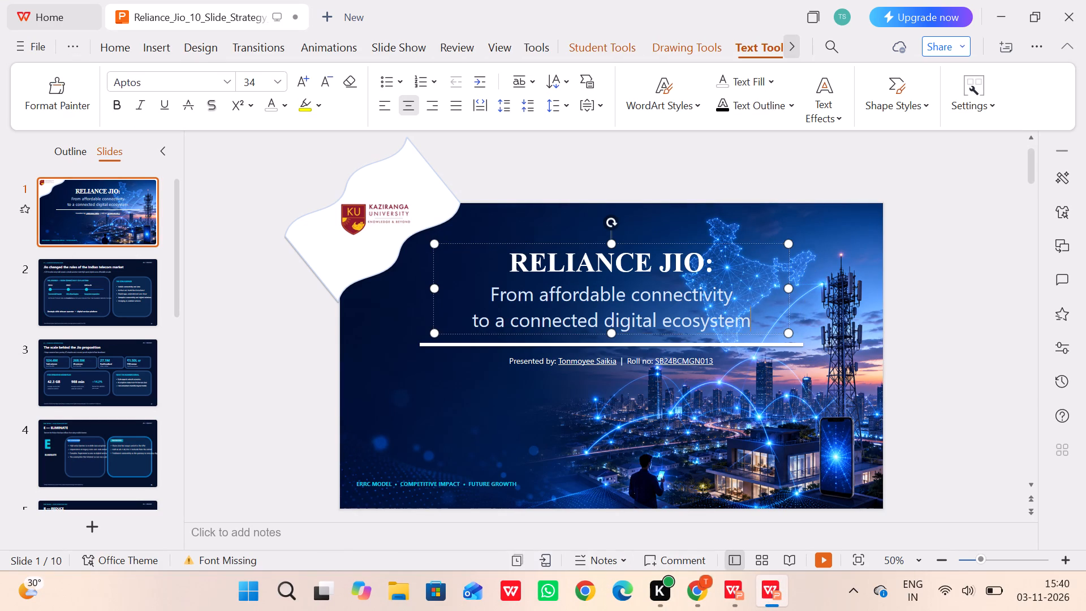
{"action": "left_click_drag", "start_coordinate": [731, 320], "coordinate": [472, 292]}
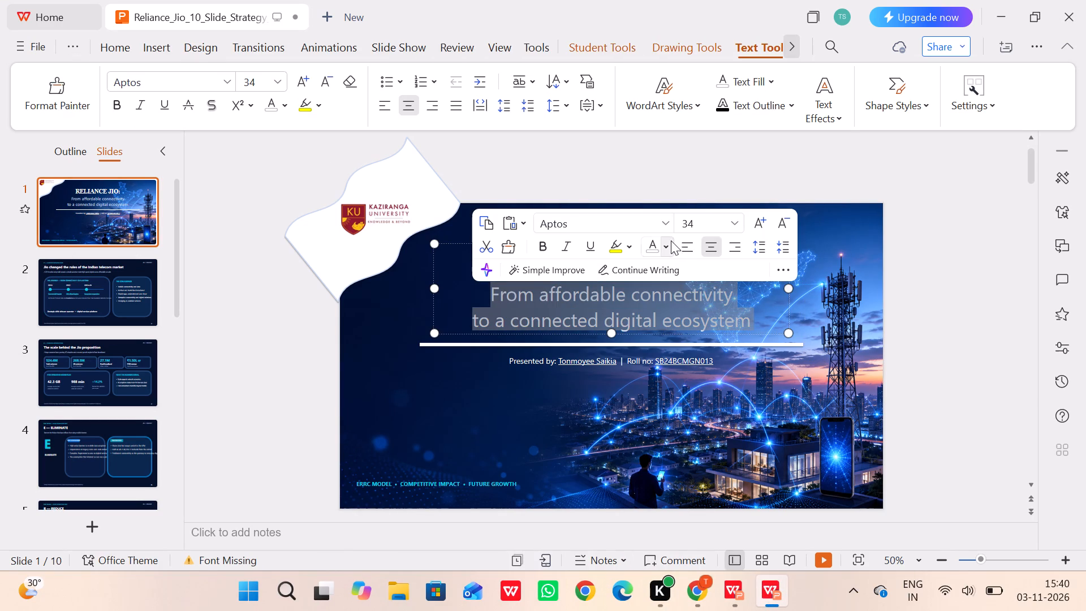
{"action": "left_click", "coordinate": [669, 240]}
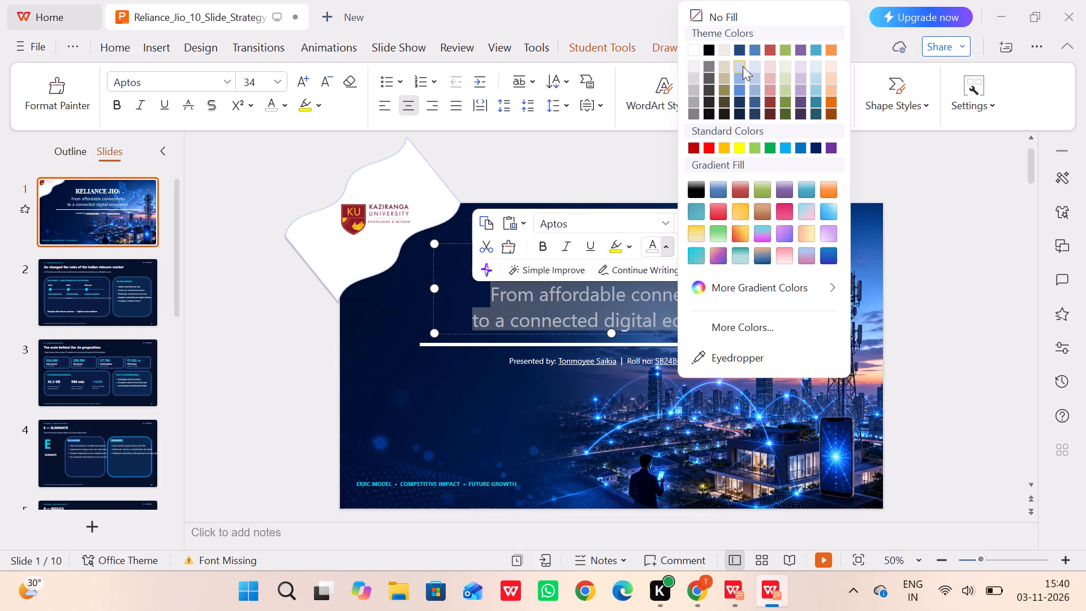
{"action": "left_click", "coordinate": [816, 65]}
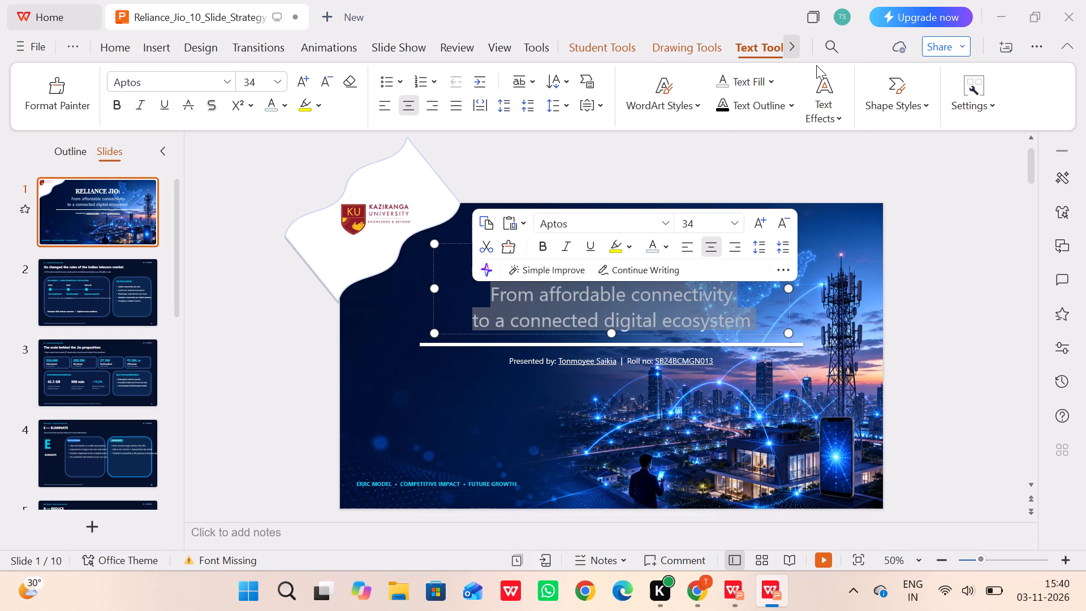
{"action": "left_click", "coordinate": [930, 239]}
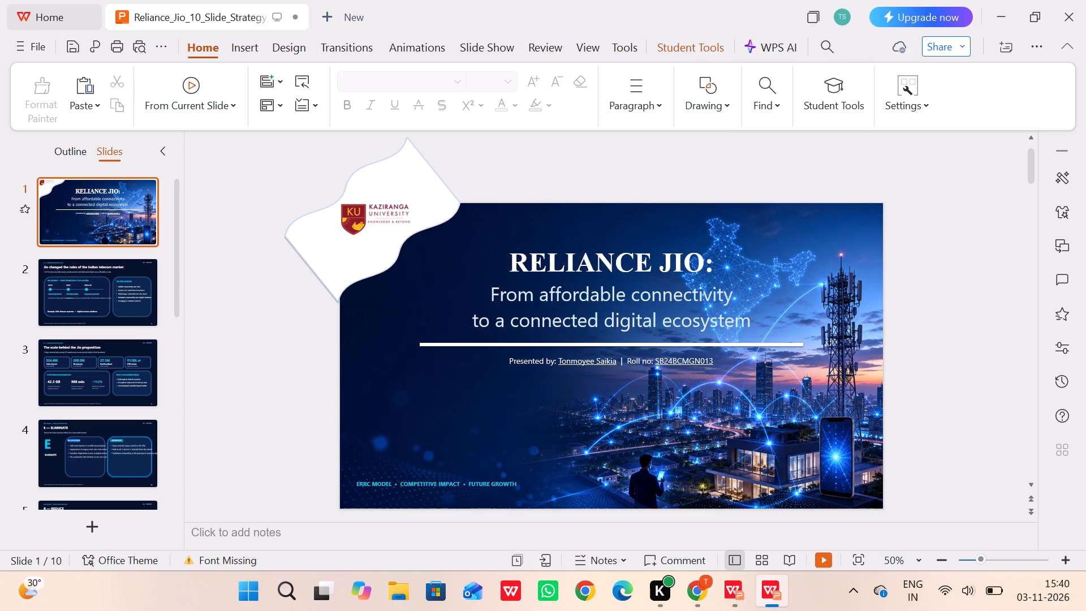
Preview the cover with its recoloured tagline as a full-screen slide show.
{"action": "double_click", "coordinate": [143, 202]}
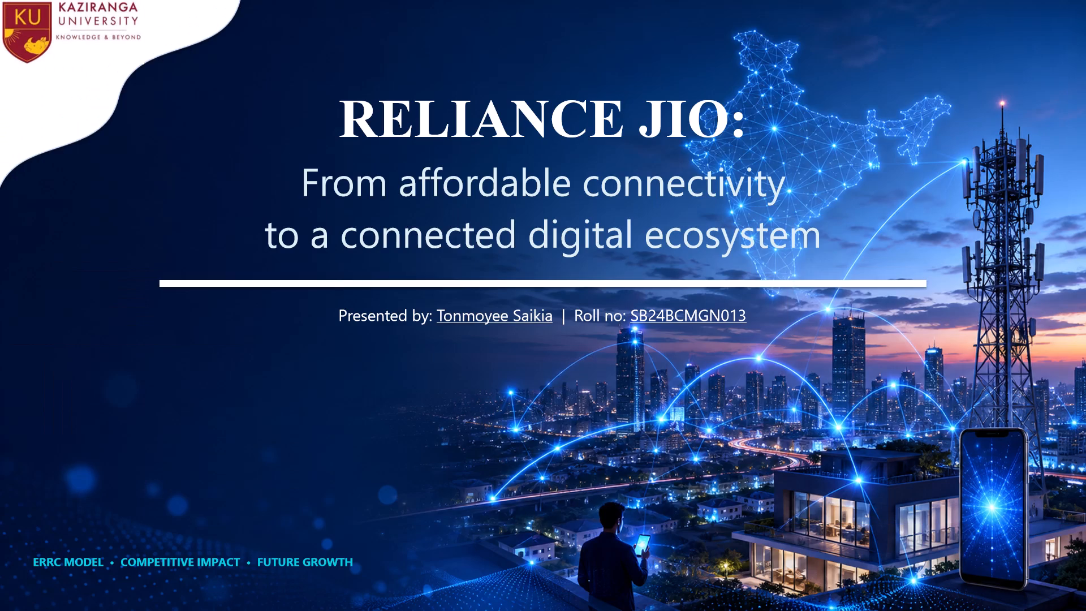
{"action": "key", "text": "Escape"}
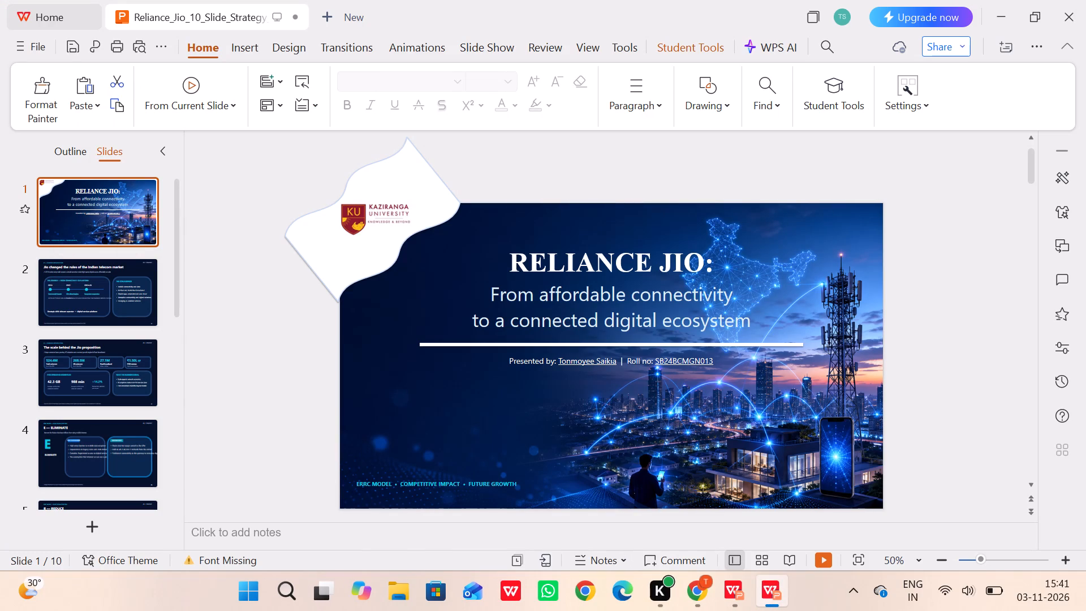
Change the two-line tagline's text colour to the second-lightest aqua theme tint.
{"action": "left_click", "coordinate": [606, 292]}
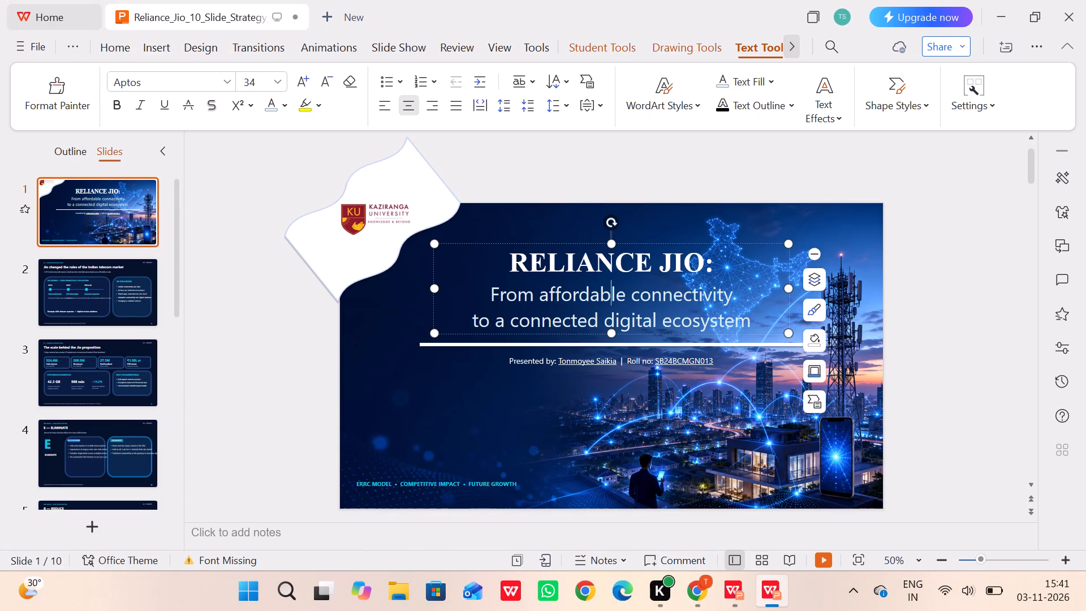
{"action": "left_click", "coordinate": [751, 321]}
{"action": "left_click_drag", "start_coordinate": [749, 321], "coordinate": [710, 321]}
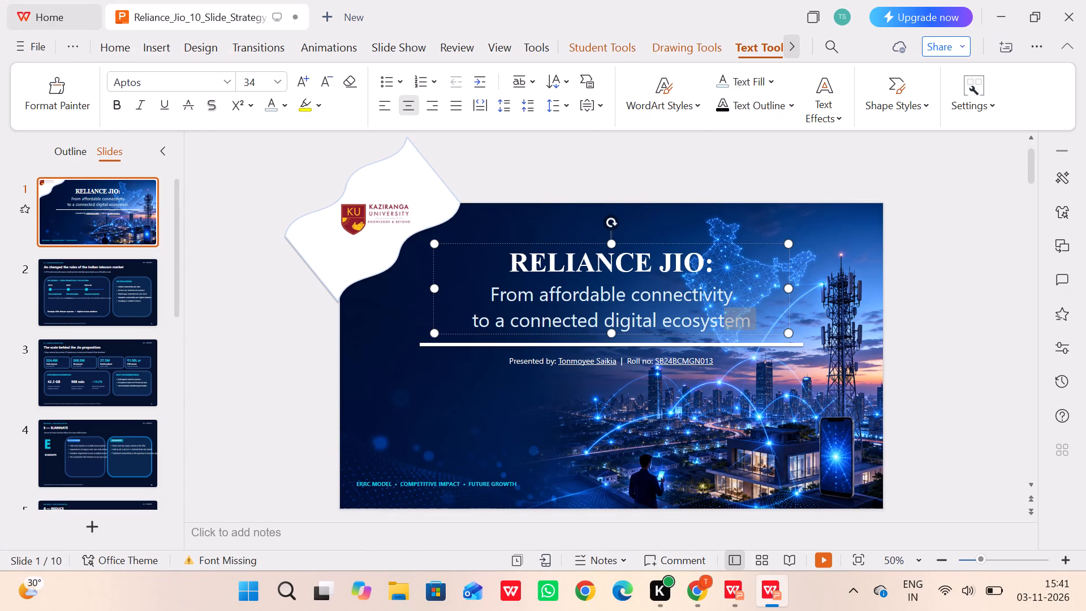
{"action": "left_click_drag", "start_coordinate": [710, 321], "coordinate": [480, 297]}
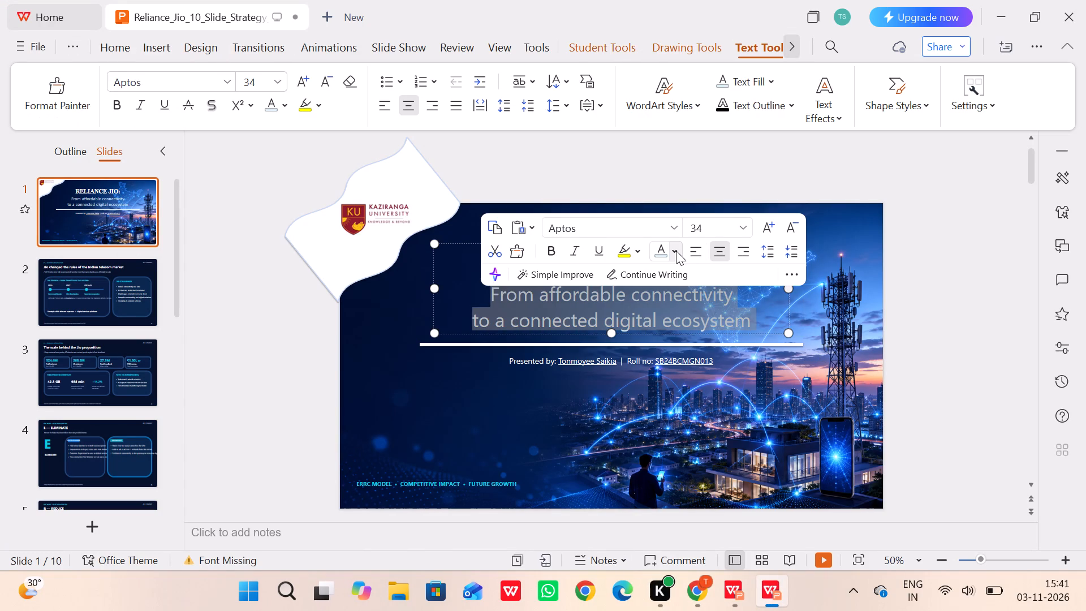
{"action": "left_click", "coordinate": [675, 250]}
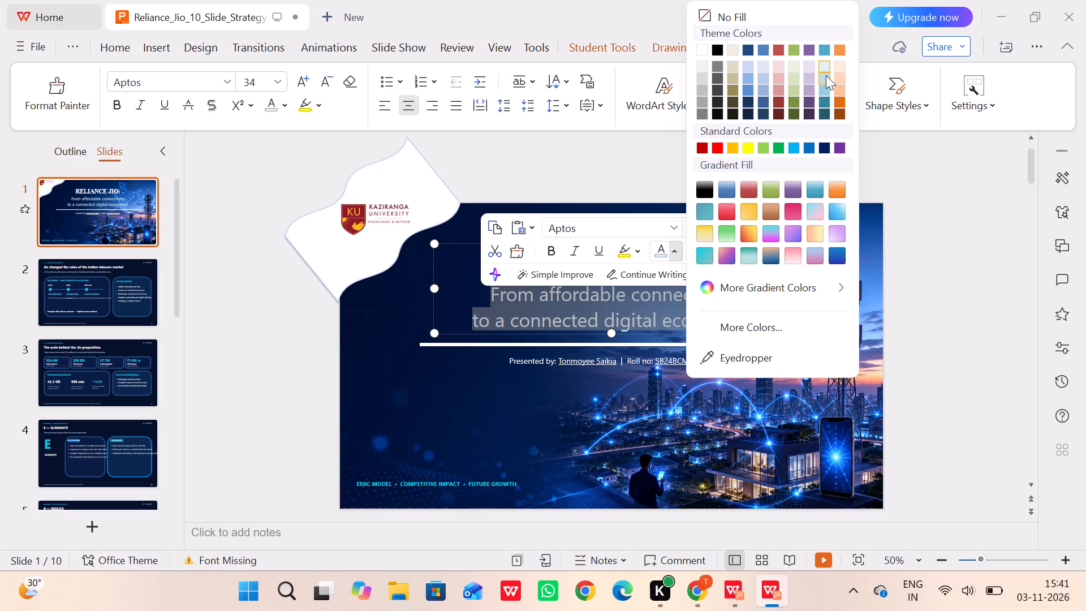
{"action": "left_click", "coordinate": [825, 78]}
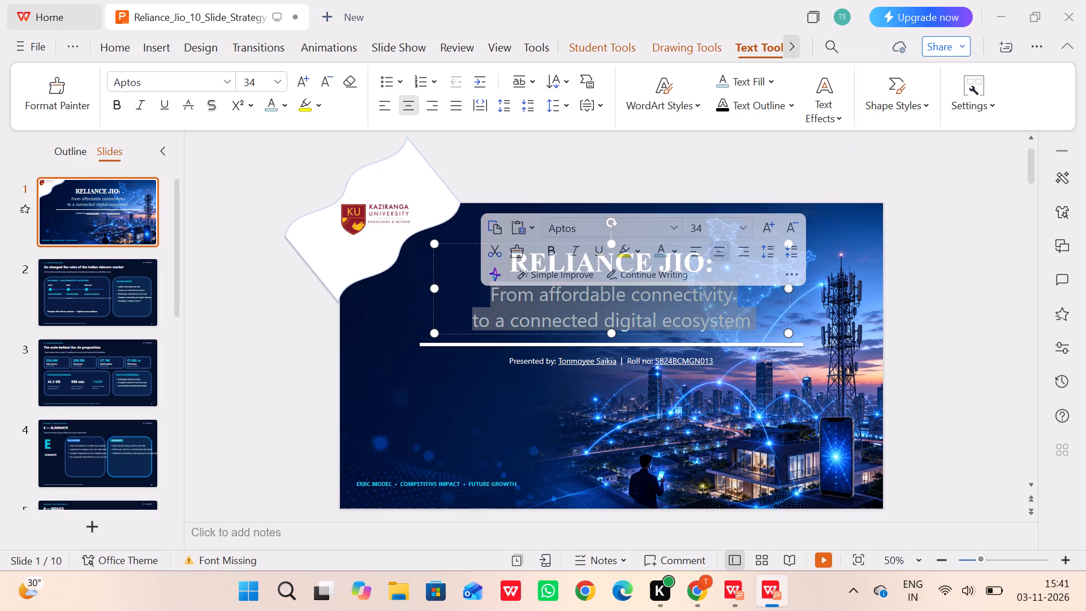
{"action": "left_click", "coordinate": [899, 234]}
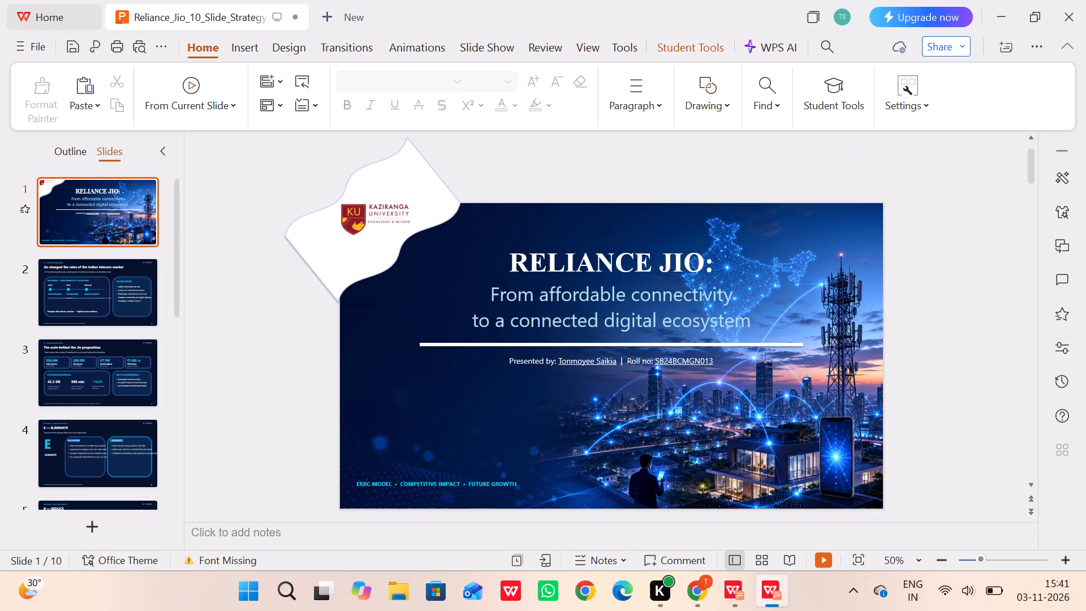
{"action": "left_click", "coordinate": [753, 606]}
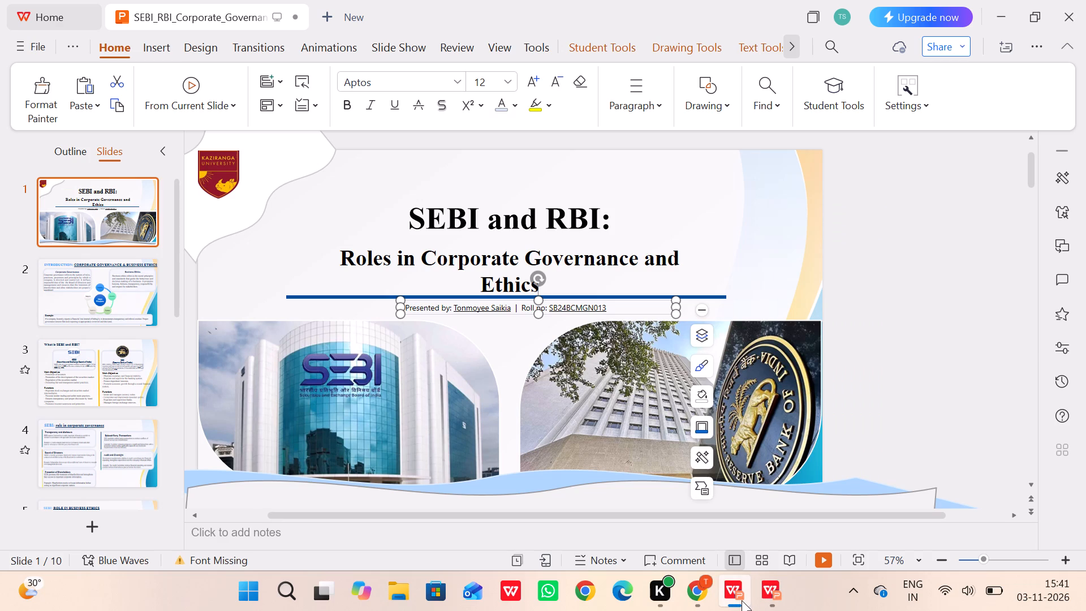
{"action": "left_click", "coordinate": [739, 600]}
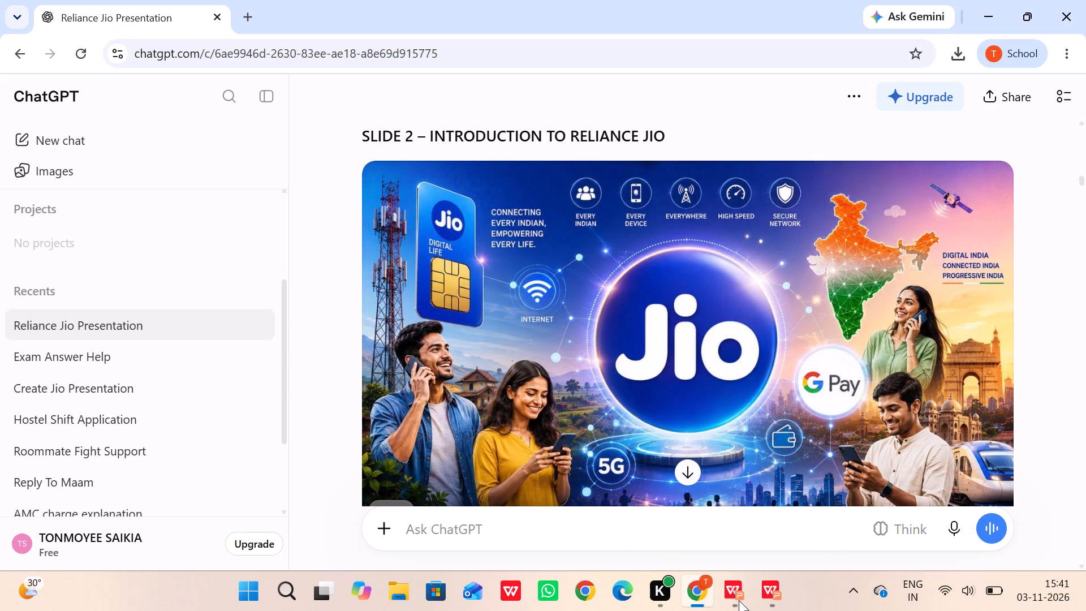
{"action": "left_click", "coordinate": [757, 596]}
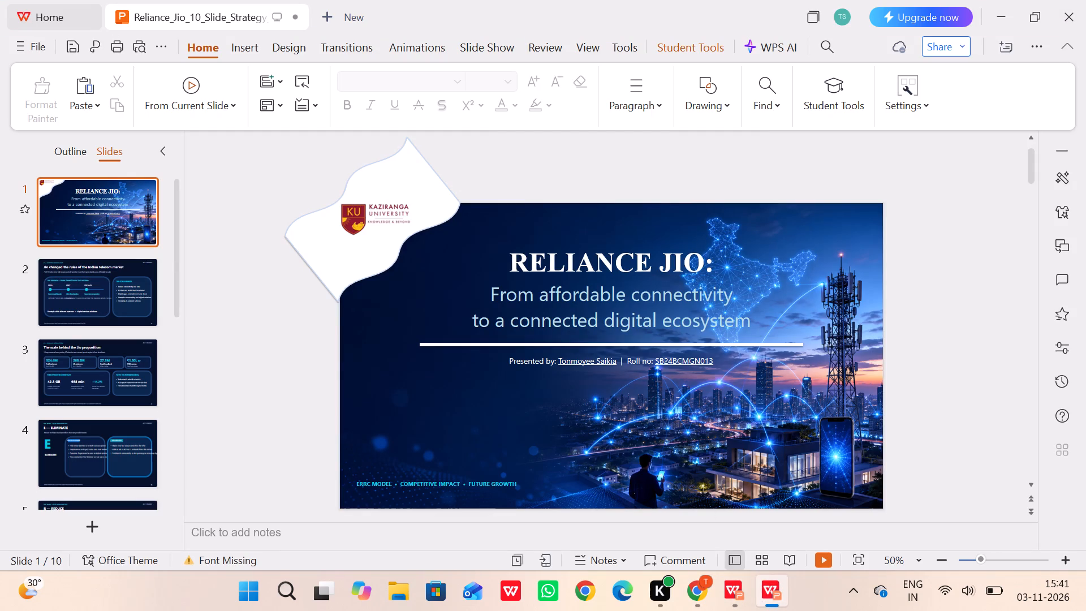
Preview the Reliance Jio cover full screen to check the tagline's aqua colour.
{"action": "double_click", "coordinate": [135, 213]}
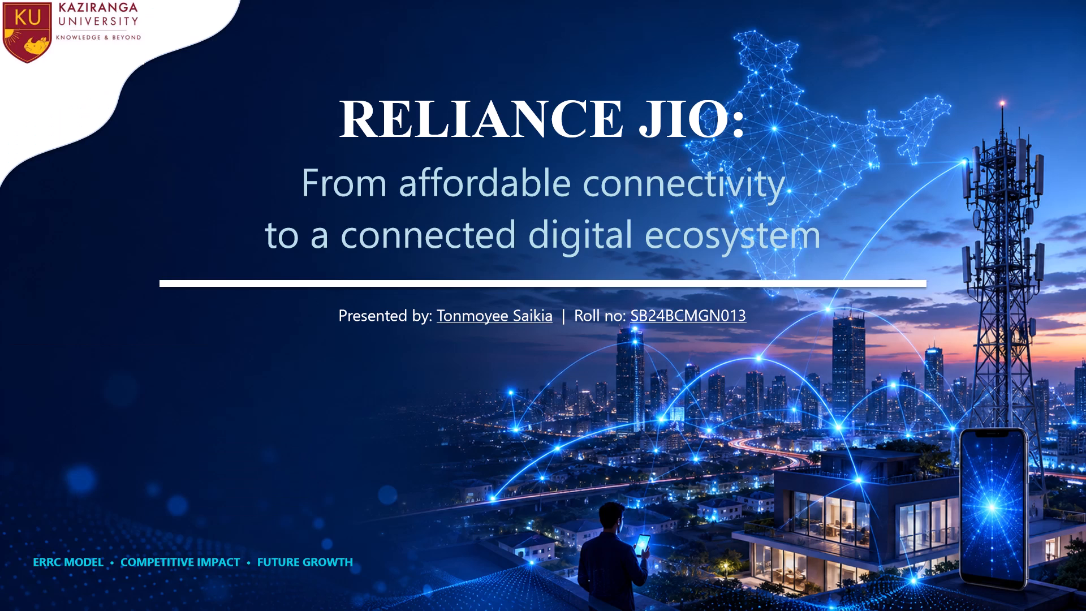
{"action": "key", "text": "Escape"}
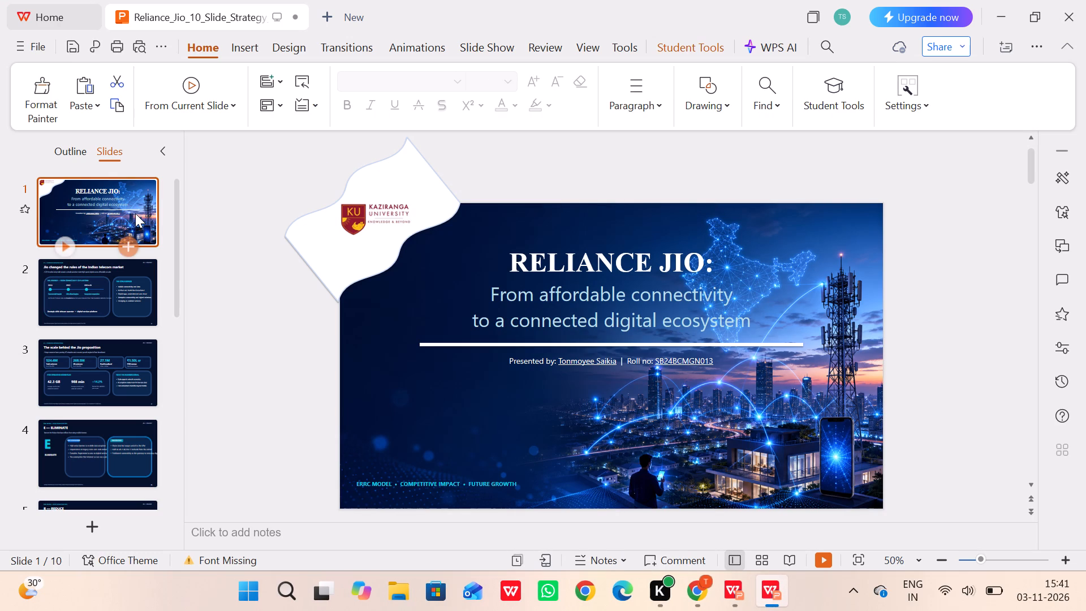
{"action": "left_click", "coordinate": [704, 594]}
{"action": "scroll", "coordinate": [613, 299], "scroll_direction": "down", "scroll_amount": 1}
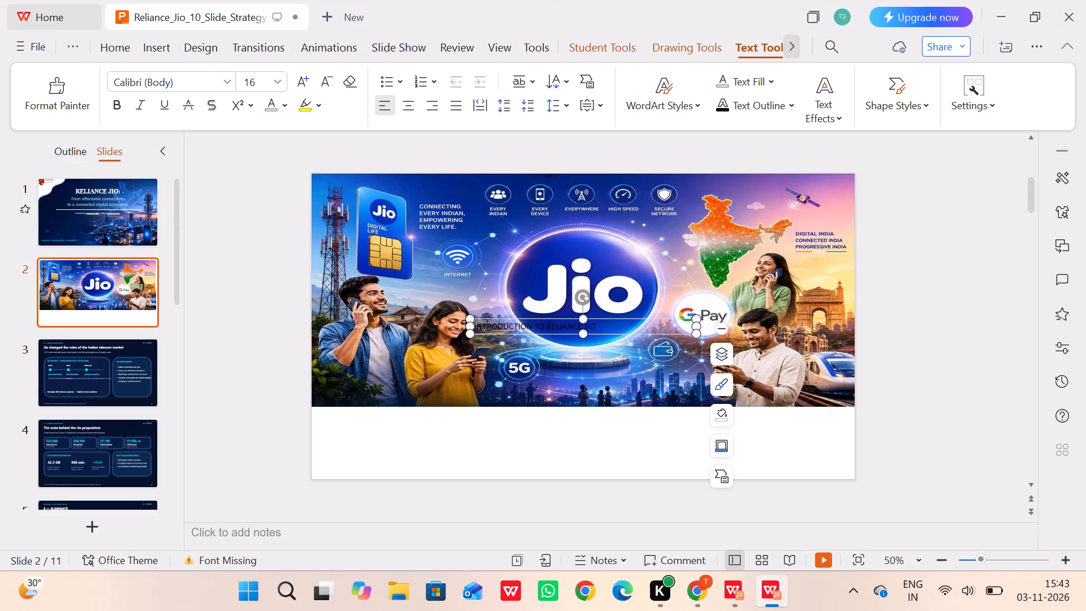
{"action": "left_click_drag", "start_coordinate": [605, 324], "coordinate": [603, 433]}
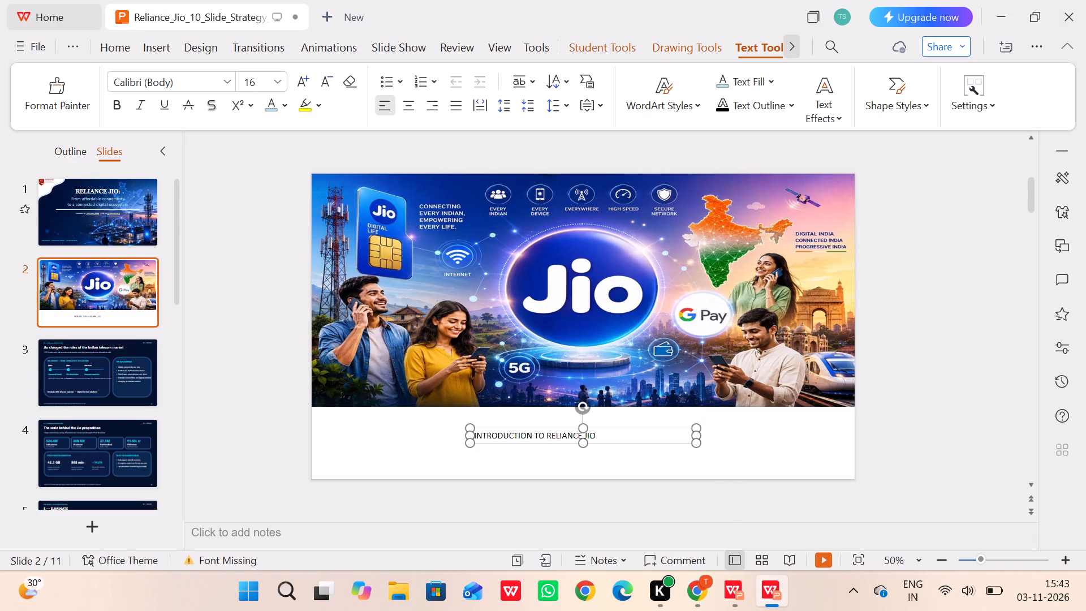
Format the "INTRODUCTION TO RELIANCE JIO" heading as bold Times New Roman at size 44.
{"action": "left_click_drag", "start_coordinate": [593, 436], "coordinate": [464, 436]}
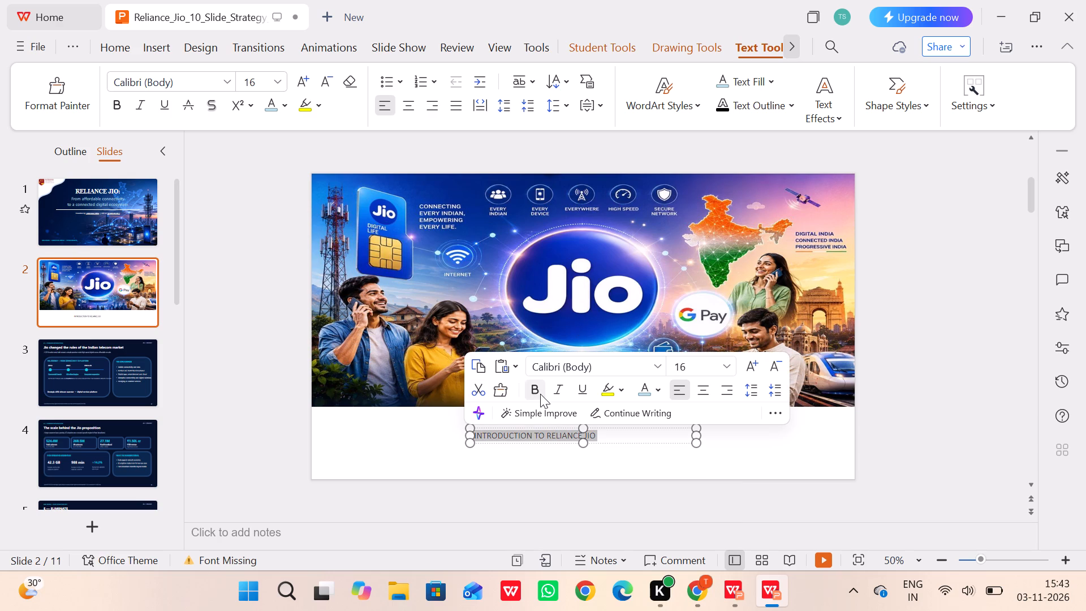
{"action": "left_click", "coordinate": [539, 393]}
{"action": "left_click", "coordinate": [661, 377]}
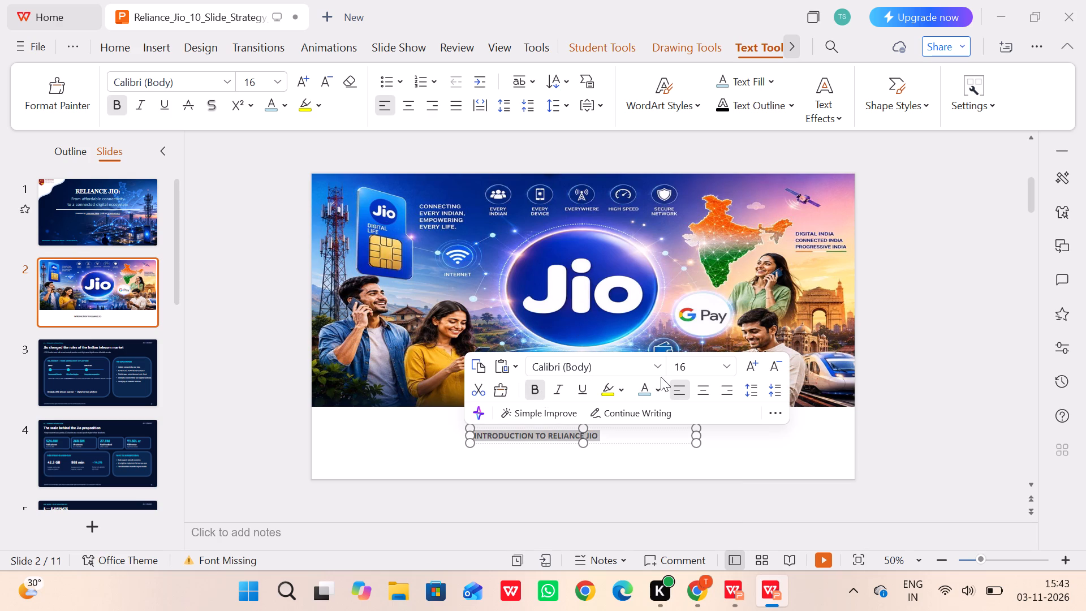
{"action": "left_click", "coordinate": [661, 375]}
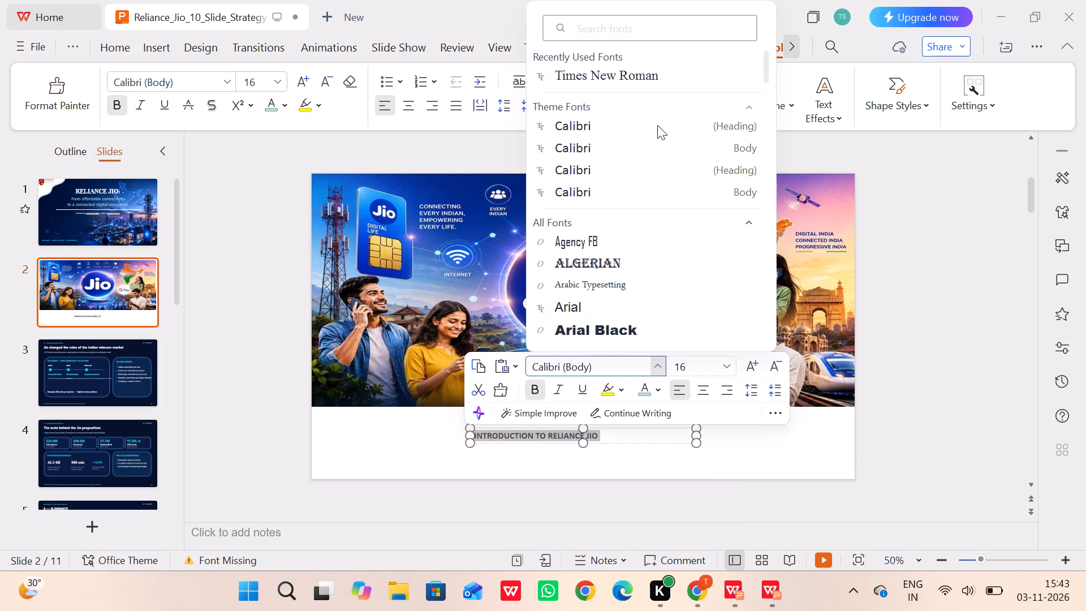
{"action": "left_click", "coordinate": [641, 84]}
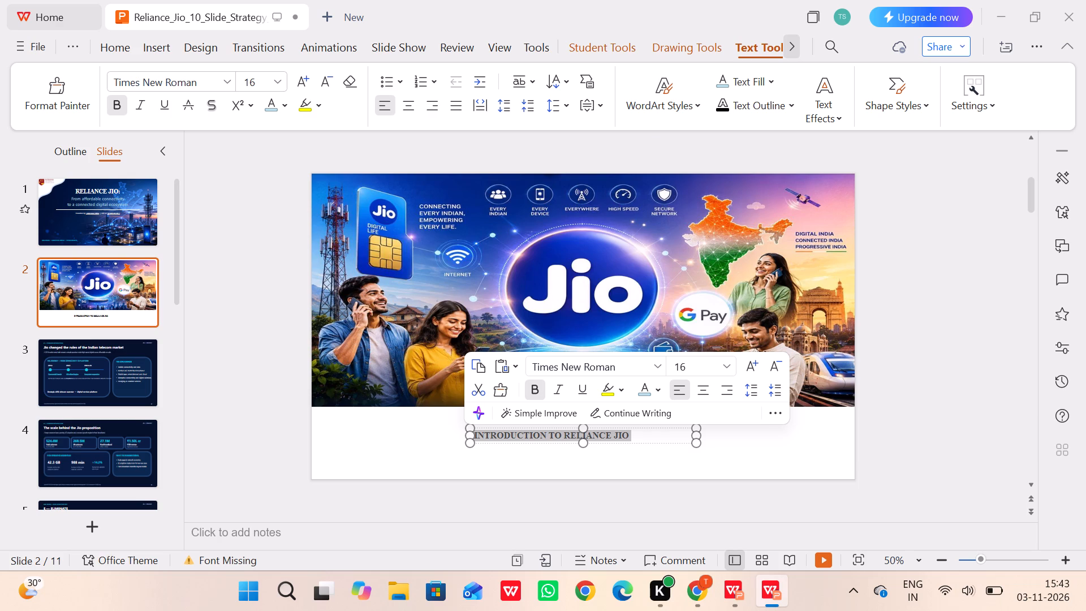
{"action": "left_click", "coordinate": [731, 370]}
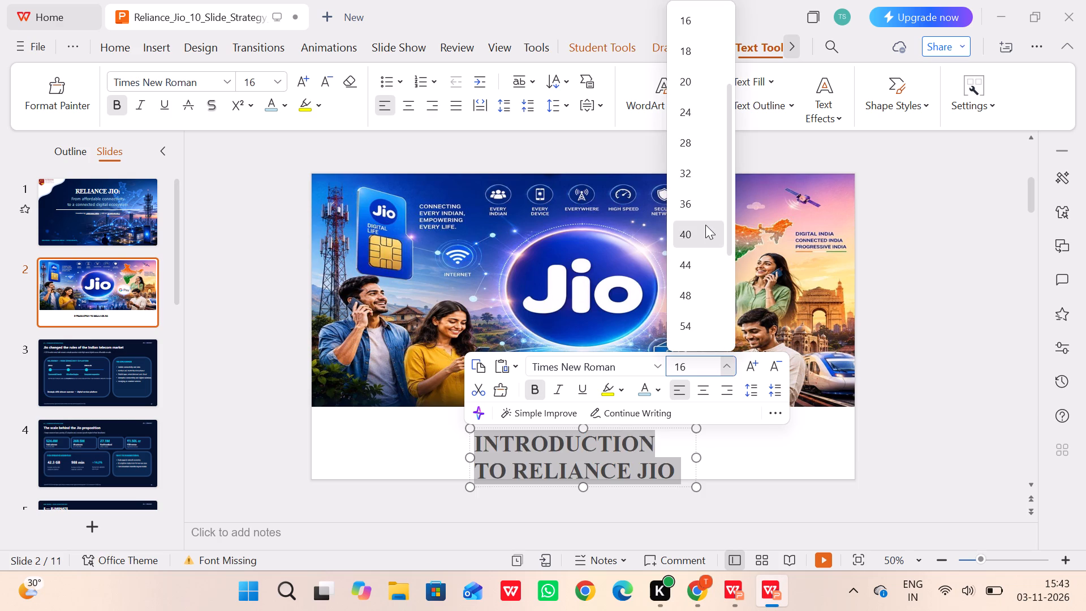
{"action": "left_click", "coordinate": [695, 255]}
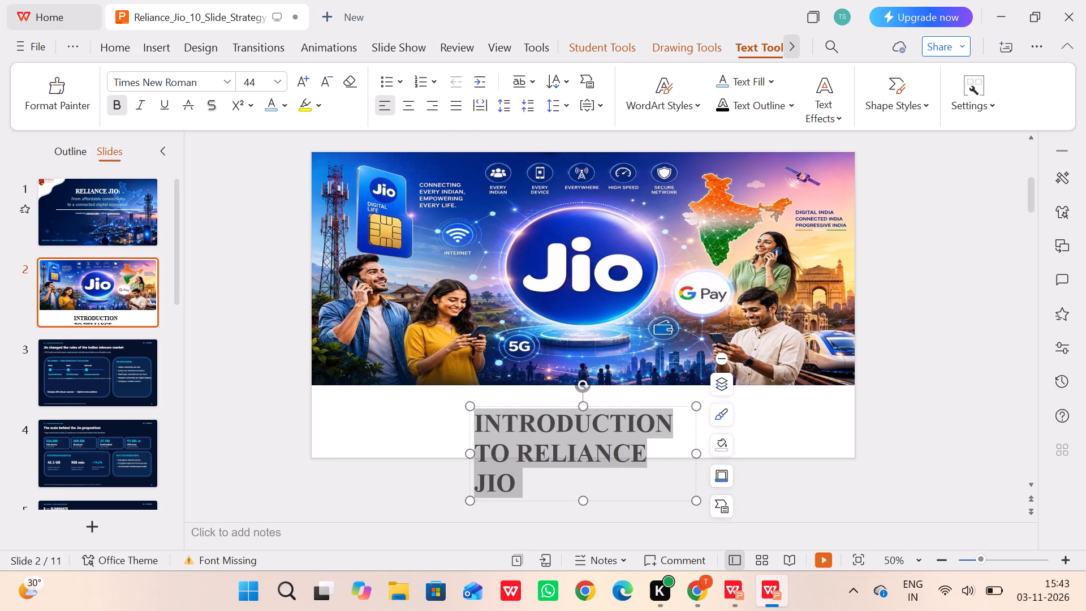
Widen the heading's text box on both sides so the text fits on one line, and reposition it in the white strip.
{"action": "left_click_drag", "start_coordinate": [697, 454], "coordinate": [859, 429]}
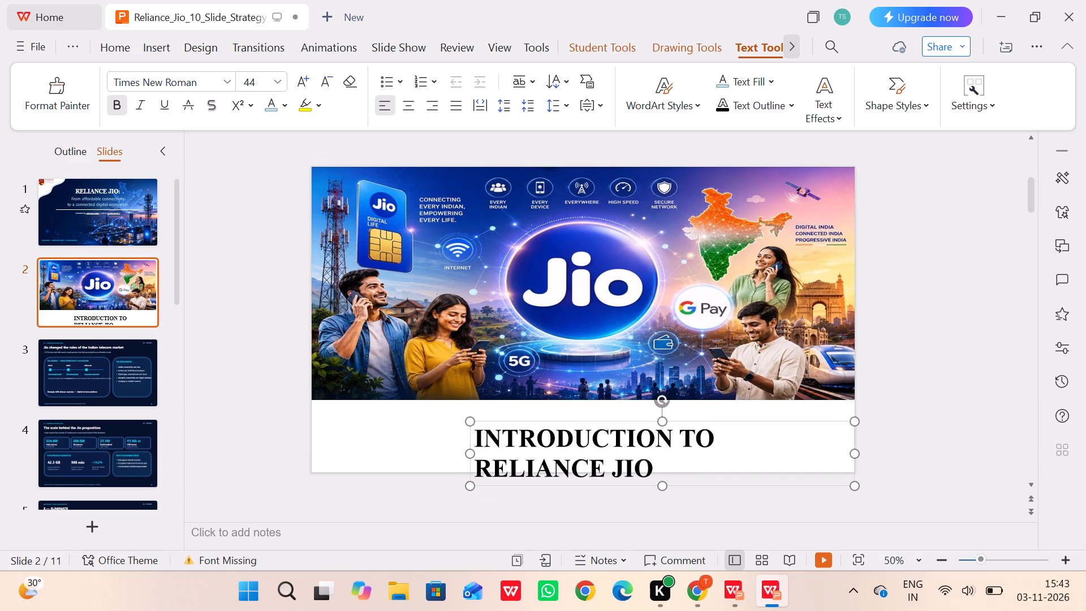
{"action": "left_click_drag", "start_coordinate": [473, 455], "coordinate": [348, 434]}
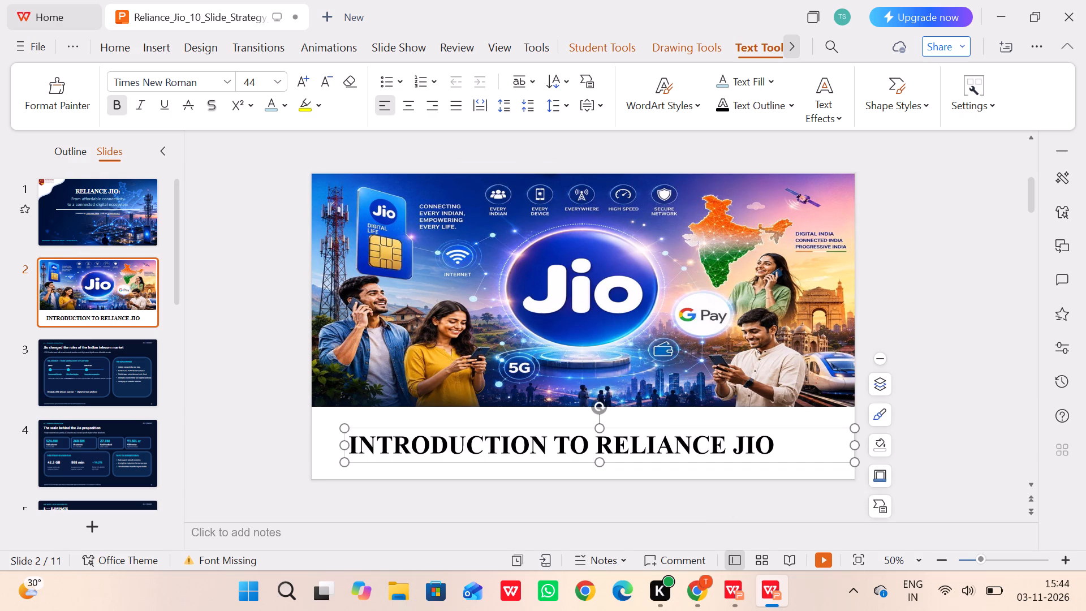
{"action": "left_click_drag", "start_coordinate": [548, 426], "coordinate": [541, 421]}
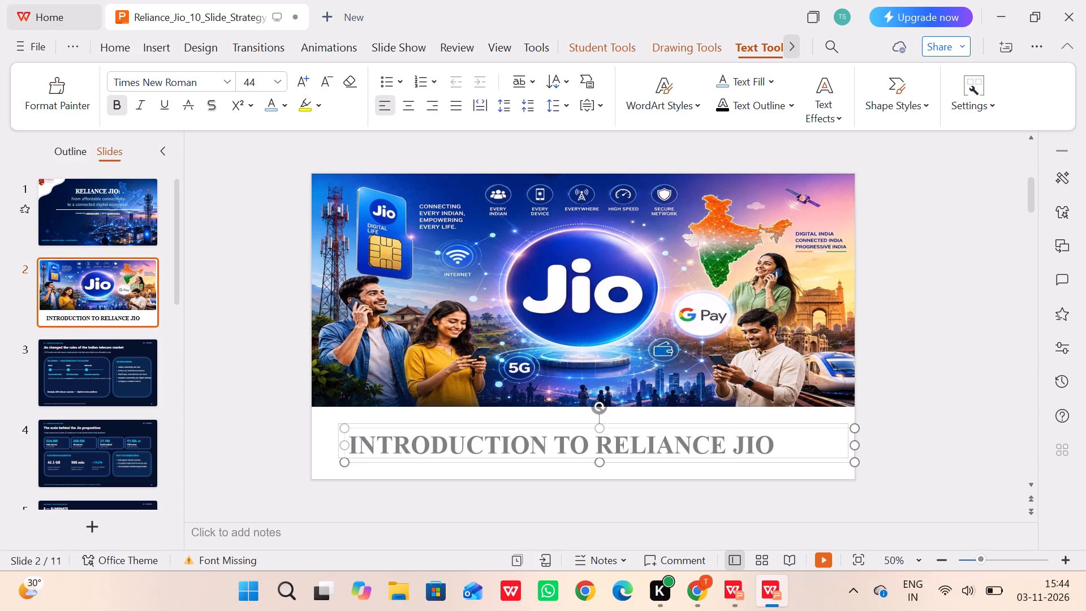
{"action": "left_click_drag", "start_coordinate": [541, 421], "coordinate": [532, 420]}
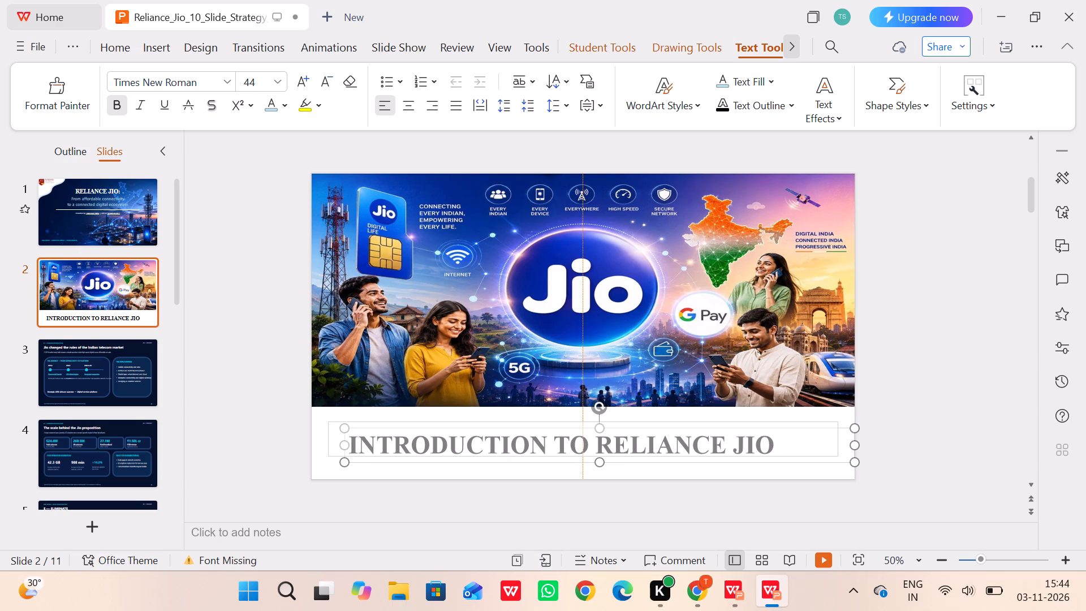
{"action": "left_click_drag", "start_coordinate": [532, 420], "coordinate": [532, 419]}
{"action": "left_click_drag", "start_coordinate": [532, 419], "coordinate": [557, 422]}
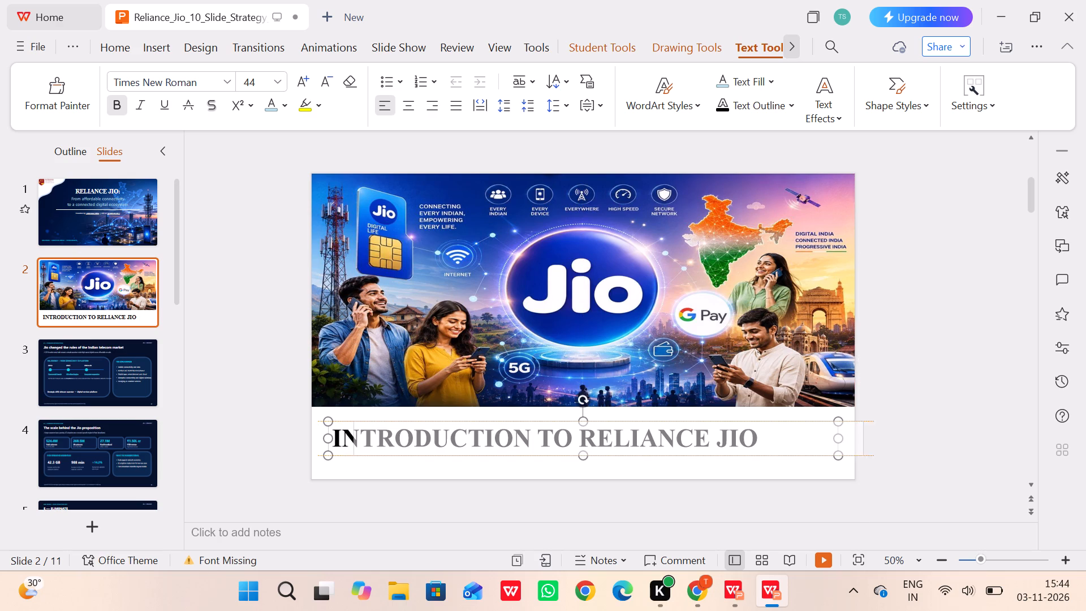
{"action": "left_click_drag", "start_coordinate": [557, 422], "coordinate": [557, 423]}
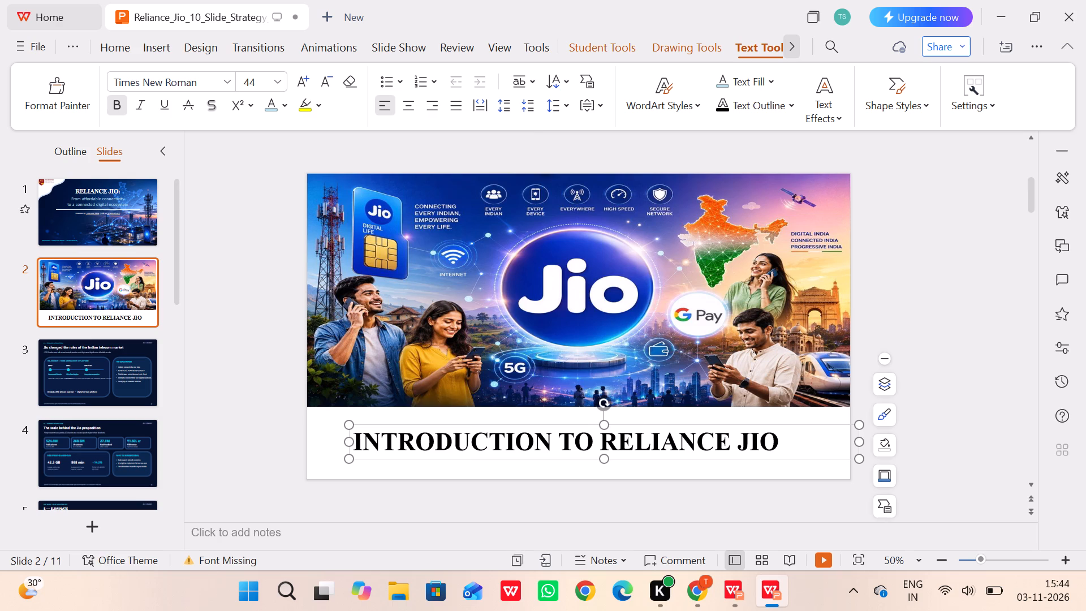
Centre-align the heading text and move its text box to the horizontal centre of the slide below the picture.
{"action": "left_click_drag", "start_coordinate": [777, 442], "coordinate": [318, 433]}
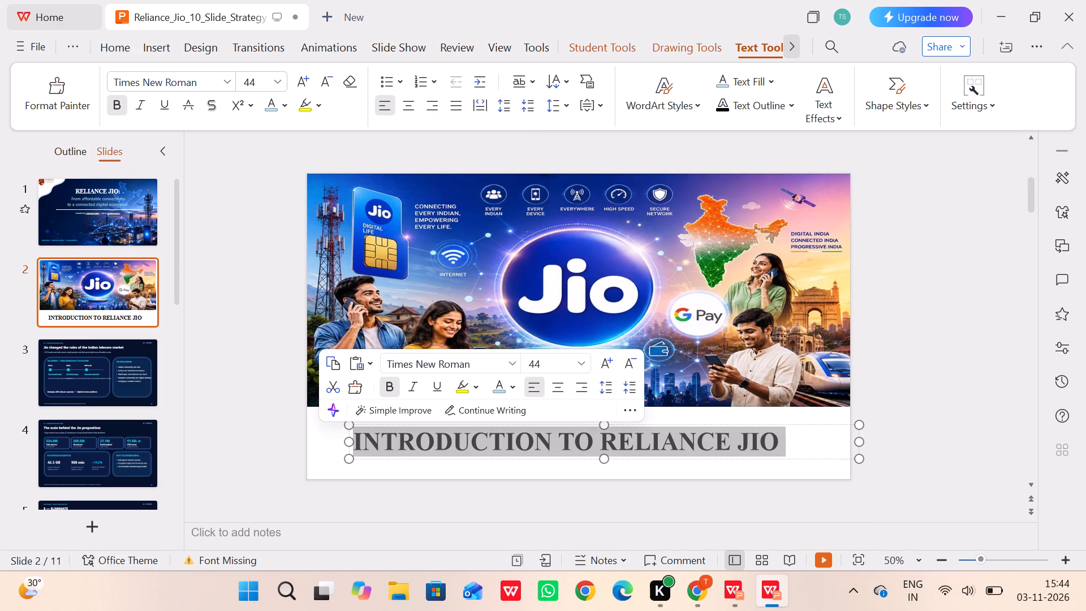
{"action": "left_click", "coordinate": [553, 390]}
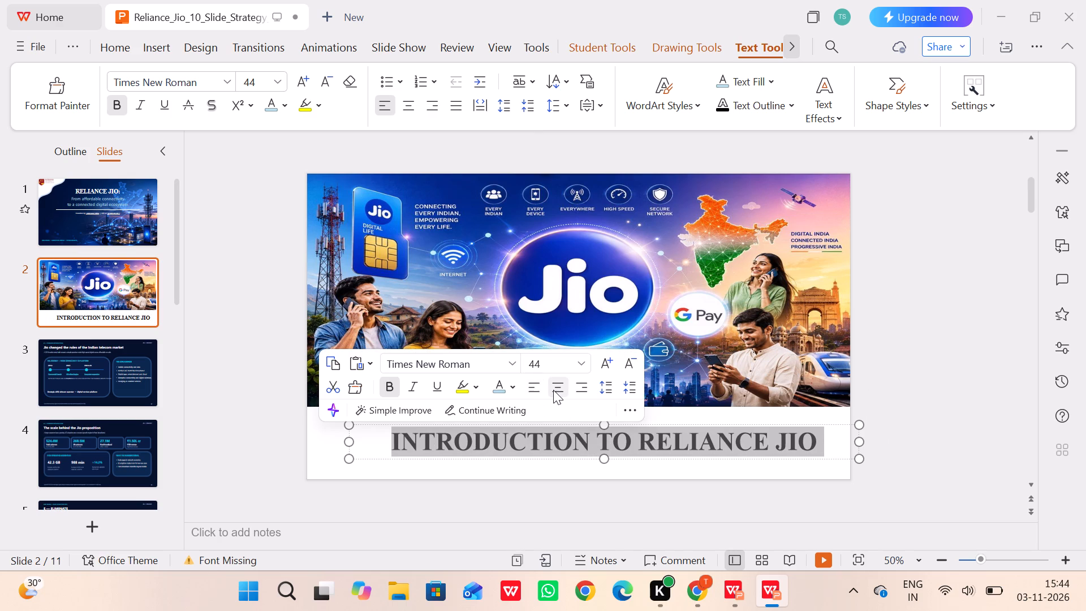
{"action": "left_click_drag", "start_coordinate": [706, 422], "coordinate": [700, 423]}
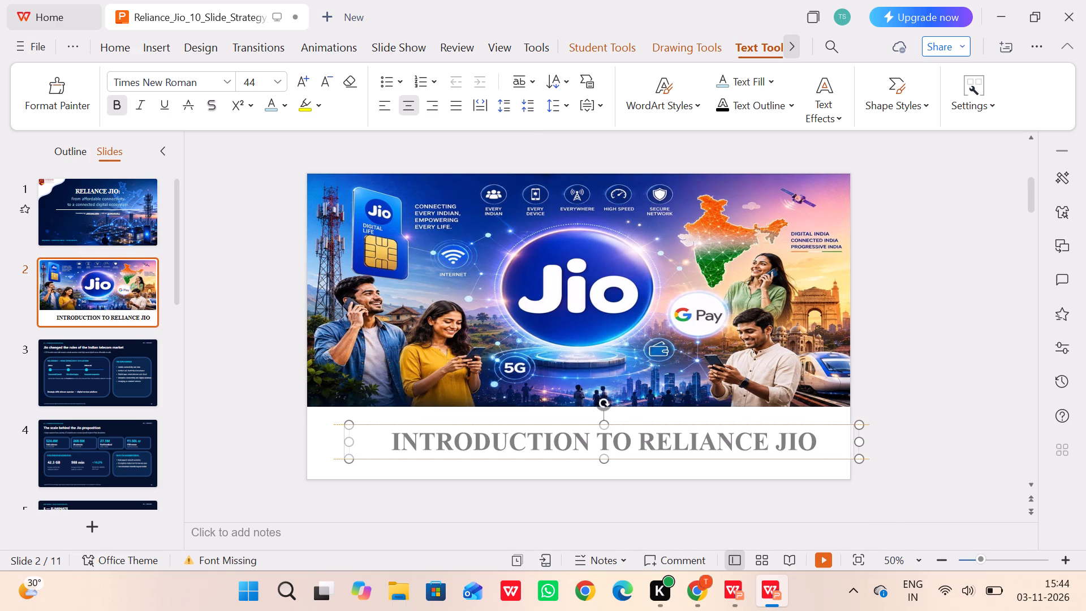
{"action": "left_click_drag", "start_coordinate": [700, 423], "coordinate": [680, 424]}
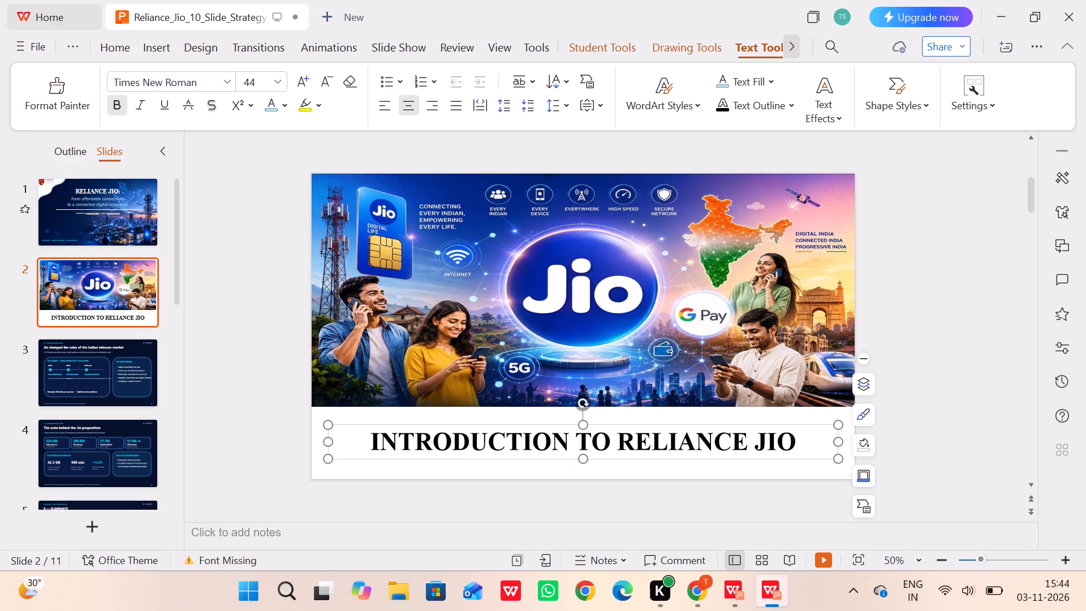
{"action": "left_click", "coordinate": [929, 340]}
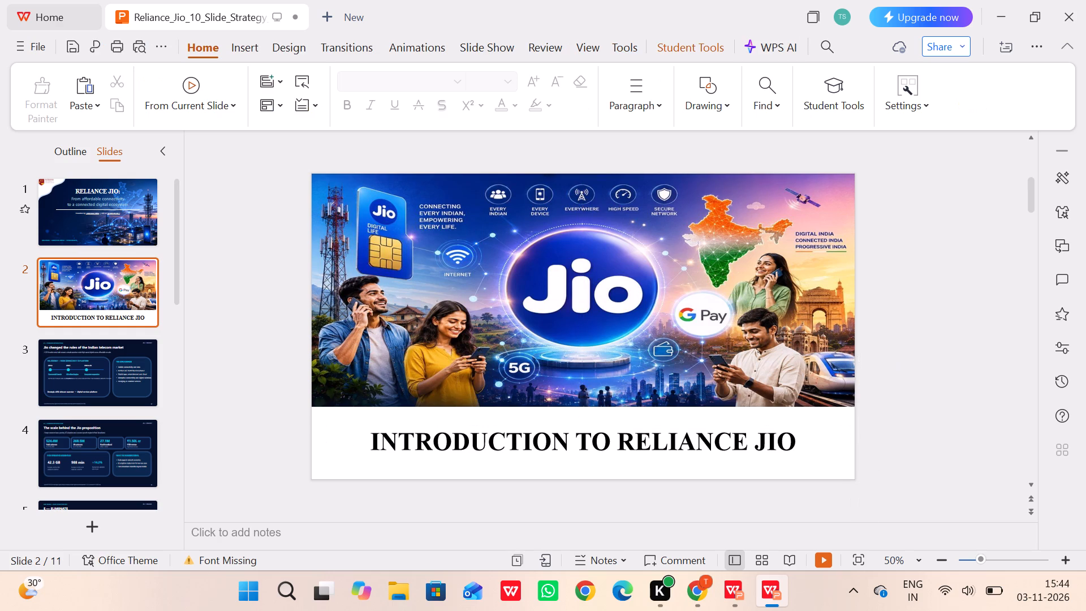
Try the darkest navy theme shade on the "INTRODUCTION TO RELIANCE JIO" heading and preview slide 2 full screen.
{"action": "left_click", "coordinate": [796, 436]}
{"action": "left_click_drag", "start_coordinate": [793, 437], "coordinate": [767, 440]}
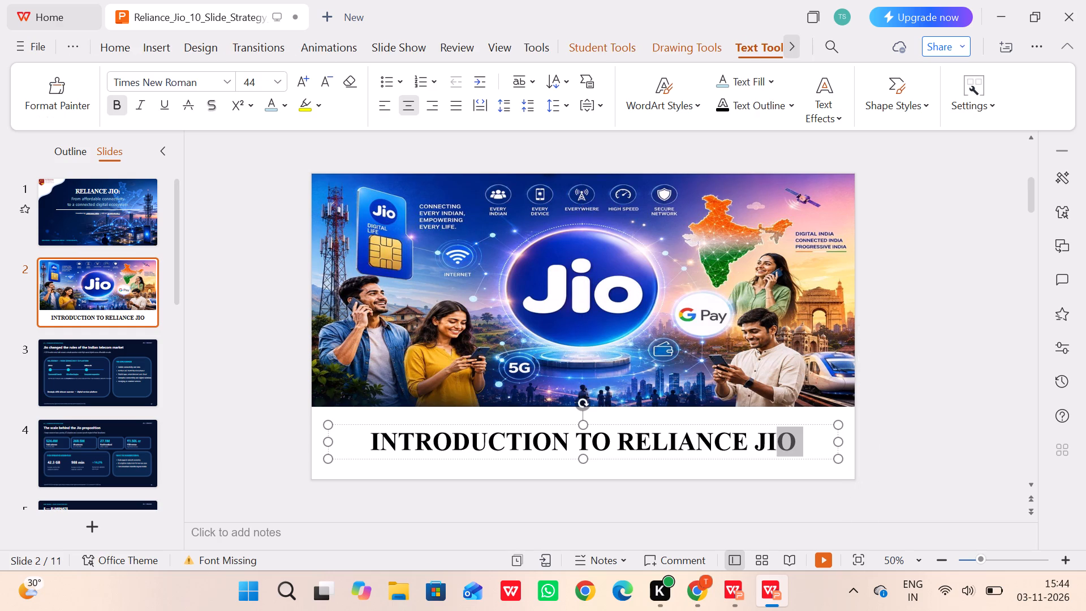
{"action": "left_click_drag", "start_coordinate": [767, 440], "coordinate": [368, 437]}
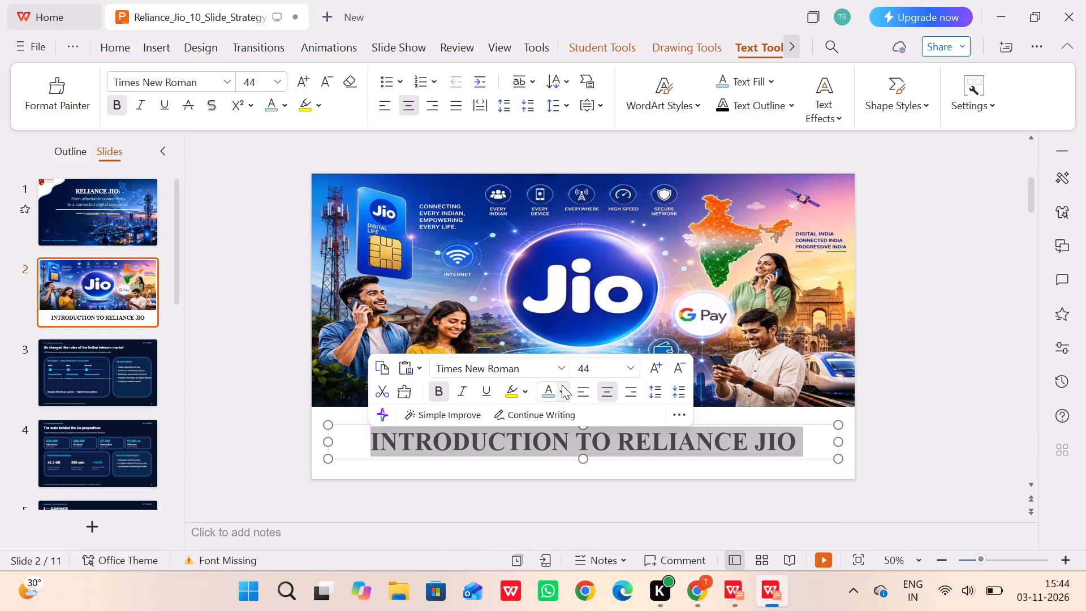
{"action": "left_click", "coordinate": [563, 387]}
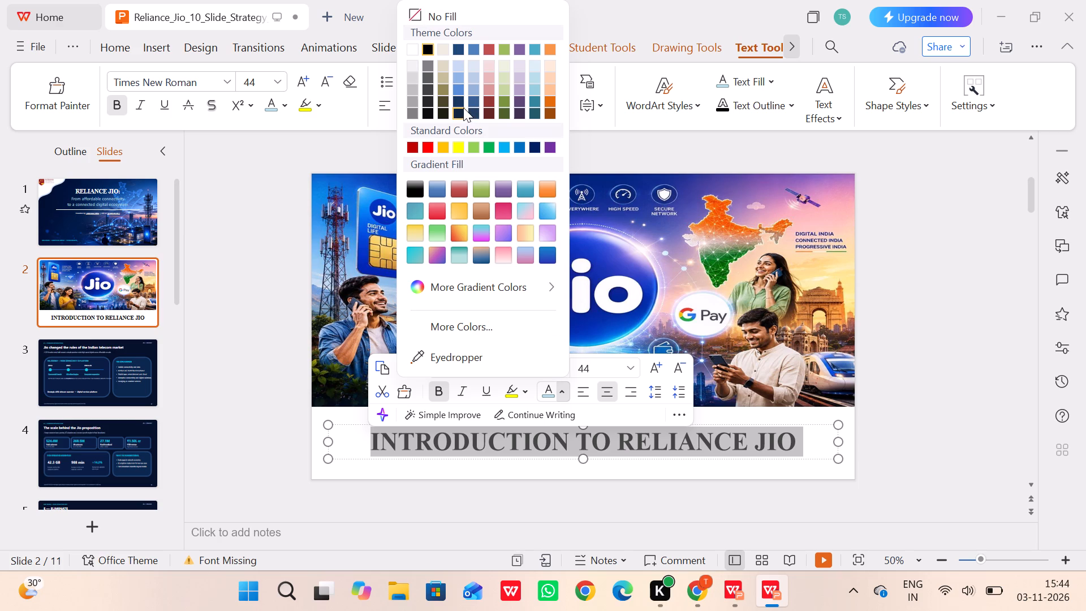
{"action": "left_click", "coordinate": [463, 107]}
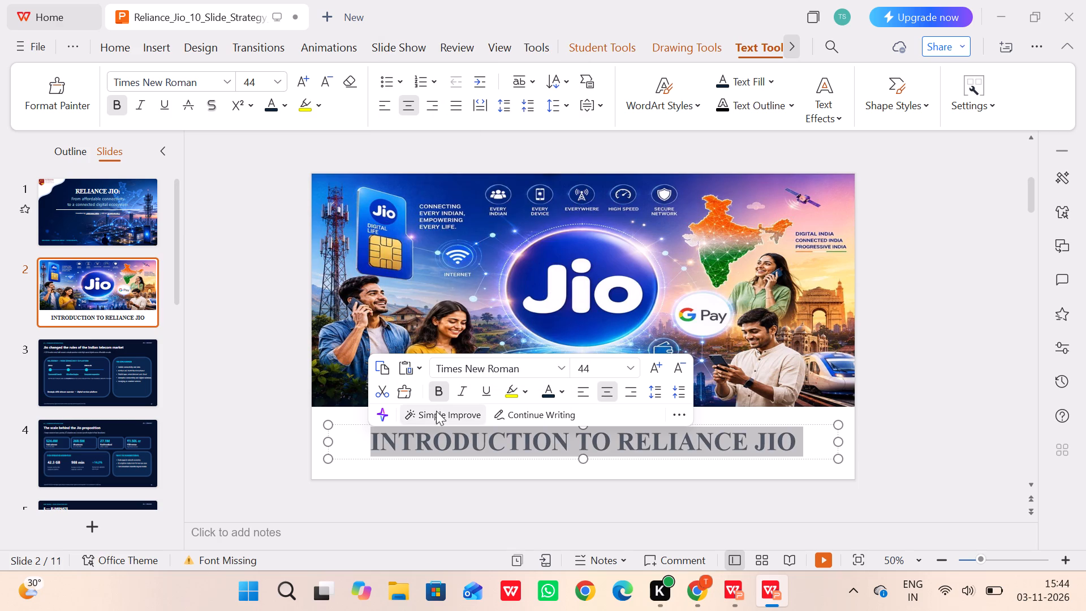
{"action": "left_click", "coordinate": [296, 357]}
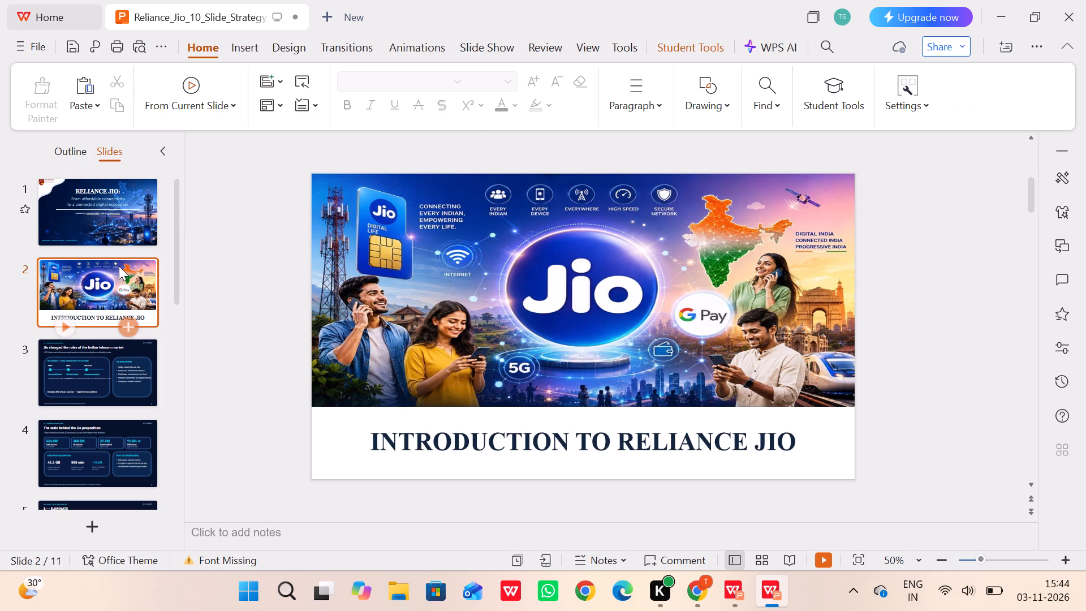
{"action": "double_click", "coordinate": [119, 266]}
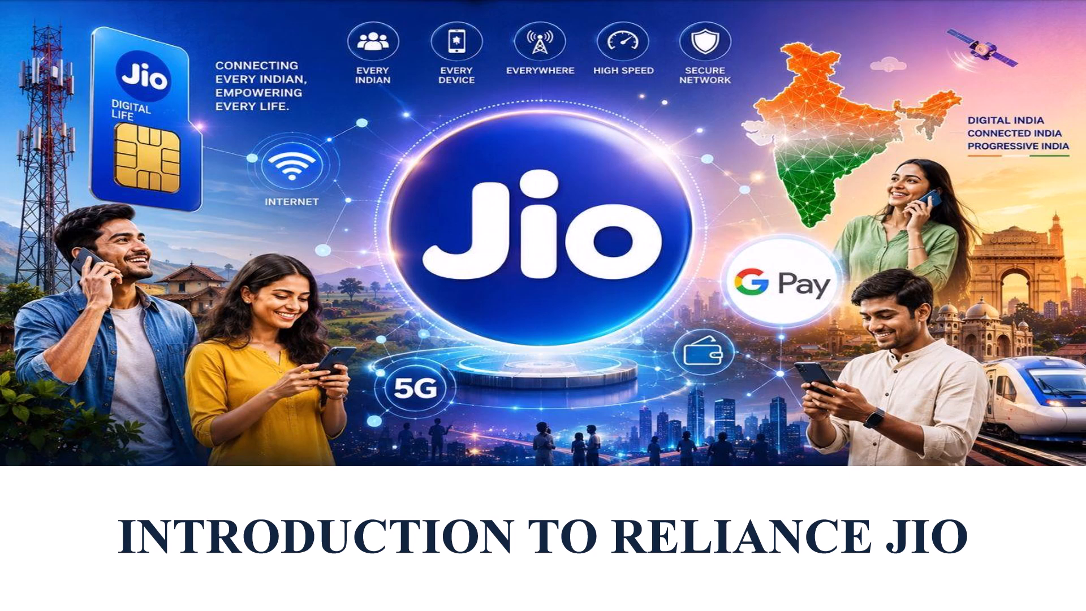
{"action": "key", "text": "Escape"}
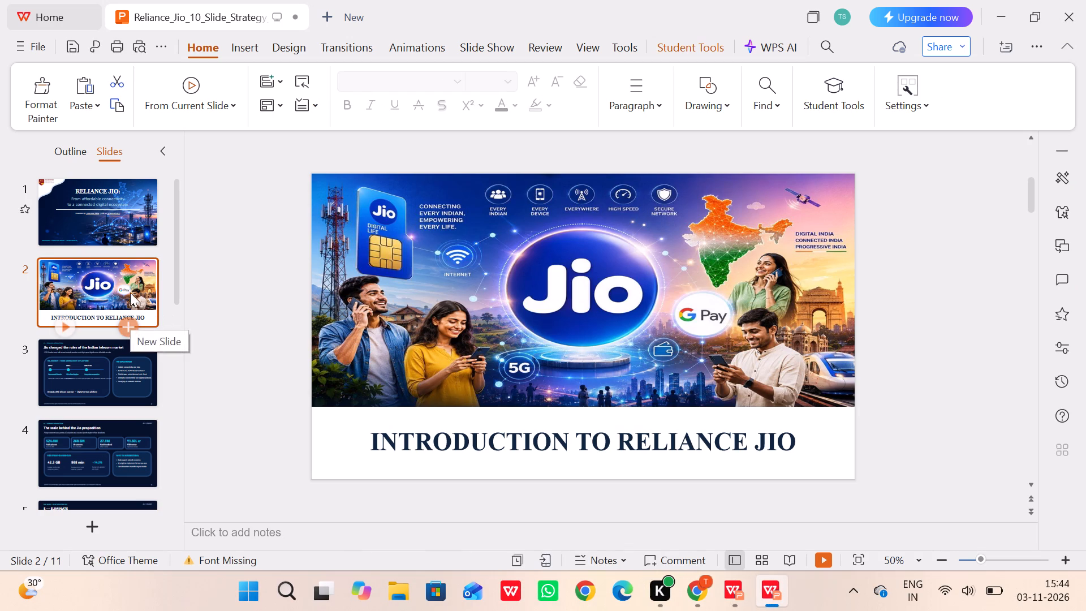
Set the whole "INTRODUCTION TO RELIANCE JIO" heading on slide 2 to the second-darkest shade of the dark blue theme colour.
{"action": "left_click", "coordinate": [466, 446]}
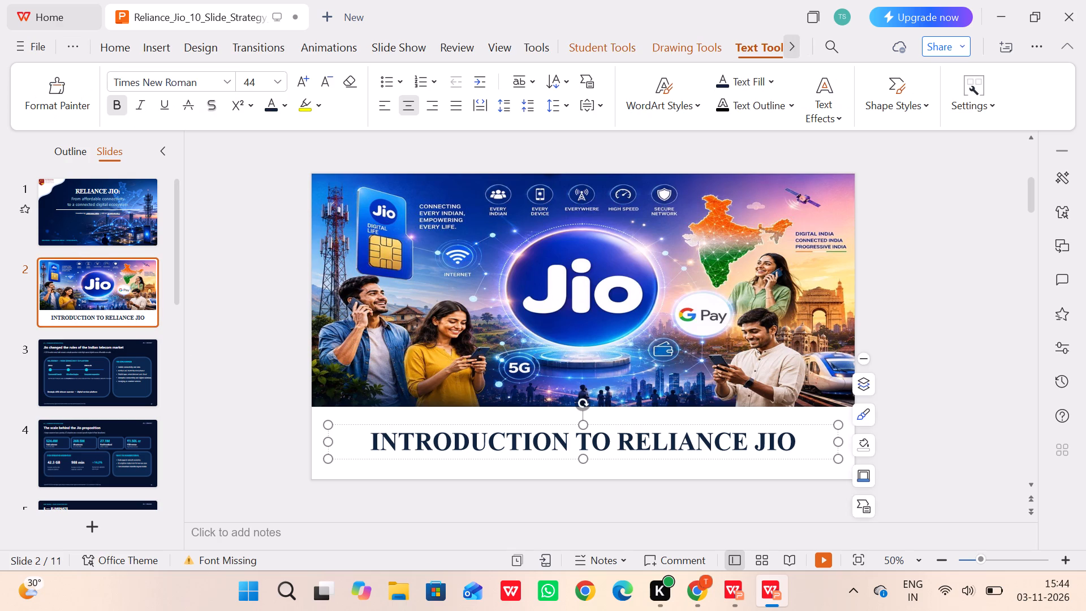
{"action": "left_click", "coordinate": [365, 442]}
{"action": "left_click_drag", "start_coordinate": [372, 437], "coordinate": [759, 465]}
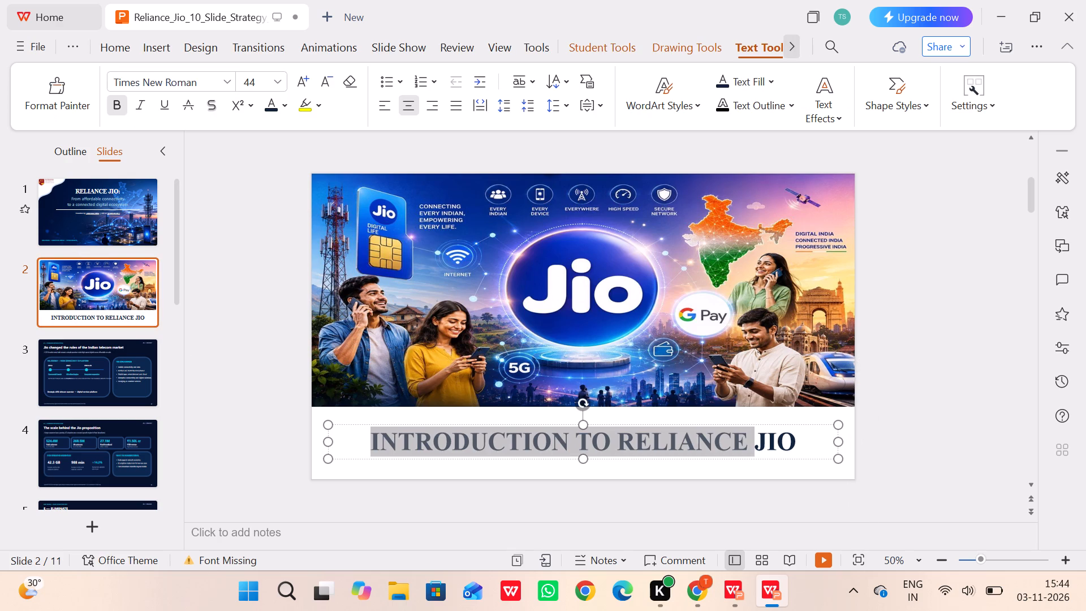
{"action": "left_click_drag", "start_coordinate": [759, 465], "coordinate": [843, 458]}
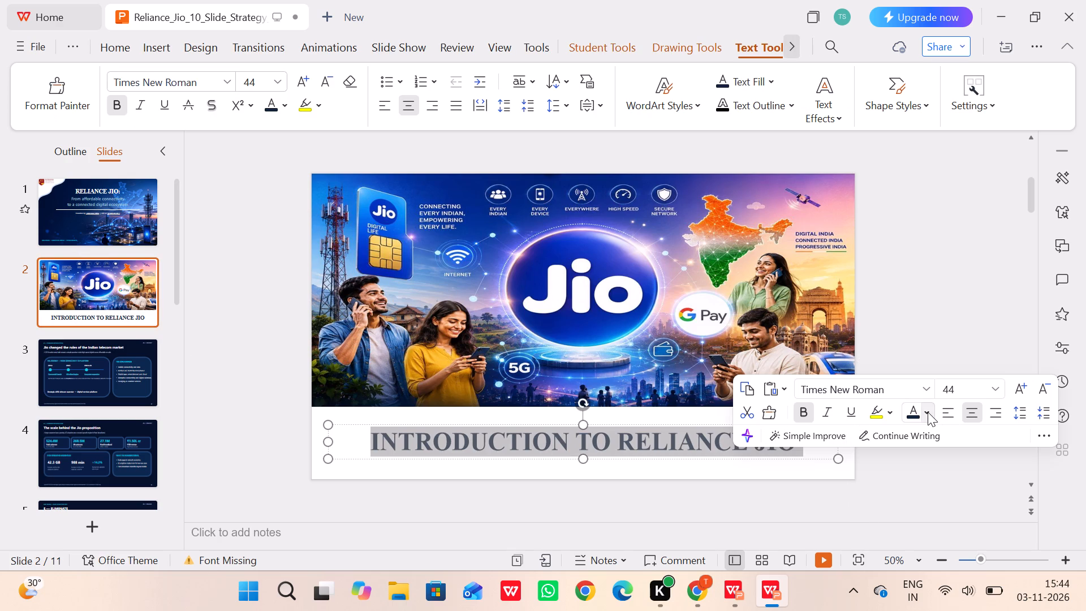
{"action": "left_click", "coordinate": [928, 412]}
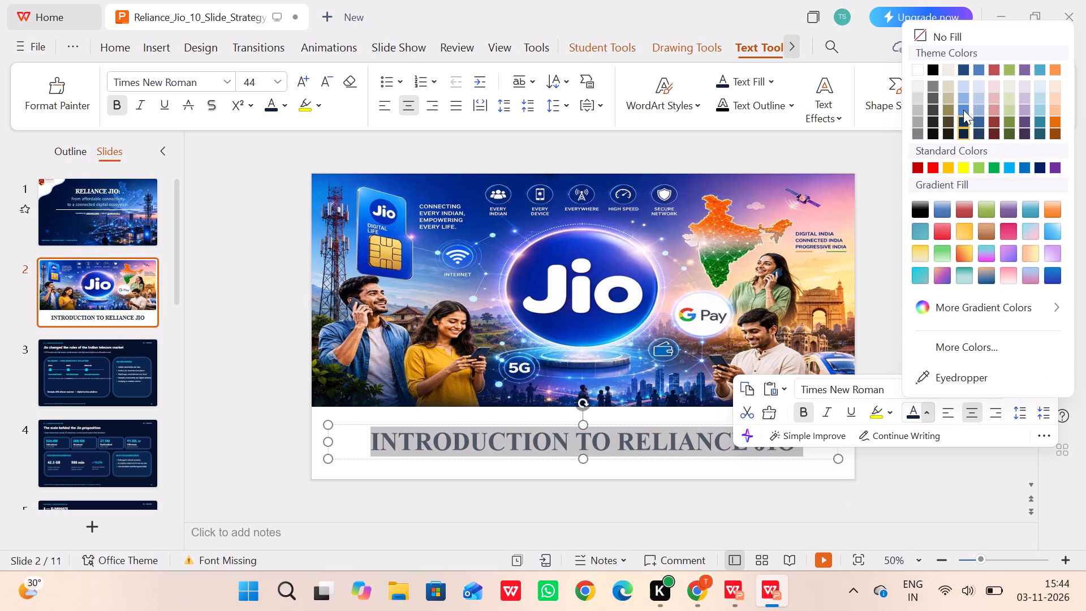
{"action": "left_click", "coordinate": [963, 119]}
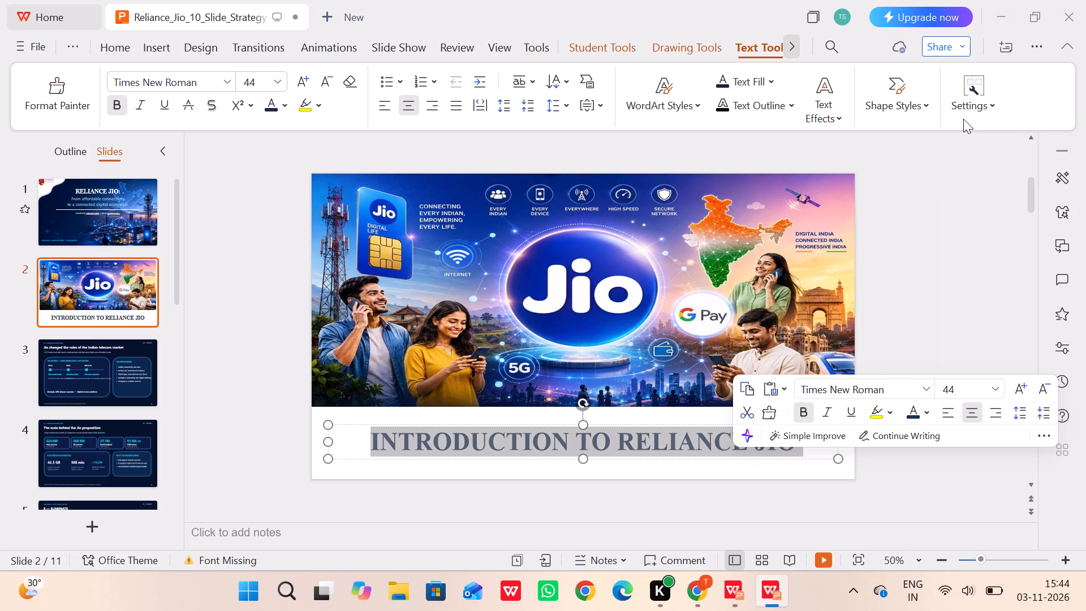
{"action": "left_click", "coordinate": [910, 215]}
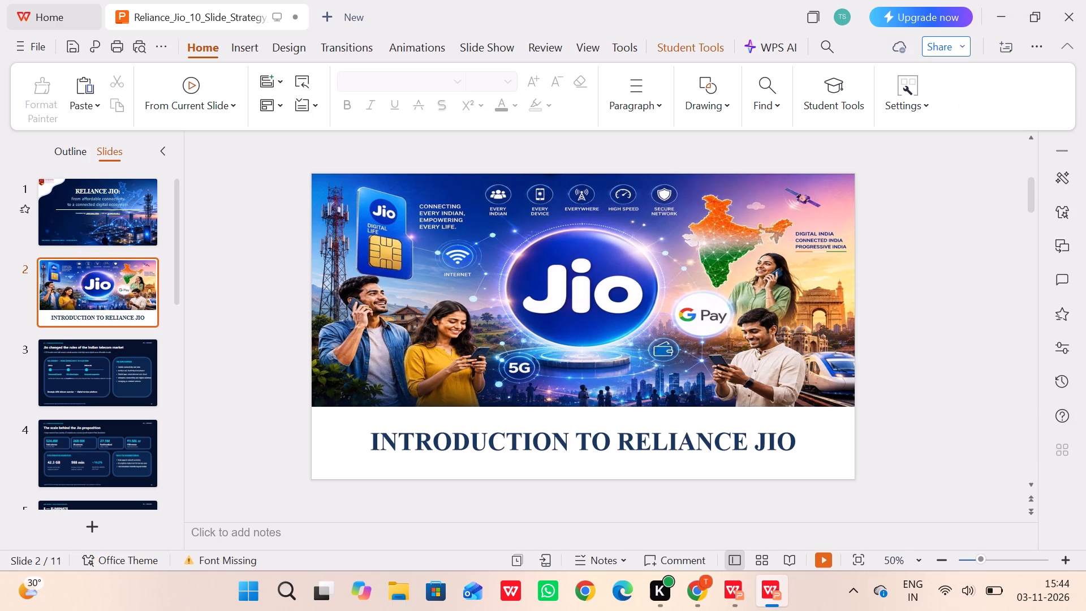
{"action": "left_click", "coordinate": [584, 436]}
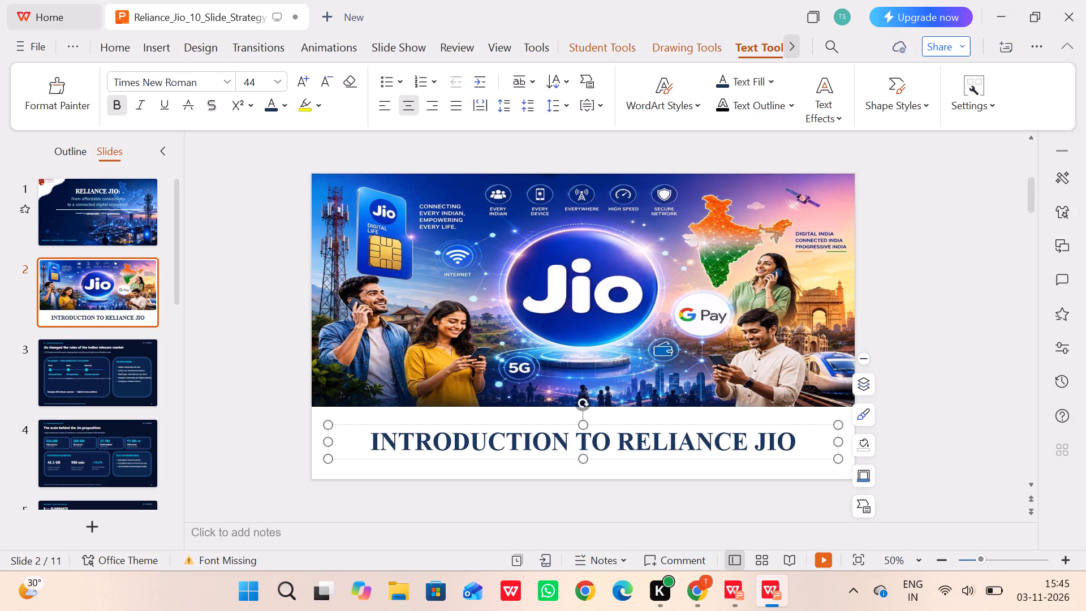
{"action": "left_click", "coordinate": [982, 345]}
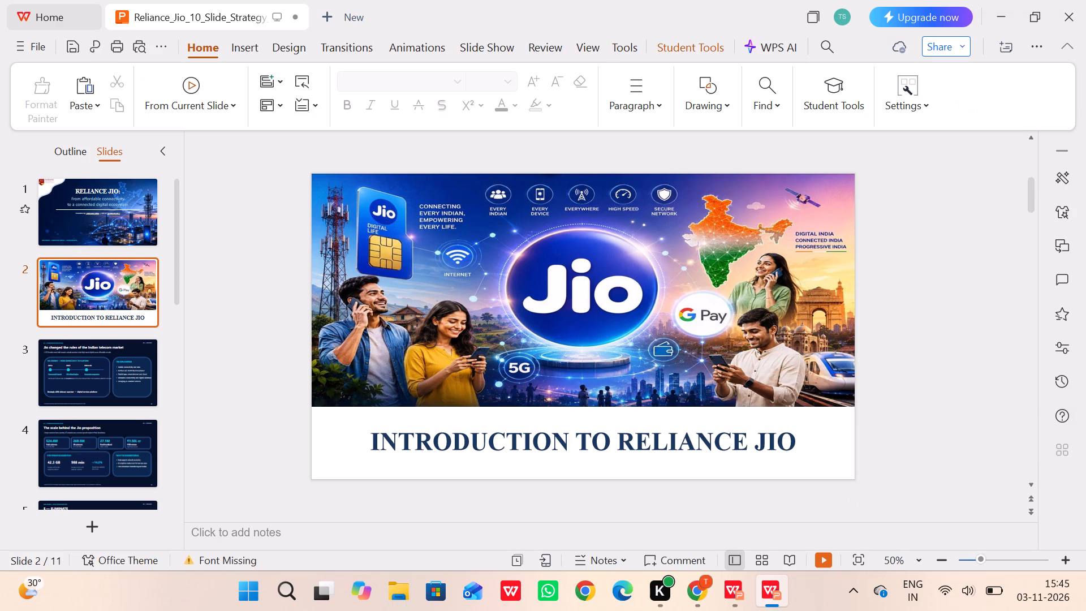
Duplicate slide 2, the introduction slide with the Jio picture and heading.
{"action": "right_click", "coordinate": [125, 300]}
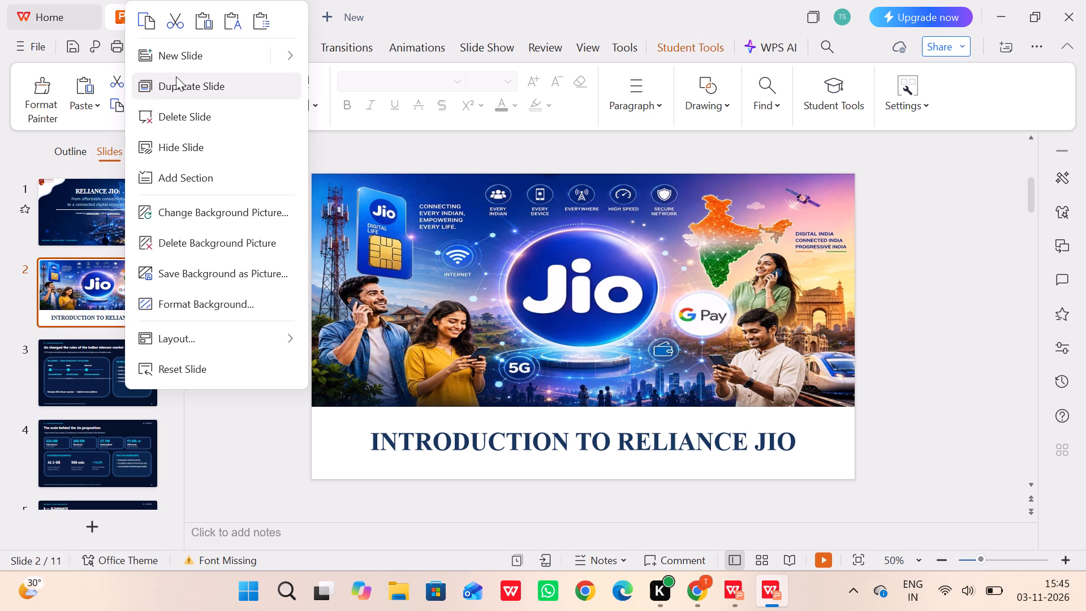
{"action": "left_click", "coordinate": [174, 80]}
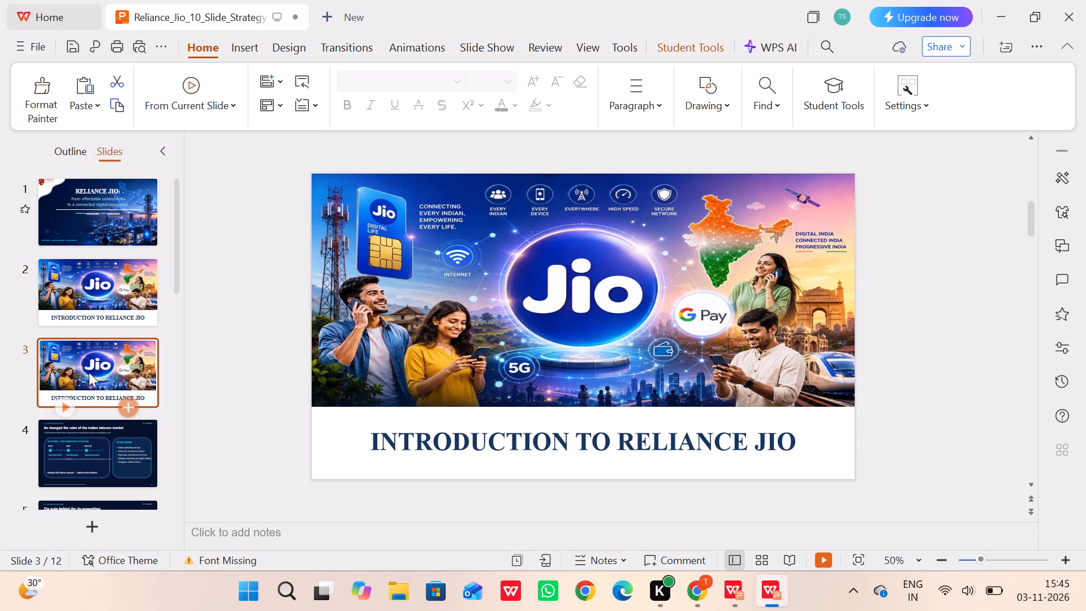
Apply the Morph transition to slide 3, the copy of the introduction slide.
{"action": "left_click", "coordinate": [89, 372]}
{"action": "left_click", "coordinate": [301, 44]}
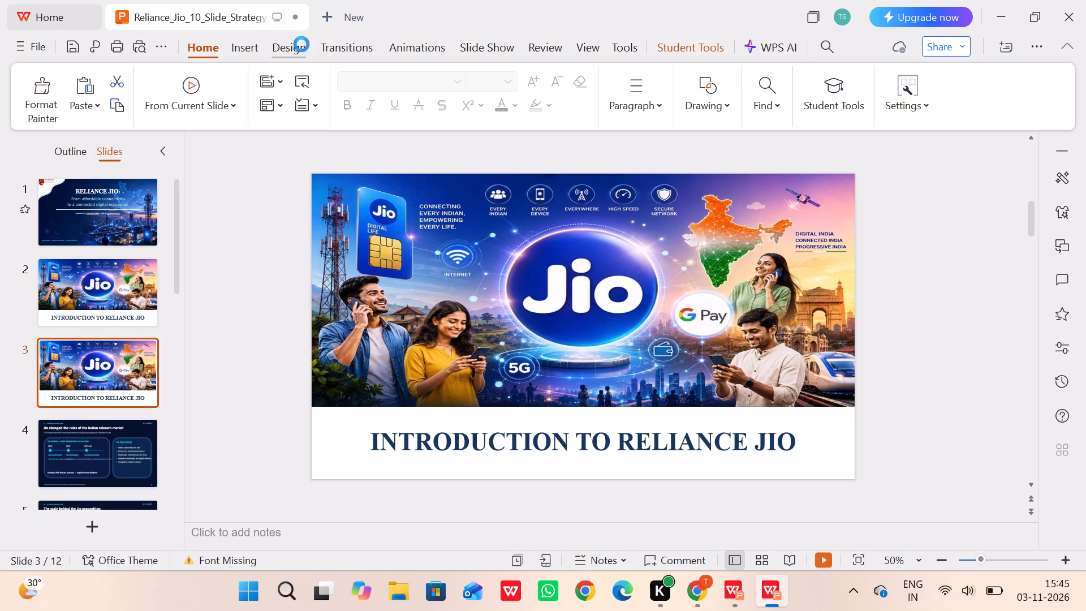
{"action": "left_click", "coordinate": [340, 45]}
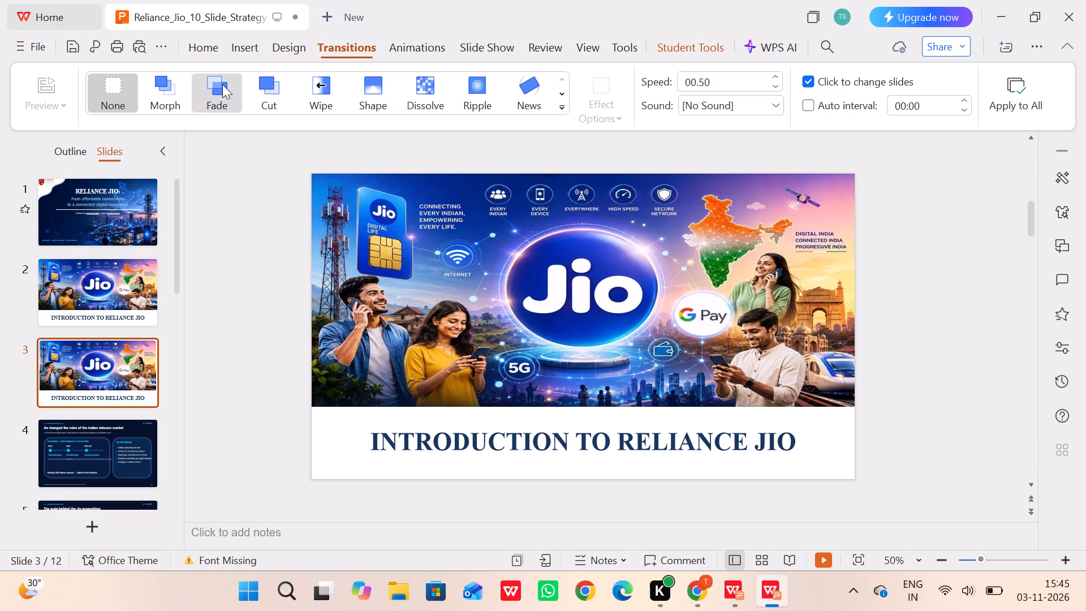
{"action": "left_click", "coordinate": [179, 85]}
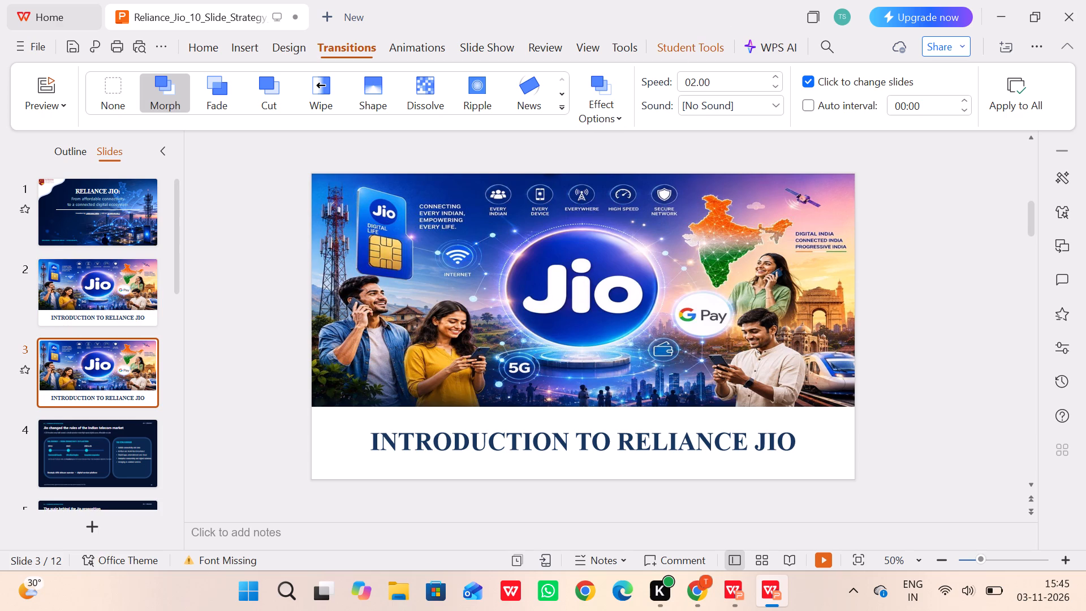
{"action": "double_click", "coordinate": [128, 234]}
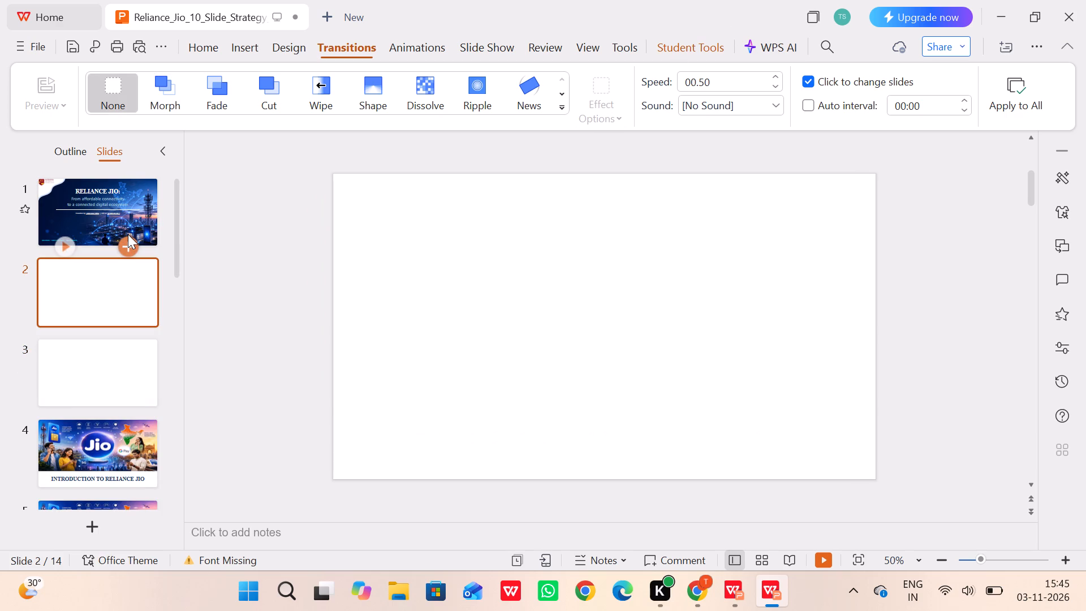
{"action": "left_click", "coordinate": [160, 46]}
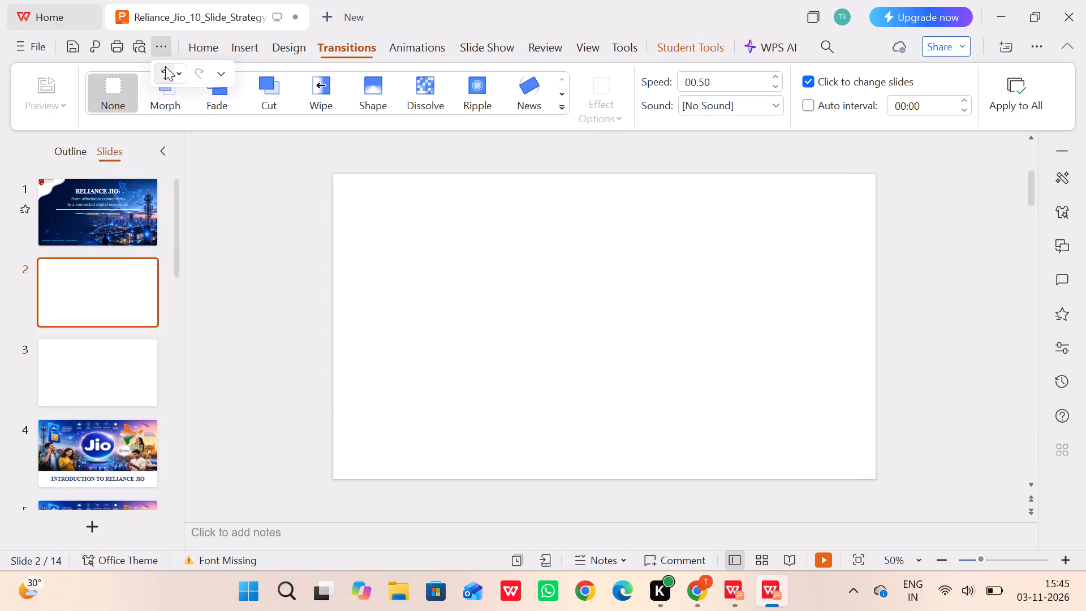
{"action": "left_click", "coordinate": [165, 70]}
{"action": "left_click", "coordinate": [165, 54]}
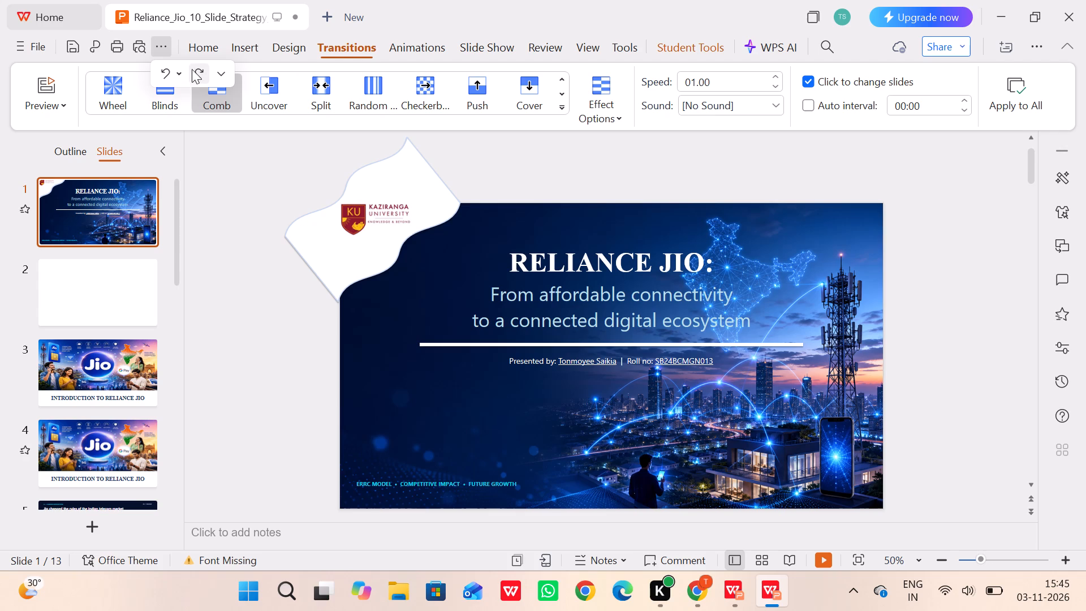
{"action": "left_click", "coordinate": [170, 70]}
Play the slide show from slide 1 through slide 3 to check the transitions.
{"action": "double_click", "coordinate": [90, 197]}
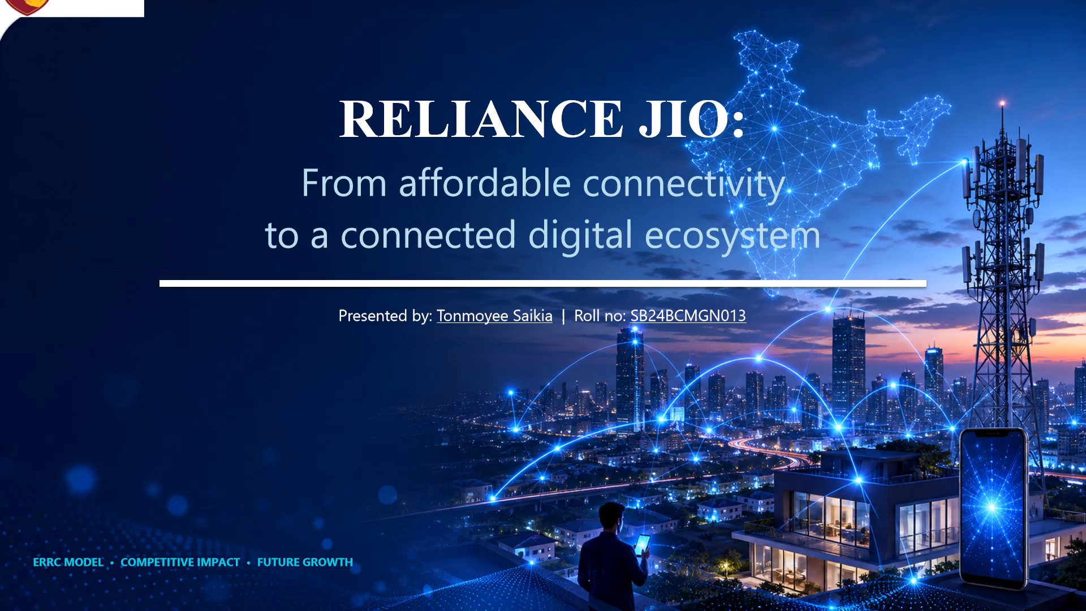
{"action": "key", "text": "Right"}
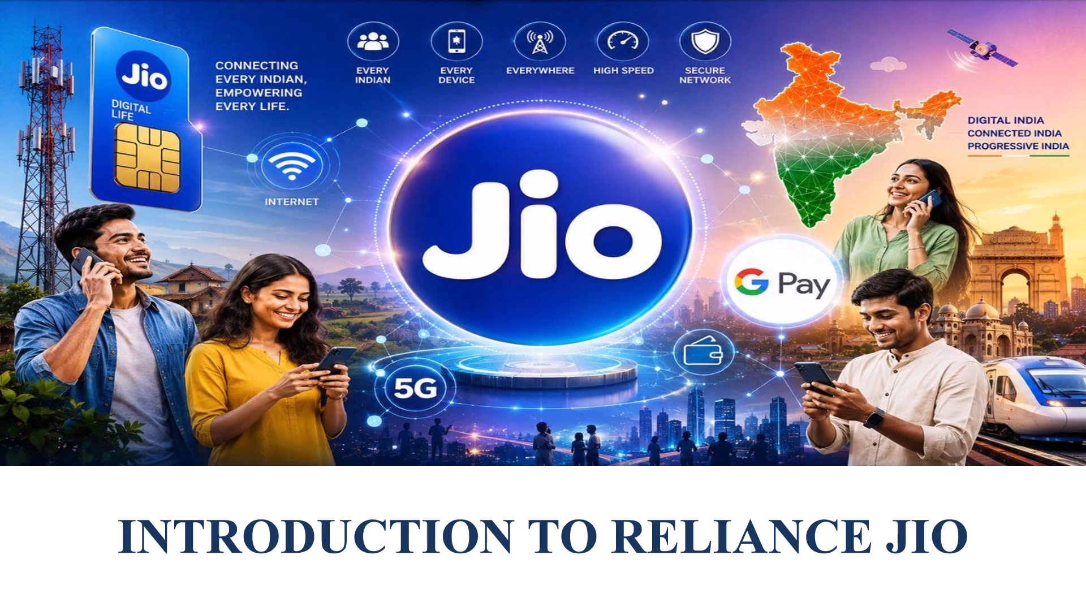
{"action": "key", "text": "Right"}
{"action": "key", "text": "Escape"}
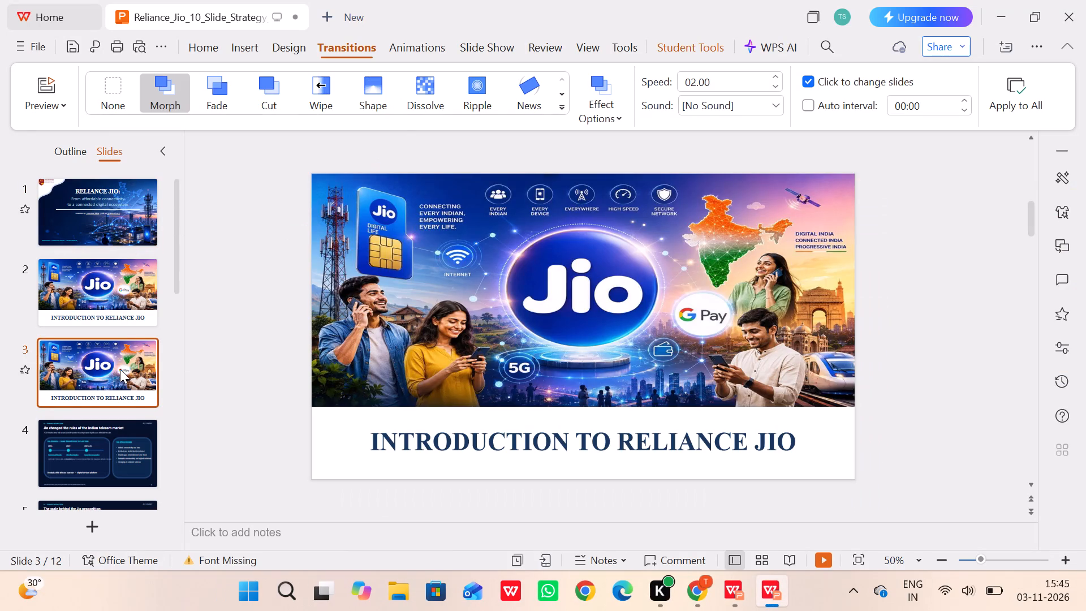
Reduce the Jio picture's height on slide 3 to about 5.71 cm, keeping it as a full-width banner along the slide's top edge.
{"action": "left_click", "coordinate": [115, 370]}
{"action": "left_click", "coordinate": [547, 349]}
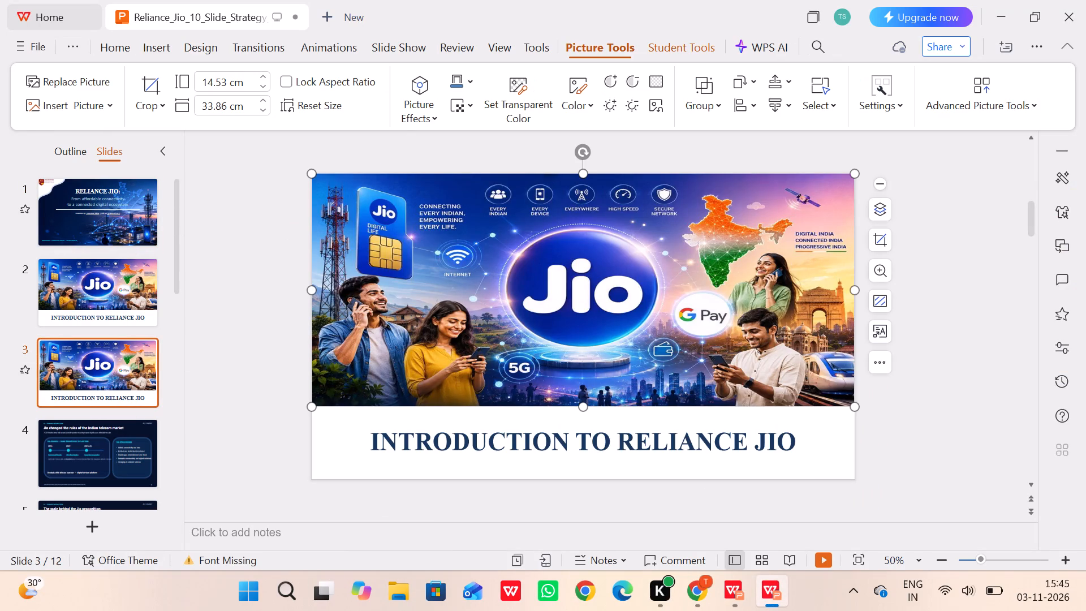
{"action": "left_click_drag", "start_coordinate": [581, 407], "coordinate": [590, 304]}
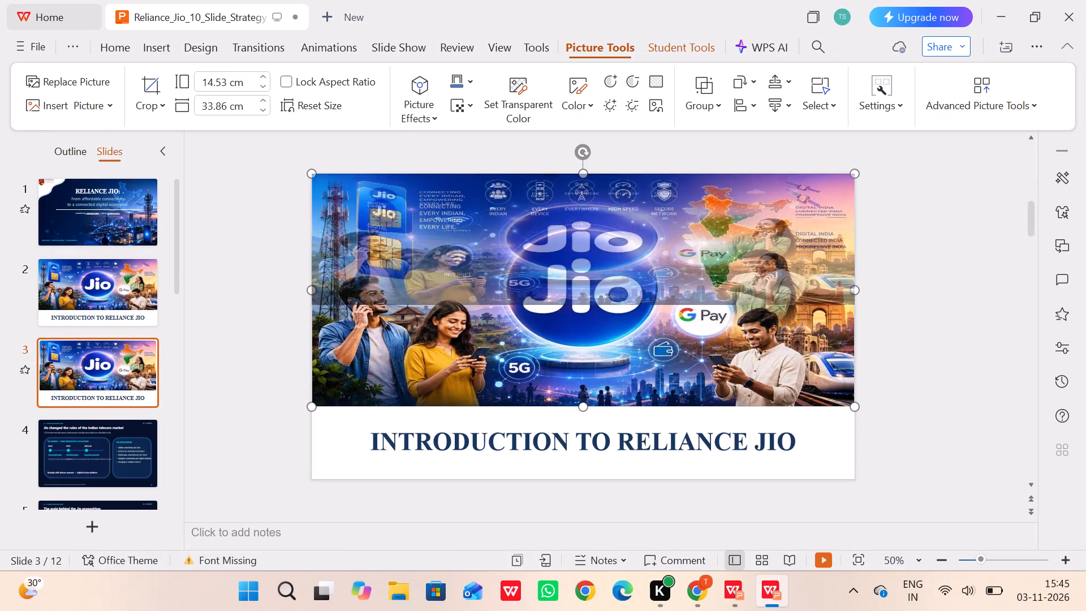
{"action": "left_click_drag", "start_coordinate": [590, 304], "coordinate": [596, 265]}
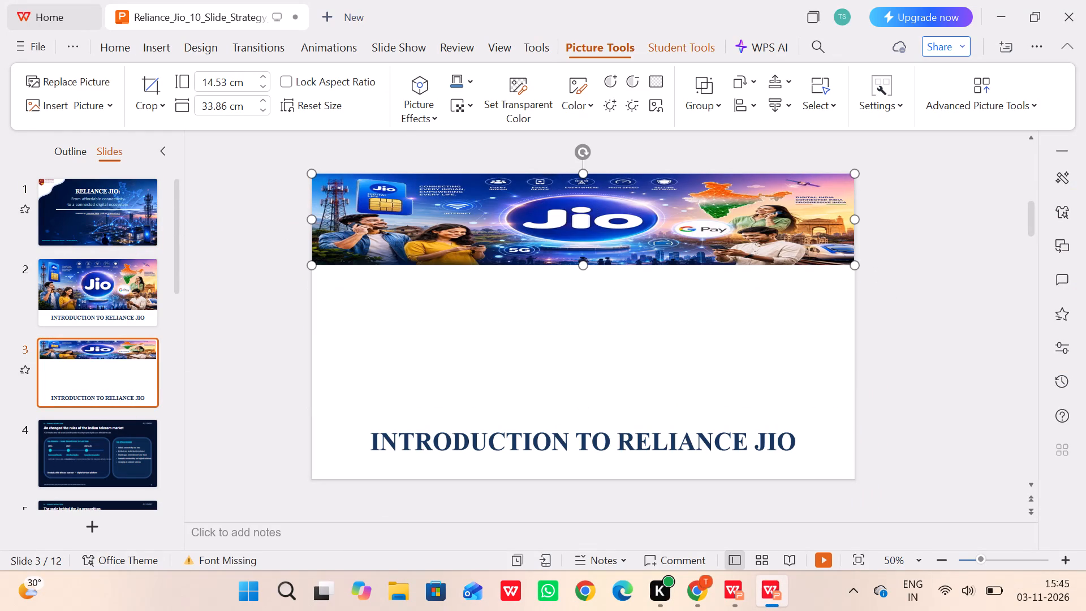
Move the INTRODUCTION TO RELIANCE JIO heading on slide 3 up to sit directly beneath the Jio picture banner.
{"action": "left_click", "coordinate": [601, 440]}
{"action": "left_click_drag", "start_coordinate": [594, 425], "coordinate": [593, 411]}
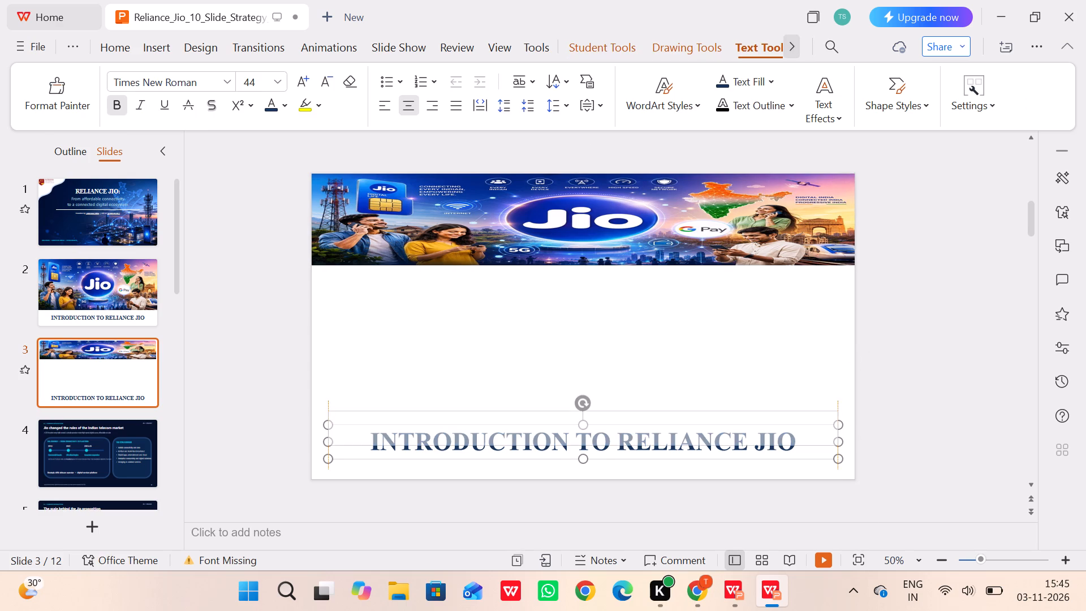
{"action": "left_click_drag", "start_coordinate": [593, 411], "coordinate": [600, 282]}
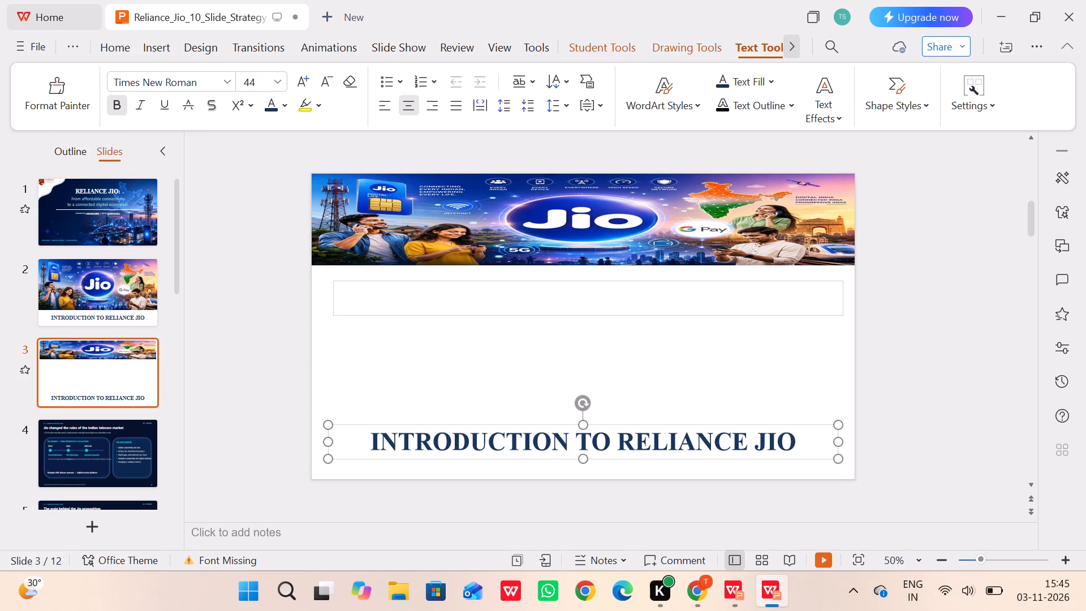
{"action": "left_click_drag", "start_coordinate": [600, 282], "coordinate": [593, 281]}
{"action": "left_click", "coordinate": [593, 281]}
{"action": "left_click_drag", "start_coordinate": [593, 281], "coordinate": [593, 270]}
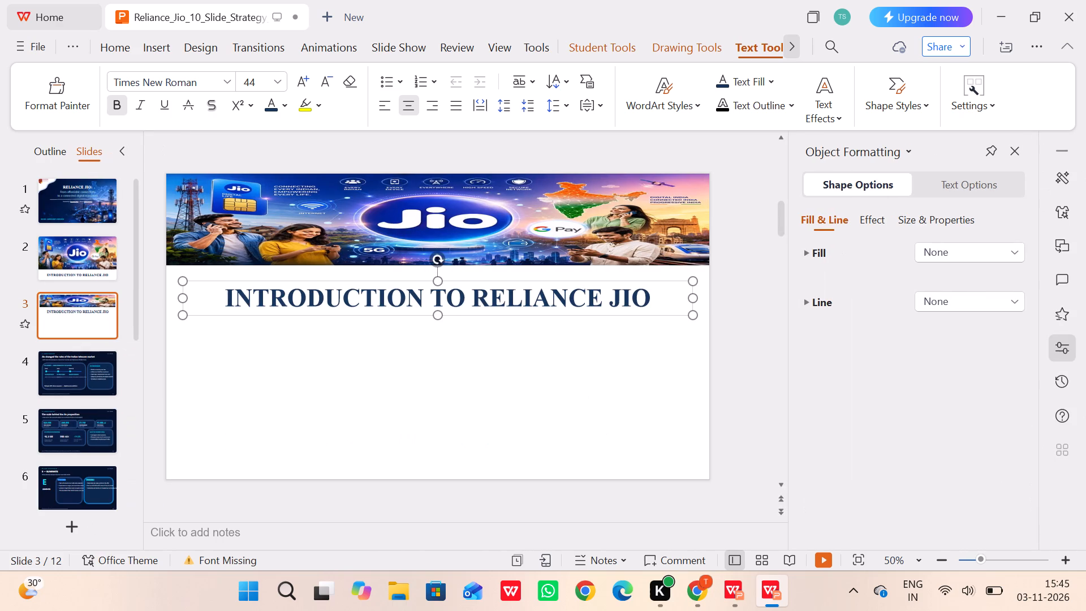
{"action": "left_click_drag", "start_coordinate": [593, 270], "coordinate": [593, 270]}
{"action": "left_click", "coordinate": [1010, 145]}
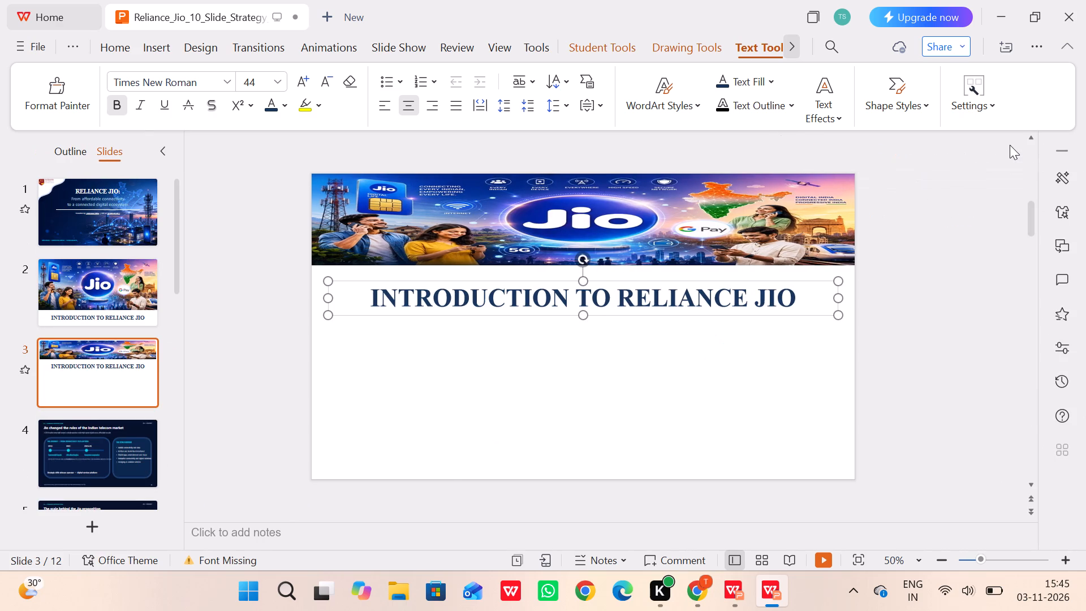
{"action": "left_click_drag", "start_coordinate": [639, 279], "coordinate": [638, 260]}
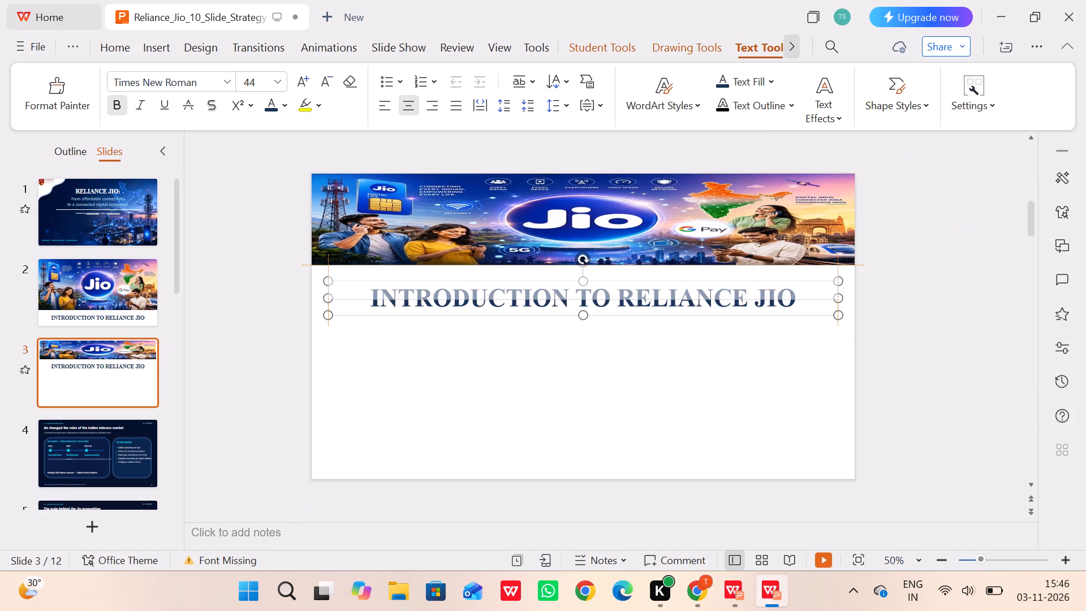
{"action": "left_click_drag", "start_coordinate": [638, 260], "coordinate": [638, 265]}
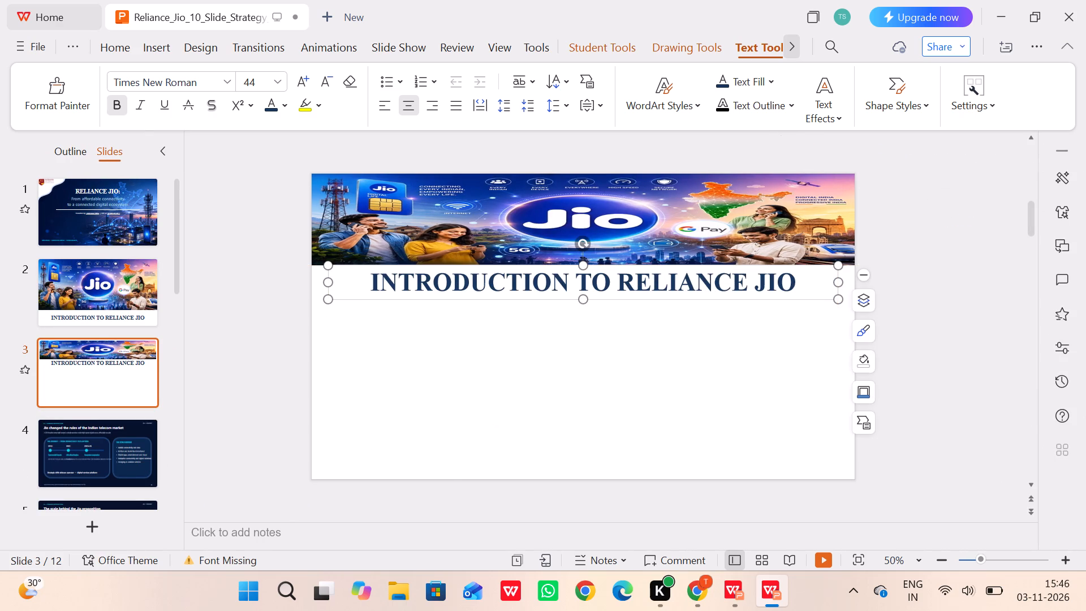
{"action": "left_click", "coordinate": [585, 355]}
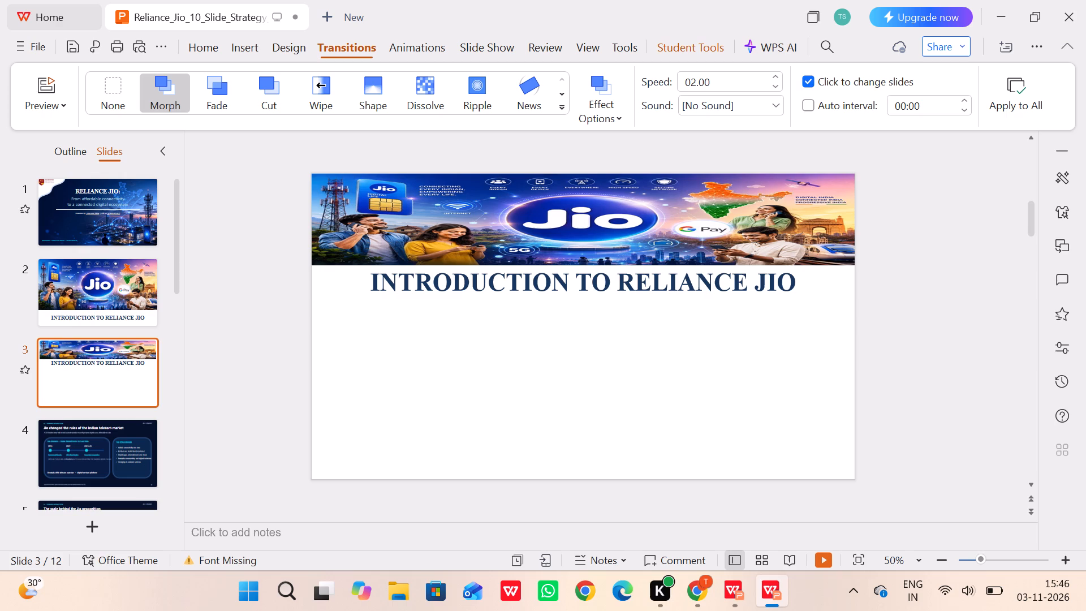
Play the slide show from slide 1 through slide 3 to check the Morph transition.
{"action": "double_click", "coordinate": [124, 216]}
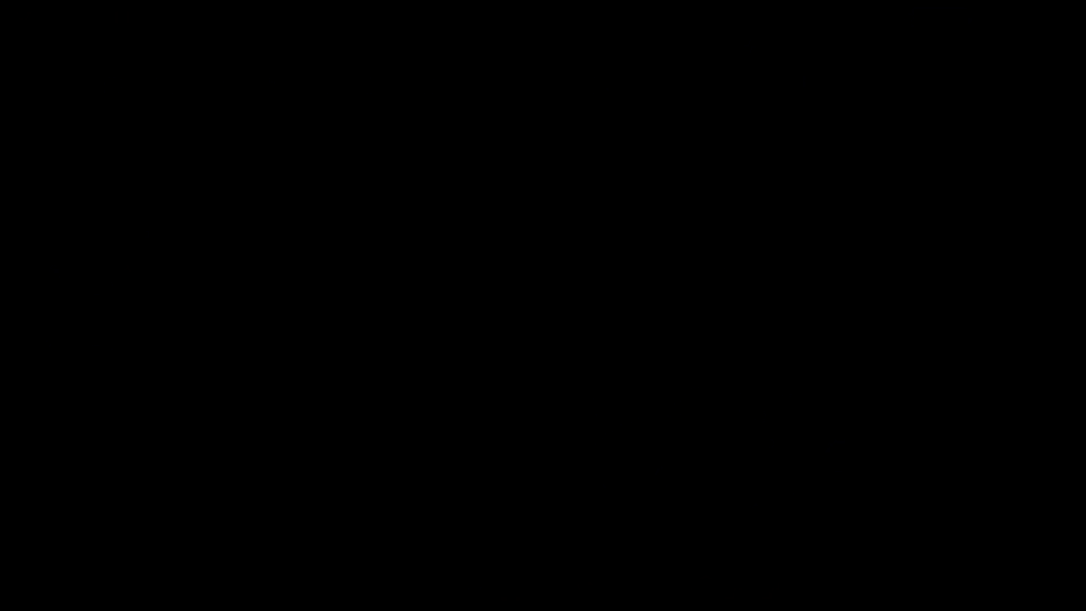
{"action": "key", "text": "Right"}
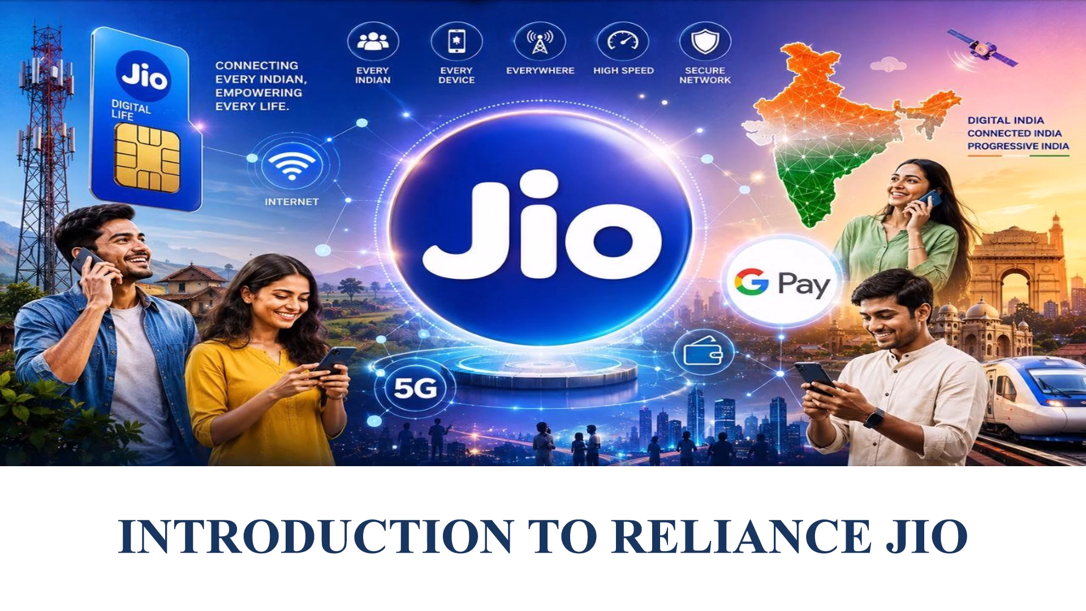
{"action": "key", "text": "Right"}
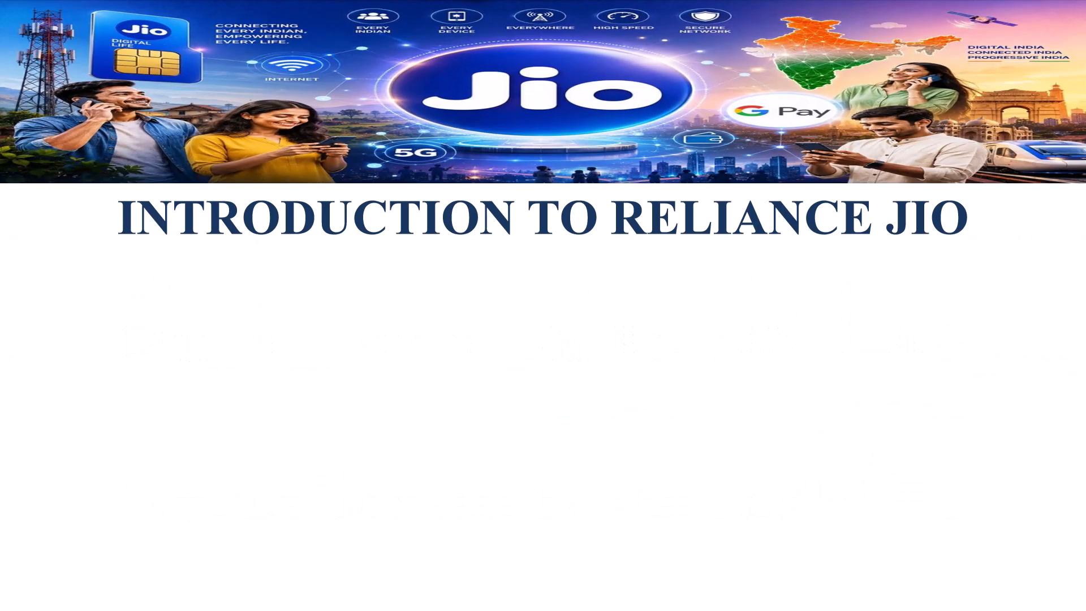
{"action": "key", "text": "Escape"}
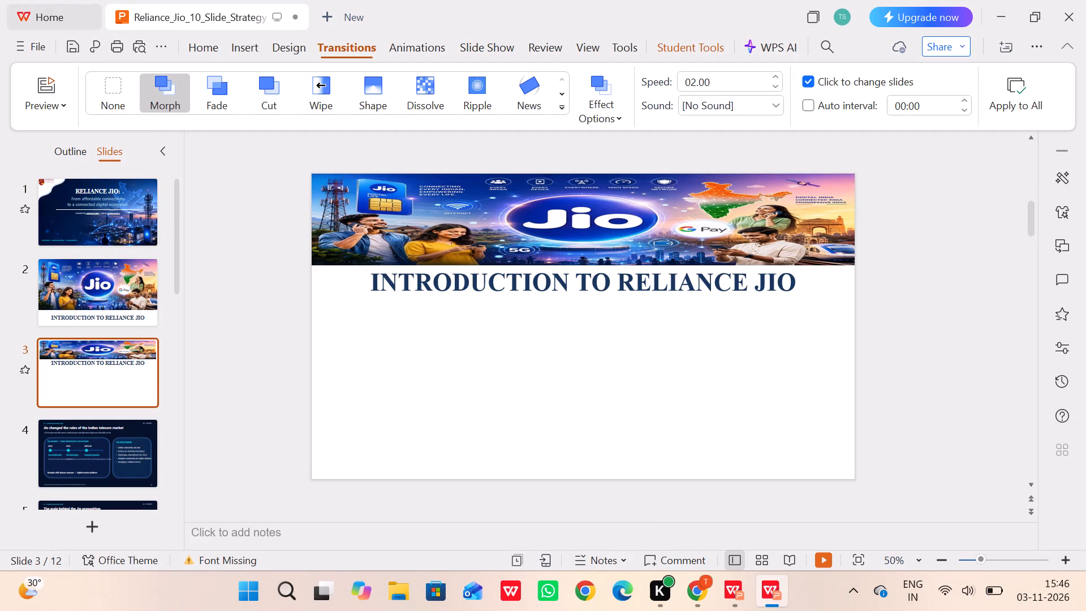
Shift the slide 3 heading slightly down, leaving a small gap below the Jio picture.
{"action": "left_click", "coordinate": [566, 279]}
{"action": "left_click_drag", "start_coordinate": [564, 299], "coordinate": [564, 304]}
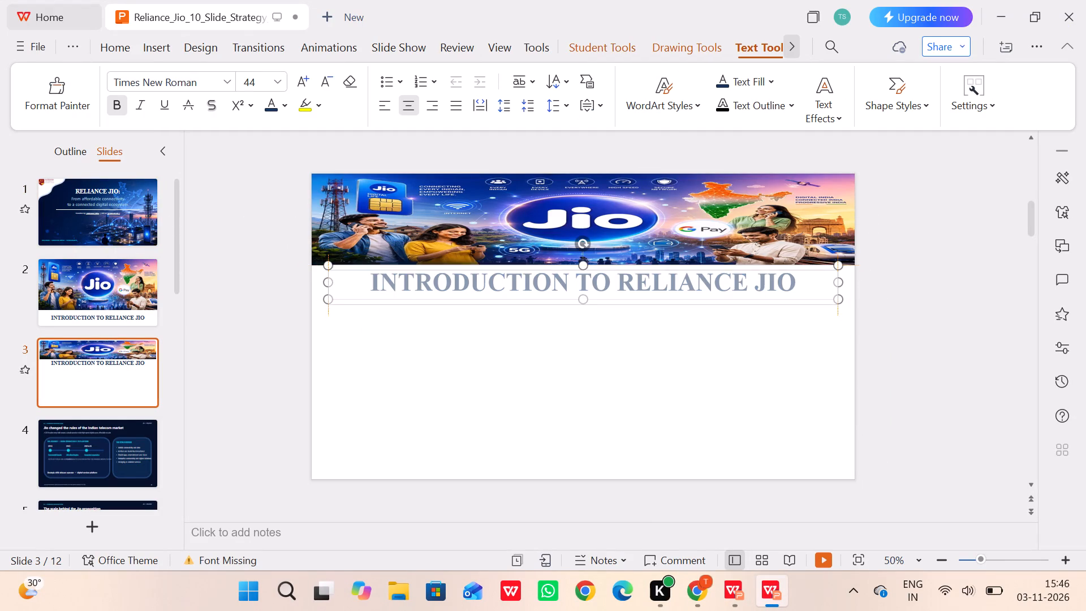
{"action": "left_click_drag", "start_coordinate": [564, 304], "coordinate": [565, 311]}
Stretch the Jio picture on slide 3 downward to a height of about 6.62 cm, ending just above the heading.
{"action": "left_click", "coordinate": [576, 248]}
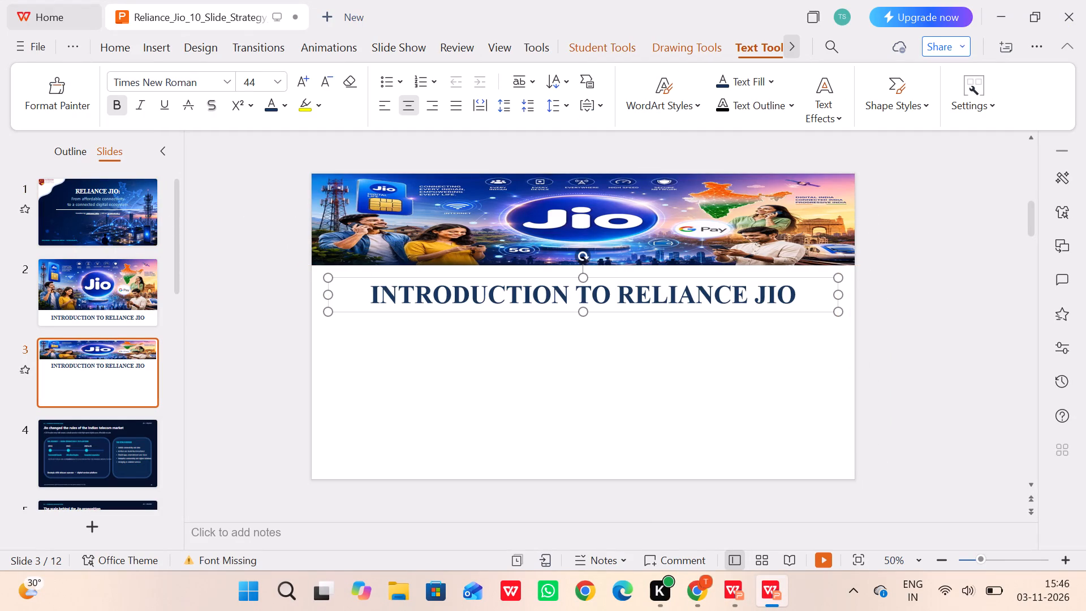
{"action": "left_click", "coordinate": [527, 243]}
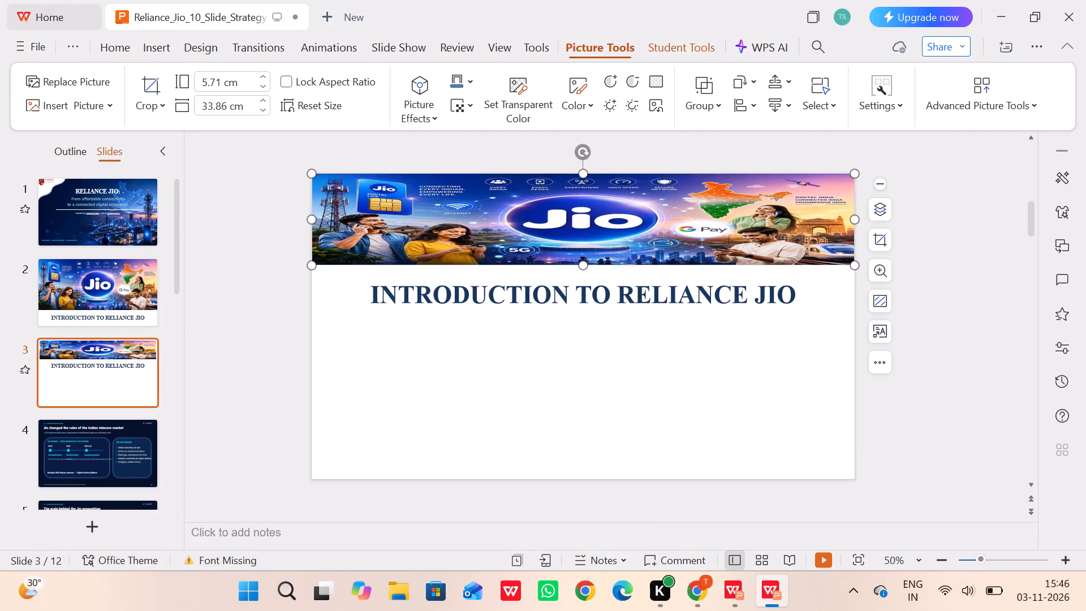
{"action": "left_click_drag", "start_coordinate": [584, 268], "coordinate": [579, 283]}
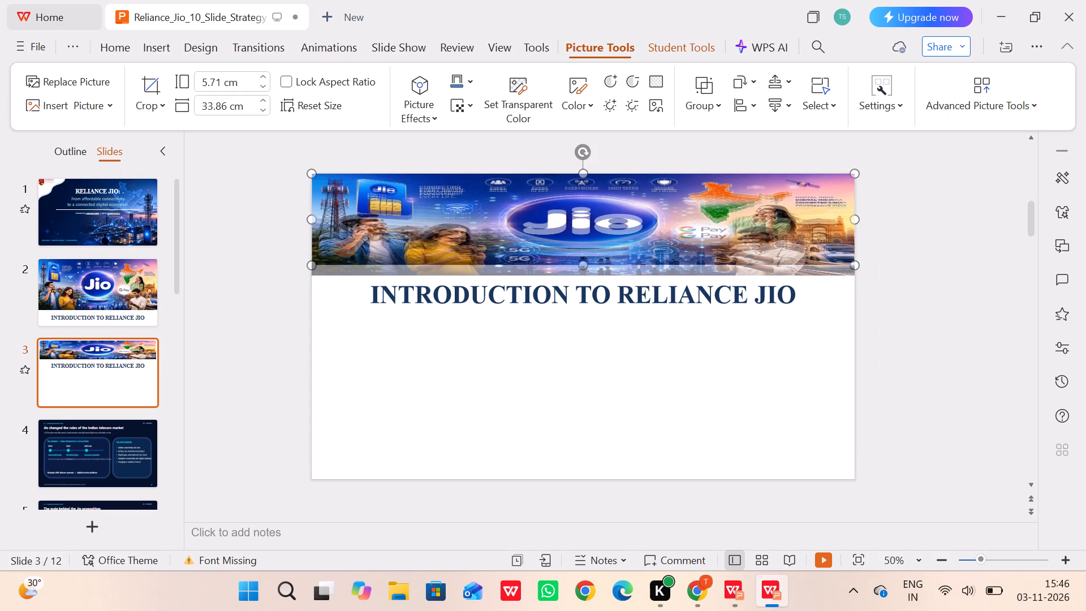
{"action": "left_click_drag", "start_coordinate": [579, 283], "coordinate": [579, 285]}
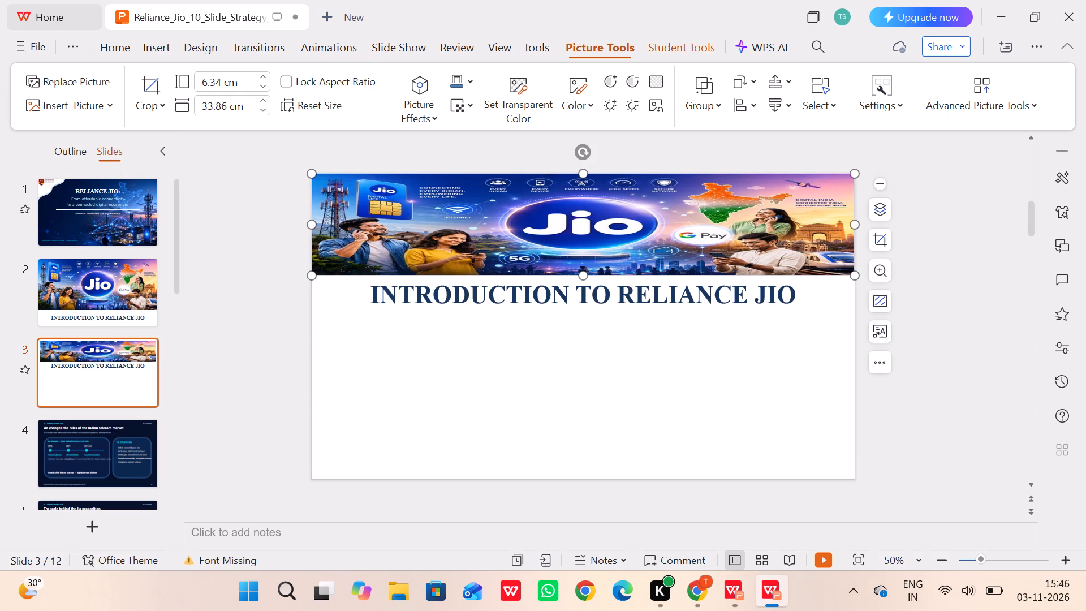
{"action": "left_click", "coordinate": [588, 271]}
{"action": "left_click_drag", "start_coordinate": [585, 273], "coordinate": [587, 279]}
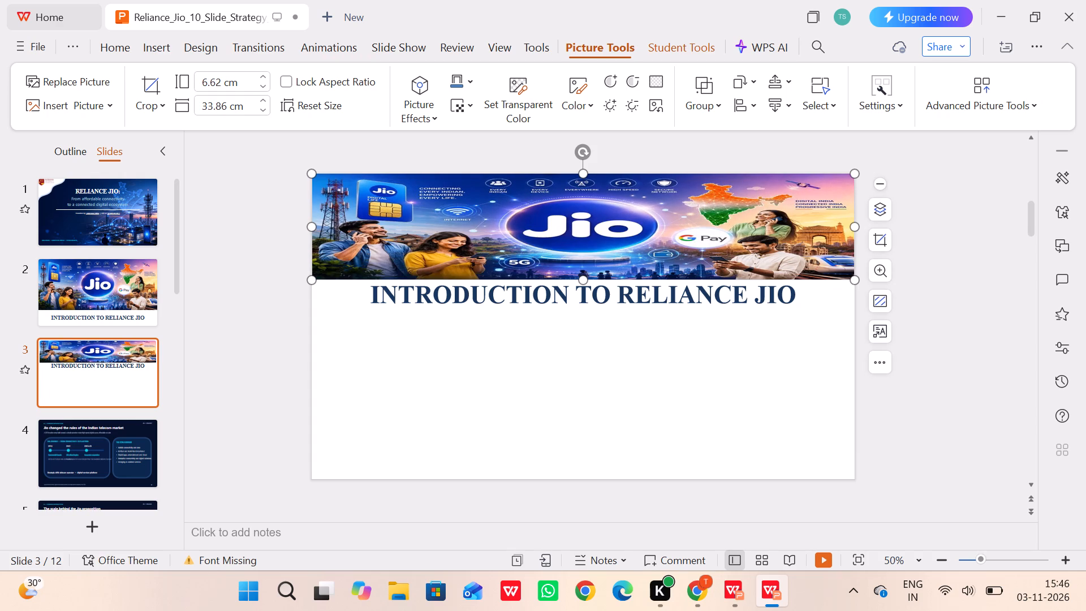
{"action": "left_click", "coordinate": [270, 278]}
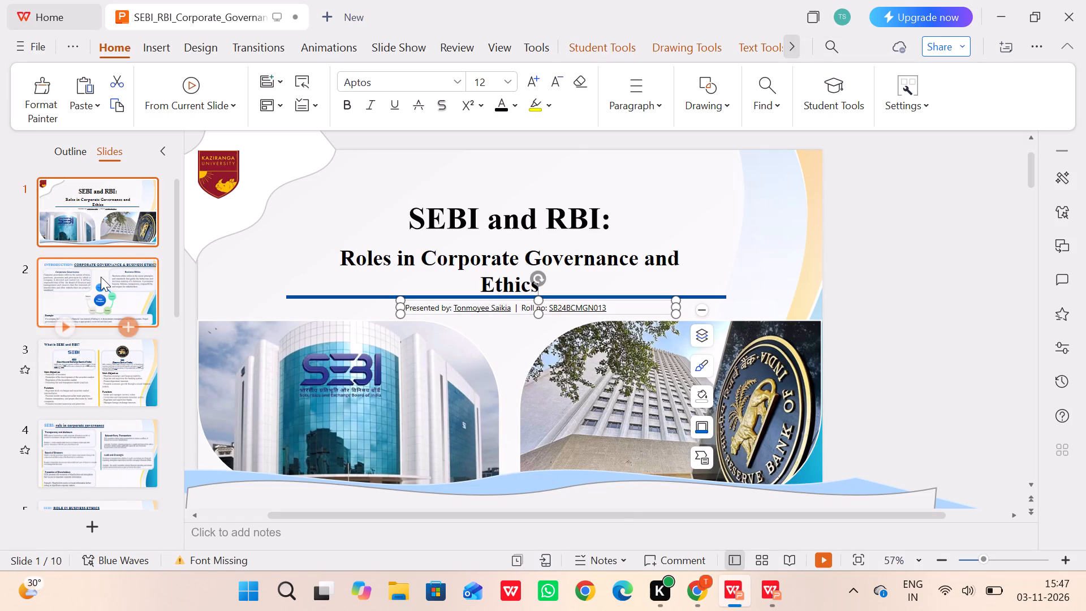
{"action": "scroll", "coordinate": [90, 411], "scroll_direction": "up", "scroll_amount": 1}
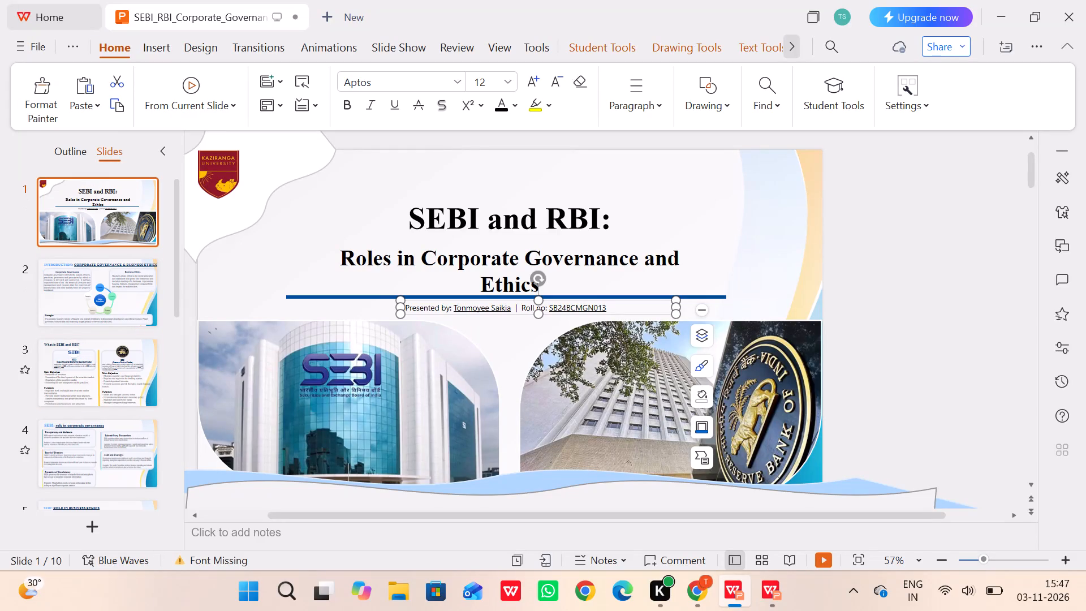
{"action": "left_click", "coordinate": [1085, 0]}
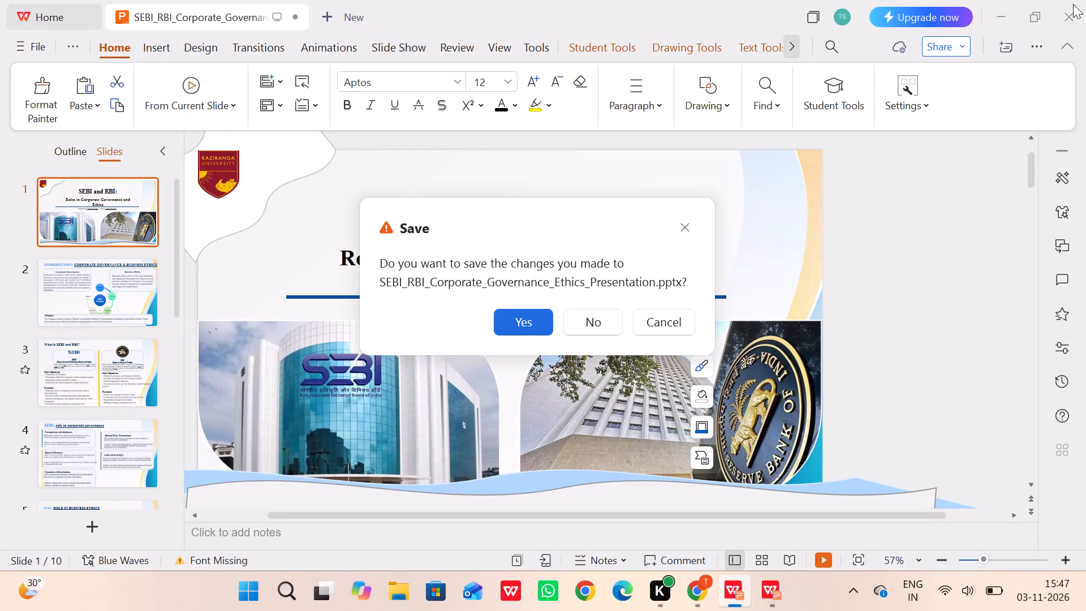
{"action": "left_click", "coordinate": [572, 321]}
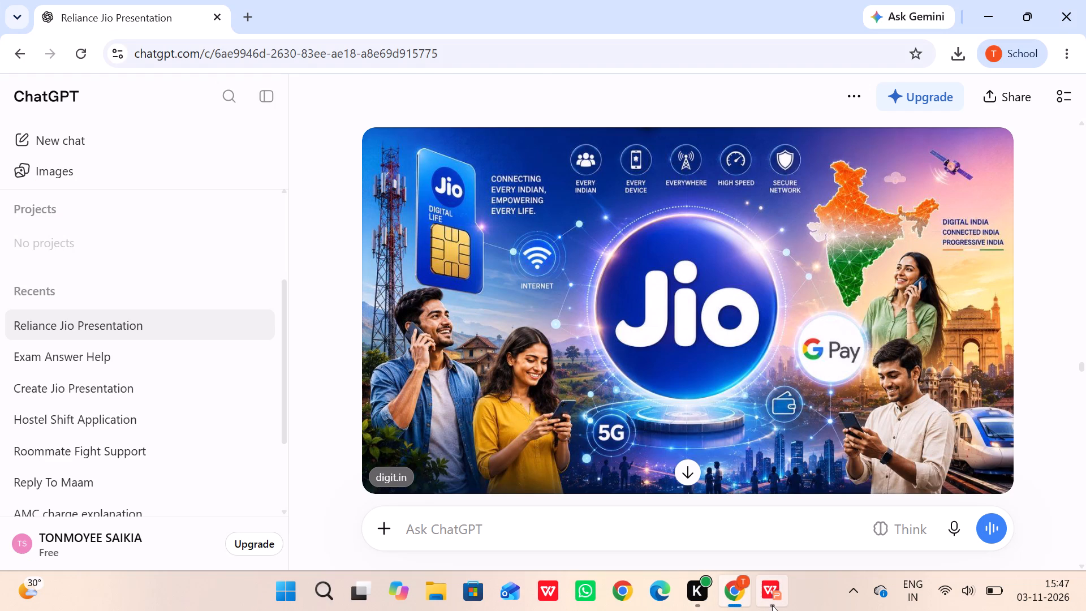
Return to the Reliance Jio presentation in WPS and apply the Blue Waves design template.
{"action": "left_click", "coordinate": [772, 605]}
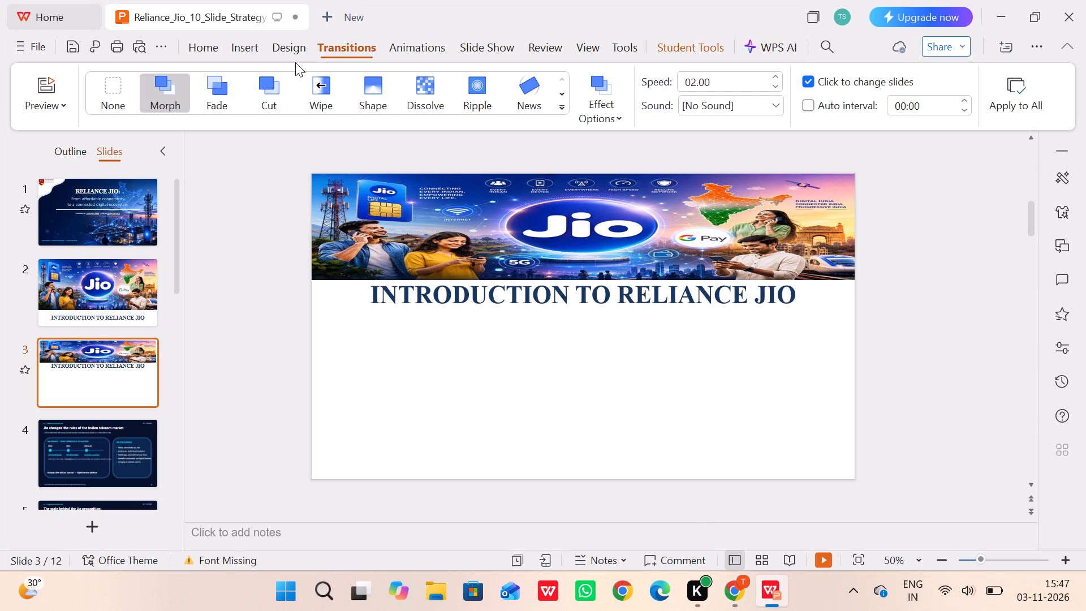
{"action": "left_click", "coordinate": [285, 44]}
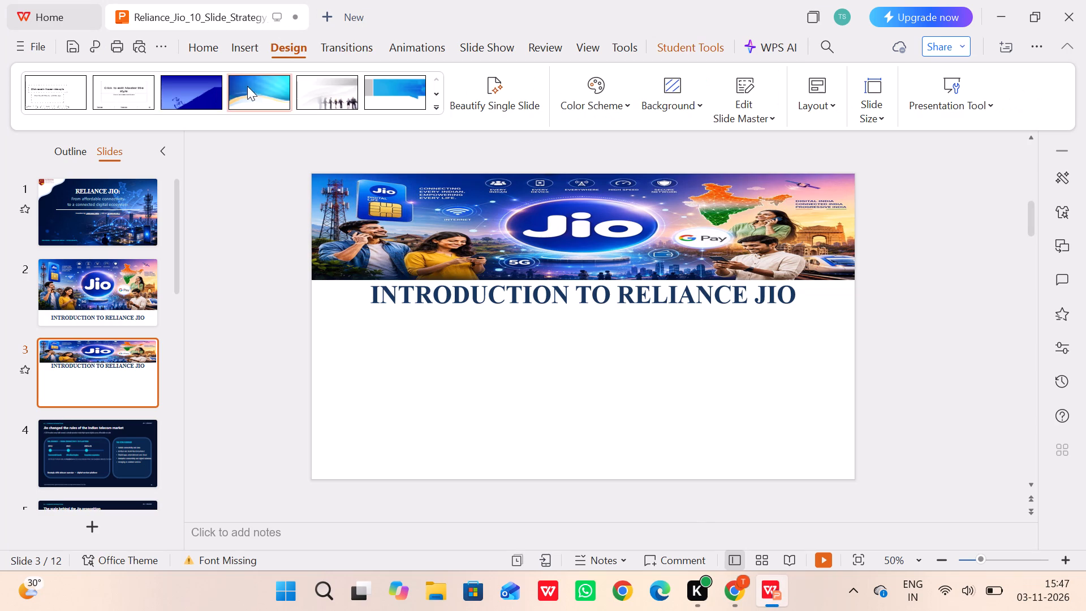
{"action": "left_click", "coordinate": [436, 106]}
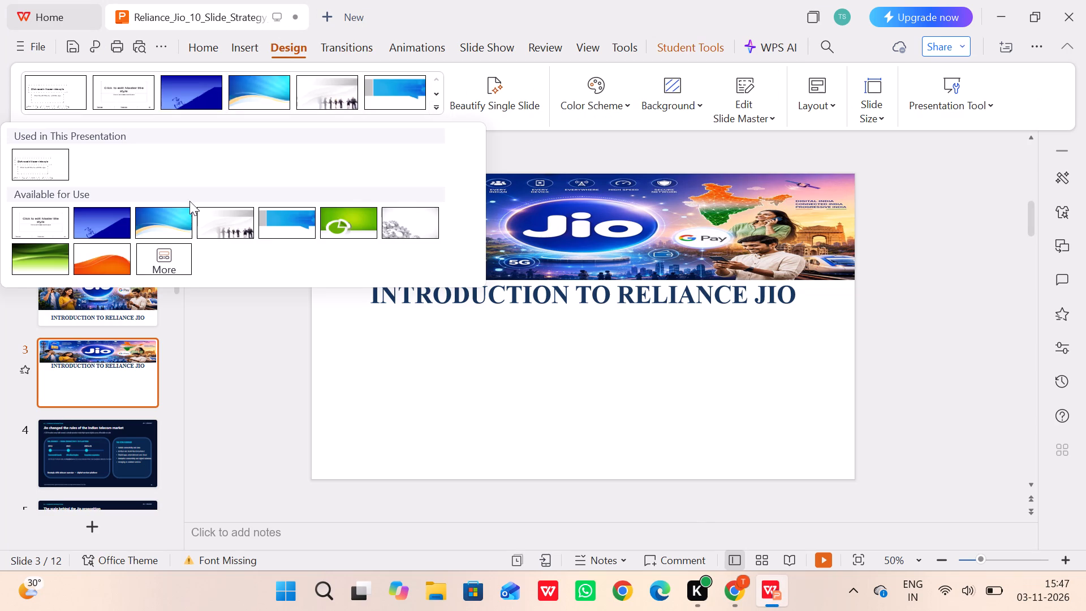
{"action": "scroll", "coordinate": [102, 248], "scroll_direction": "down", "scroll_amount": 2}
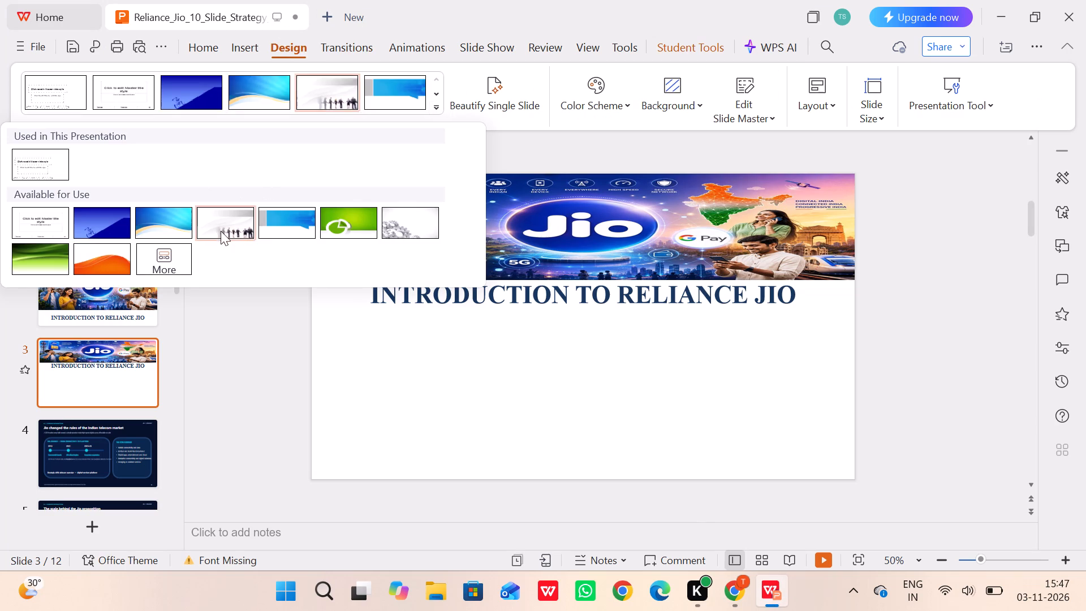
{"action": "left_click", "coordinate": [168, 218]}
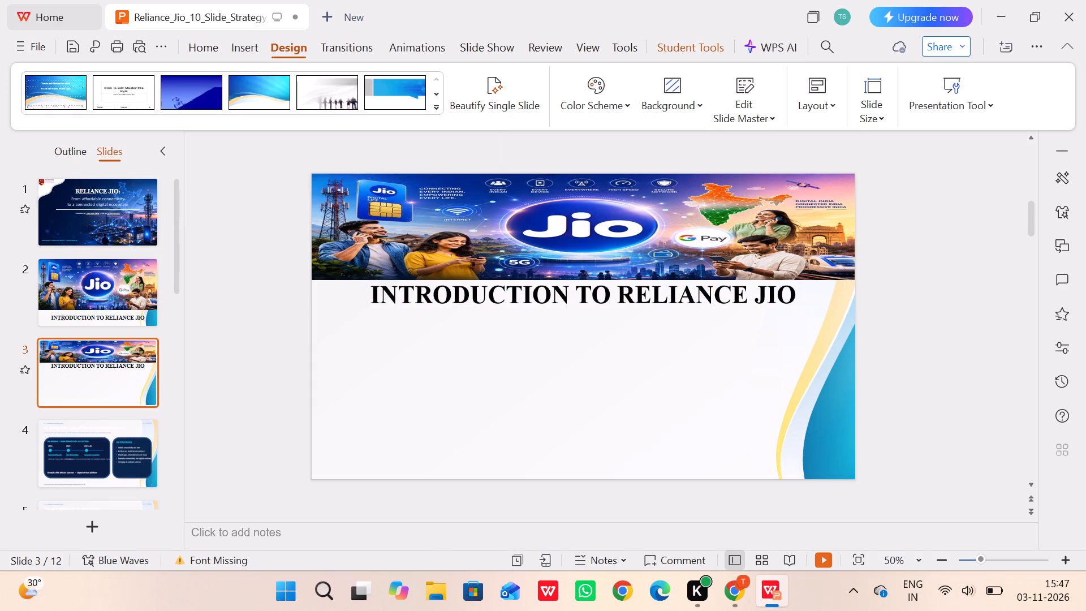
{"action": "left_click", "coordinate": [286, 255]}
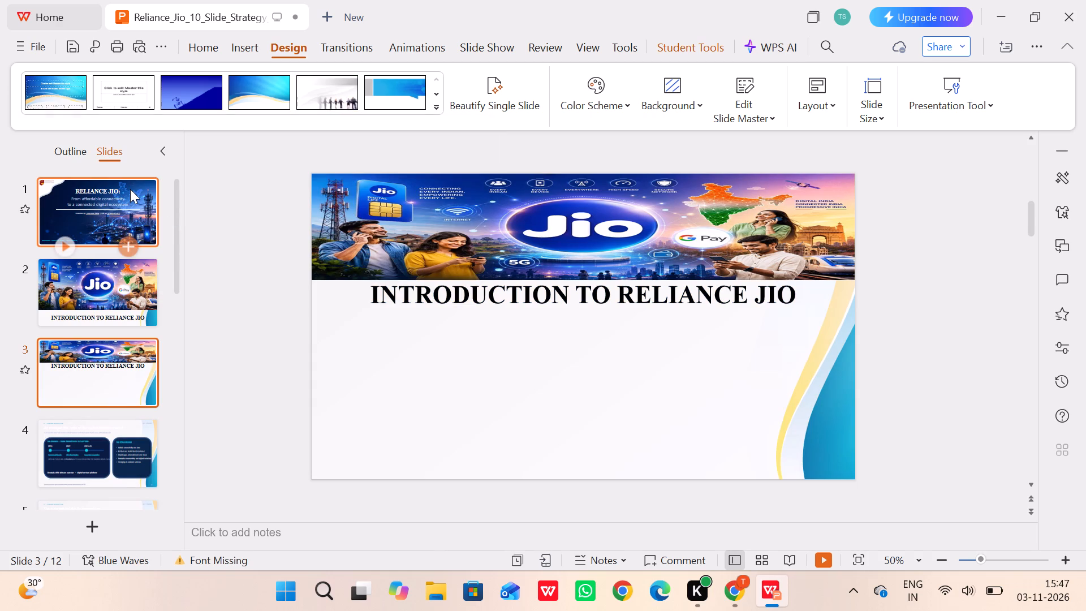
Play the slide show from slide 1 through the broadband subscribers slide to check how the Blue Waves design looks.
{"action": "double_click", "coordinate": [124, 192]}
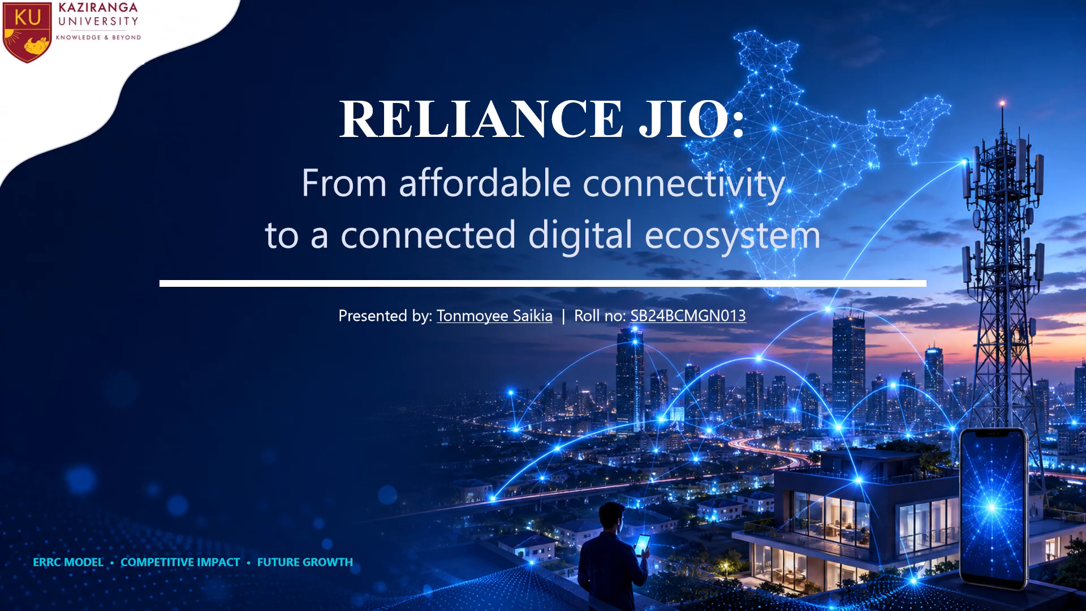
{"action": "key", "text": "Right"}
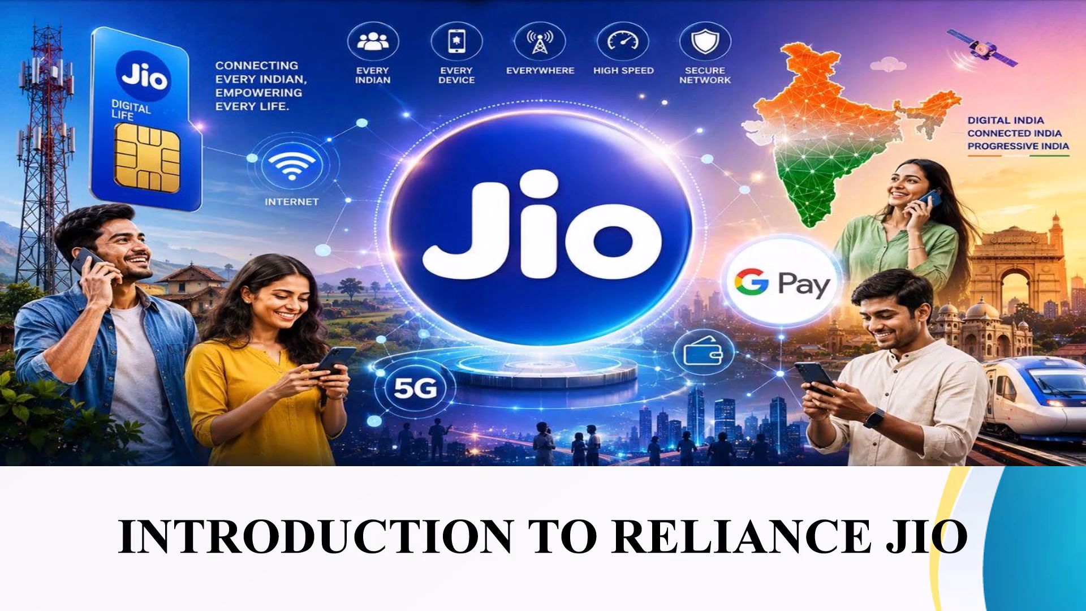
{"action": "key", "text": "Right"}
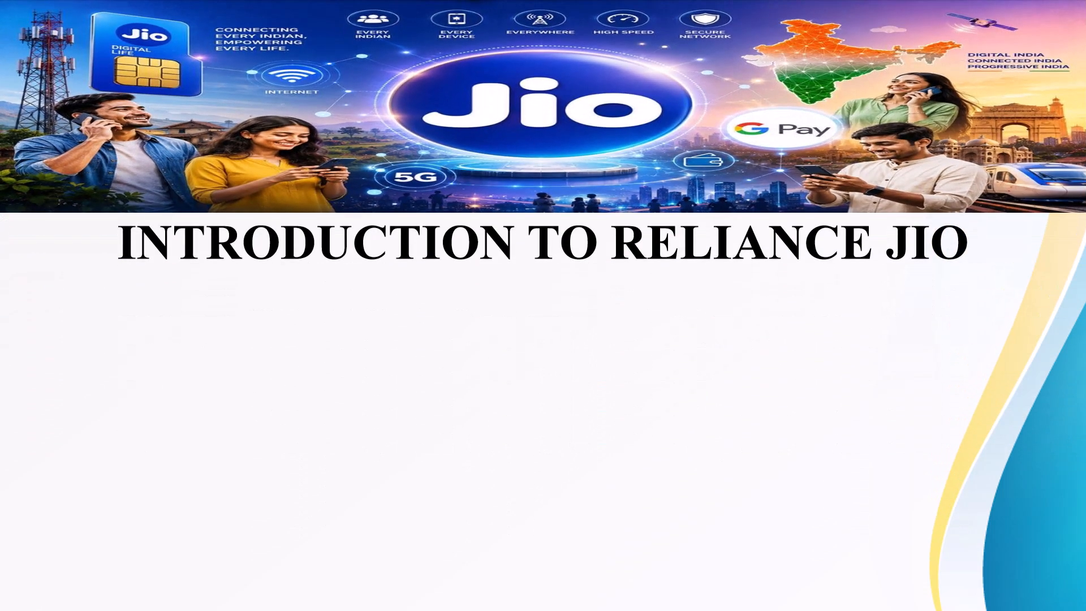
{"action": "key", "text": "Right"}
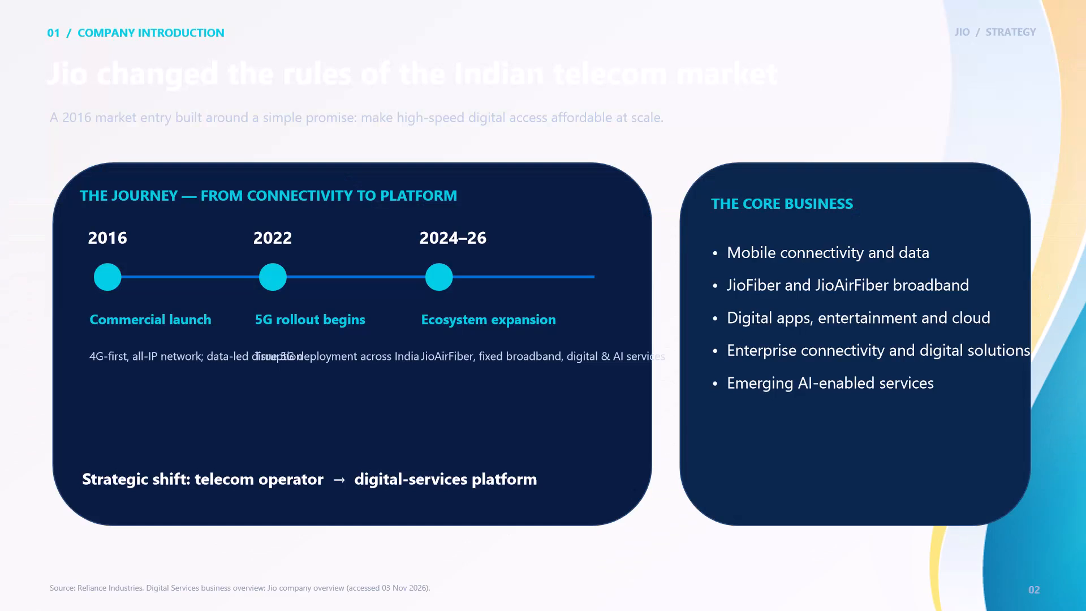
{"action": "key", "text": "Right"}
{"action": "key", "text": "Right"}
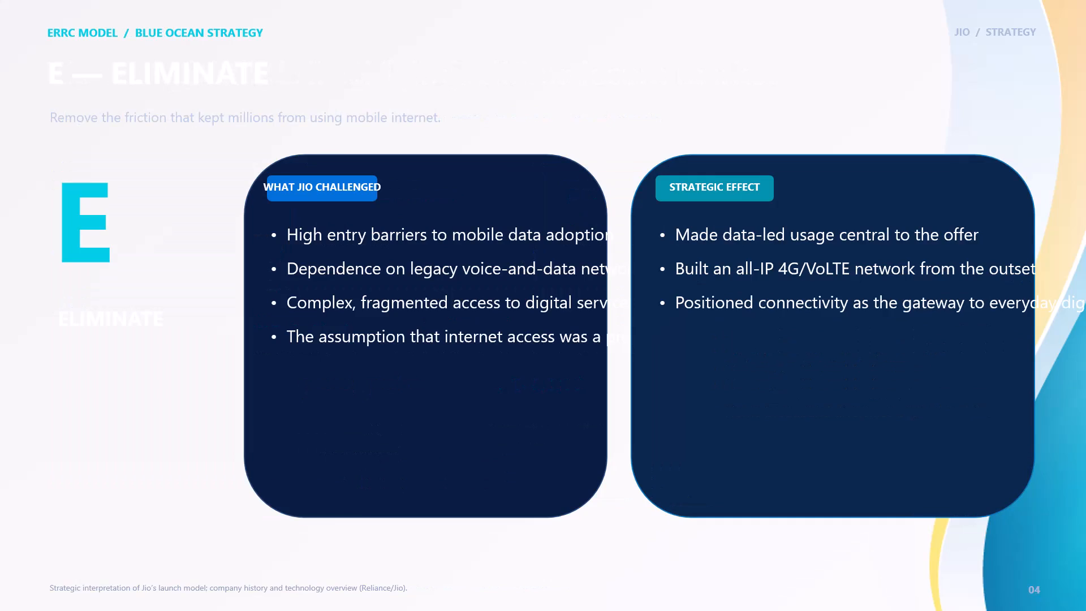
{"action": "key", "text": "Right"}
{"action": "key", "text": "Right"}
{"action": "key", "text": "Right"}
{"action": "key", "text": "Right"}
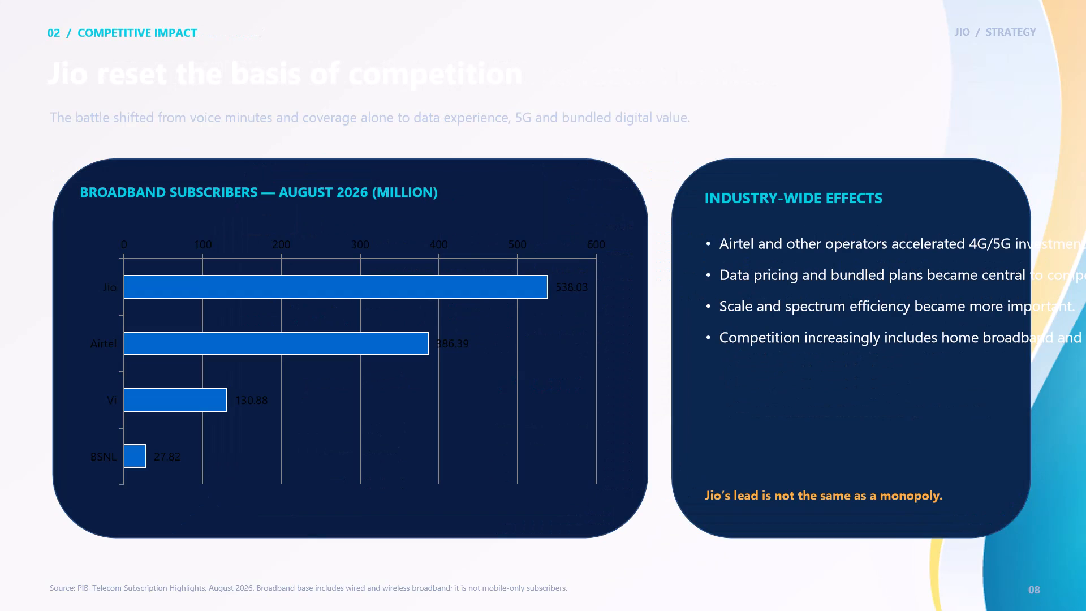
{"action": "key", "text": "Escape"}
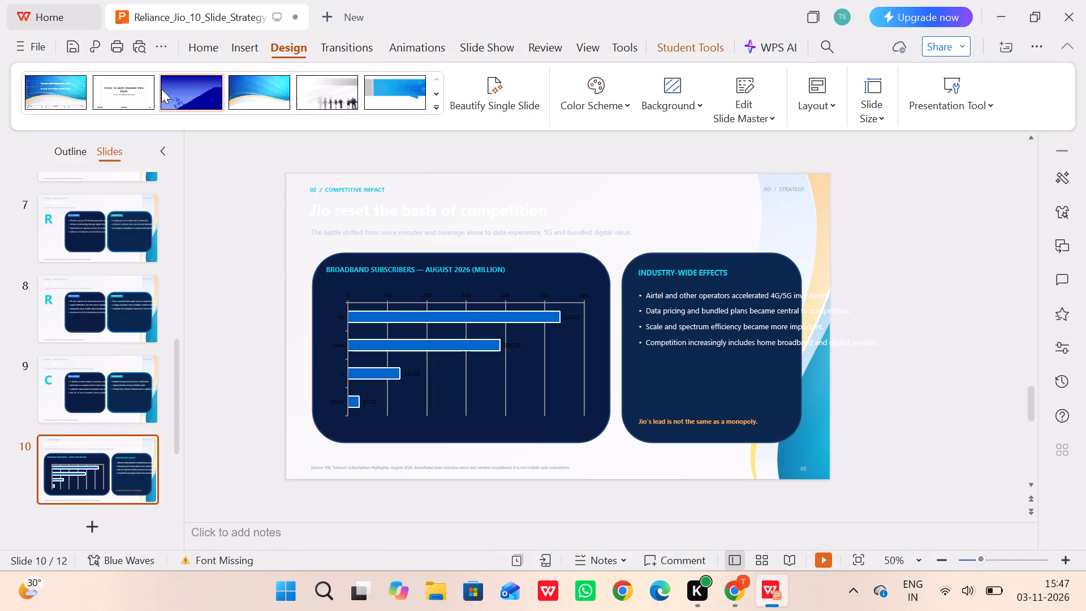
Undo the Blue Waves design template and go back to slide 3, the second introduction slide.
{"action": "left_click", "coordinate": [156, 41]}
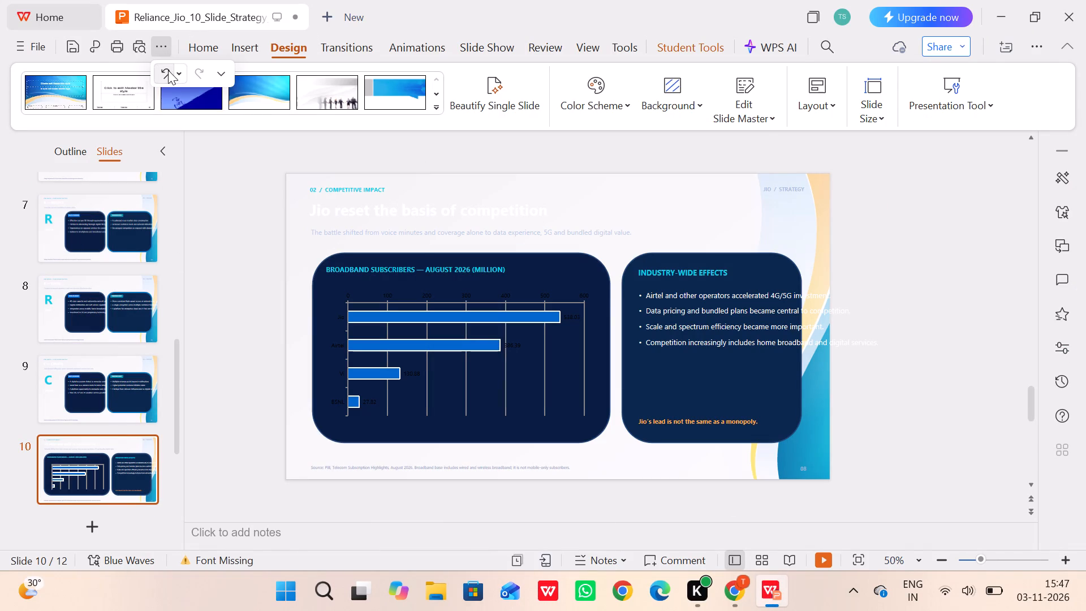
{"action": "left_click", "coordinate": [168, 70]}
{"action": "left_click", "coordinate": [105, 292]}
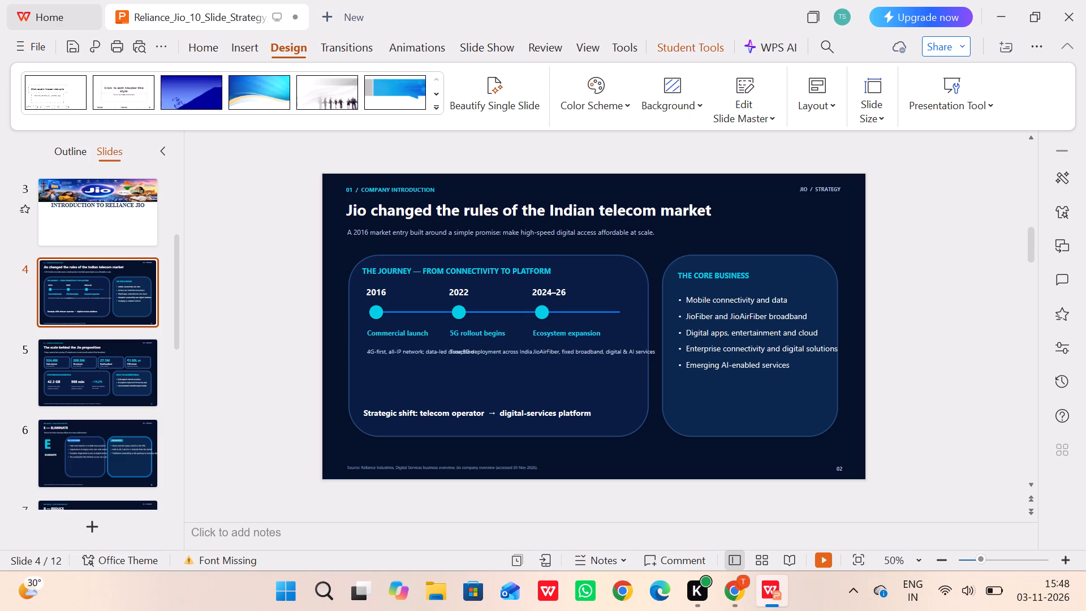
{"action": "left_click", "coordinate": [247, 265]}
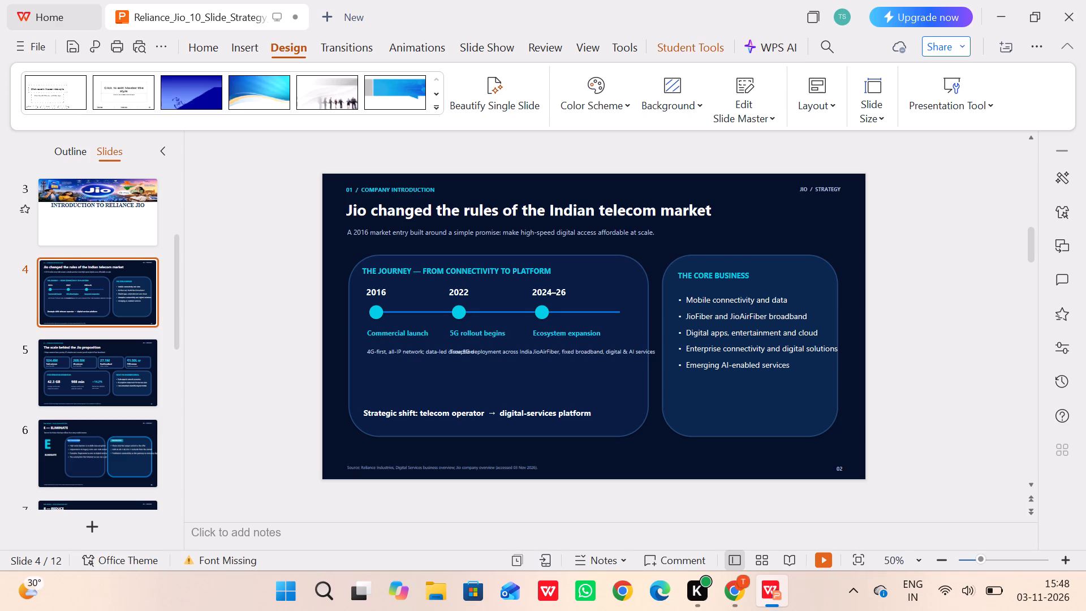
{"action": "scroll", "coordinate": [235, 302], "scroll_direction": "up", "scroll_amount": 2}
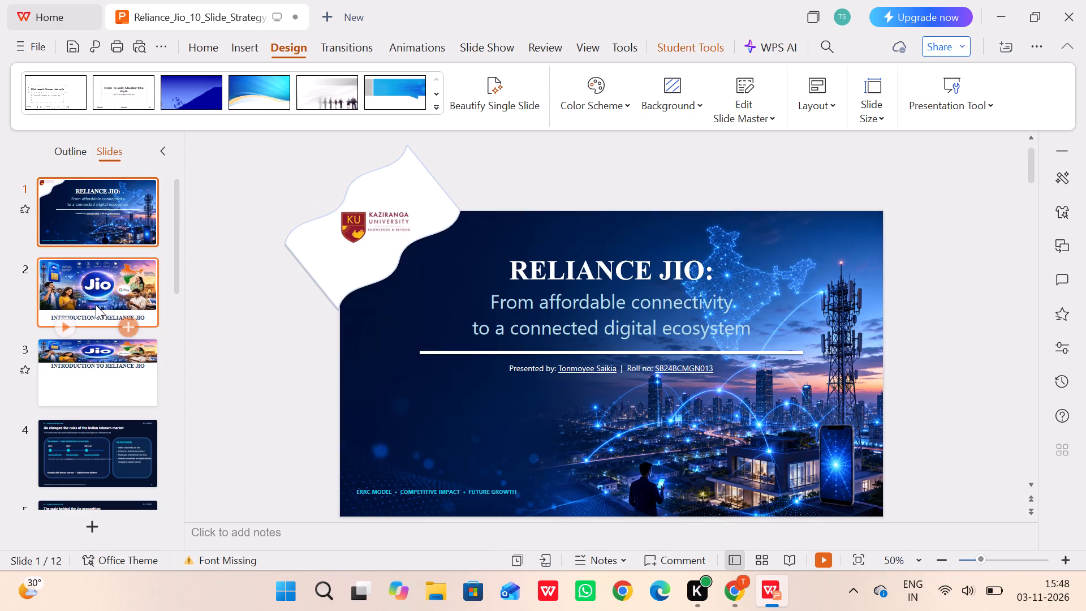
{"action": "left_click", "coordinate": [93, 359]}
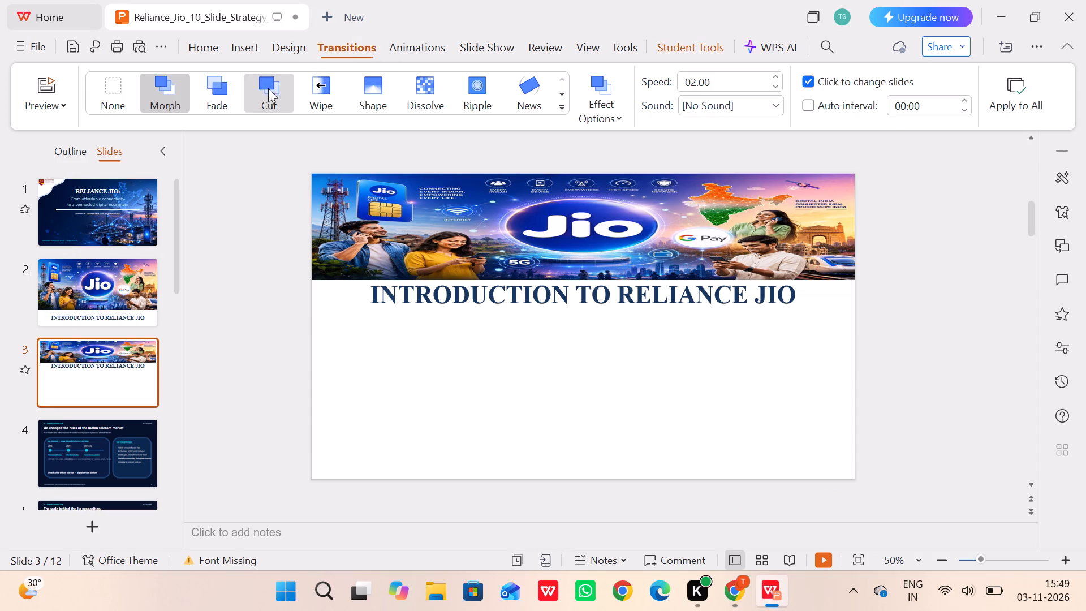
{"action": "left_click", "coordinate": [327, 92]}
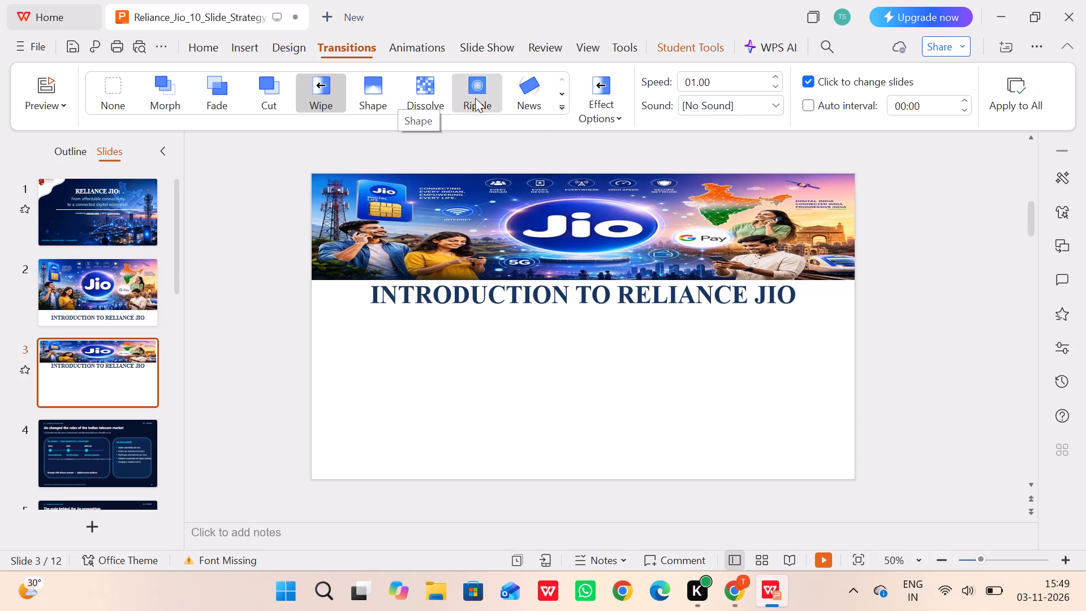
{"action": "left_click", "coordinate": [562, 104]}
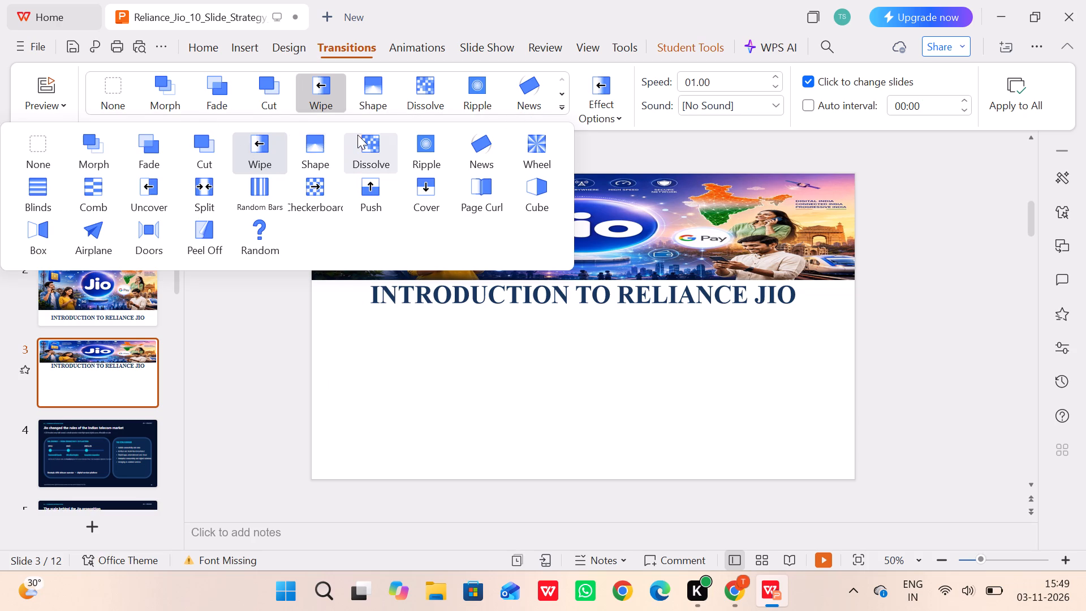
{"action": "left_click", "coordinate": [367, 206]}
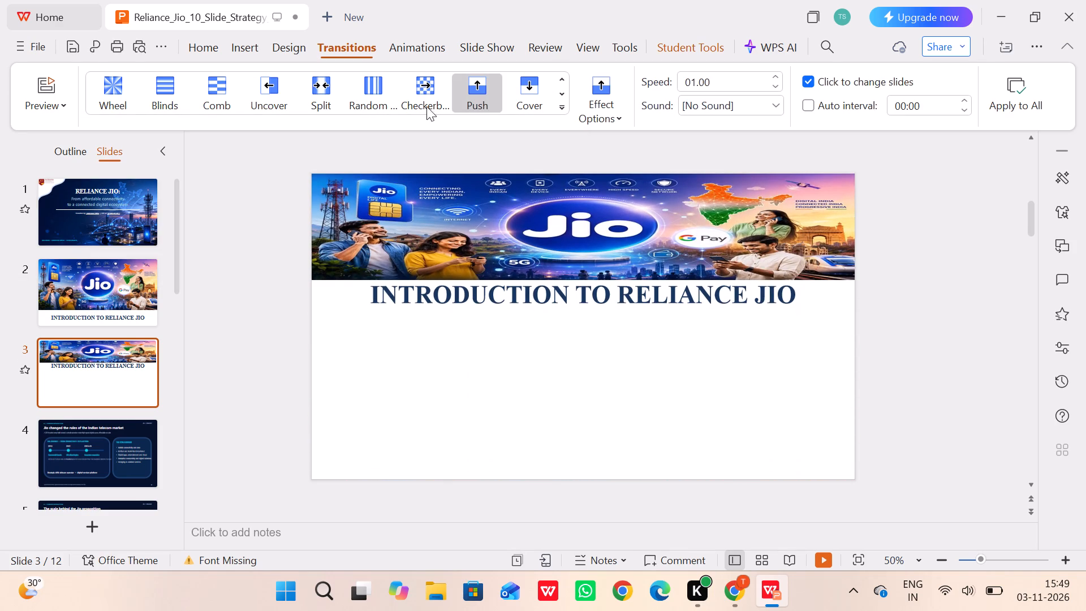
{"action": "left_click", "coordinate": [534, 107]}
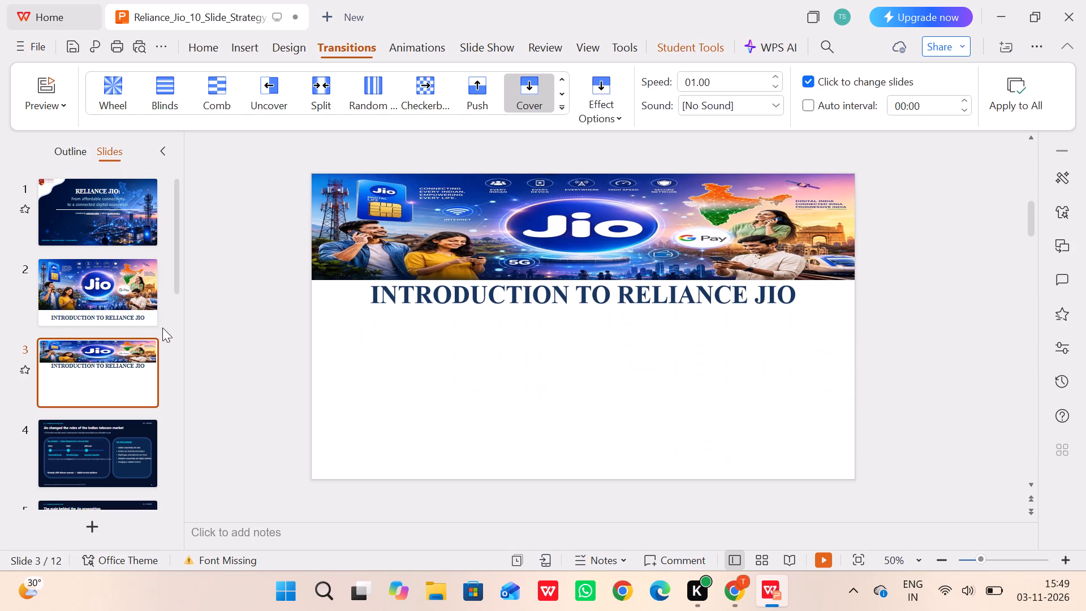
Play the slide show from slide 2 to slide 3 to preview the transition between the two introduction slides.
{"action": "double_click", "coordinate": [117, 307]}
{"action": "key", "text": "Right"}
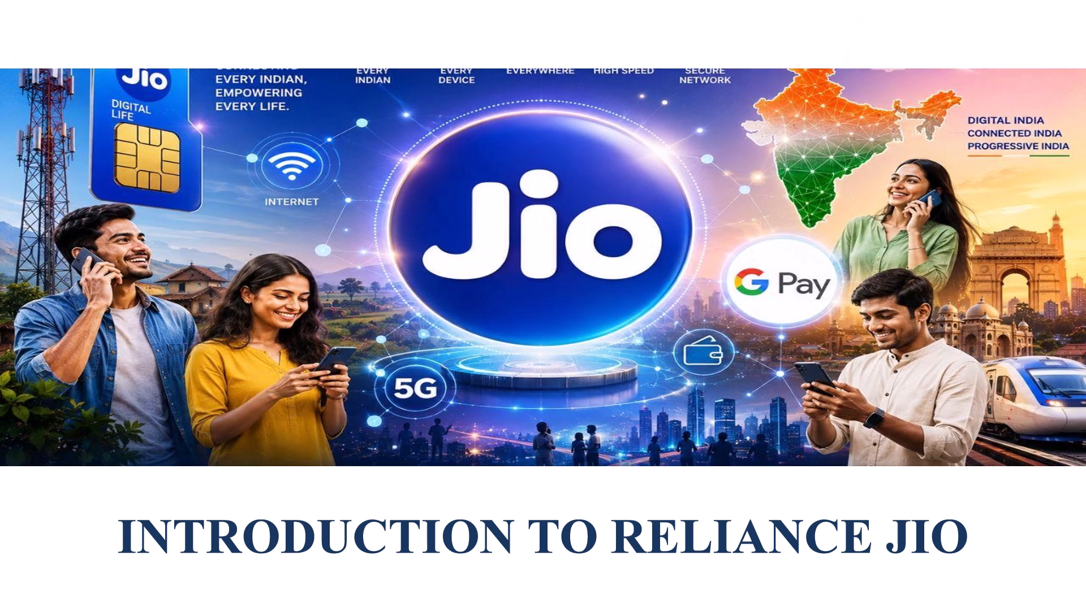
{"action": "key", "text": "Escape"}
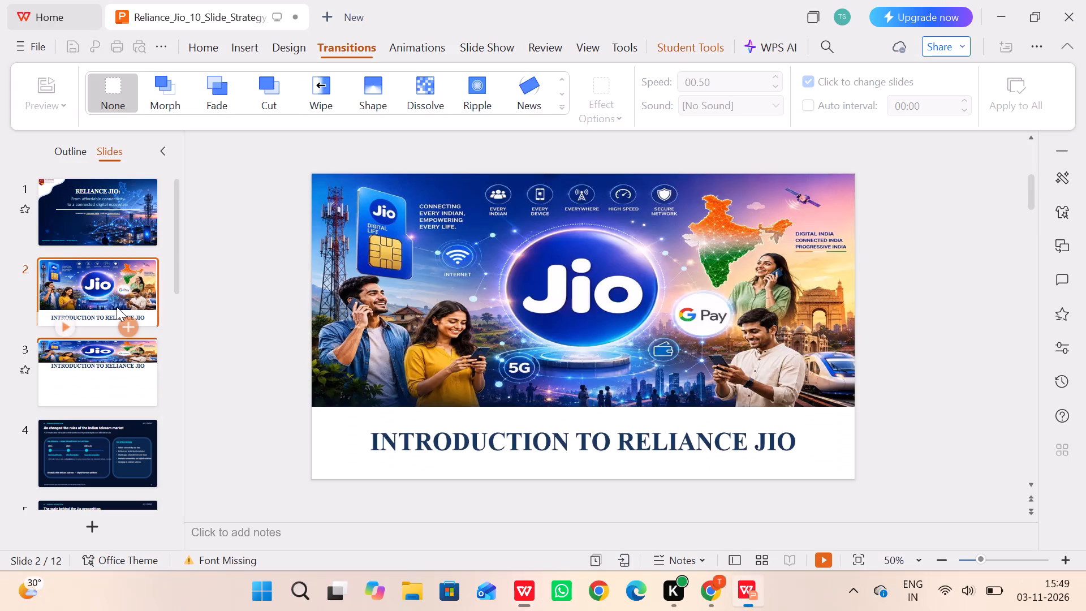
Apply the Push transition to slide 3.
{"action": "left_click", "coordinate": [499, 84]}
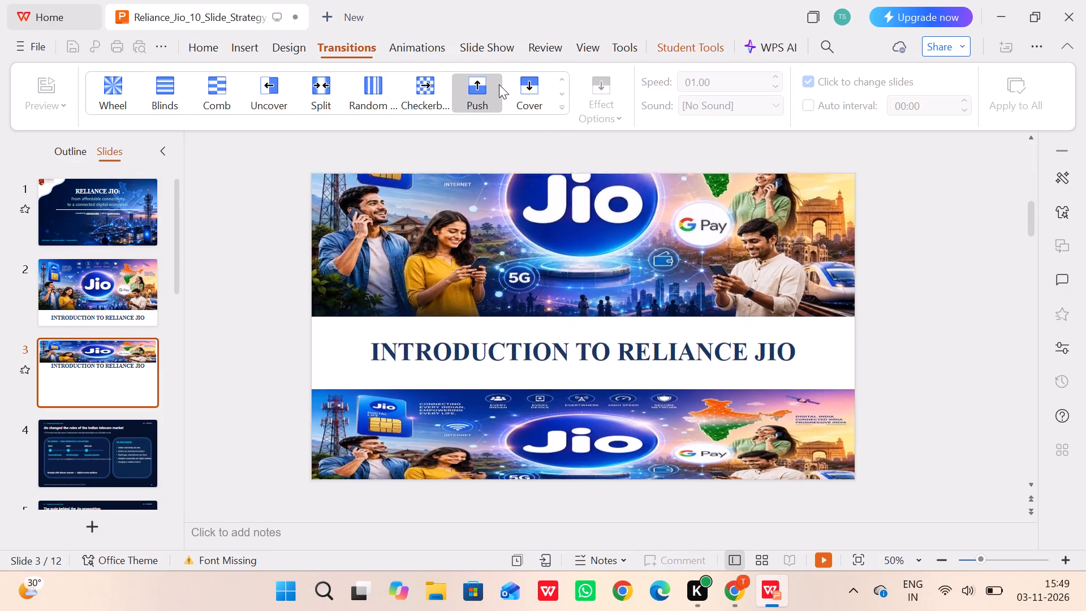
Play the slide show from slide 2 to slide 3 to preview the Push transition.
{"action": "double_click", "coordinate": [77, 284]}
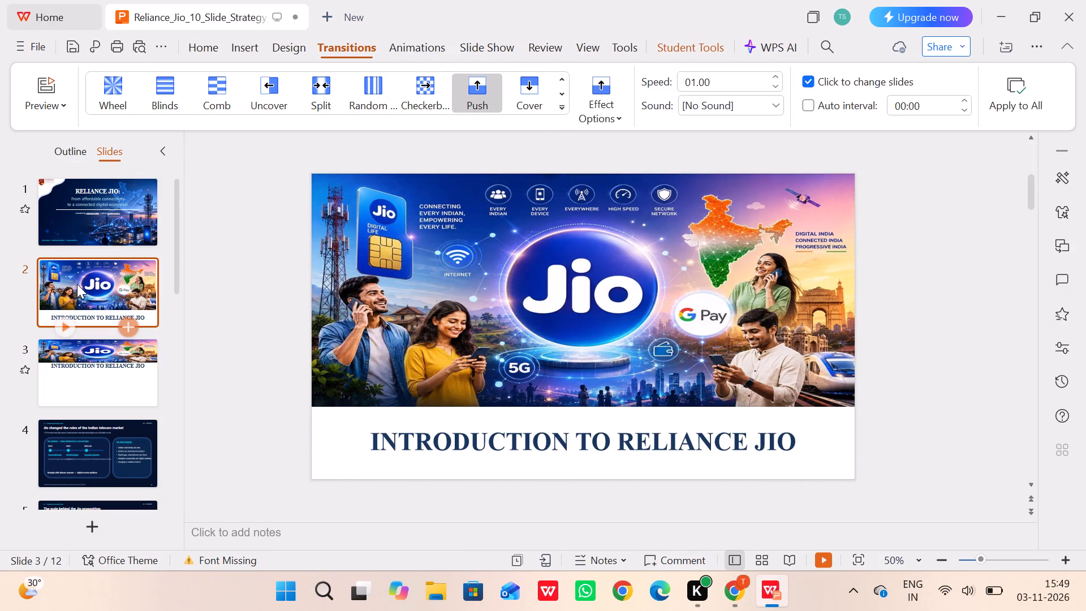
{"action": "key", "text": "Right"}
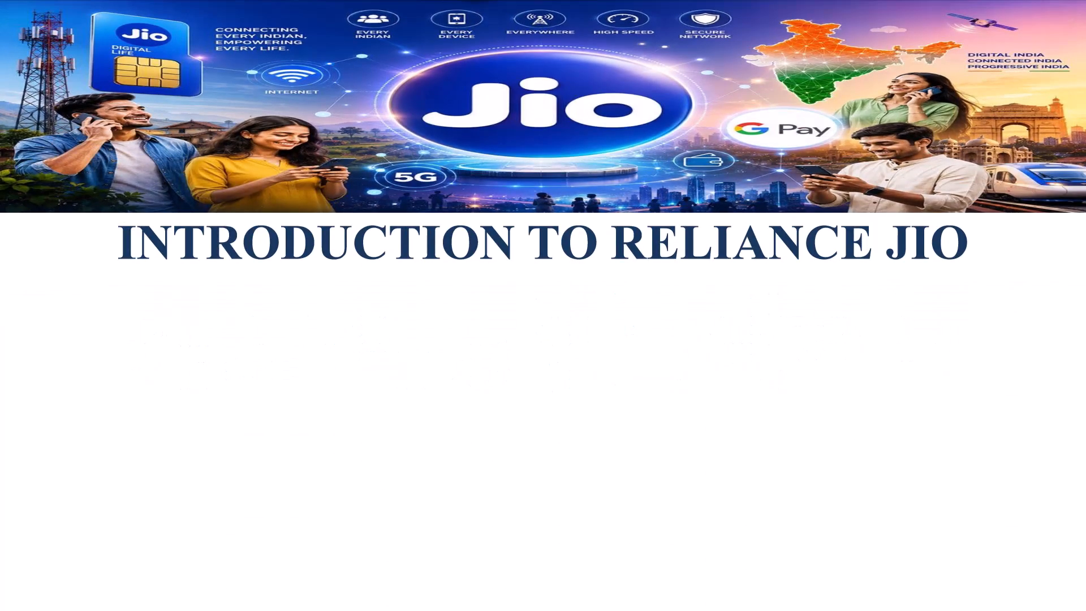
{"action": "key", "text": "Escape"}
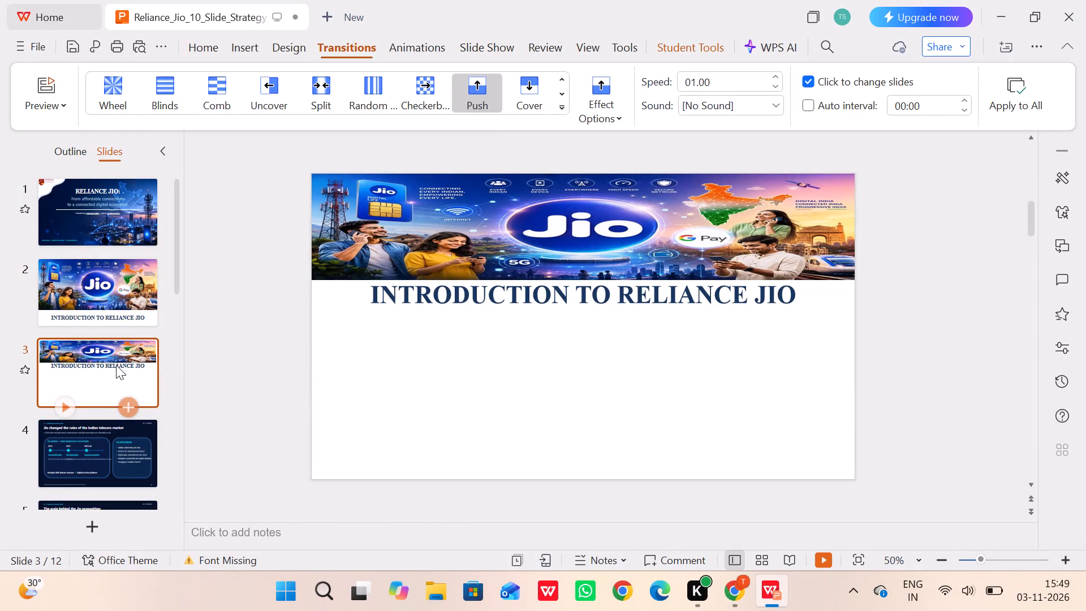
Compare the Morph and Fade transitions on slide 3 and apply Morph.
{"action": "scroll", "coordinate": [303, 82], "scroll_direction": "right", "scroll_amount": 1}
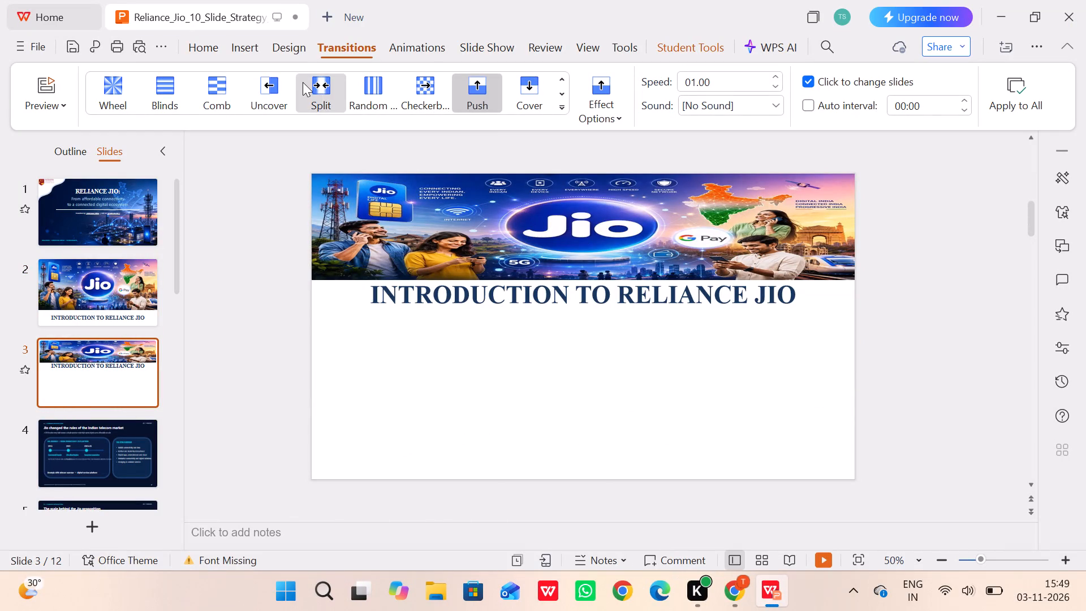
{"action": "scroll", "coordinate": [303, 82], "scroll_direction": "right", "scroll_amount": 1}
{"action": "left_click", "coordinate": [154, 87]}
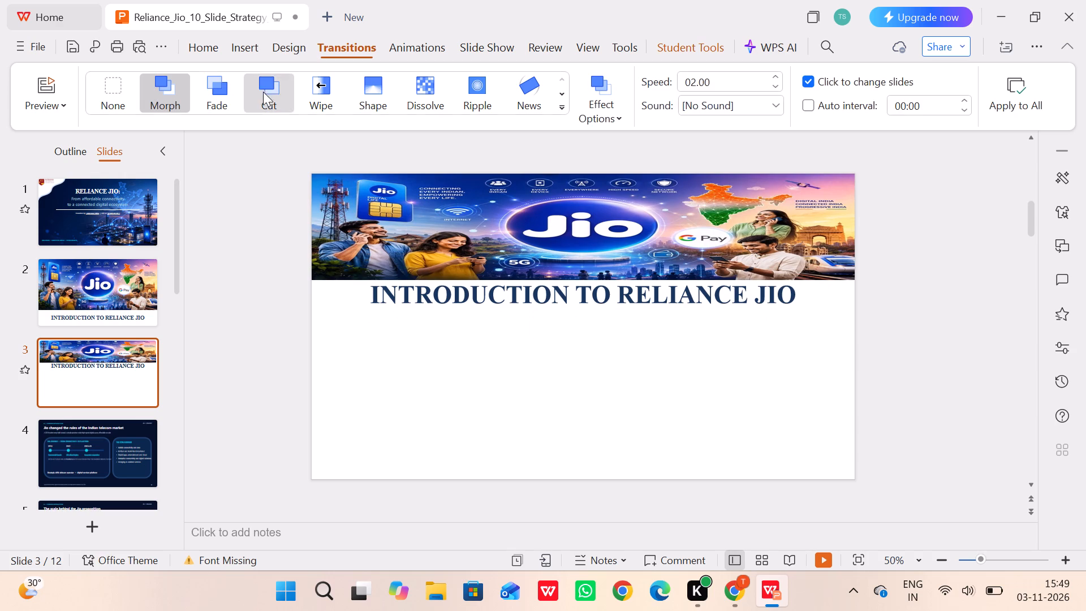
{"action": "left_click", "coordinate": [222, 94]}
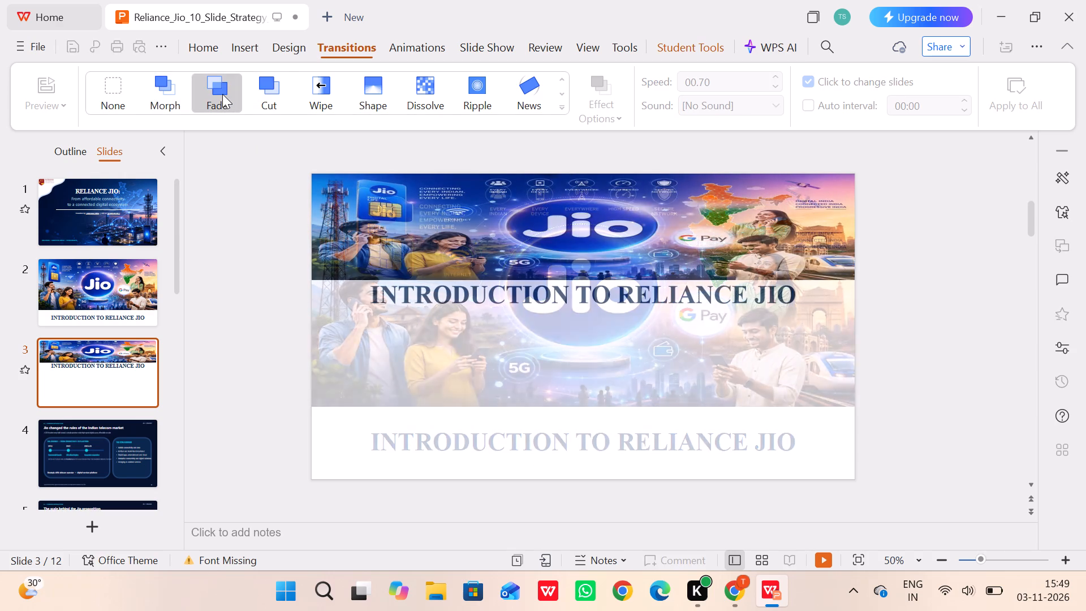
{"action": "left_click", "coordinate": [151, 81]}
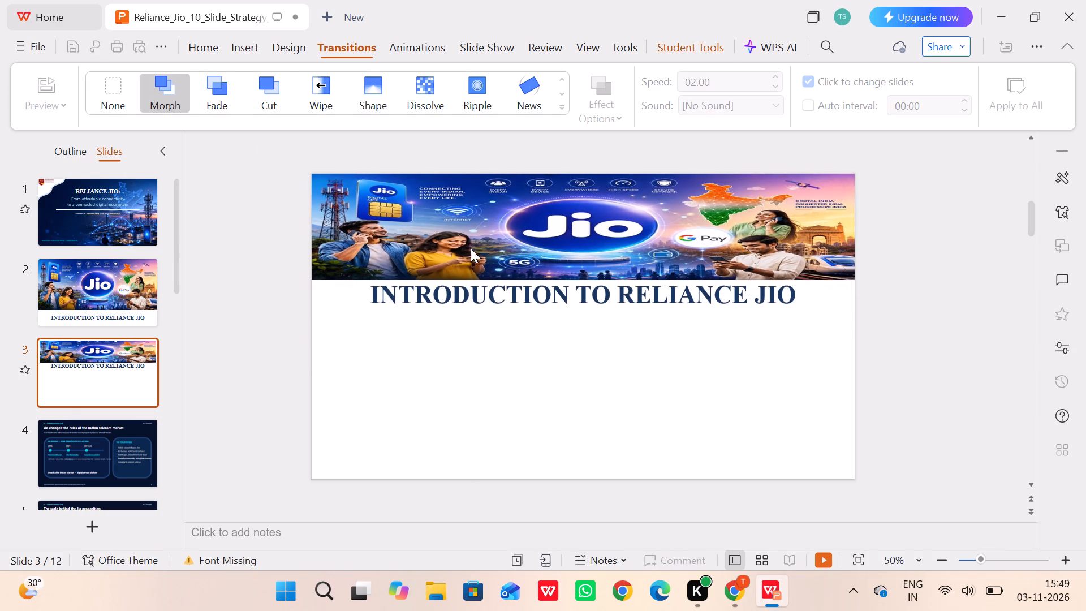
{"action": "left_click", "coordinate": [591, 242]}
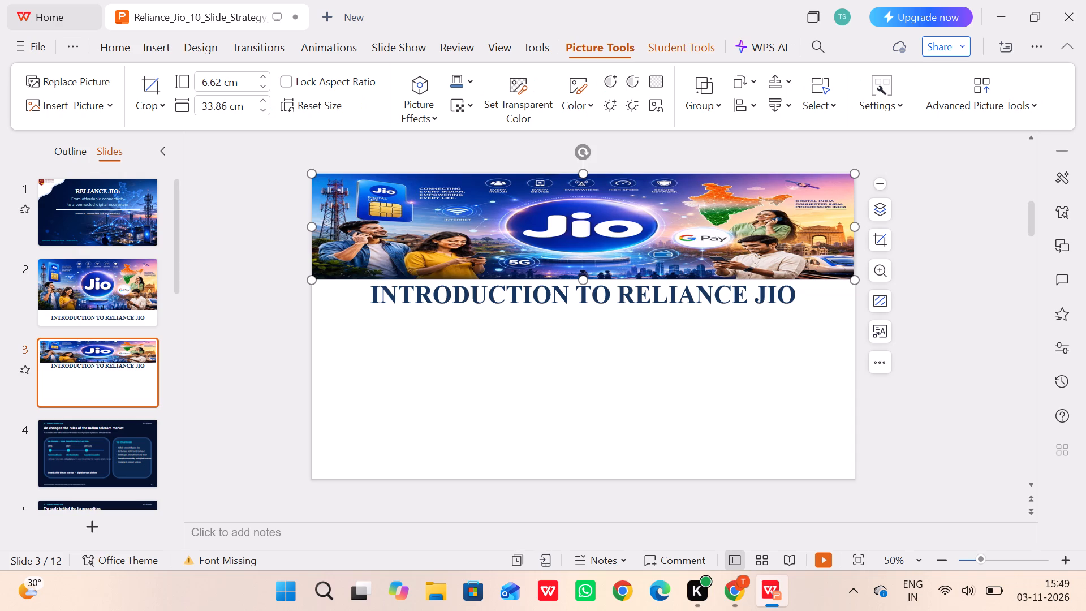
Play the slide show from slide 2 to slide 3 to preview the Morph transition.
{"action": "double_click", "coordinate": [136, 296]}
{"action": "key", "text": "Right"}
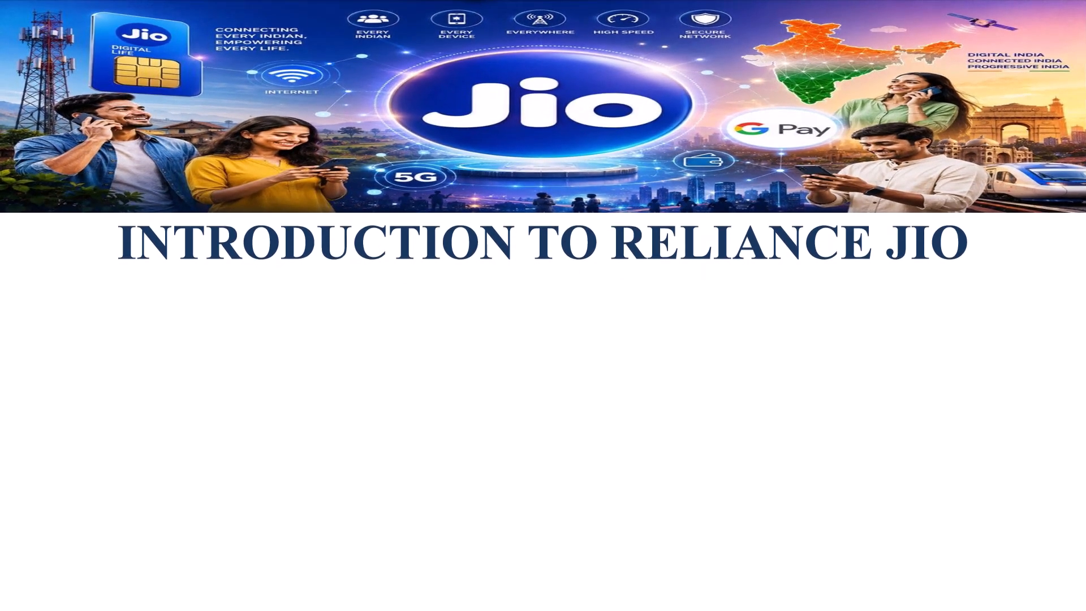
{"action": "key", "text": "Escape"}
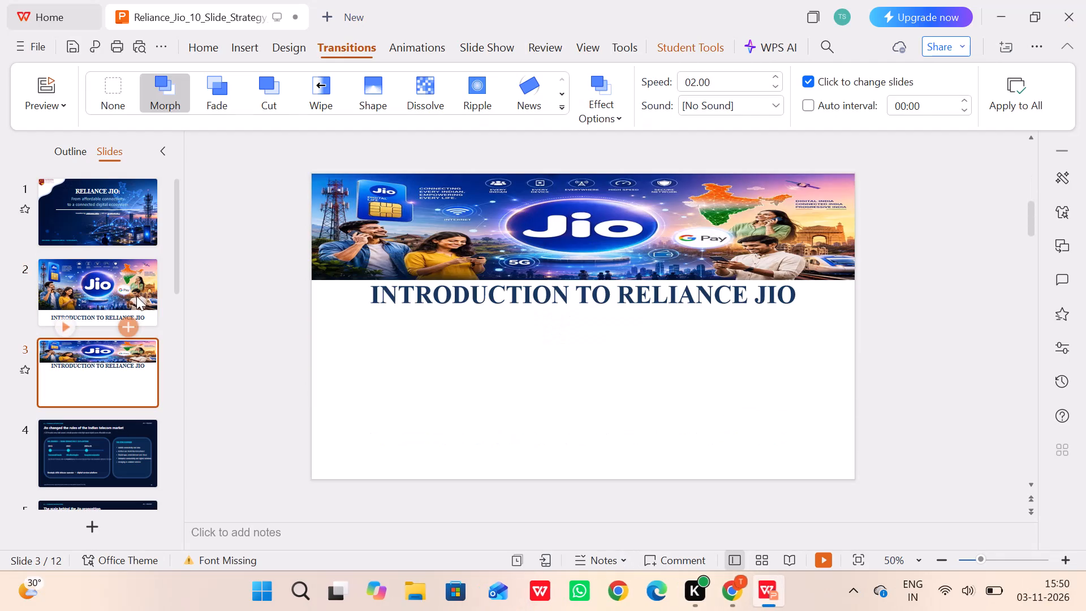
Paste the copied Company Profile text onto slide 3 and fit it in a slightly wider box below the title, at the slide's left side.
{"action": "left_click", "coordinate": [354, 328]}
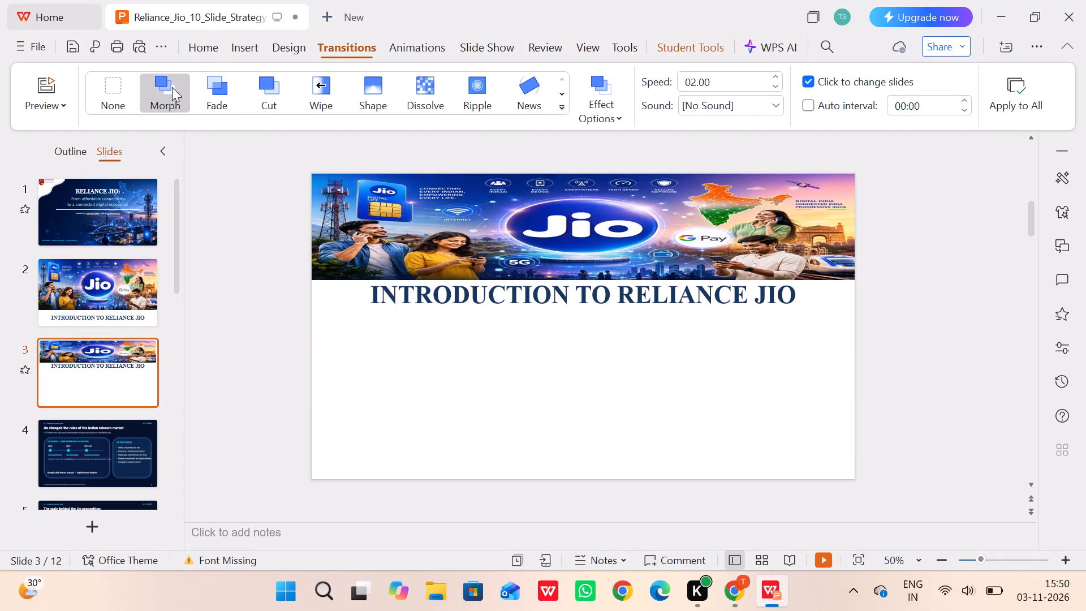
{"action": "left_click", "coordinate": [194, 47]}
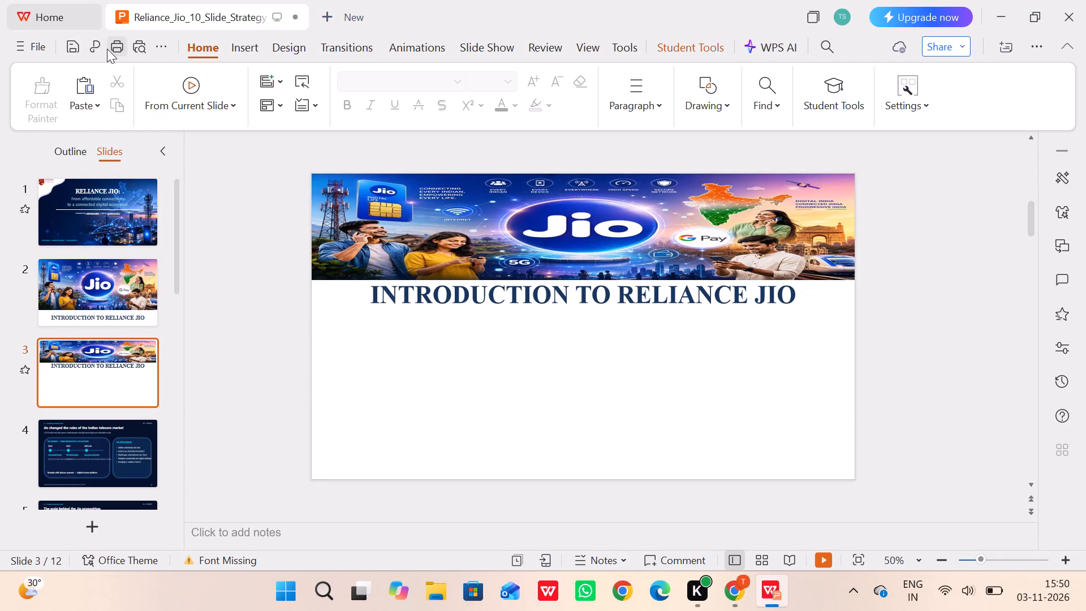
{"action": "left_click", "coordinate": [83, 76]}
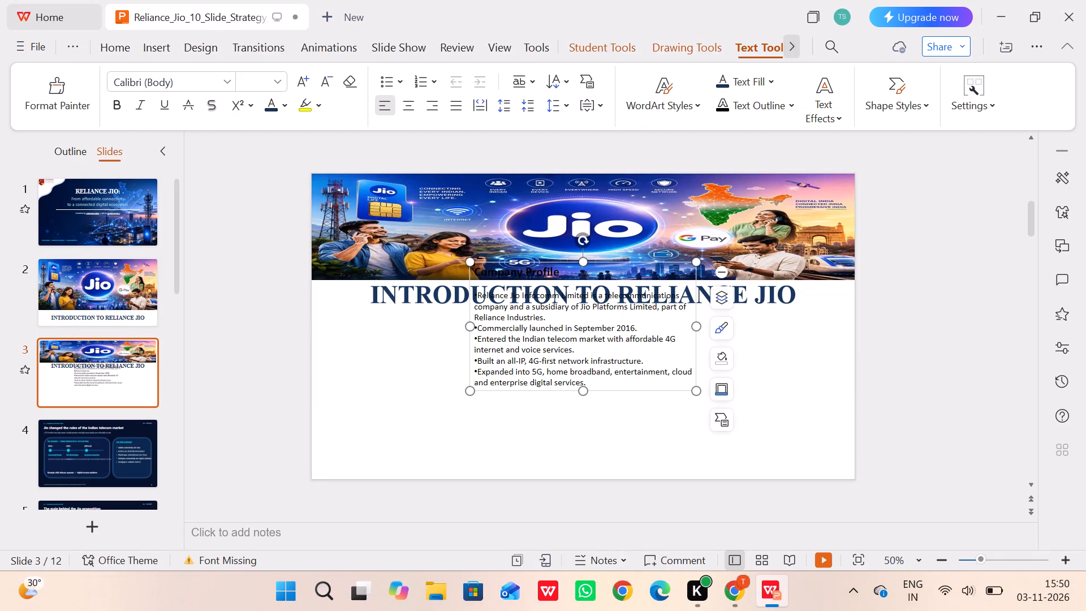
{"action": "left_click_drag", "start_coordinate": [628, 389], "coordinate": [506, 449]}
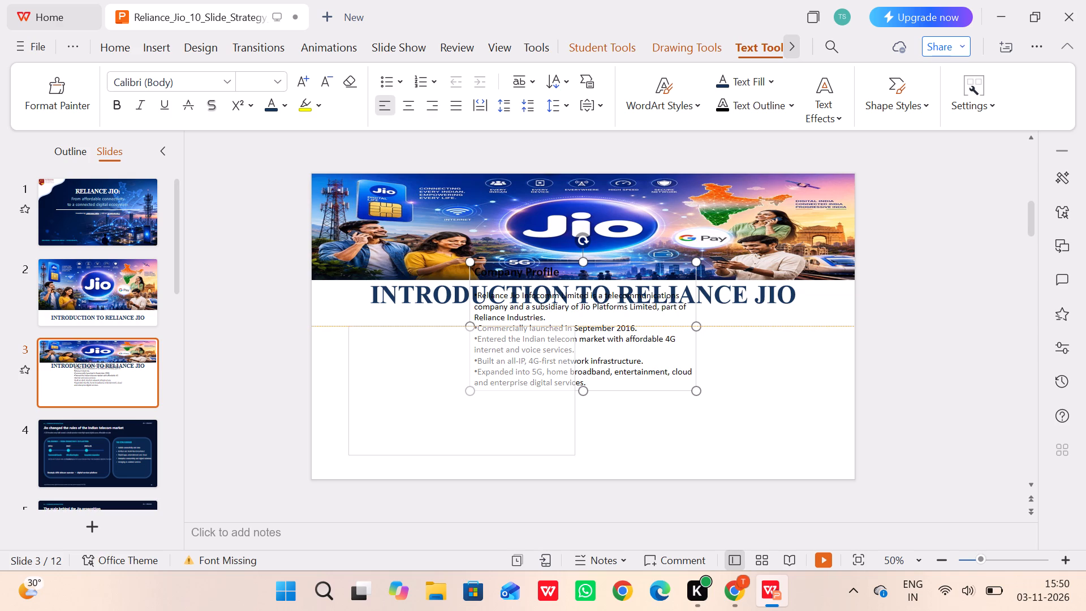
{"action": "left_click_drag", "start_coordinate": [506, 449], "coordinate": [489, 439]}
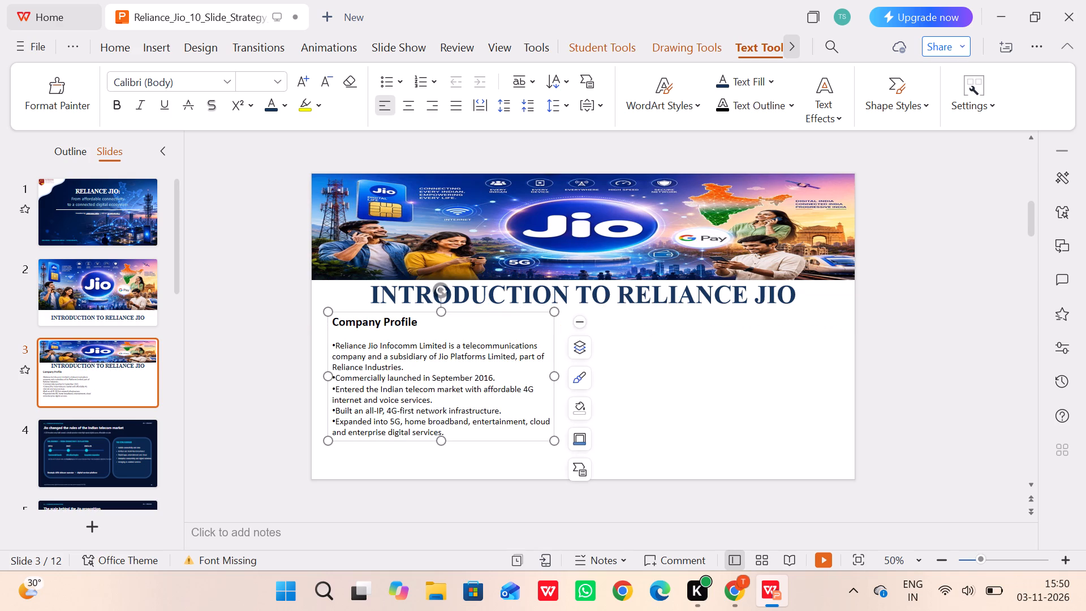
{"action": "left_click_drag", "start_coordinate": [556, 375], "coordinate": [580, 372]}
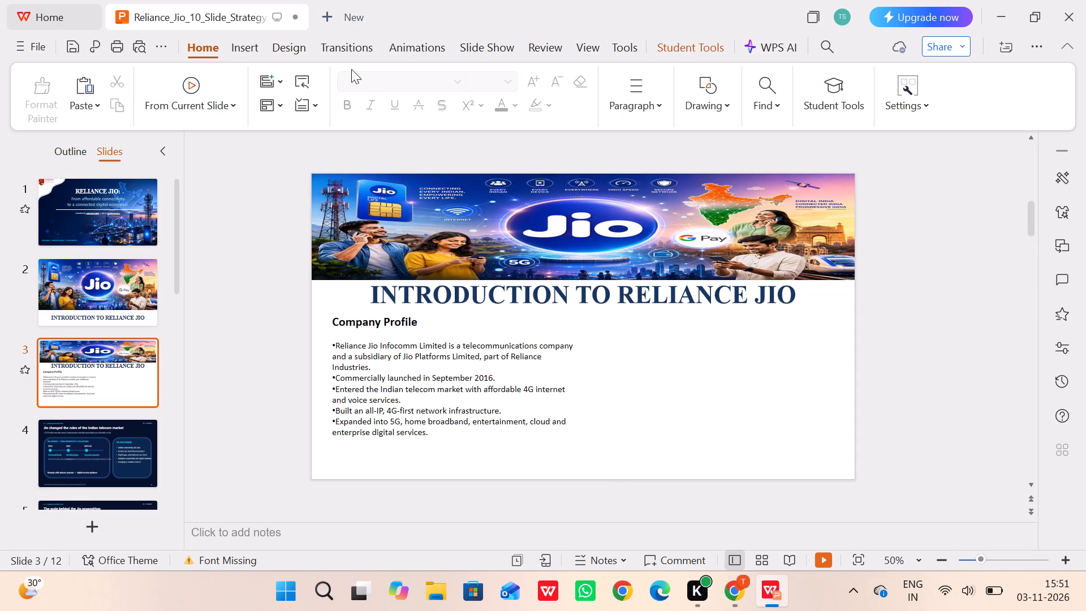
{"action": "left_click", "coordinate": [301, 40]}
{"action": "left_click", "coordinate": [252, 46]}
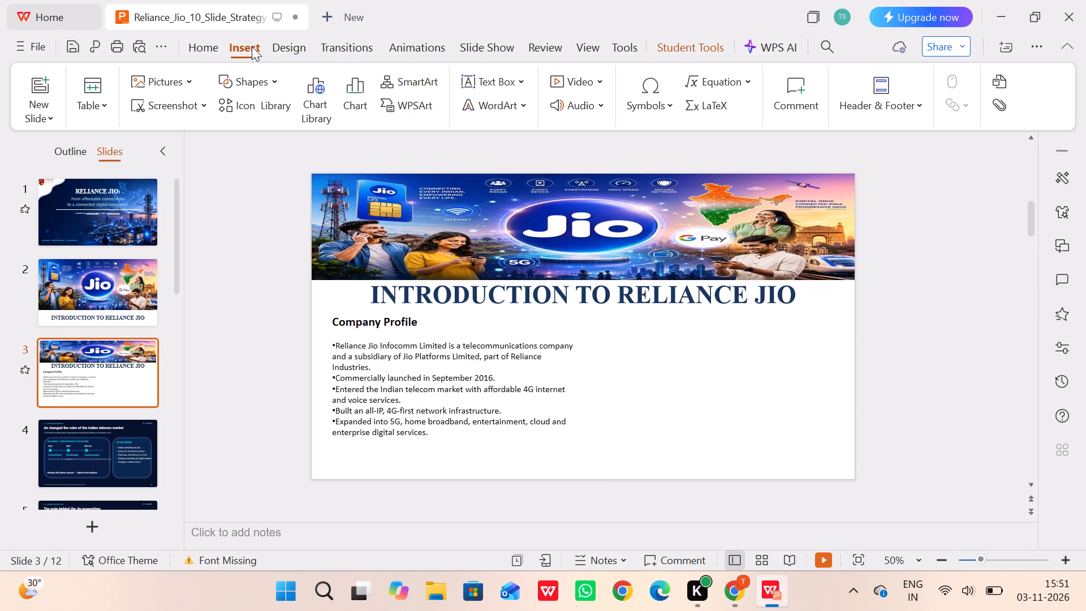
{"action": "left_click", "coordinate": [420, 79]}
{"action": "left_click", "coordinate": [212, 204]}
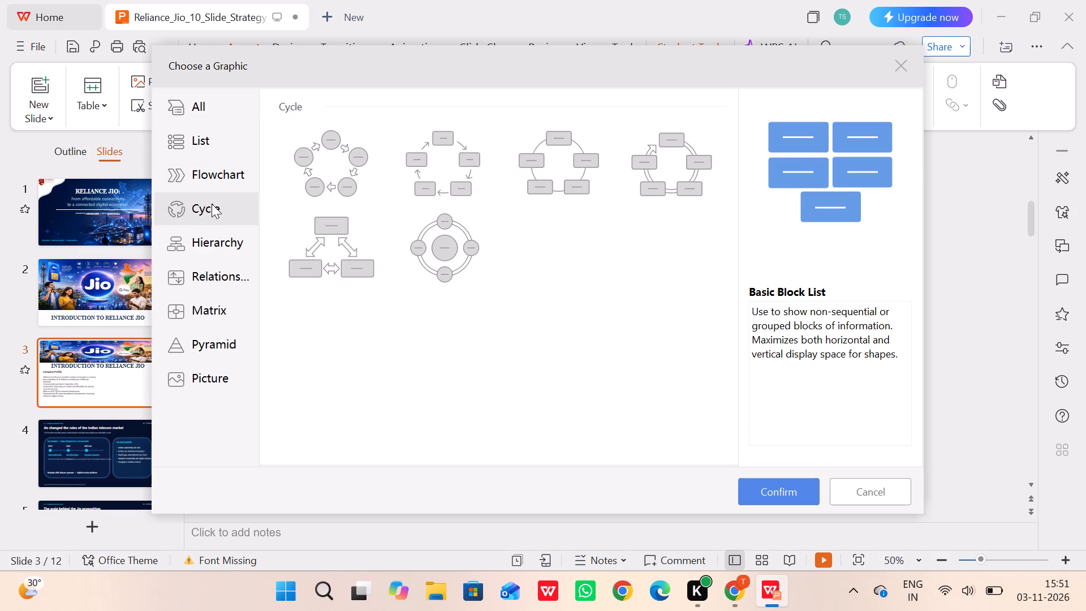
{"action": "left_click", "coordinate": [199, 252]}
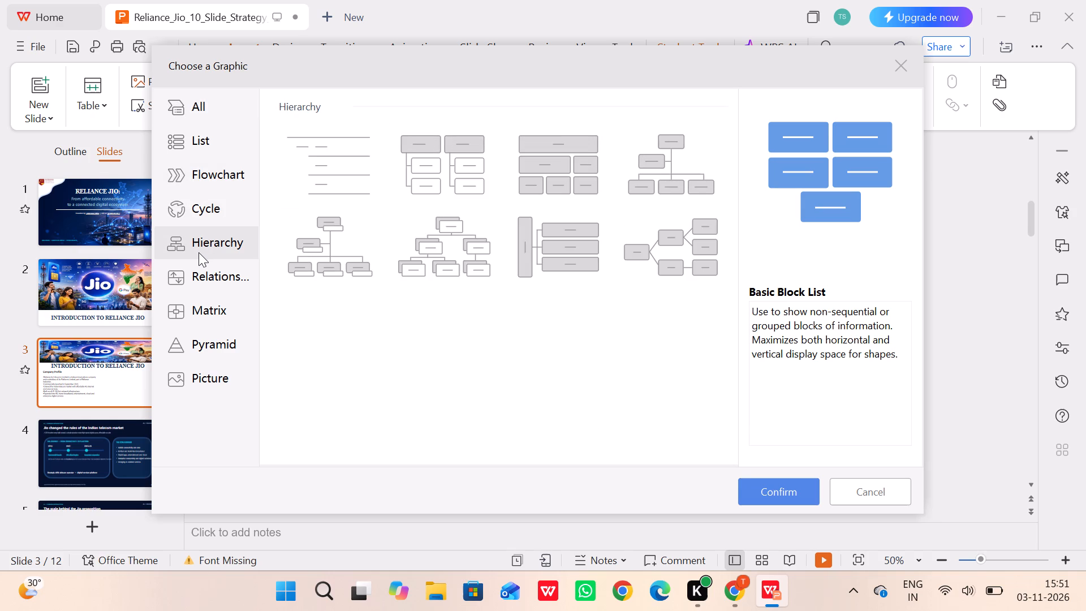
{"action": "left_click", "coordinate": [199, 271]}
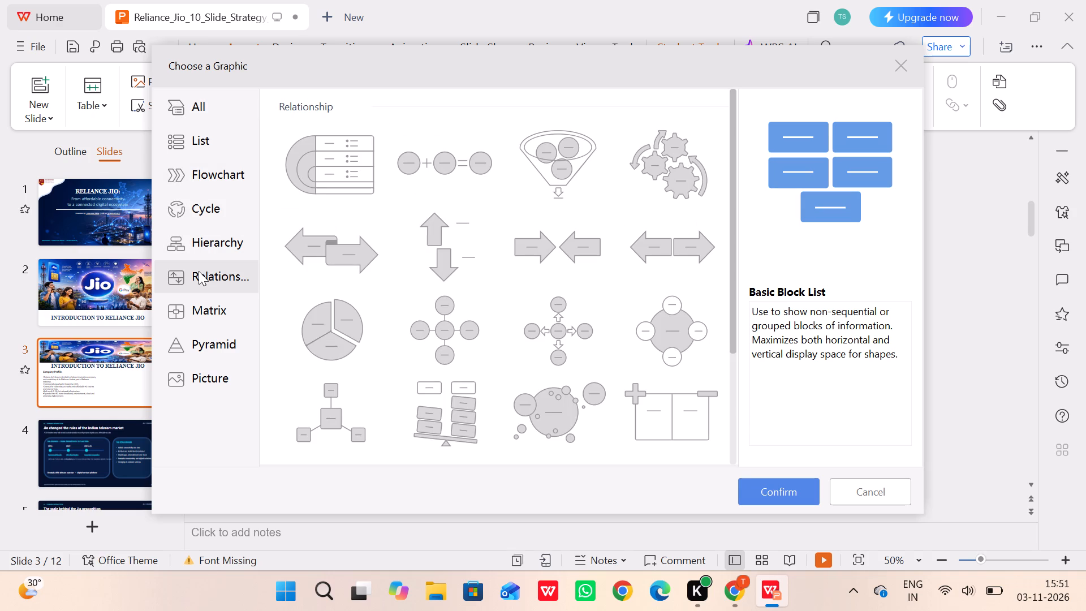
{"action": "left_click", "coordinate": [192, 315]}
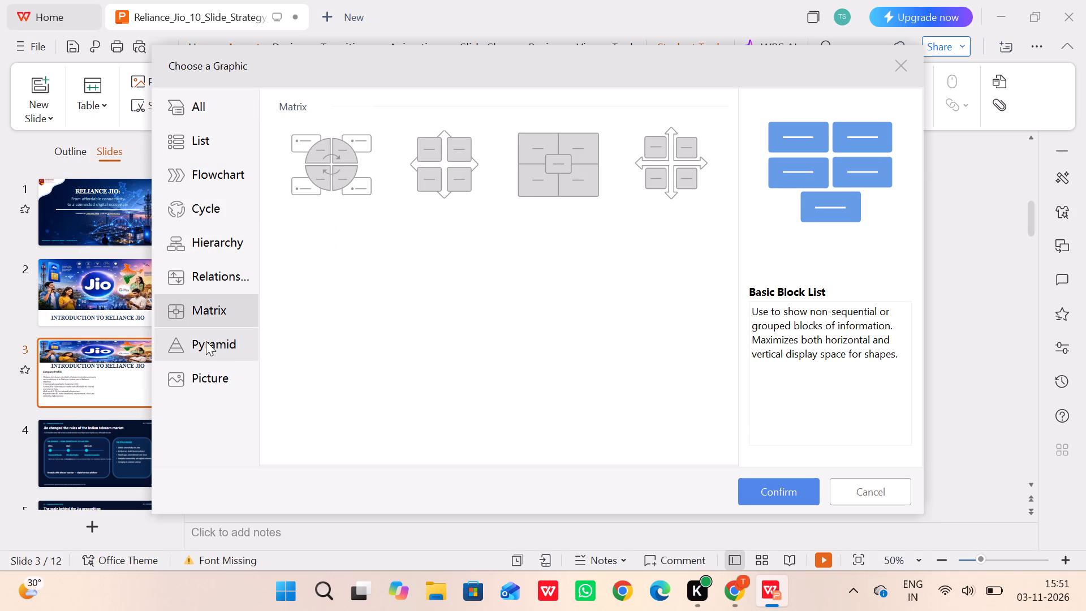
{"action": "left_click", "coordinate": [206, 341]}
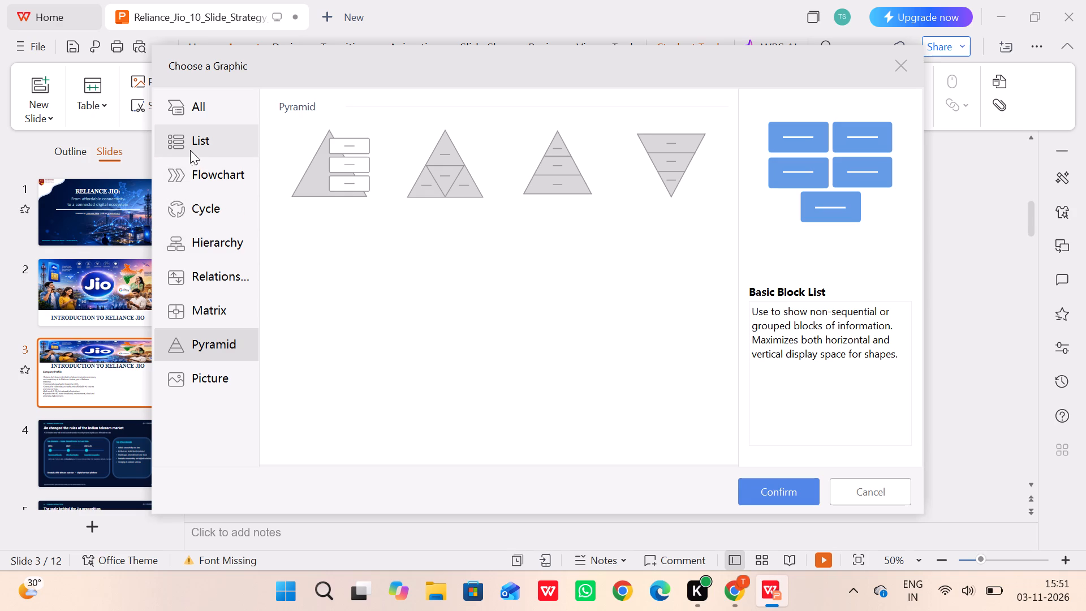
{"action": "left_click", "coordinate": [193, 147]}
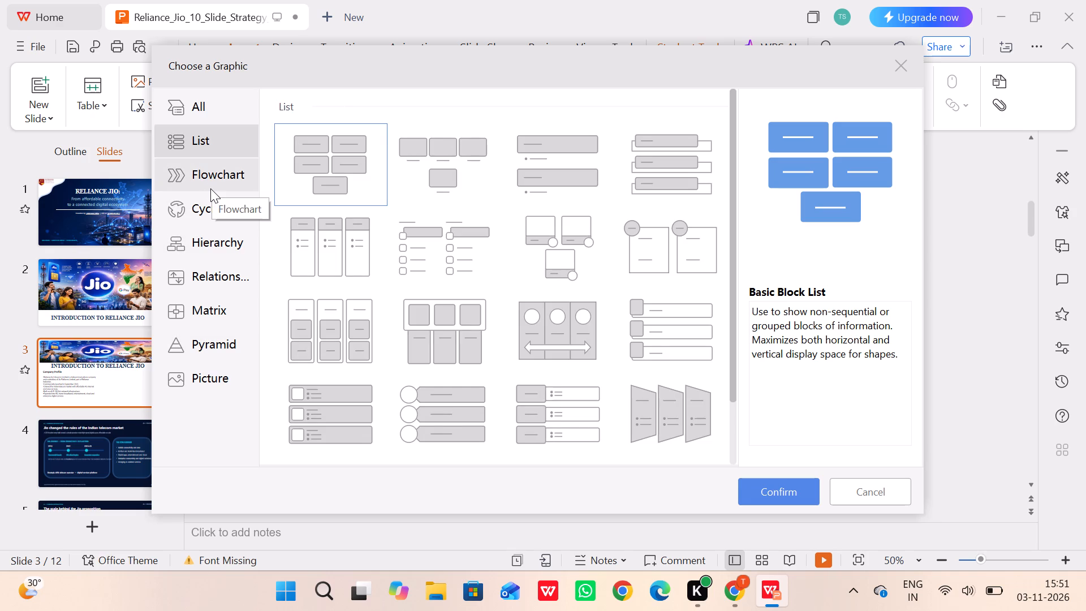
{"action": "left_click", "coordinate": [200, 179]}
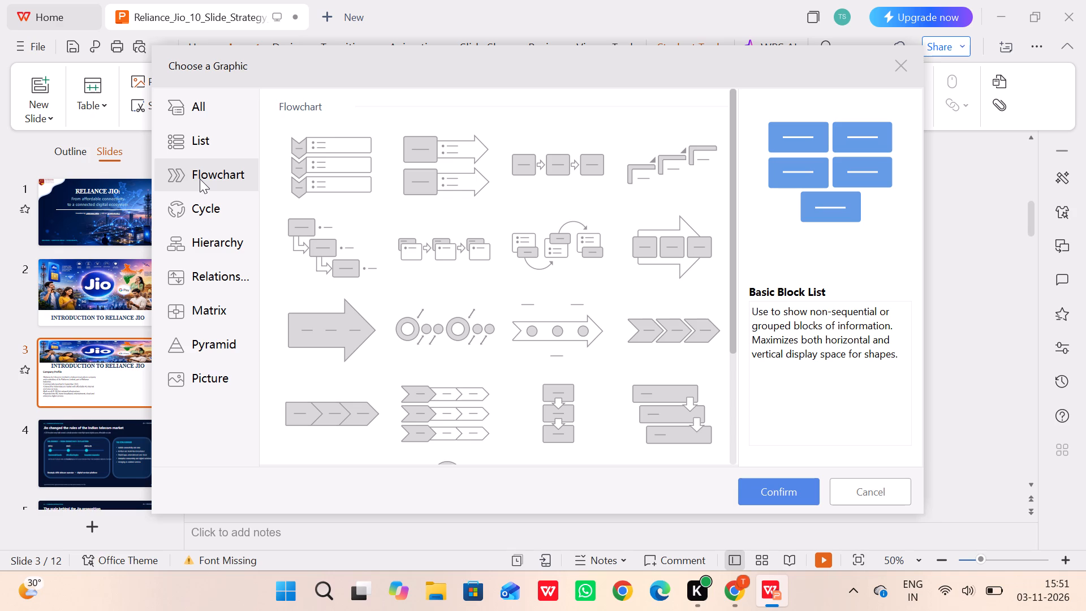
{"action": "left_click", "coordinate": [193, 207]}
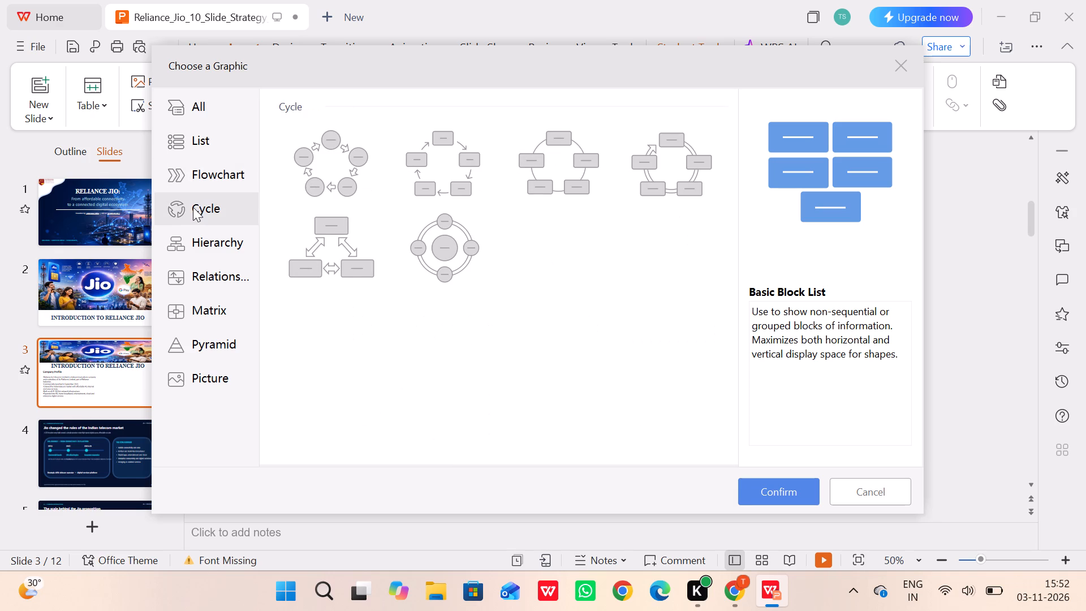
{"action": "left_click", "coordinate": [189, 244]}
{"action": "left_click", "coordinate": [188, 272]}
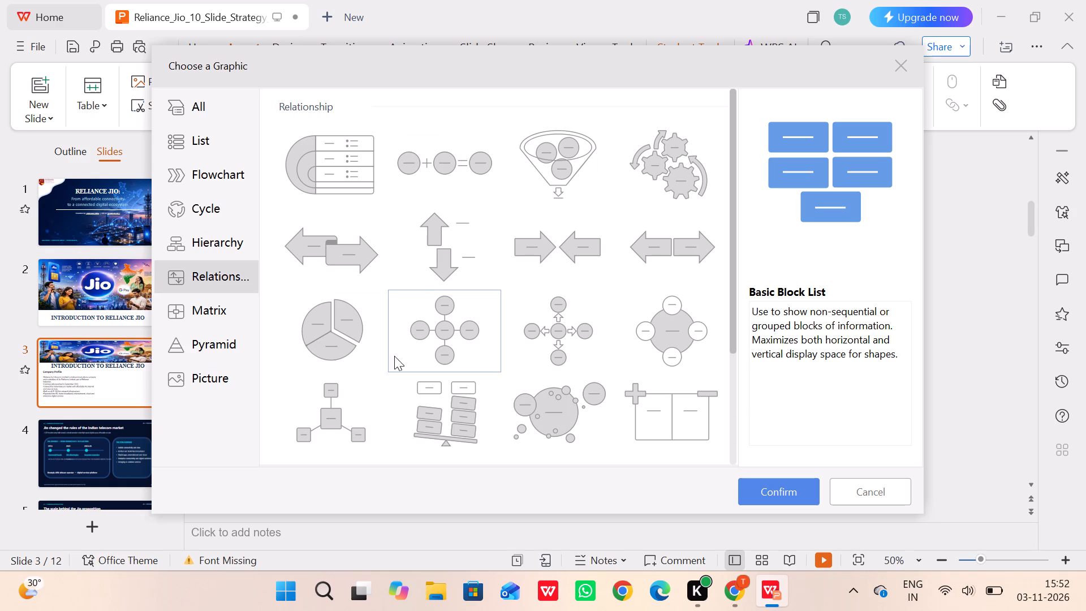
Recheck ChatGPT's Major Business Segments table, preview the Circle Relationship SmartArt layout, and look through the matrix, pyramid and picture layouts.
{"action": "left_click", "coordinate": [736, 601]}
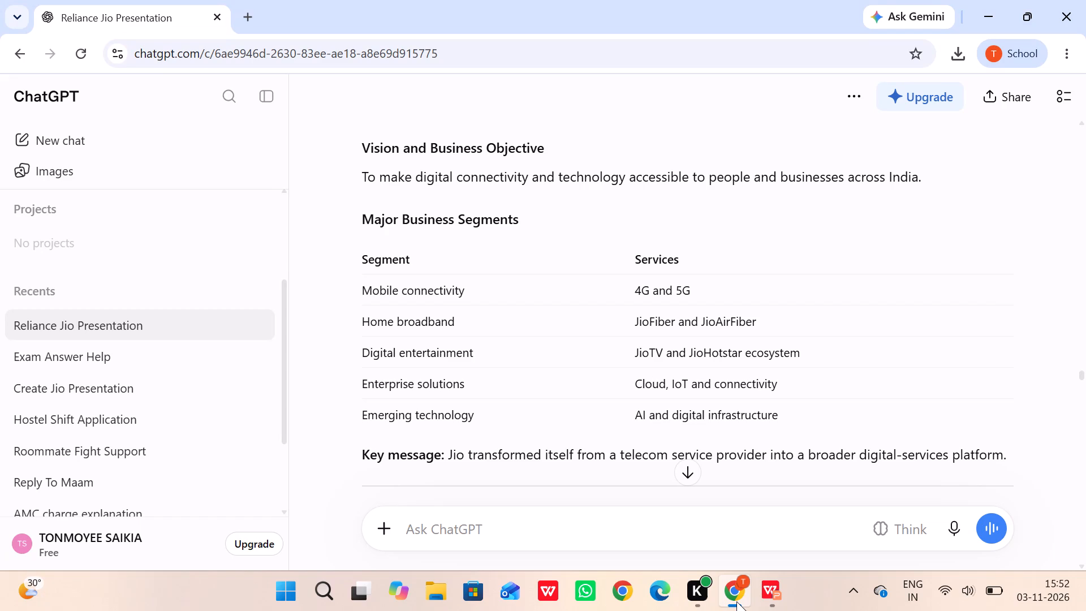
{"action": "left_click", "coordinate": [780, 588]}
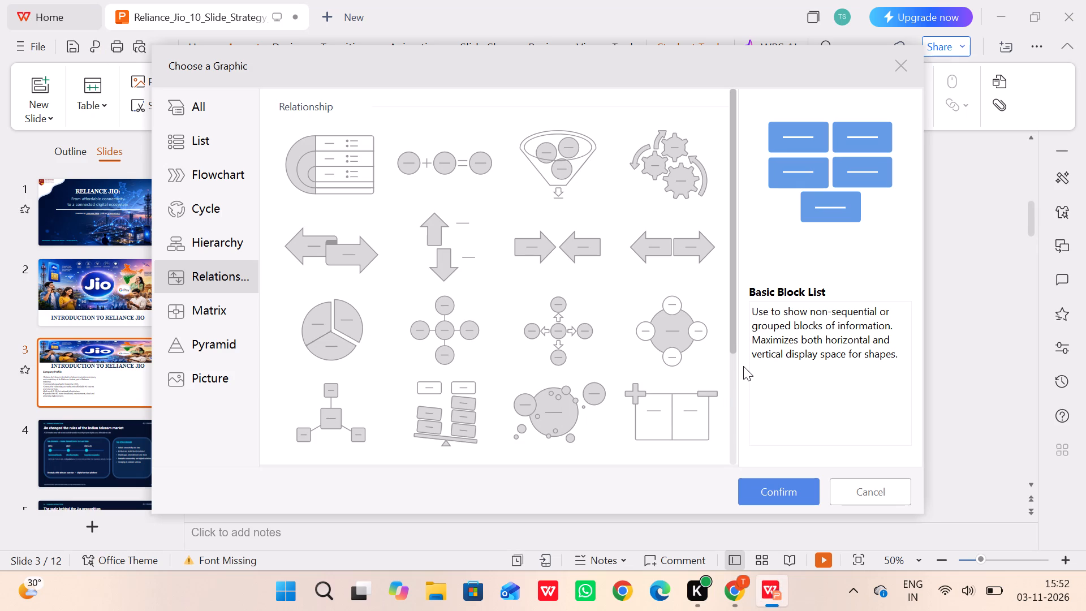
{"action": "left_click", "coordinate": [964, 335]}
{"action": "left_click", "coordinate": [562, 407]}
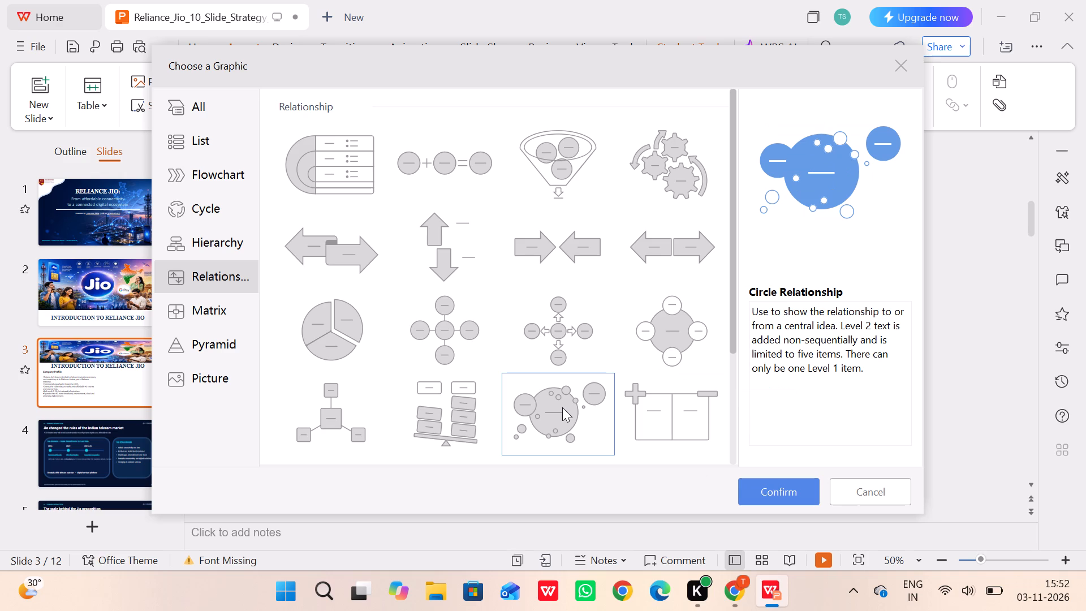
{"action": "left_click", "coordinate": [234, 295]}
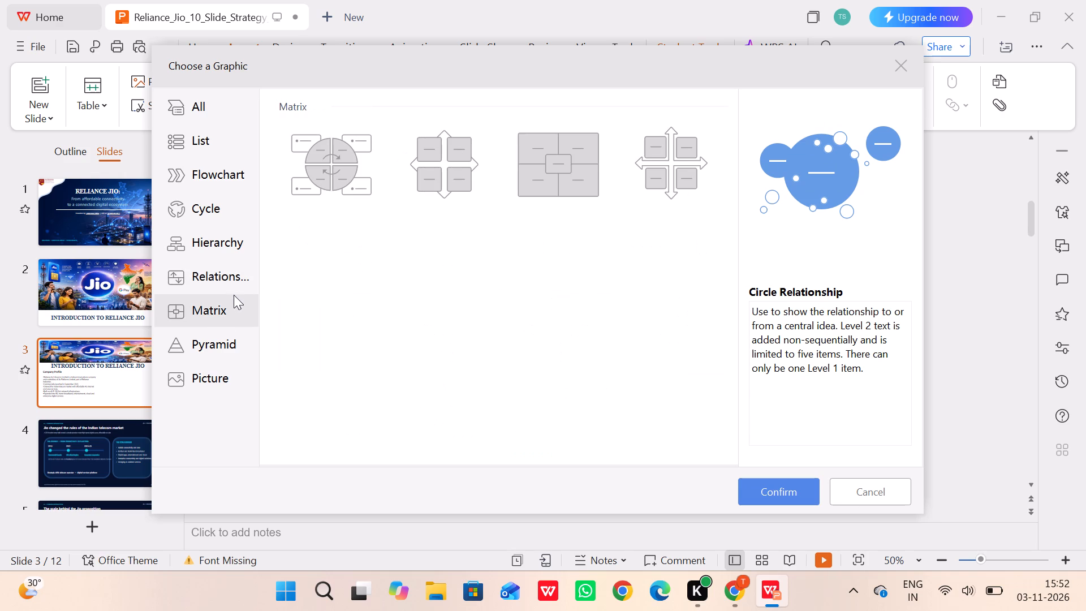
{"action": "left_click", "coordinate": [202, 337]}
{"action": "left_click", "coordinate": [201, 366]}
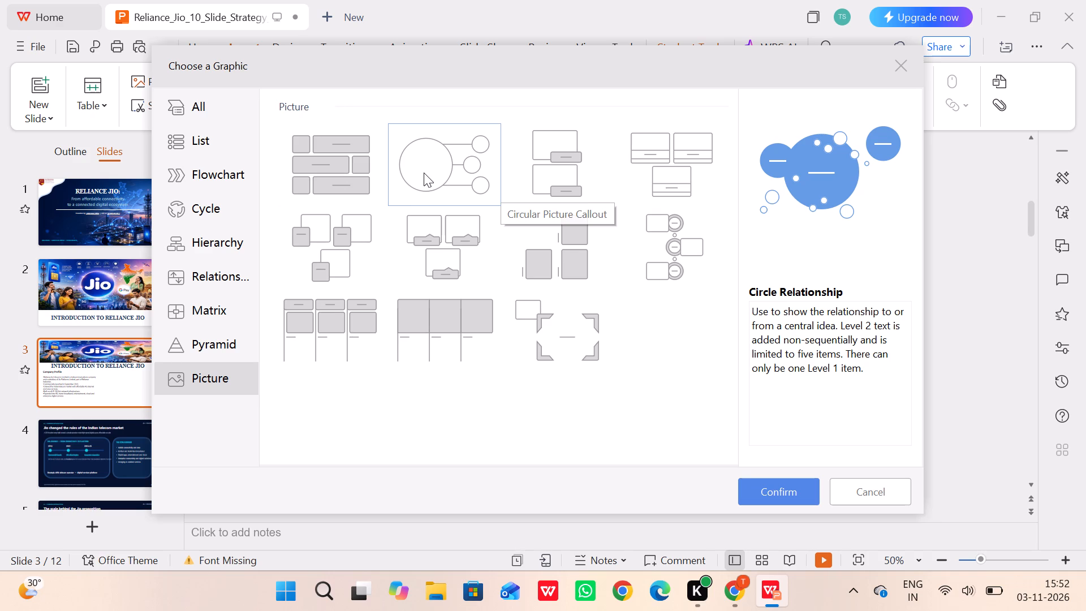
Consult ChatGPT's Major Business Segments table again and compare the pyramid, matrix, relationship, hierarchy, flowchart and cycle SmartArt layouts.
{"action": "left_click", "coordinate": [722, 588]}
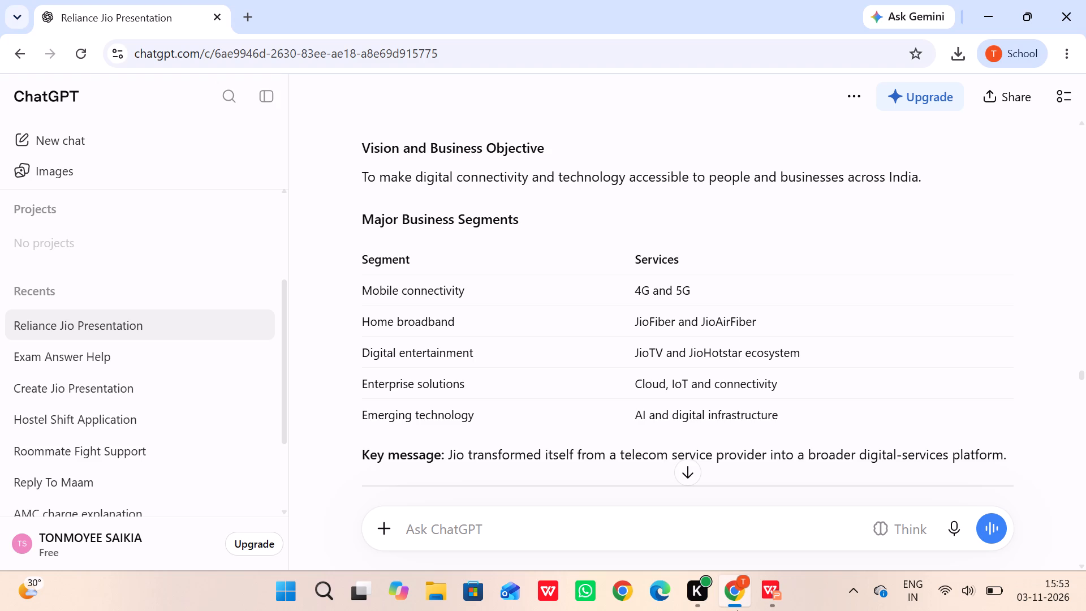
{"action": "left_click", "coordinate": [756, 578]}
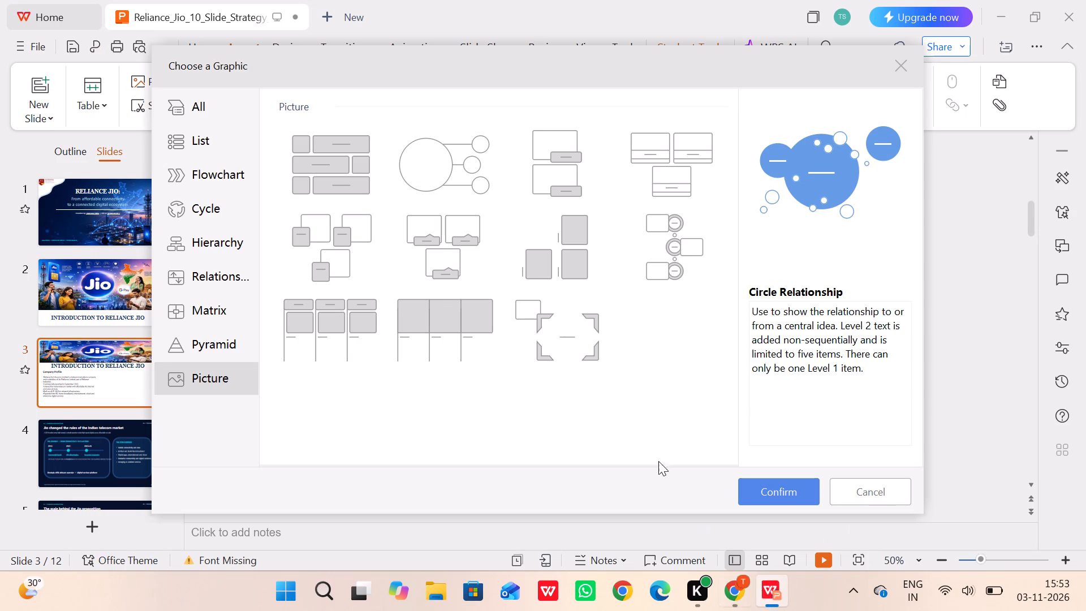
{"action": "left_click", "coordinate": [200, 341]}
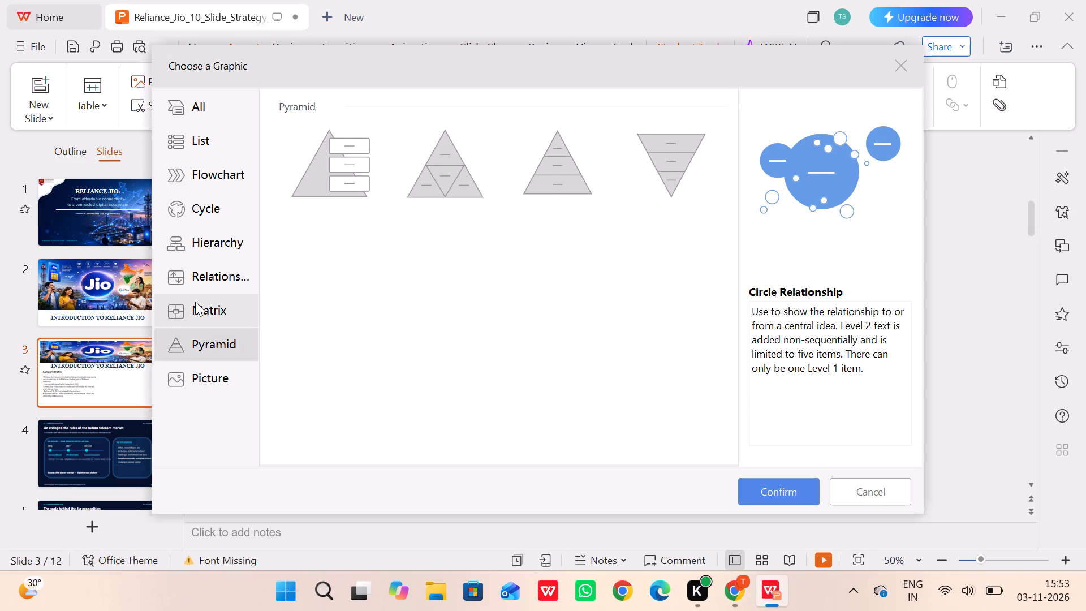
{"action": "left_click", "coordinate": [195, 302]}
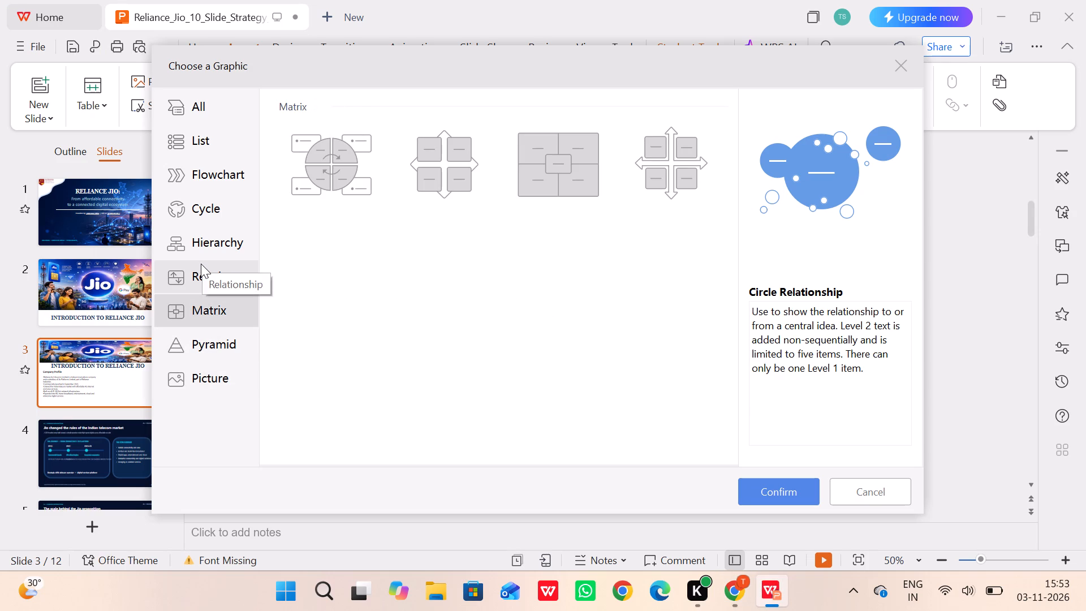
{"action": "left_click", "coordinate": [201, 264]}
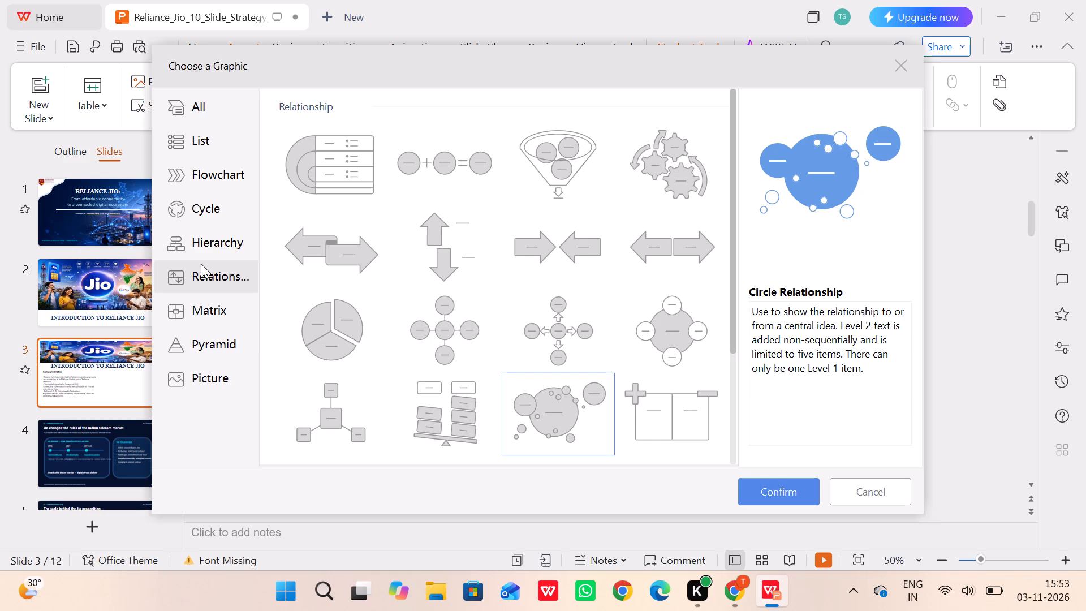
{"action": "left_click", "coordinate": [202, 244]}
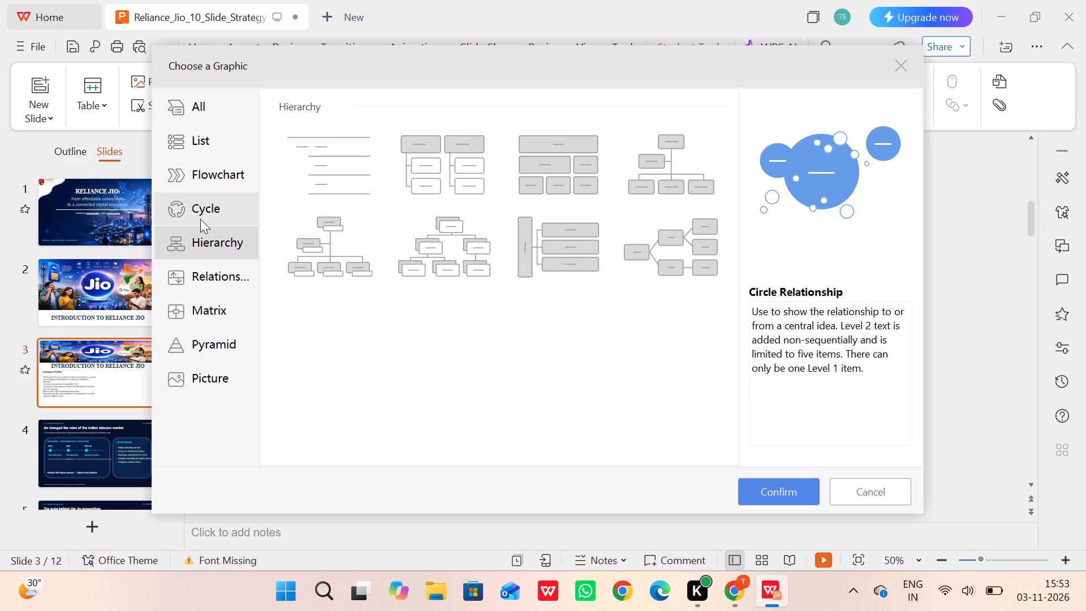
{"action": "left_click", "coordinate": [200, 219]}
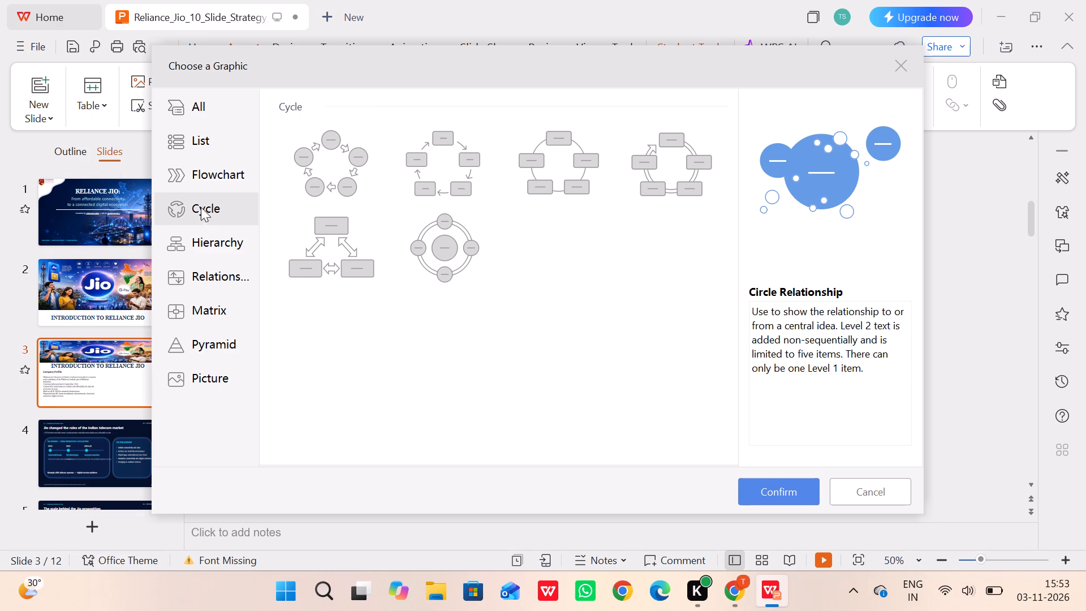
{"action": "left_click", "coordinate": [201, 185]}
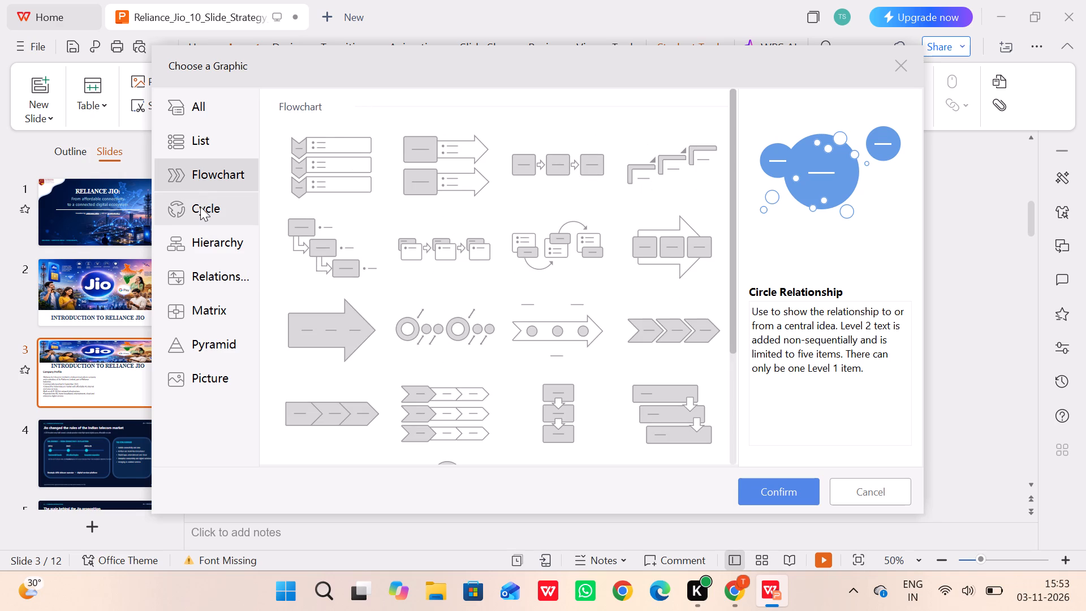
{"action": "left_click", "coordinate": [200, 206]}
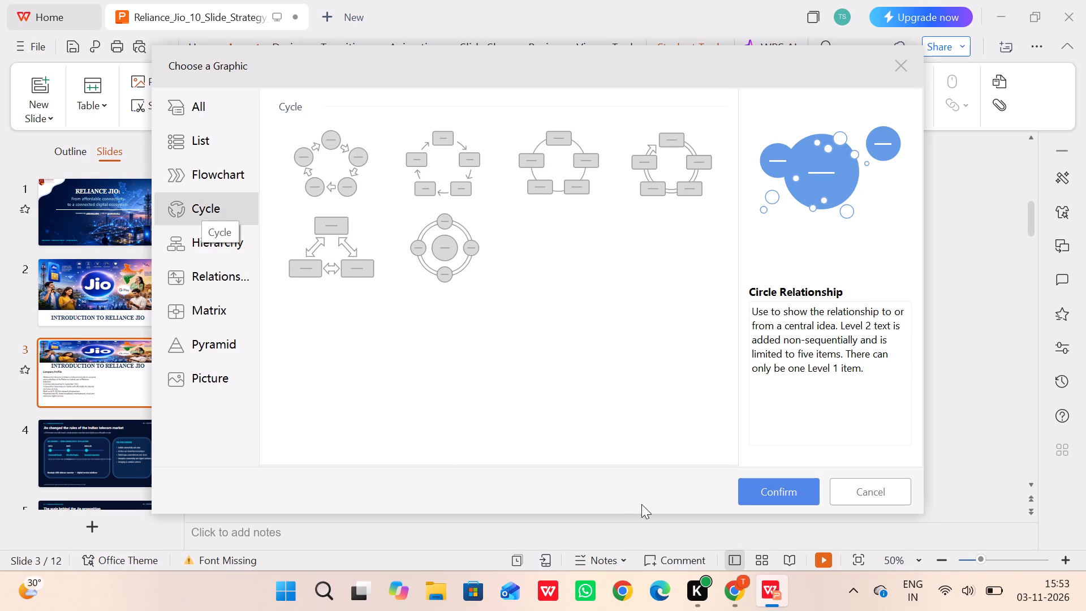
Recheck ChatGPT's Major Business Segments table, return to WPS, and compare the cycle, flowchart and list SmartArt layouts.
{"action": "left_click", "coordinate": [745, 597]}
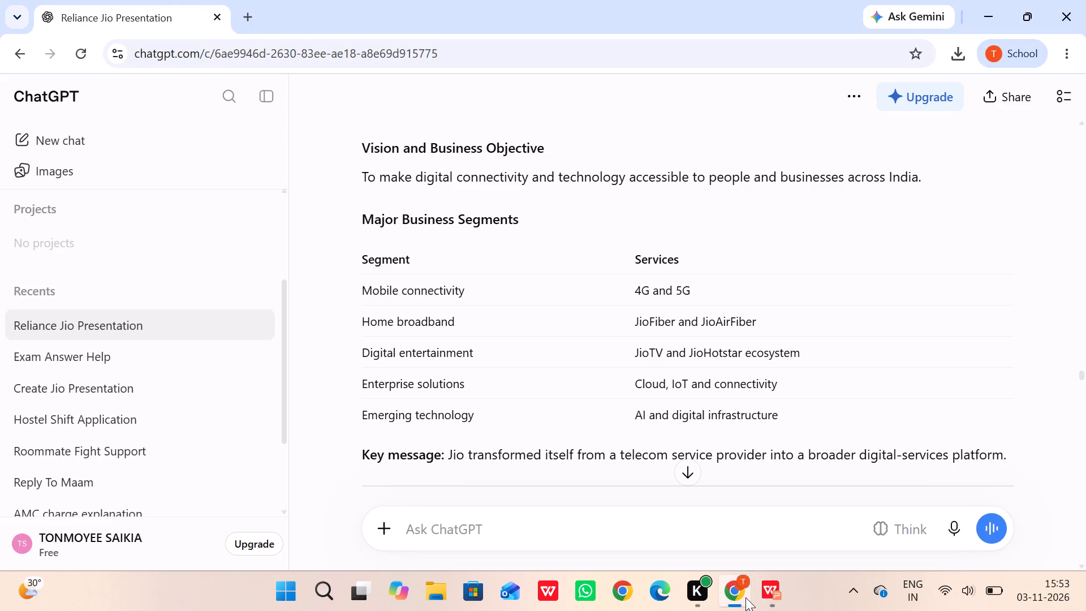
{"action": "left_click", "coordinate": [763, 599]}
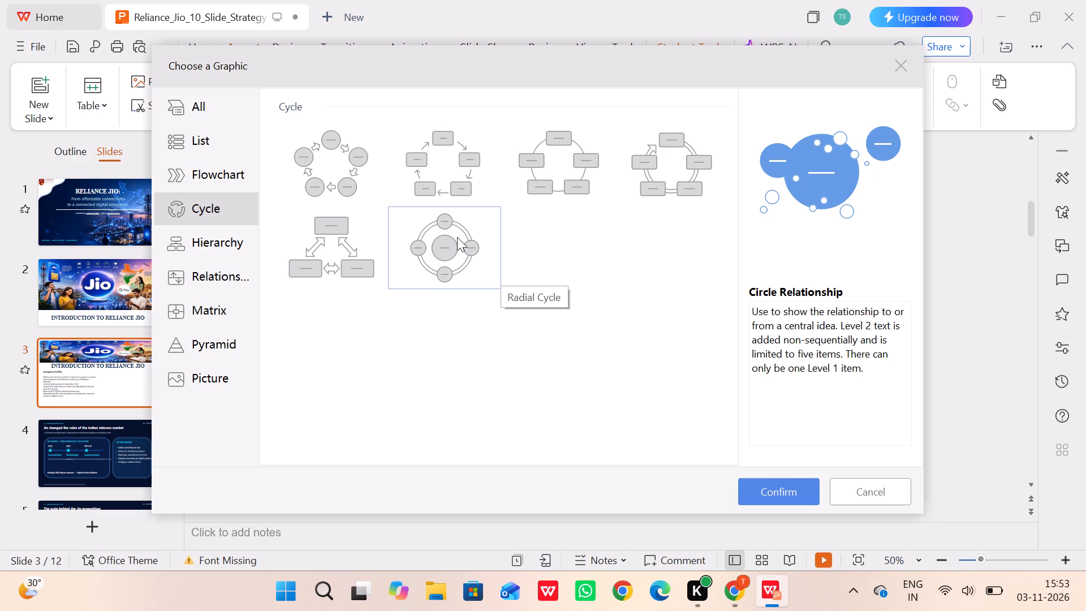
{"action": "left_click", "coordinate": [190, 234]}
{"action": "left_click", "coordinate": [197, 206]}
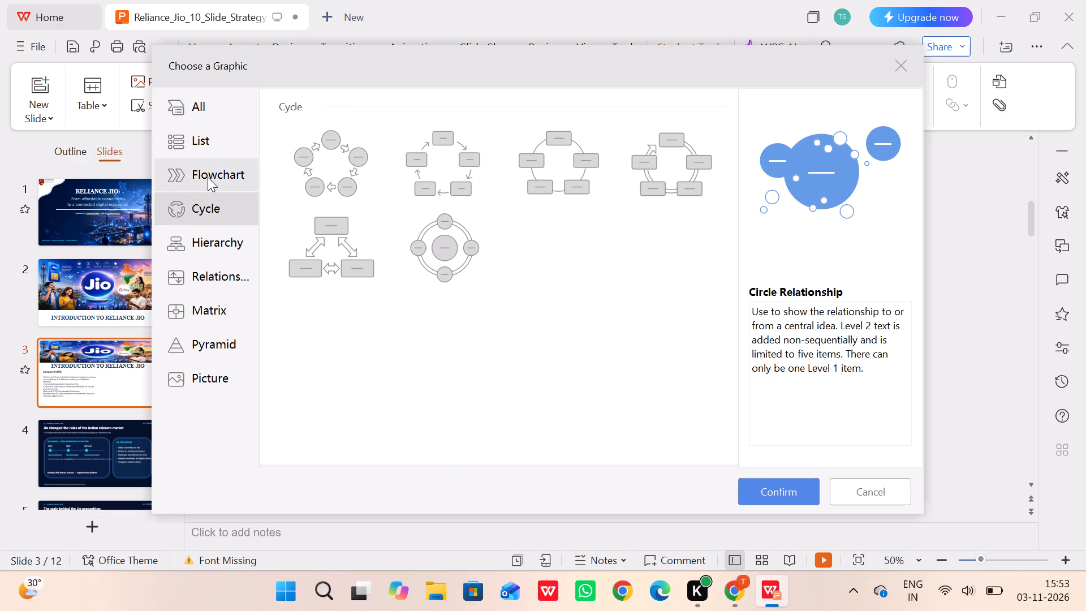
{"action": "left_click", "coordinate": [208, 177]}
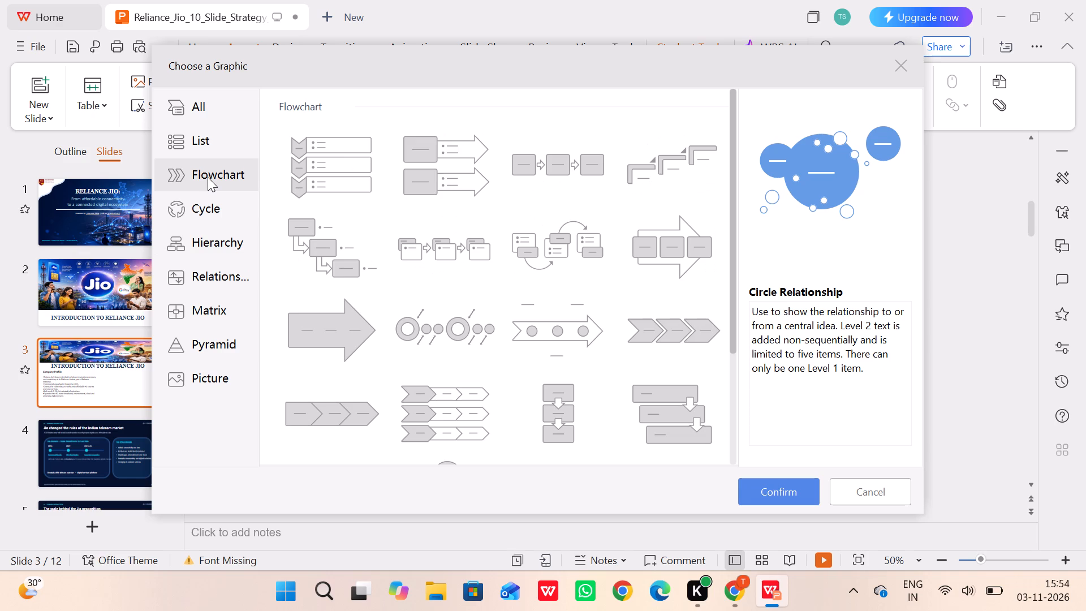
{"action": "left_click", "coordinate": [210, 141]}
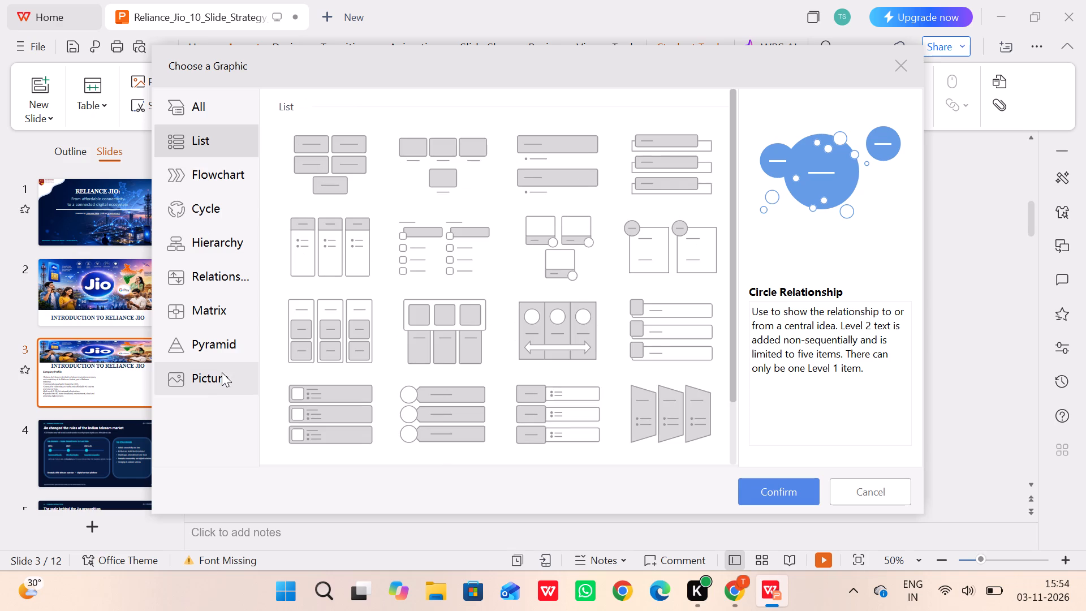
{"action": "left_click", "coordinate": [212, 117]}
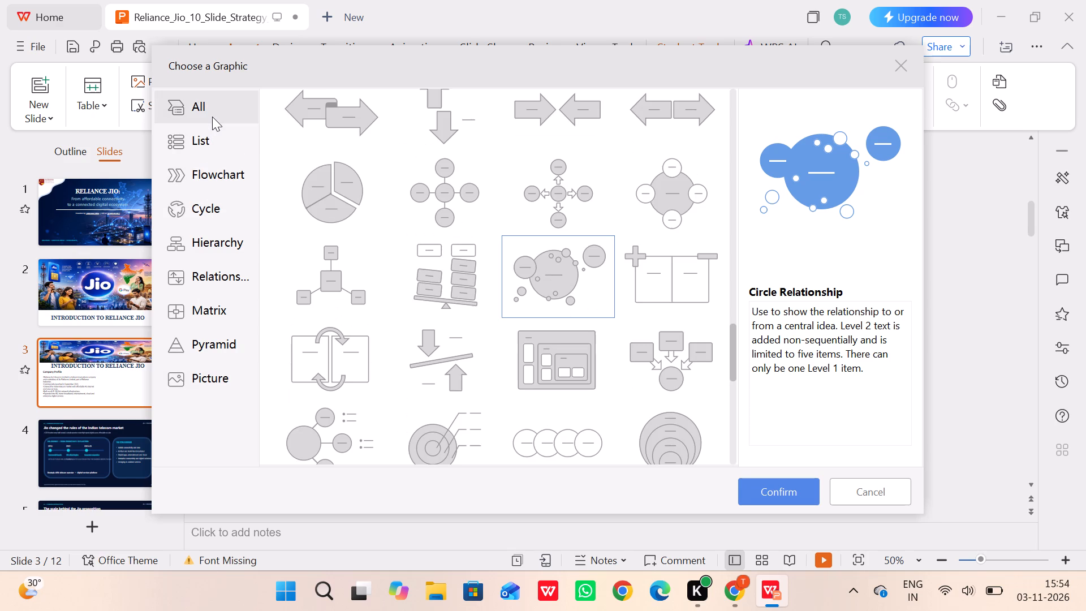
Look through the complete SmartArt collection, from list and flowchart through relationship, matrix, pyramid and picture, for a layout suiting the business segments.
{"action": "scroll", "coordinate": [370, 278], "scroll_direction": "up", "scroll_amount": 1}
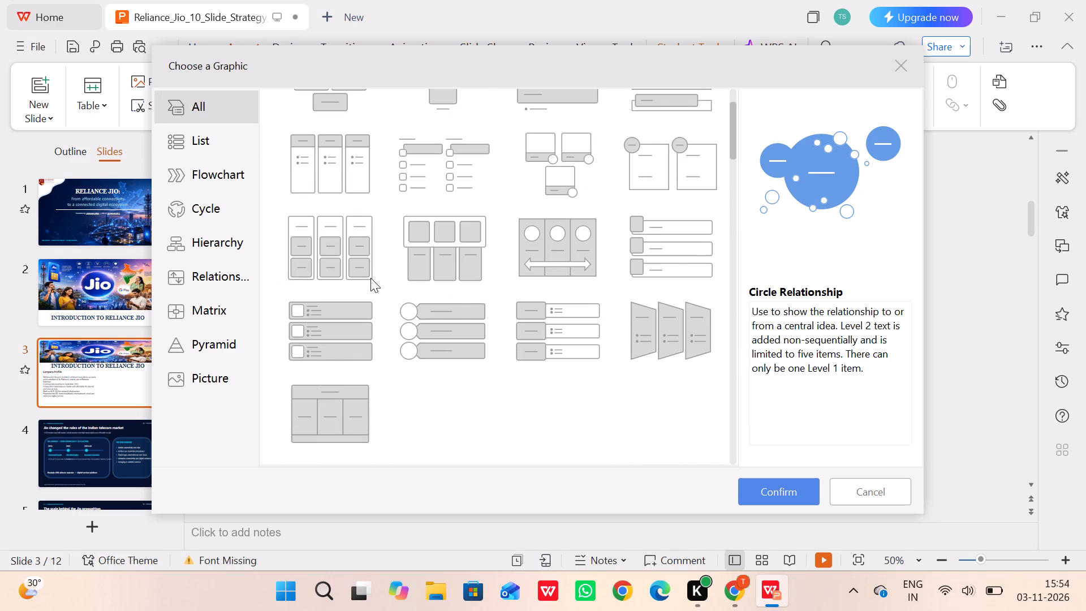
{"action": "scroll", "coordinate": [370, 278], "scroll_direction": "up", "scroll_amount": 4}
{"action": "scroll", "coordinate": [370, 278], "scroll_direction": "down", "scroll_amount": 6}
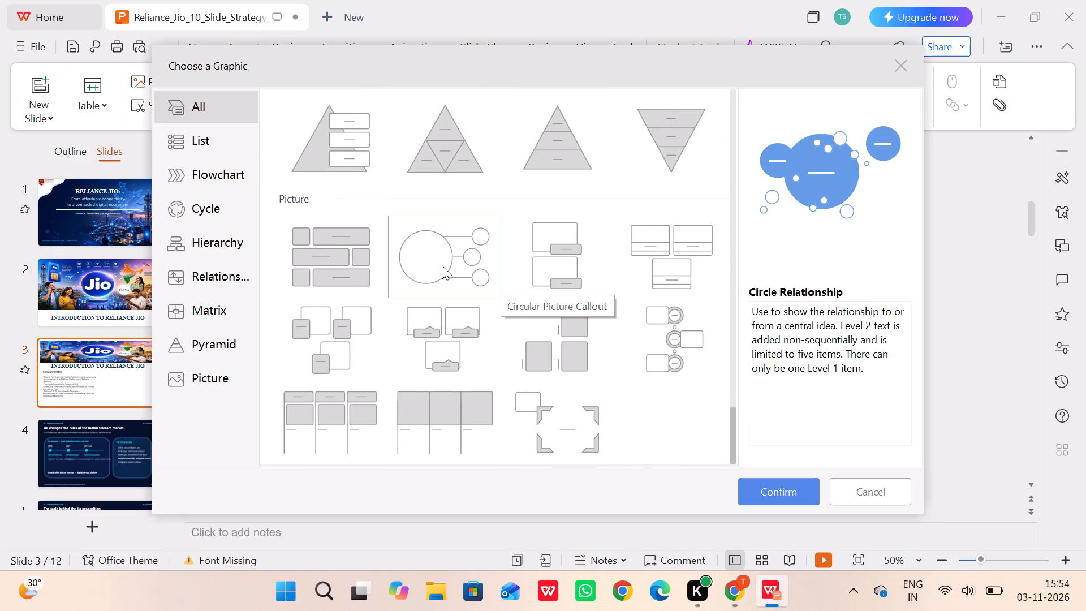
{"action": "scroll", "coordinate": [442, 265], "scroll_direction": "up", "scroll_amount": 1}
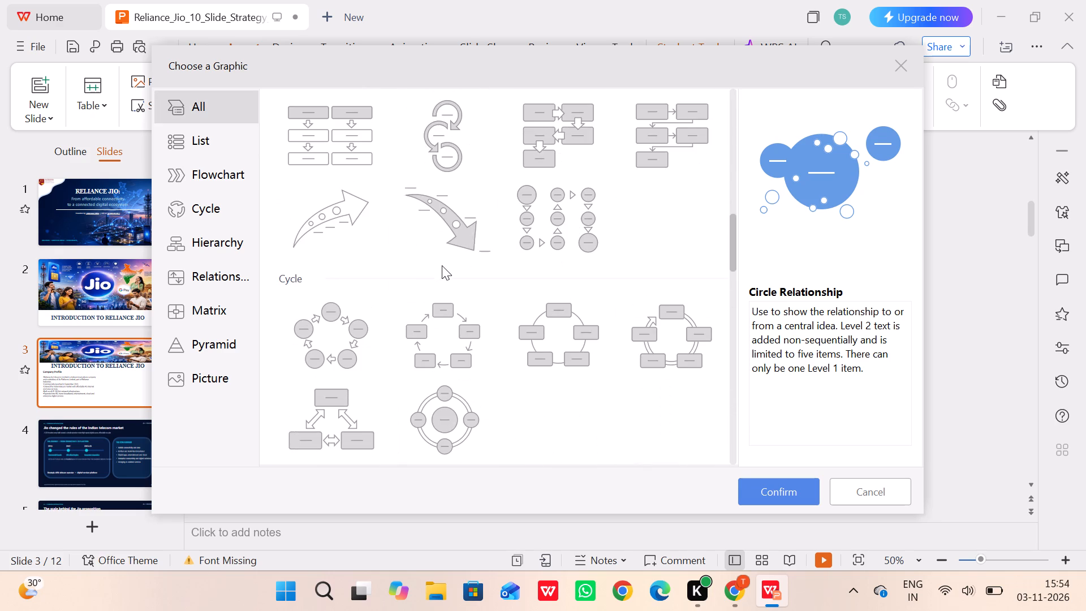
{"action": "scroll", "coordinate": [442, 265], "scroll_direction": "down", "scroll_amount": 1}
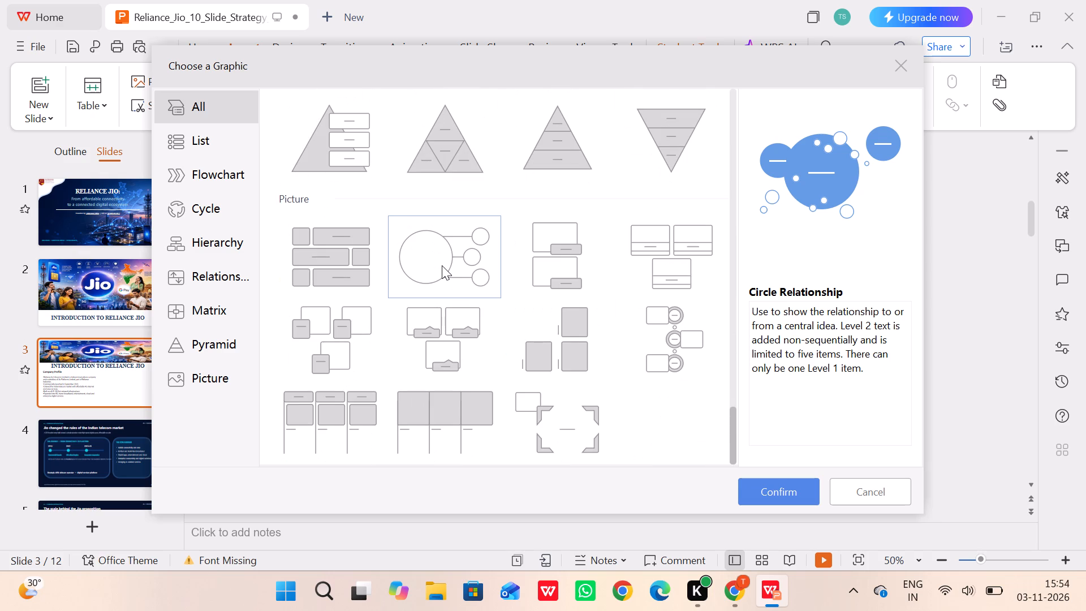
{"action": "scroll", "coordinate": [442, 265], "scroll_direction": "up", "scroll_amount": 2}
{"action": "scroll", "coordinate": [442, 265], "scroll_direction": "down", "scroll_amount": 1}
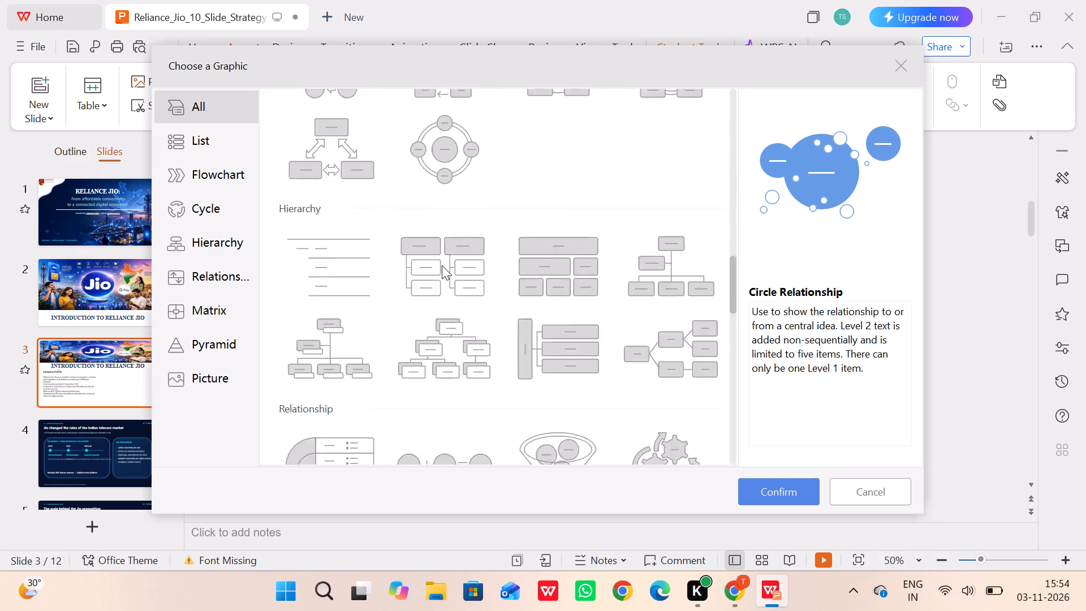
{"action": "scroll", "coordinate": [442, 265], "scroll_direction": "down", "scroll_amount": 3}
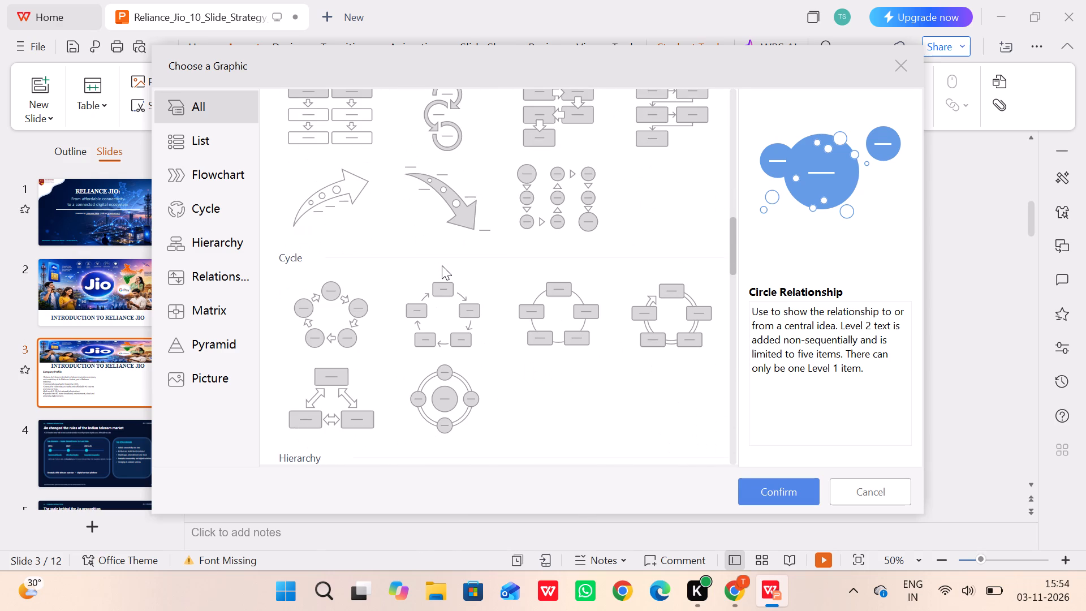
{"action": "scroll", "coordinate": [442, 265], "scroll_direction": "down", "scroll_amount": 1}
{"action": "left_click_drag", "start_coordinate": [733, 229], "coordinate": [733, 244]}
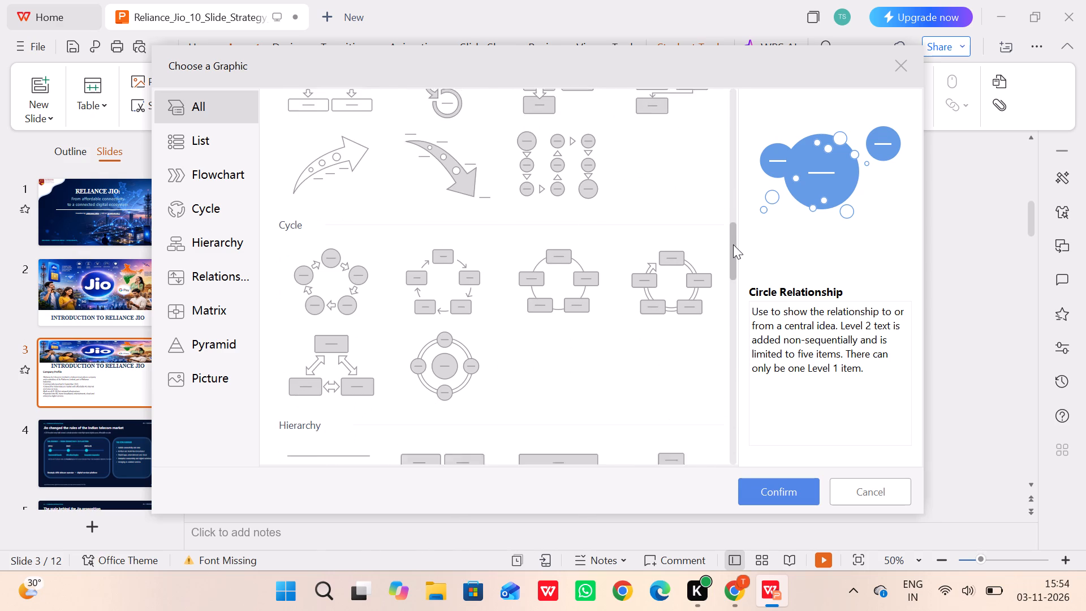
{"action": "left_click_drag", "start_coordinate": [733, 244], "coordinate": [734, 313]}
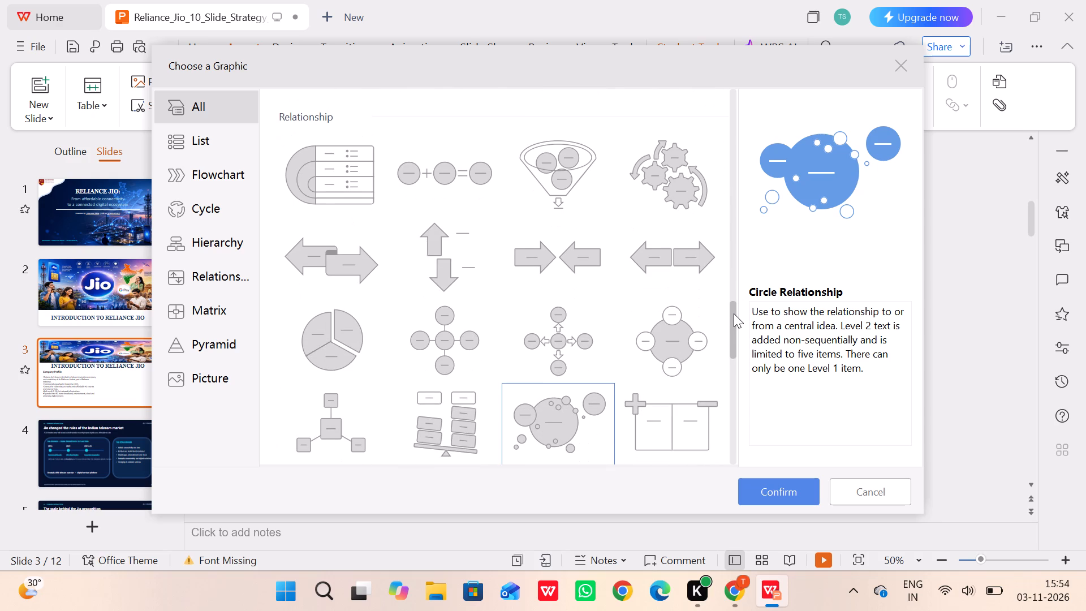
{"action": "left_click_drag", "start_coordinate": [734, 313], "coordinate": [731, 312]}
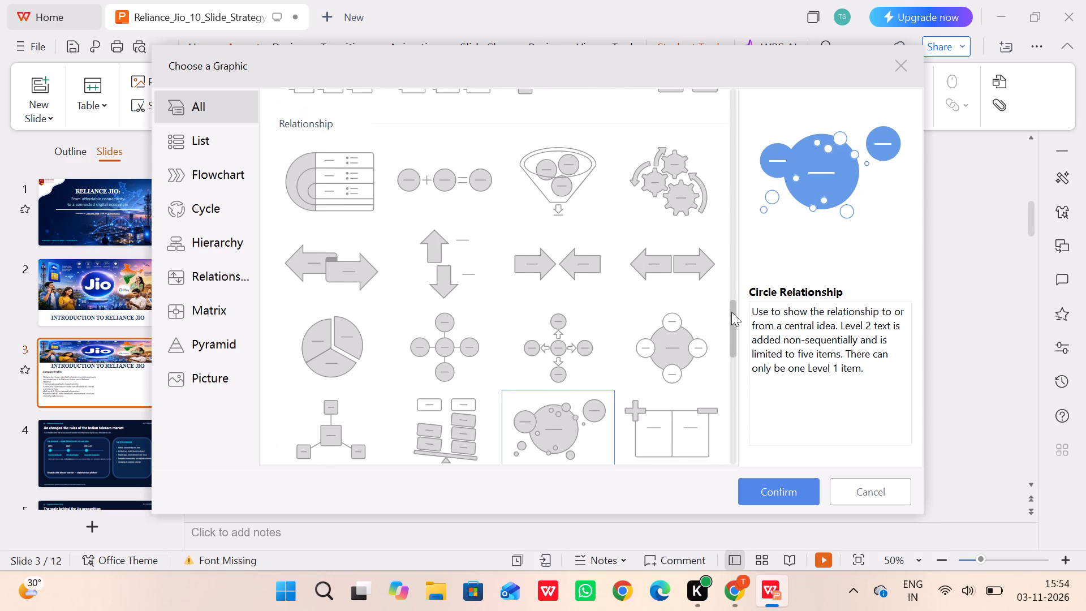
{"action": "left_click_drag", "start_coordinate": [731, 312], "coordinate": [730, 333]}
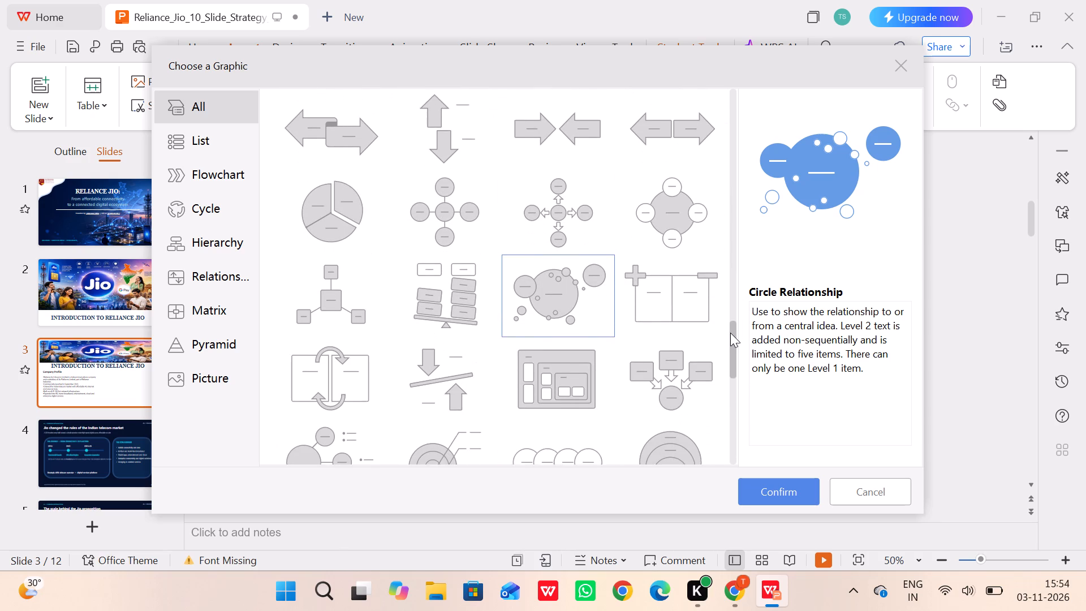
{"action": "left_click_drag", "start_coordinate": [730, 333], "coordinate": [728, 372]}
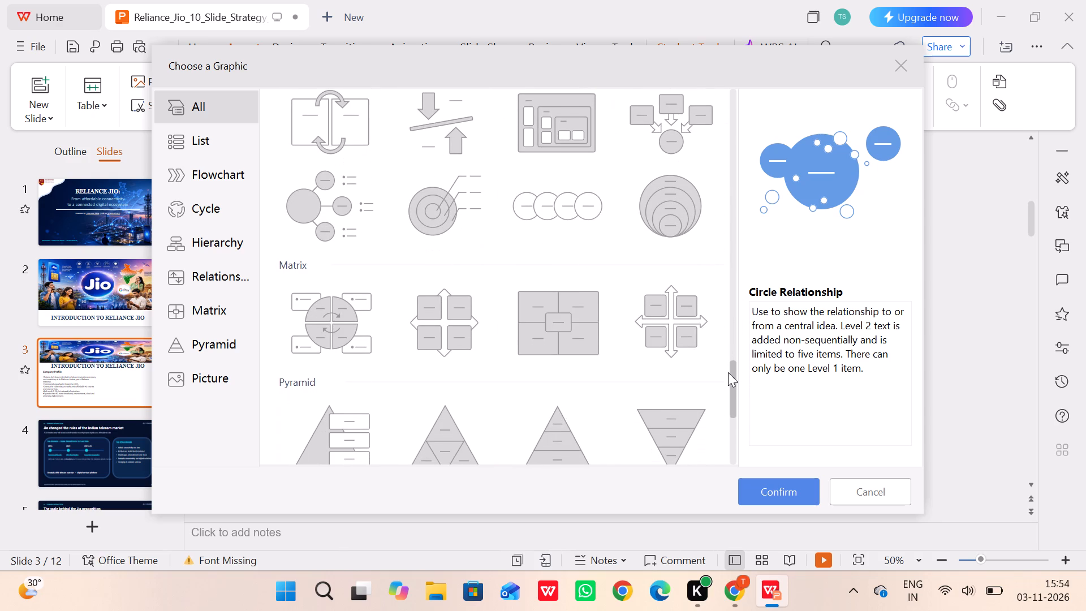
{"action": "left_click_drag", "start_coordinate": [728, 372], "coordinate": [726, 324]}
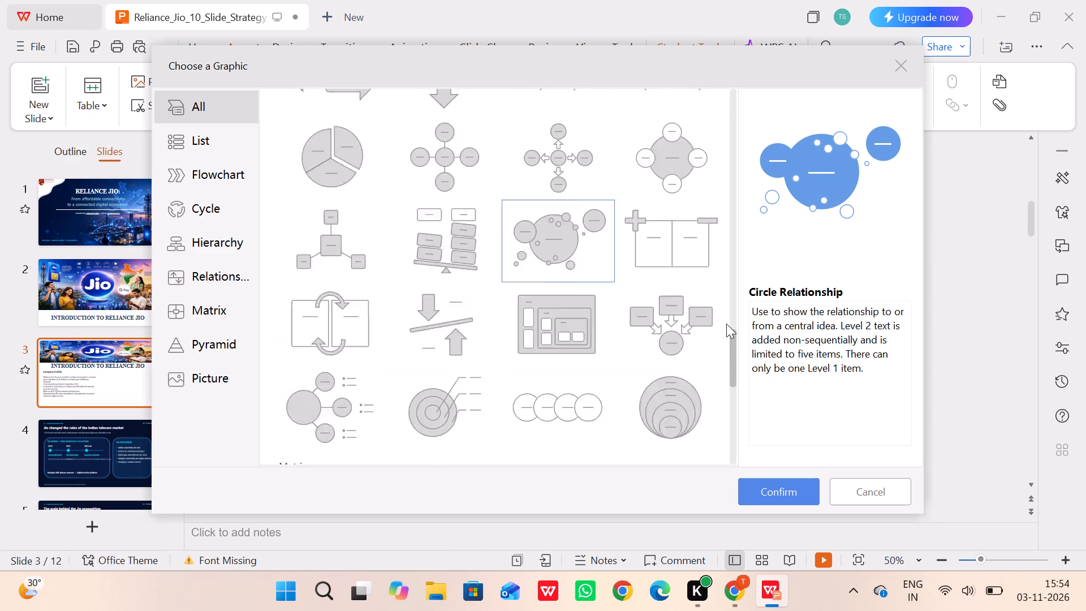
{"action": "left_click_drag", "start_coordinate": [726, 324], "coordinate": [725, 197]}
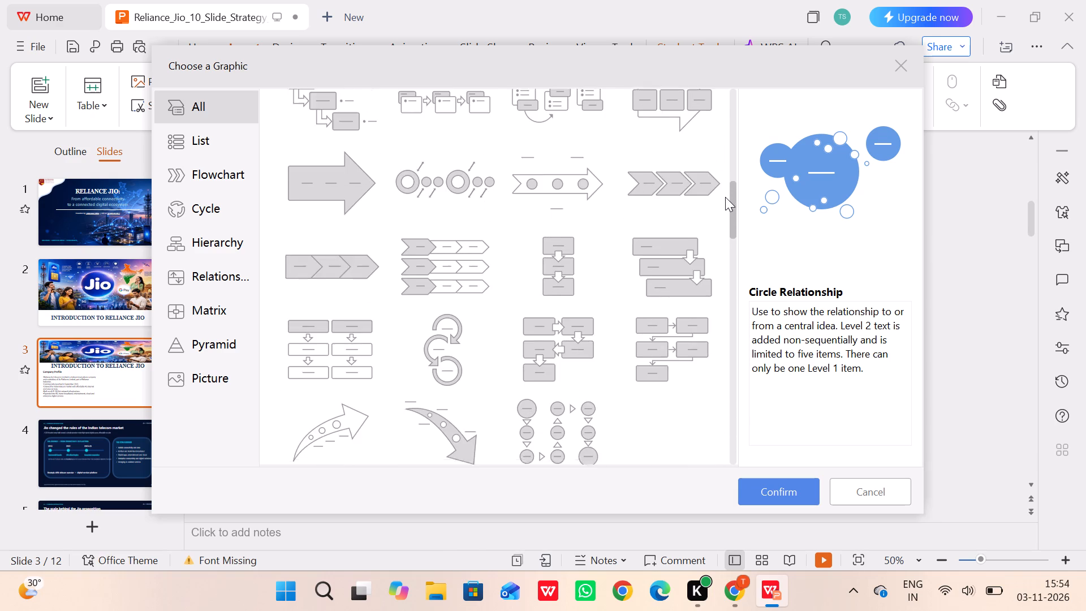
{"action": "left_click_drag", "start_coordinate": [725, 197], "coordinate": [730, 325]}
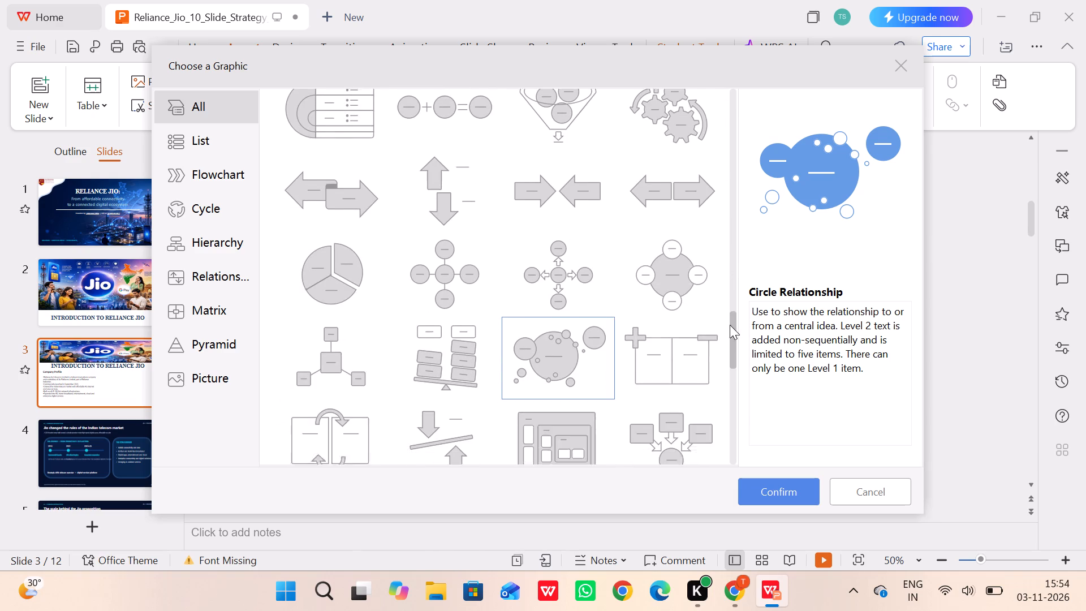
{"action": "left_click_drag", "start_coordinate": [730, 325], "coordinate": [733, 351]}
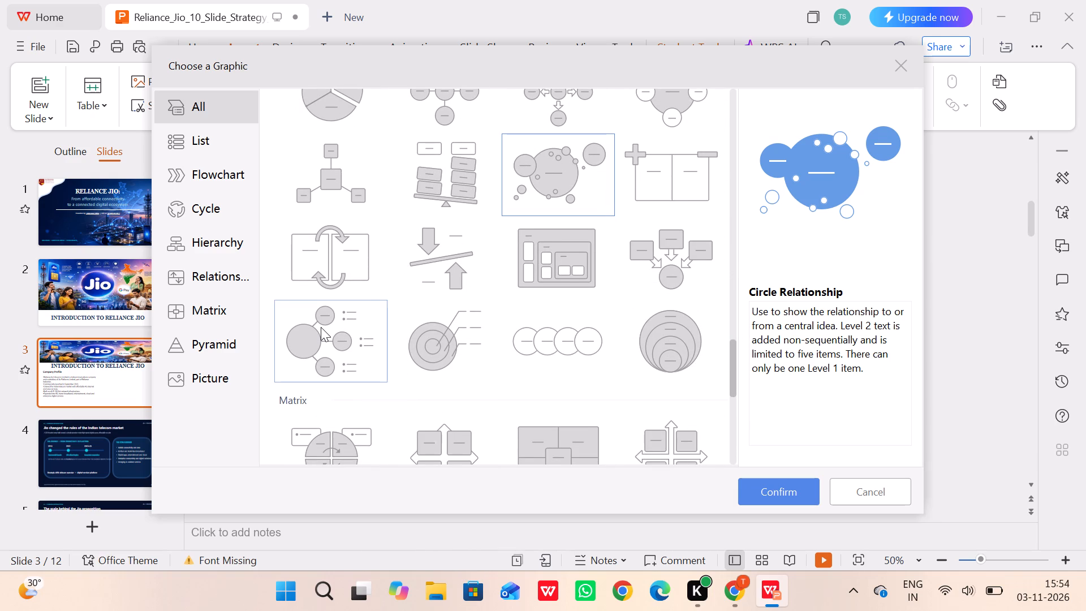
Insert the Radial List relationship SmartArt on slide 3 and dismiss the battery notification.
{"action": "left_click", "coordinate": [321, 327]}
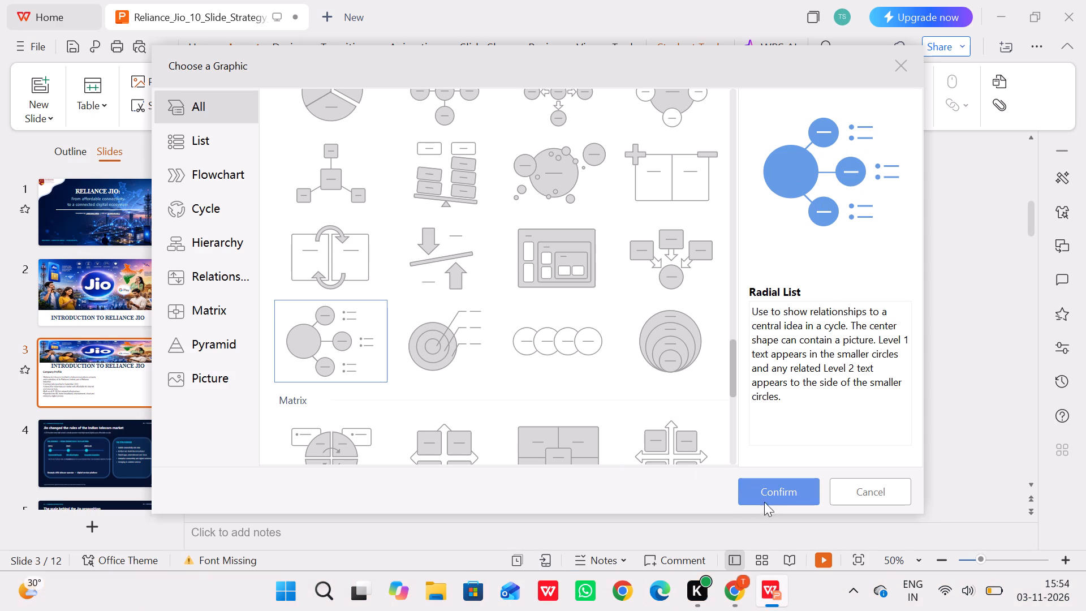
{"action": "left_click", "coordinate": [780, 492]}
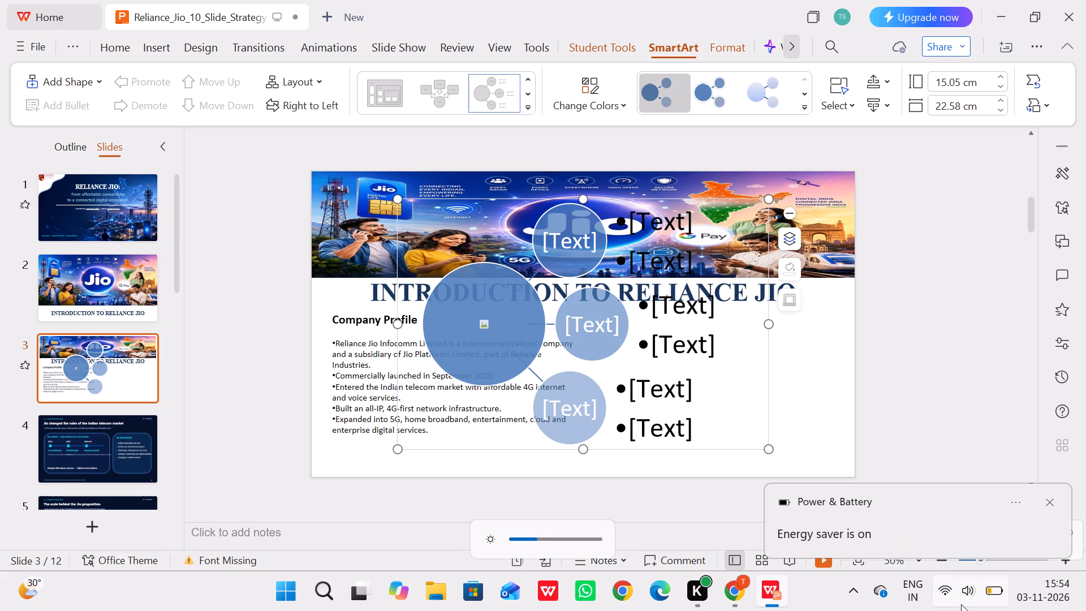
{"action": "left_click", "coordinate": [1054, 504]}
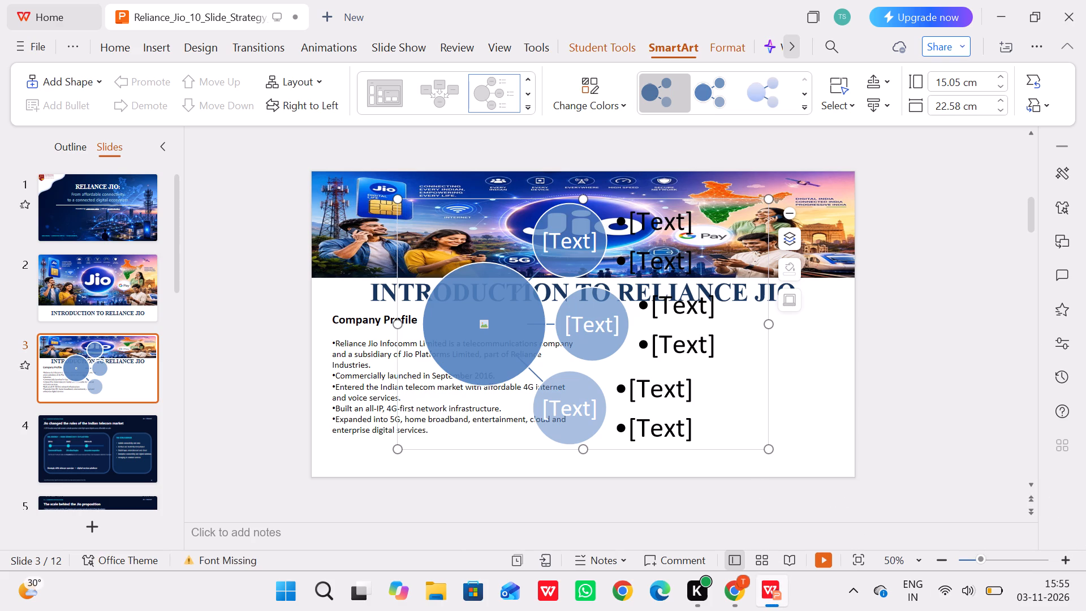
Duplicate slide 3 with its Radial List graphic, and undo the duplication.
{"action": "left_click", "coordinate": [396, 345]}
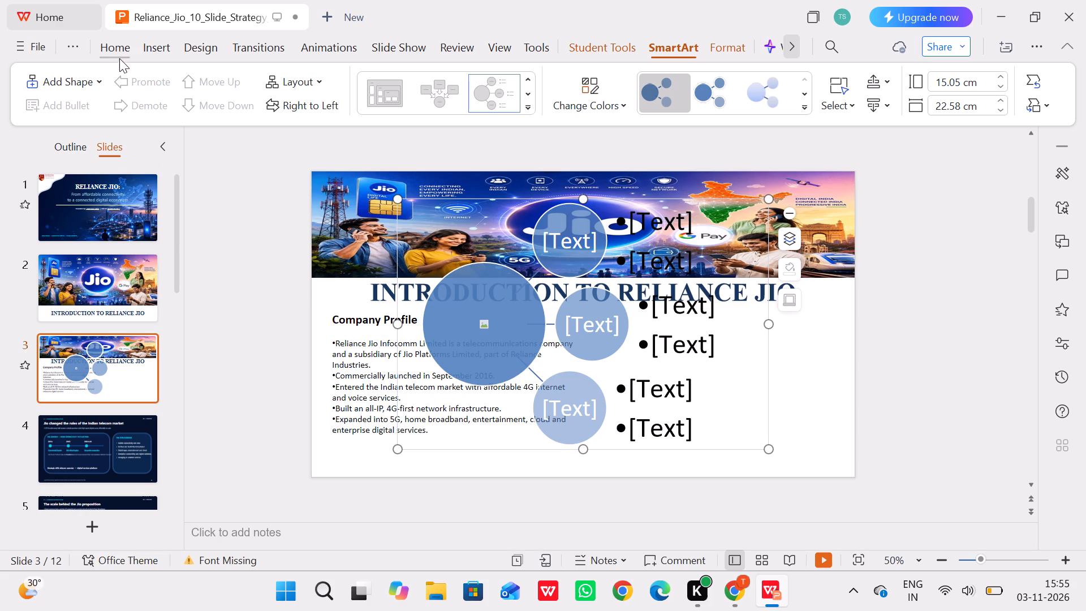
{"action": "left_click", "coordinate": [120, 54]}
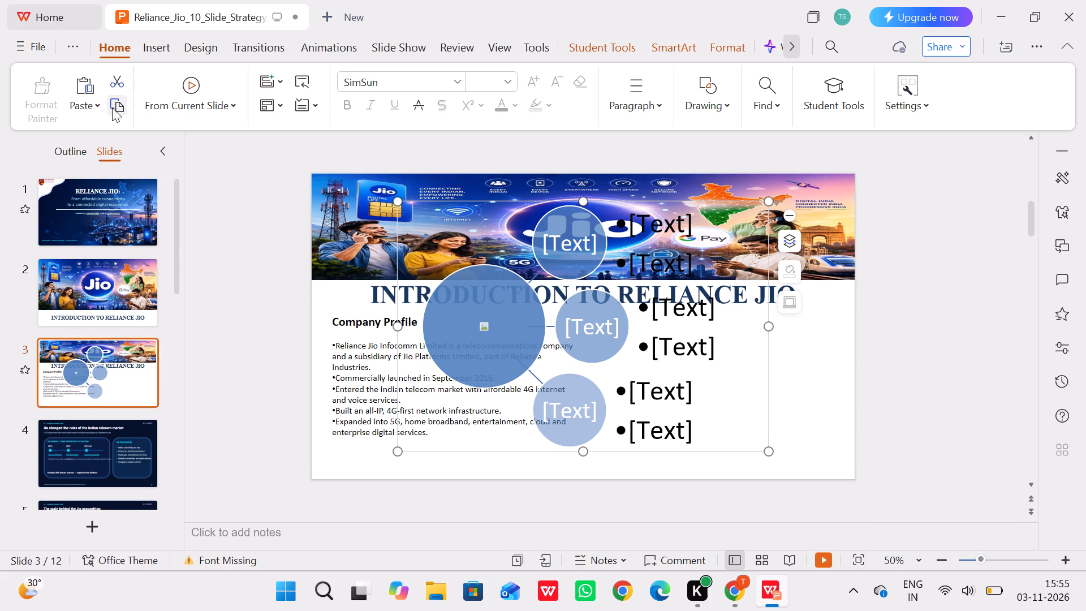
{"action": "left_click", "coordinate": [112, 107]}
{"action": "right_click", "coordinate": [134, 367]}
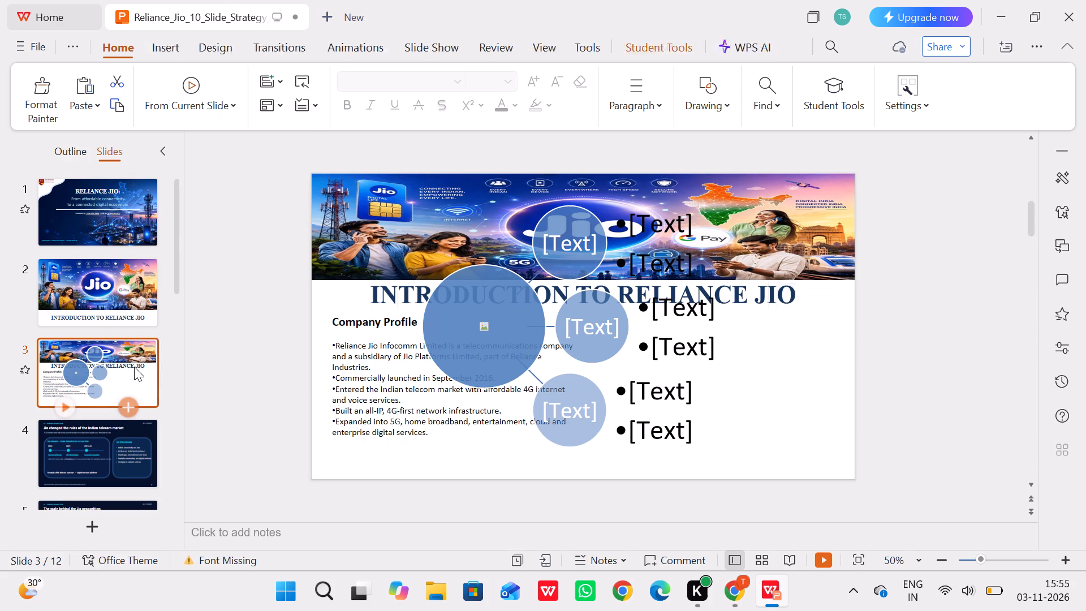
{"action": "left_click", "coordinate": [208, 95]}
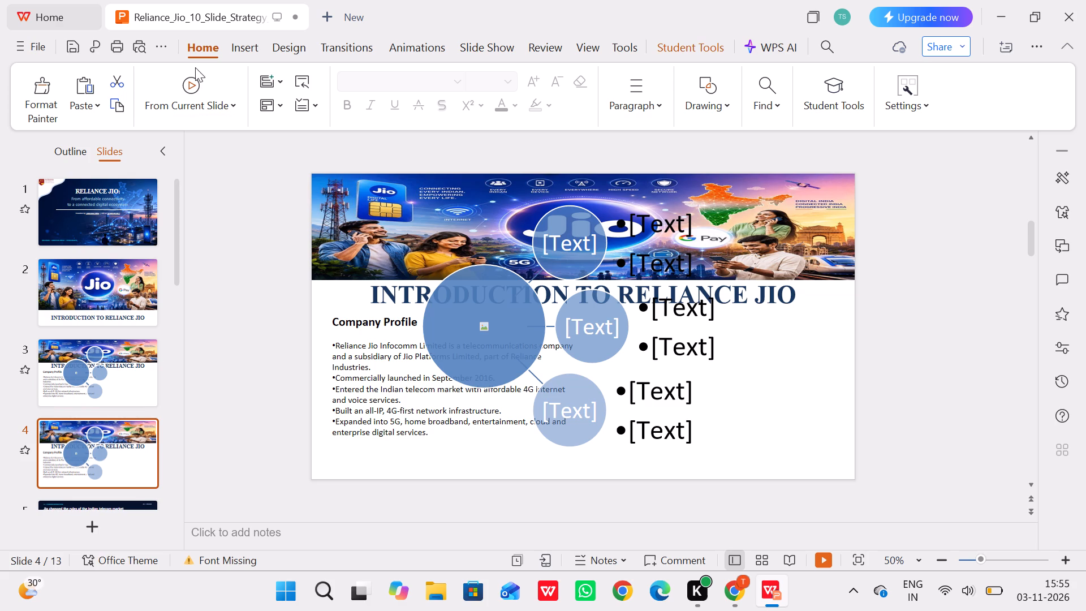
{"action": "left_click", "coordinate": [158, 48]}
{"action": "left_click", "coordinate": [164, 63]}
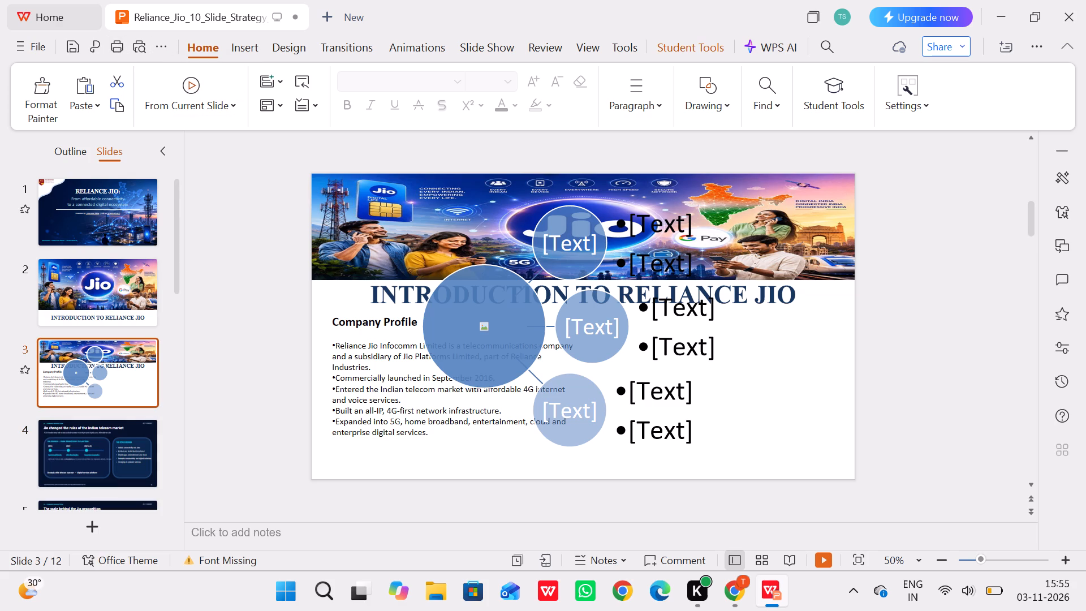
Move the whole Radial List graphic off slide 3, past its right edge, clear of the banner, title and Company Profile text.
{"action": "left_click", "coordinate": [424, 302]}
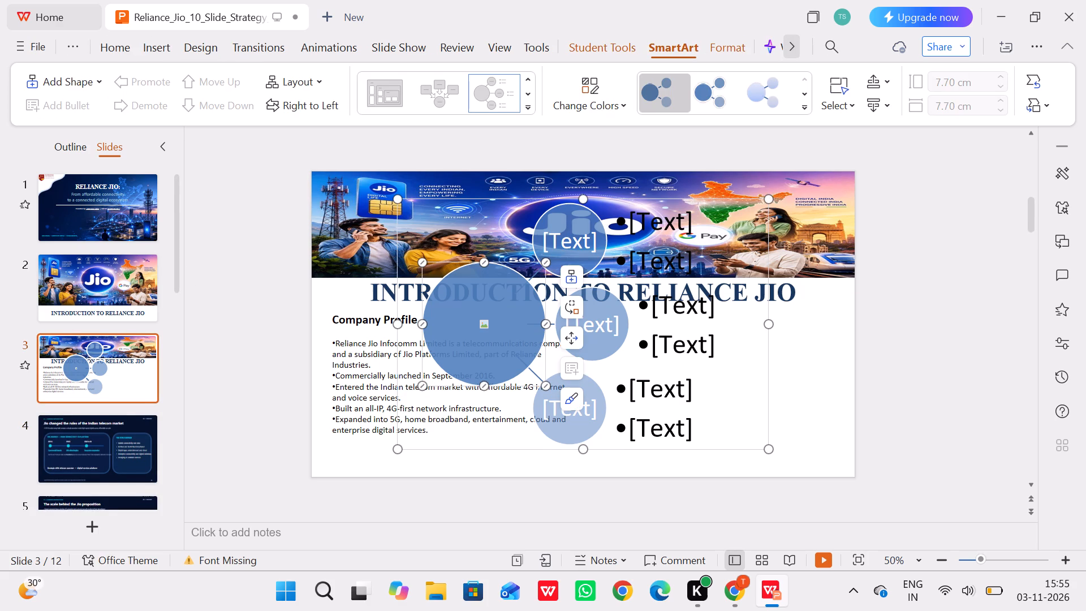
{"action": "left_click_drag", "start_coordinate": [396, 247], "coordinate": [838, 201]}
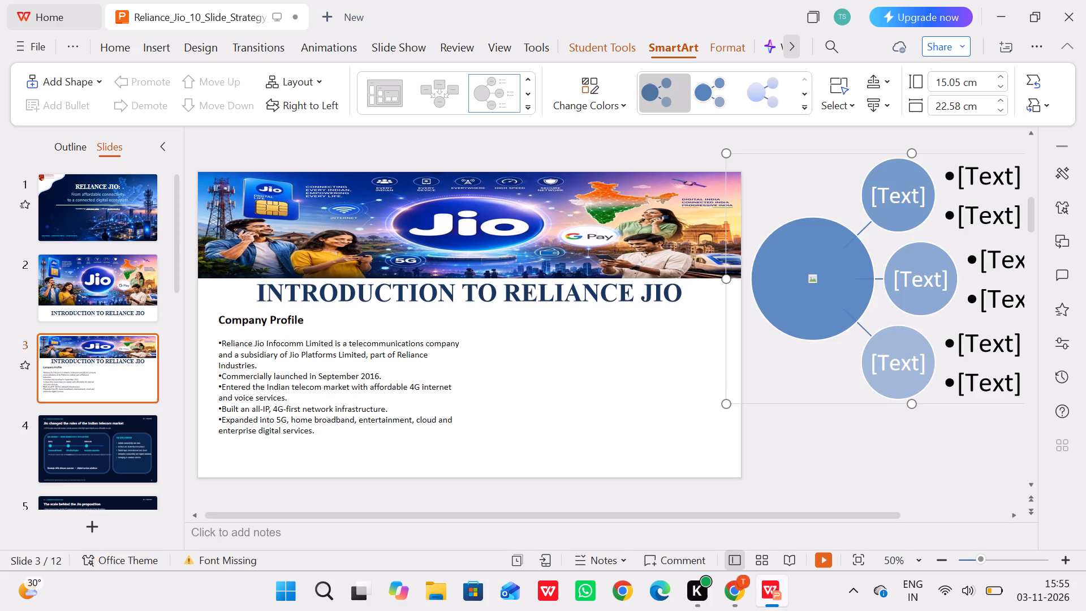
Review the Company Profile and business segments text in the ChatGPT chat, and return to slide 3 in WPS.
{"action": "left_click", "coordinate": [739, 579]}
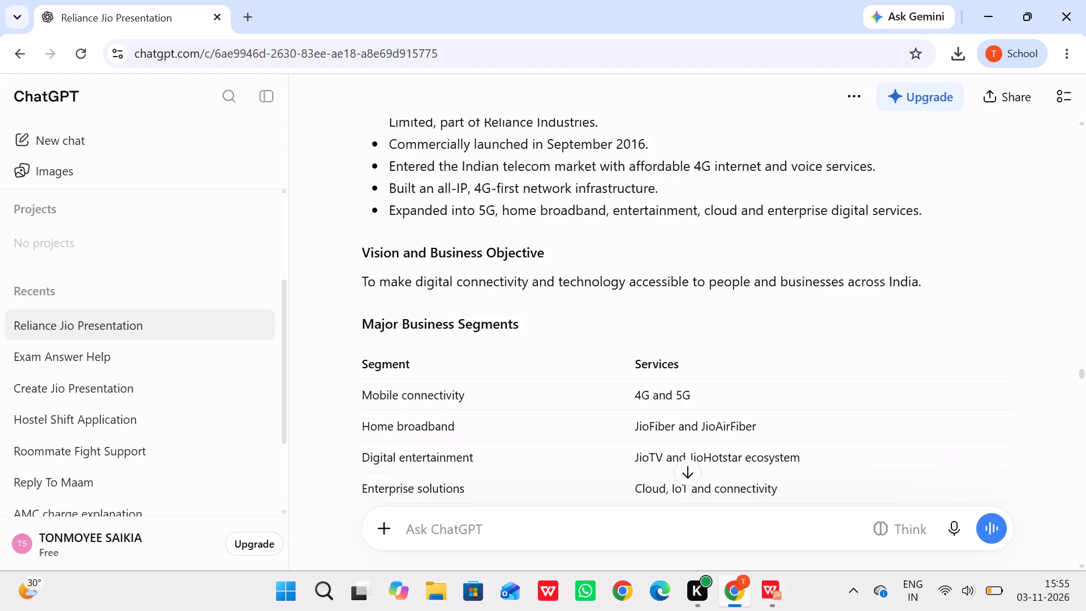
{"action": "scroll", "coordinate": [687, 314], "scroll_direction": "up", "scroll_amount": 1}
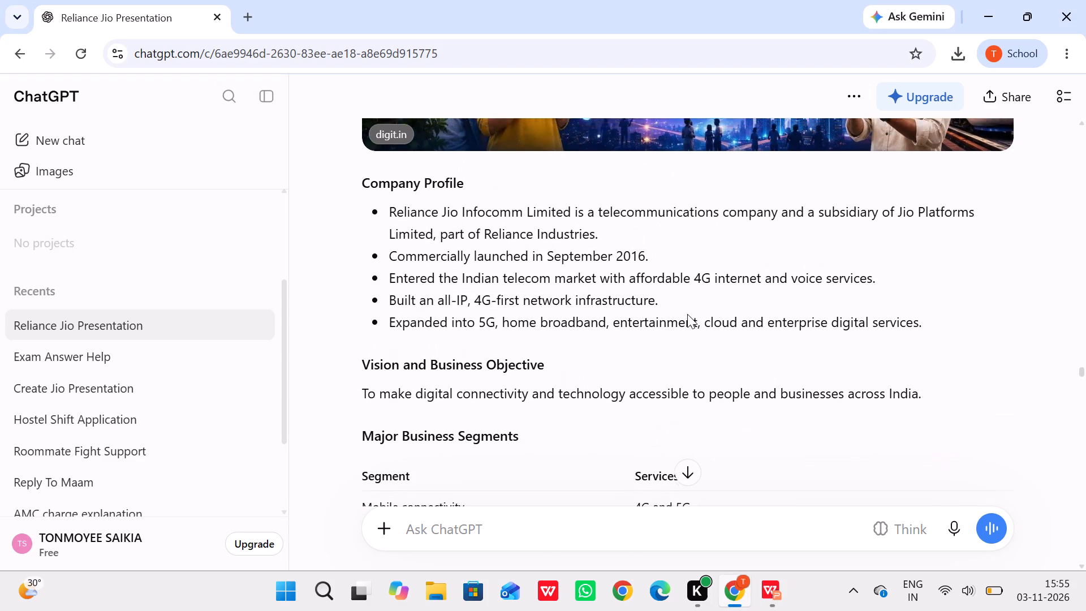
{"action": "scroll", "coordinate": [687, 314], "scroll_direction": "up", "scroll_amount": 1}
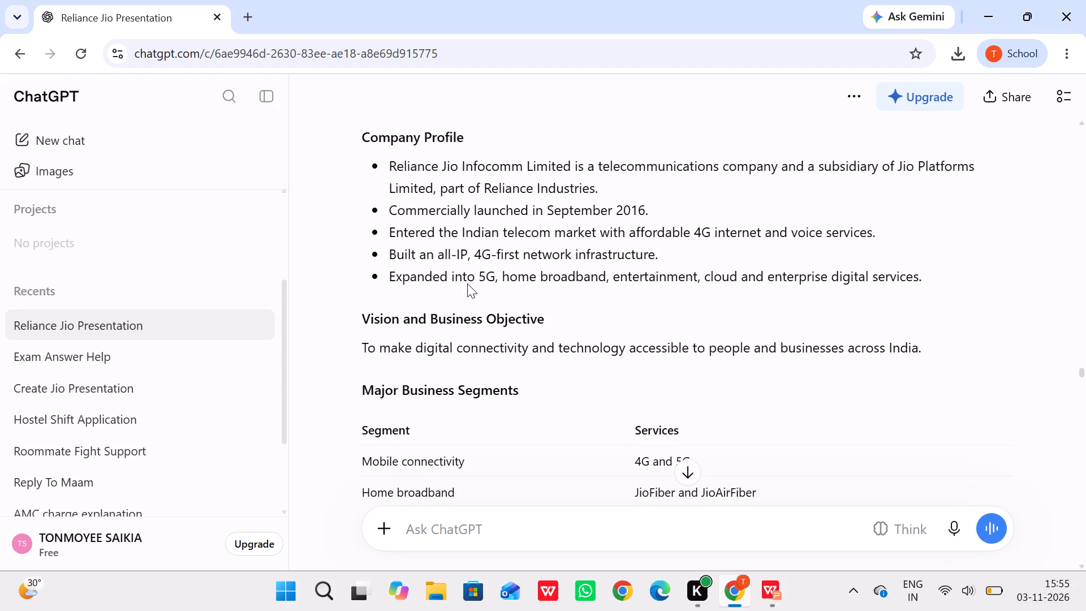
{"action": "scroll", "coordinate": [467, 283], "scroll_direction": "up", "scroll_amount": 1}
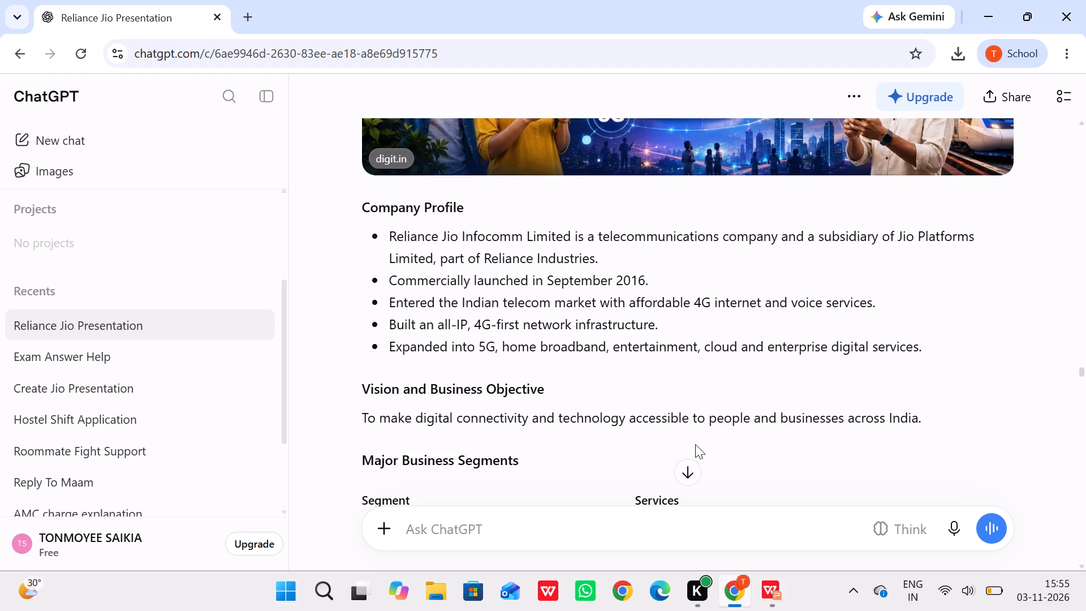
{"action": "left_click", "coordinate": [756, 582]}
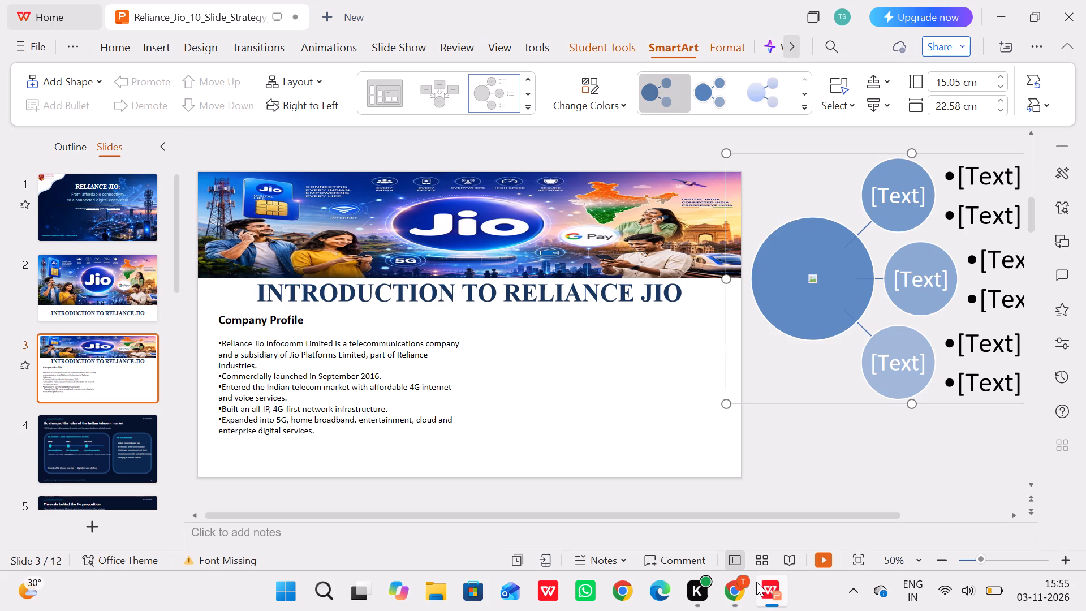
{"action": "scroll", "coordinate": [471, 399], "scroll_direction": "up", "scroll_amount": 1, "text": "ctrl"}
{"action": "scroll", "coordinate": [471, 399], "scroll_direction": "right", "scroll_amount": 11}
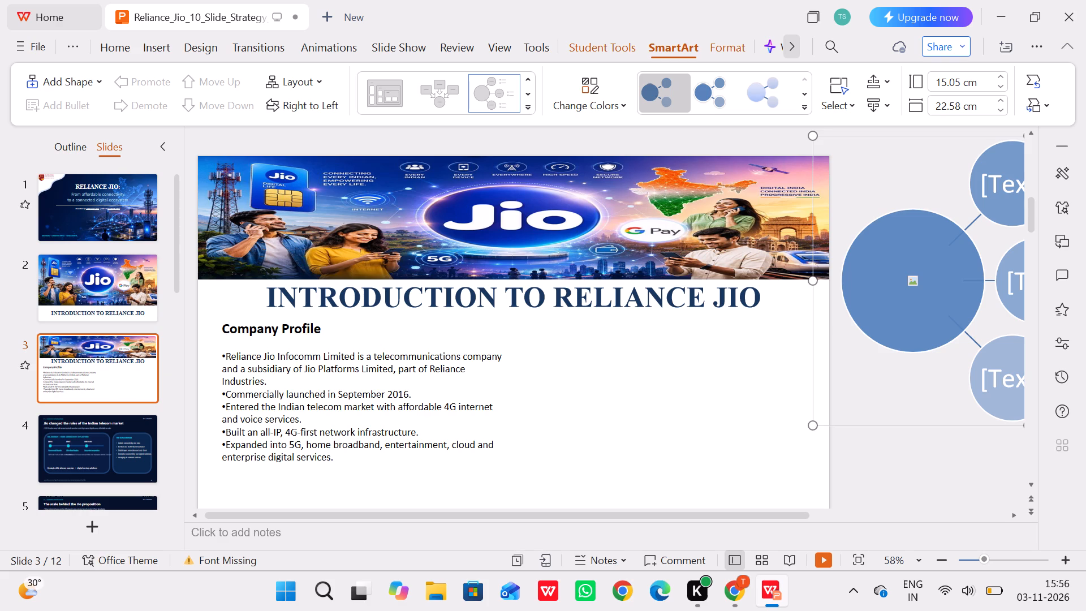
{"action": "scroll", "coordinate": [292, 377], "scroll_direction": "down", "scroll_amount": 1}
Bold "September 2016" in the commercial launch bullet of slide 3's Company Profile text.
{"action": "left_click_drag", "start_coordinate": [408, 393], "coordinate": [338, 397]}
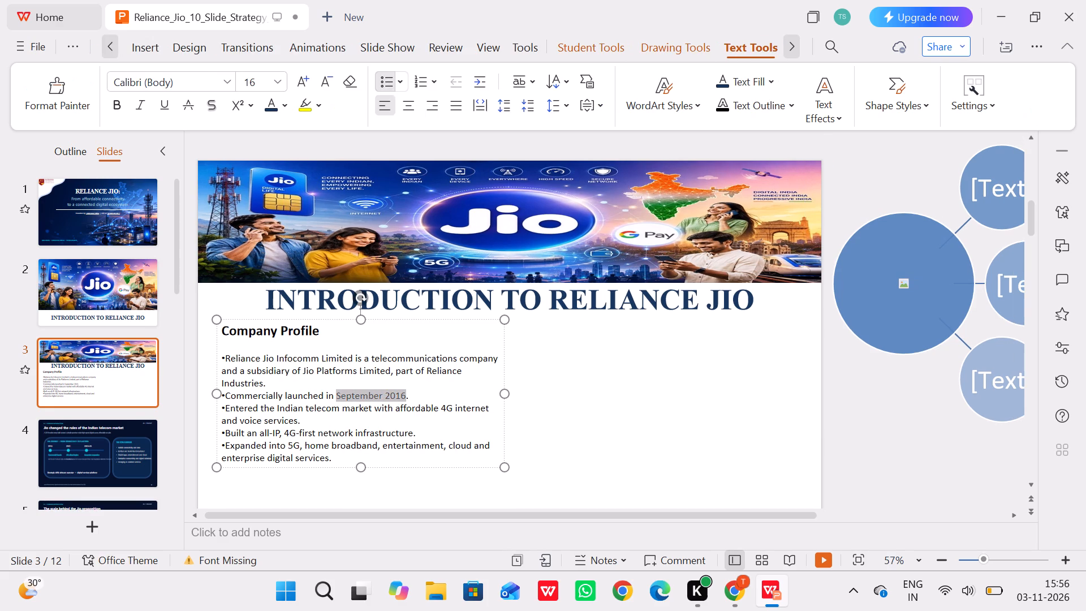
{"action": "left_click_drag", "start_coordinate": [338, 397], "coordinate": [337, 397]}
{"action": "left_click", "coordinate": [403, 353]}
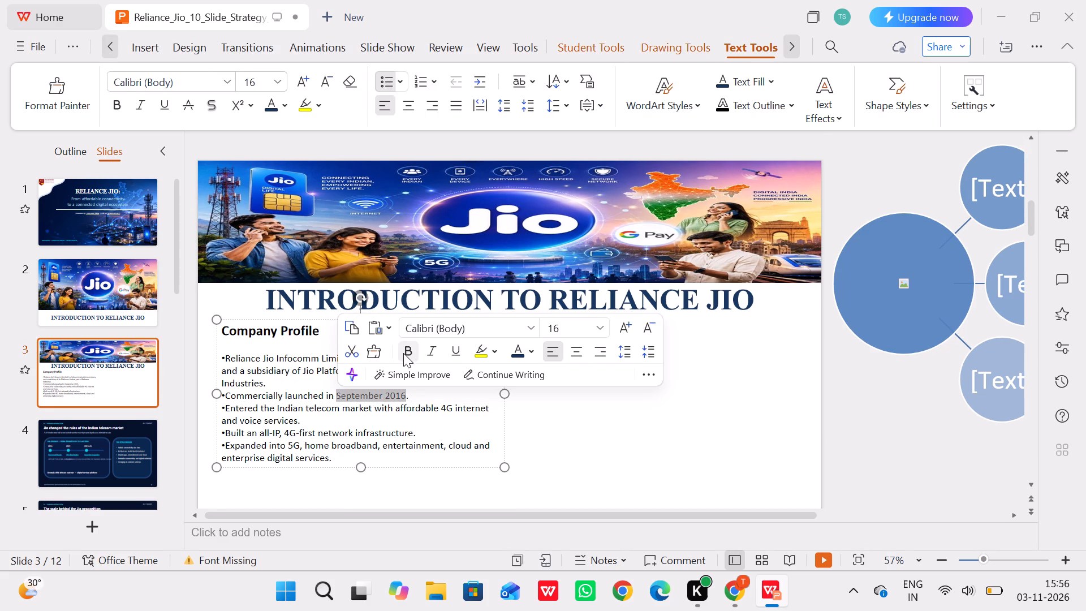
{"action": "left_click", "coordinate": [322, 430]}
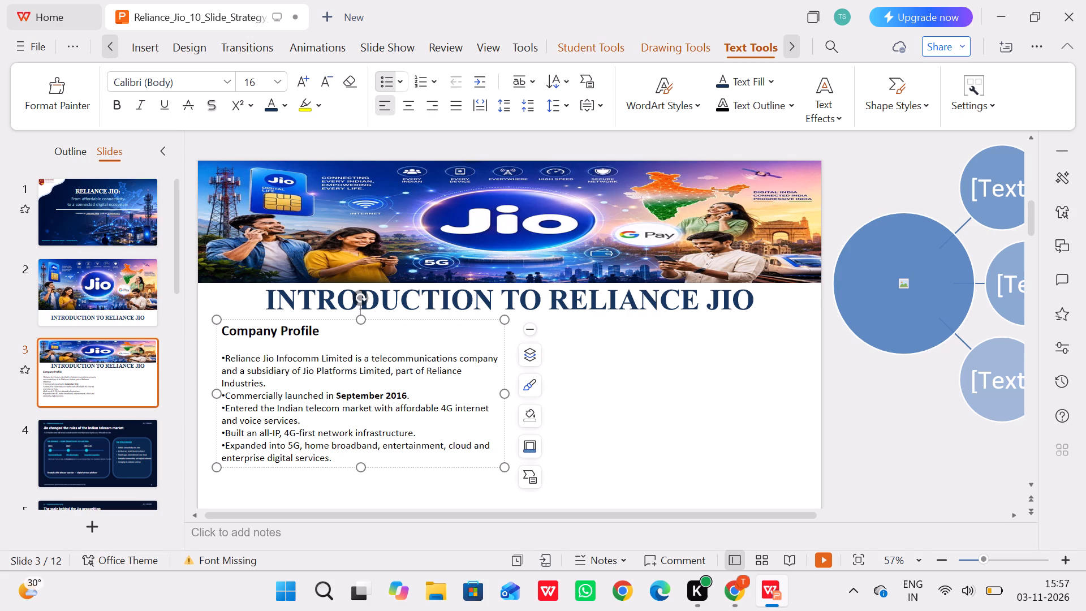
Bold the words "5G", "home broadband", "entertainment", "cloud" and "digital services" in the last Company Profile bullet.
{"action": "left_click_drag", "start_coordinate": [287, 445], "coordinate": [313, 459]}
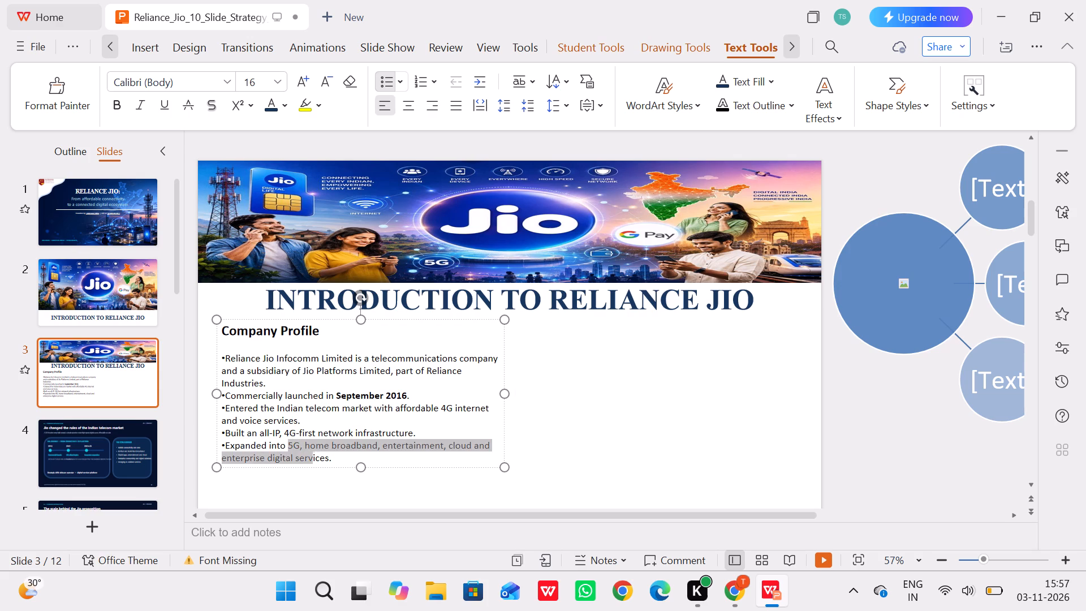
{"action": "left_click_drag", "start_coordinate": [313, 459], "coordinate": [394, 443]}
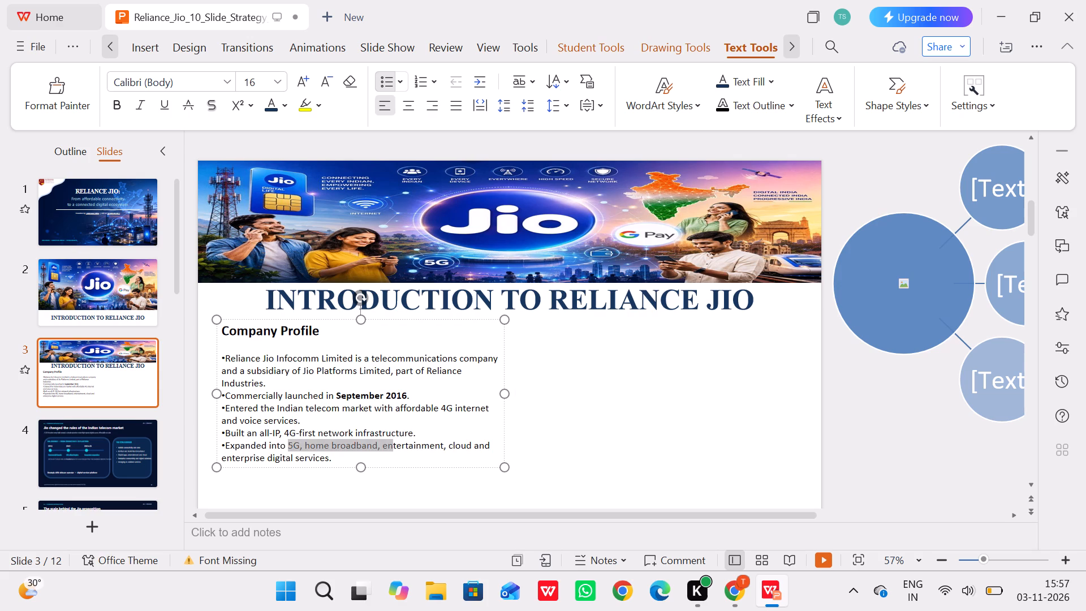
{"action": "left_click_drag", "start_coordinate": [394, 443], "coordinate": [295, 447]}
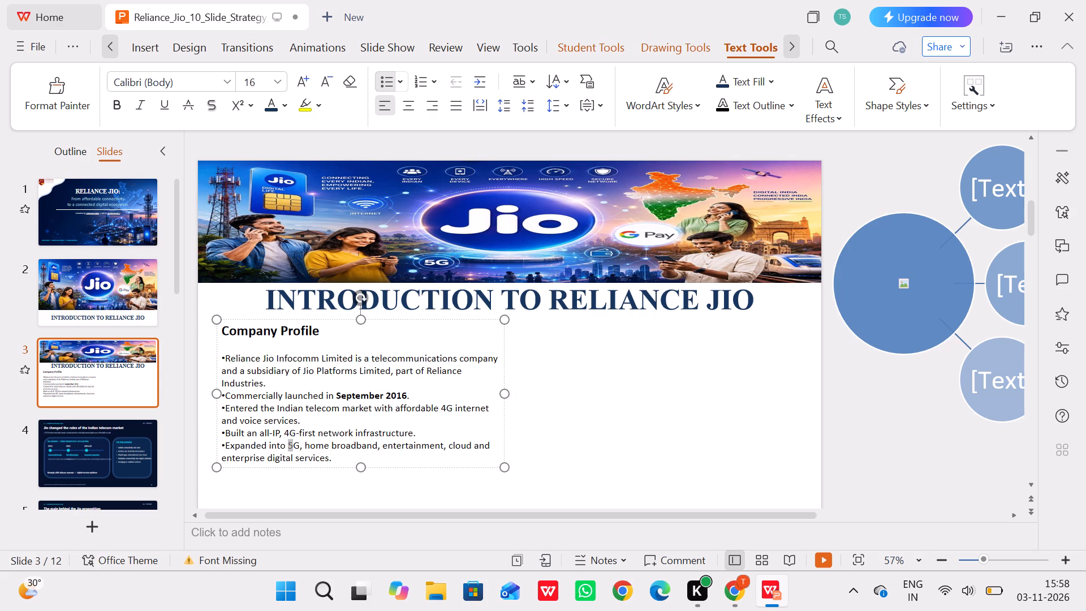
{"action": "left_click_drag", "start_coordinate": [295, 447], "coordinate": [300, 449]}
{"action": "left_click_drag", "start_coordinate": [300, 449], "coordinate": [300, 449]}
{"action": "left_click", "coordinate": [365, 404]}
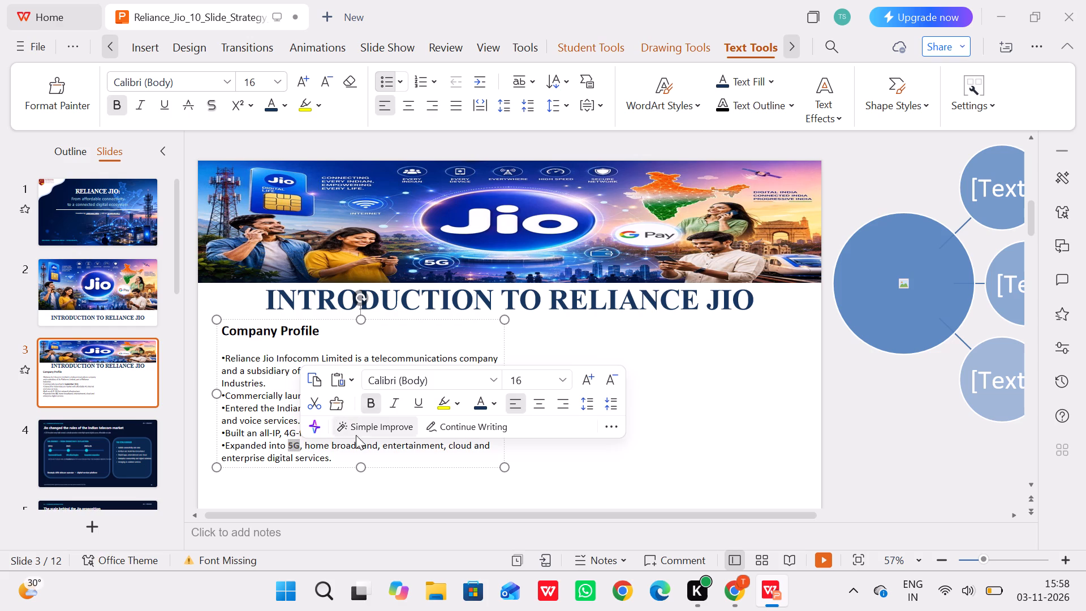
{"action": "left_click_drag", "start_coordinate": [377, 444], "coordinate": [334, 445]}
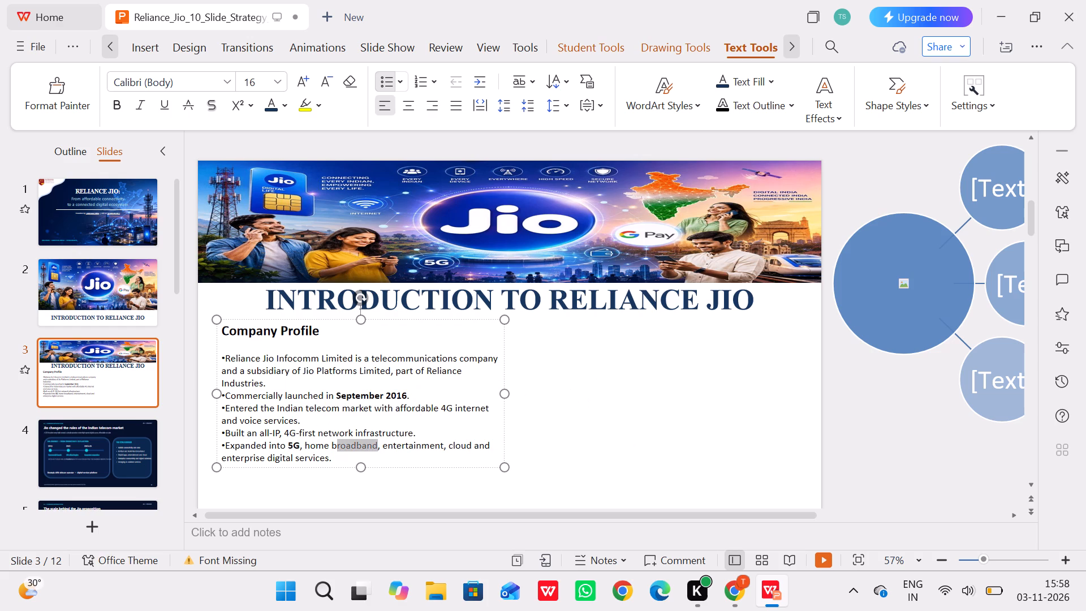
{"action": "left_click_drag", "start_coordinate": [334, 445], "coordinate": [307, 444]}
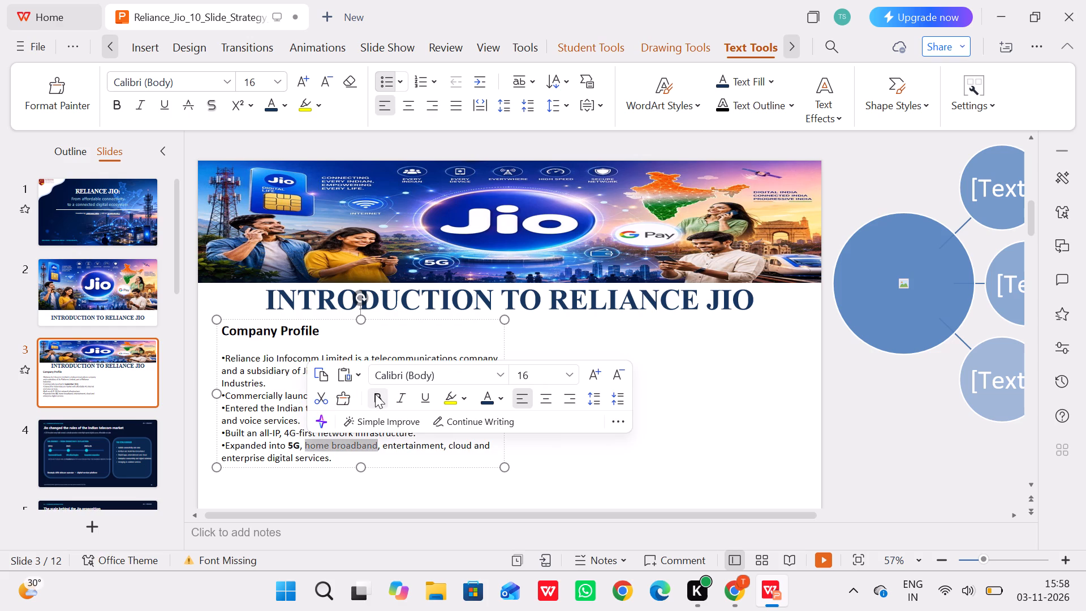
{"action": "left_click", "coordinate": [375, 394]}
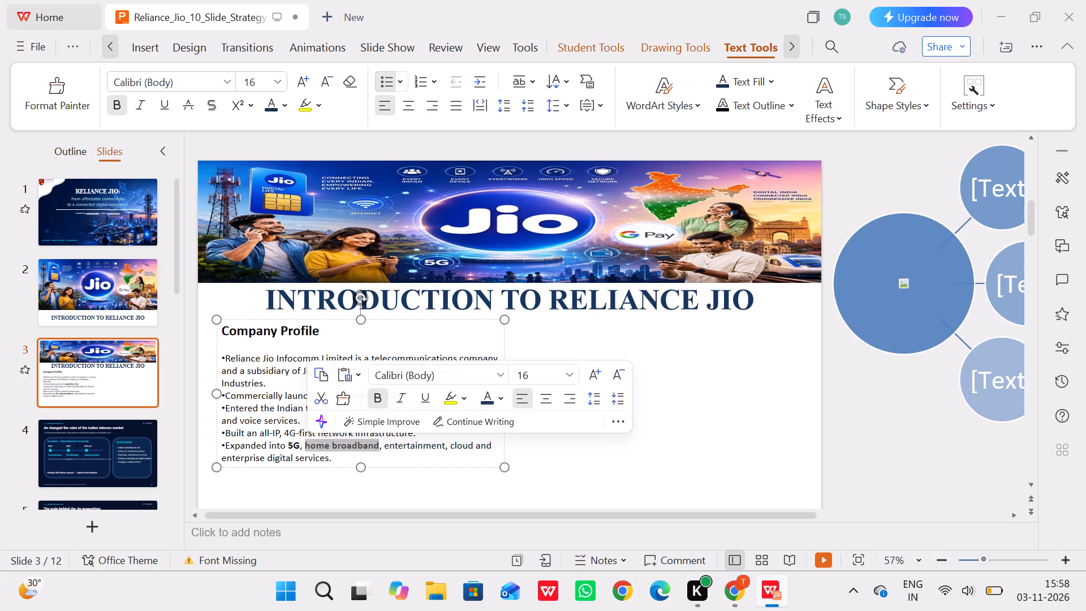
{"action": "left_click_drag", "start_coordinate": [445, 448], "coordinate": [408, 451]}
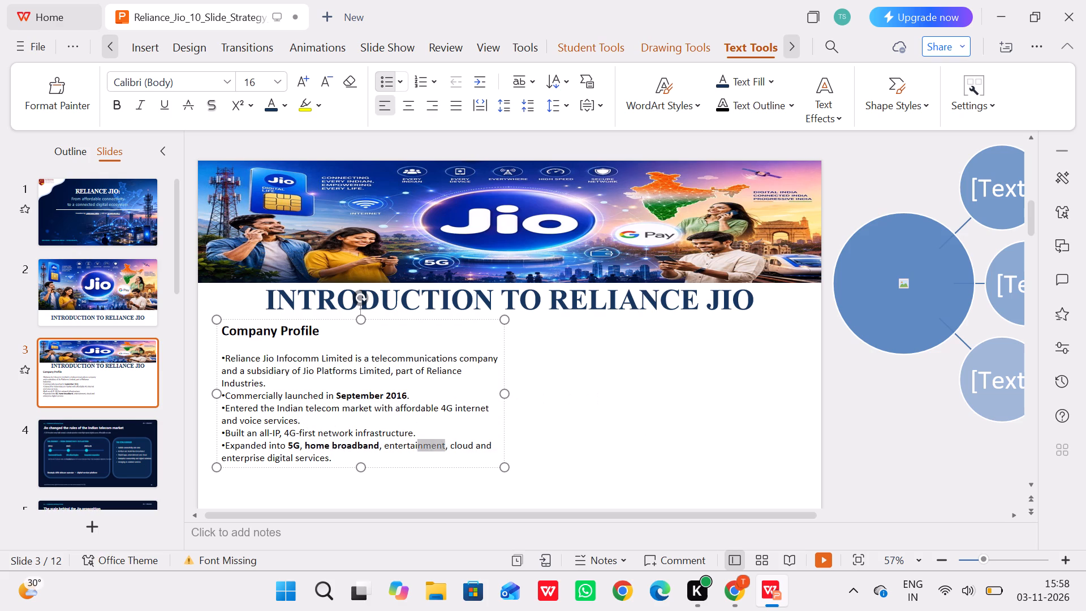
{"action": "left_click_drag", "start_coordinate": [408, 451], "coordinate": [385, 451]}
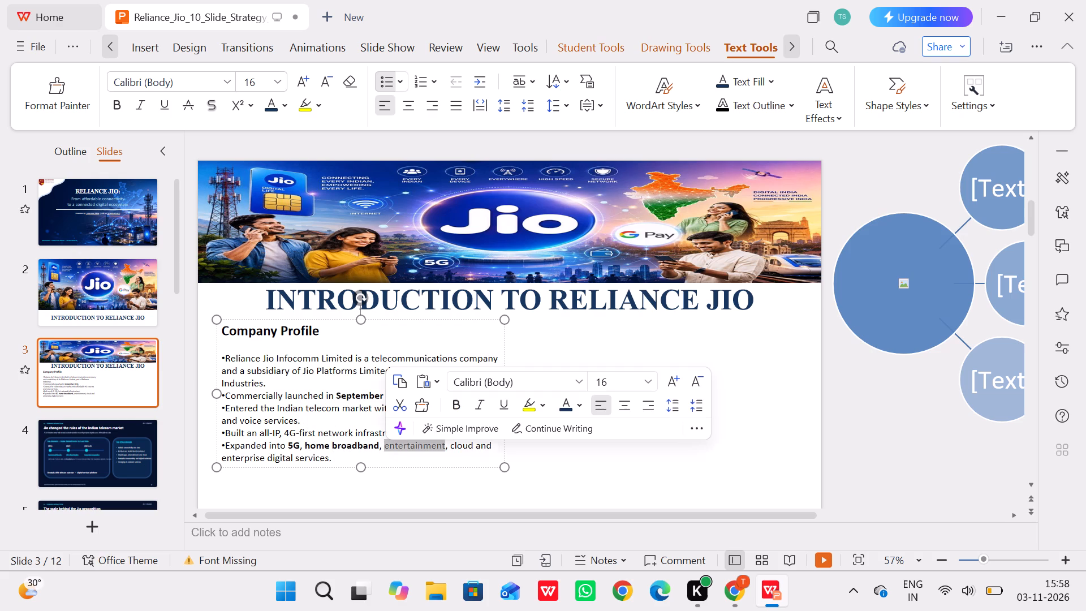
{"action": "left_click", "coordinate": [462, 403]}
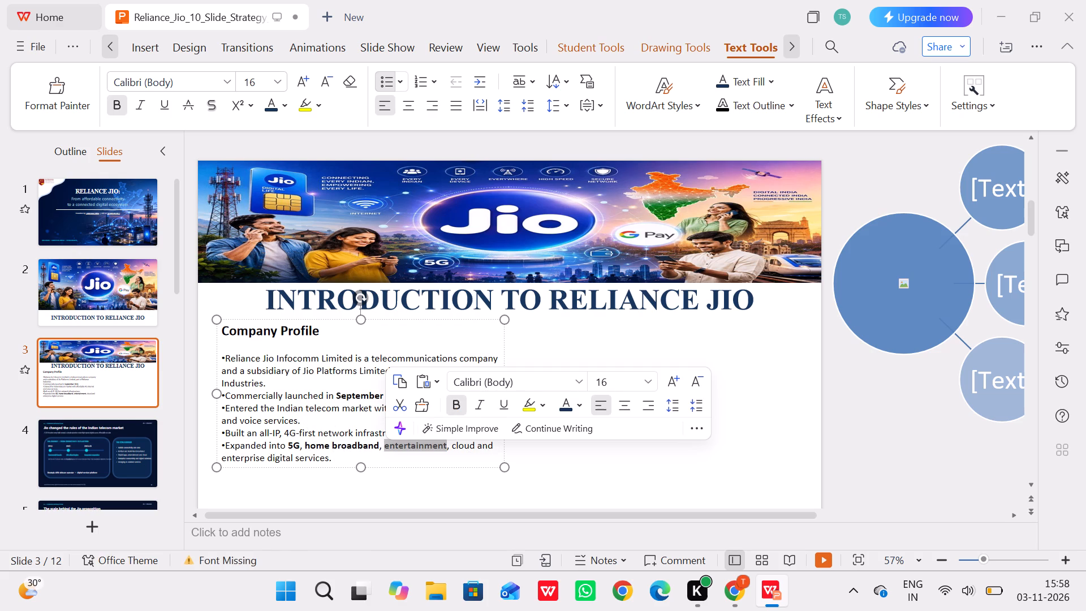
{"action": "left_click_drag", "start_coordinate": [475, 443], "coordinate": [452, 445]}
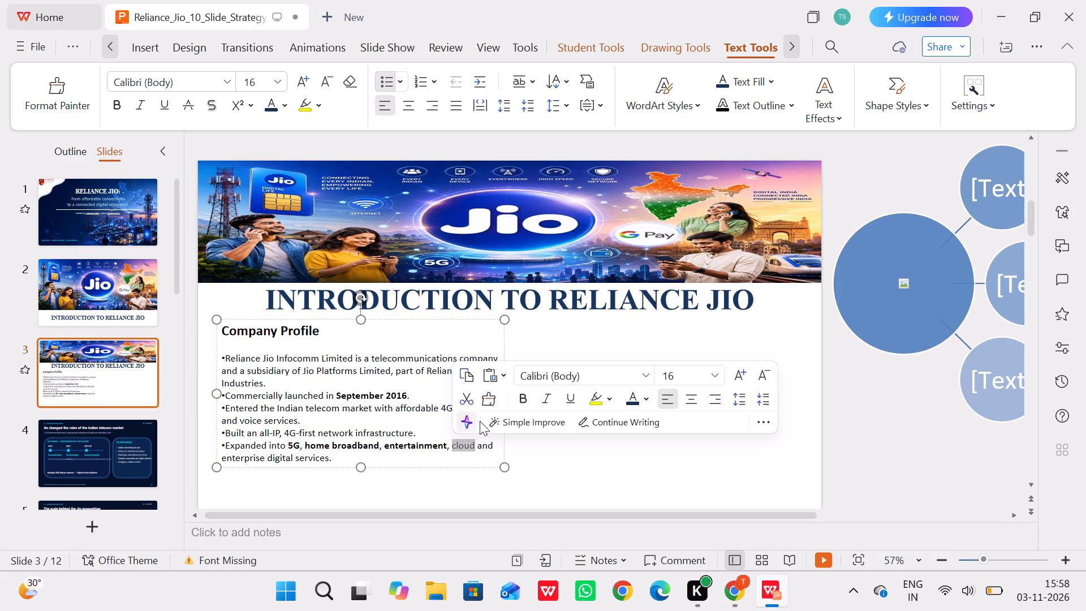
{"action": "left_click", "coordinate": [516, 398]}
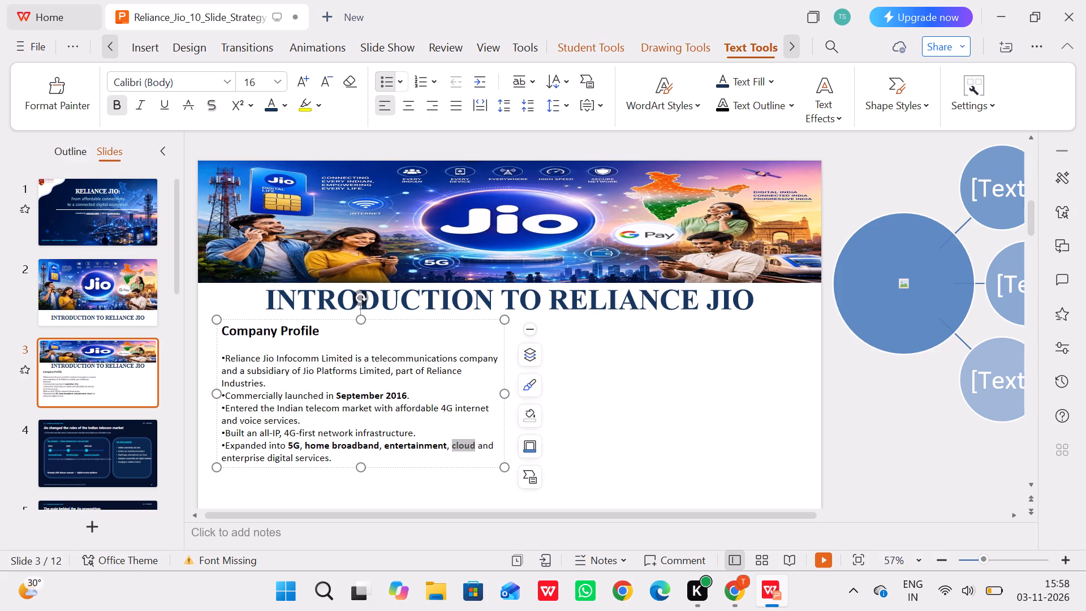
{"action": "left_click_drag", "start_coordinate": [327, 459], "coordinate": [268, 457]}
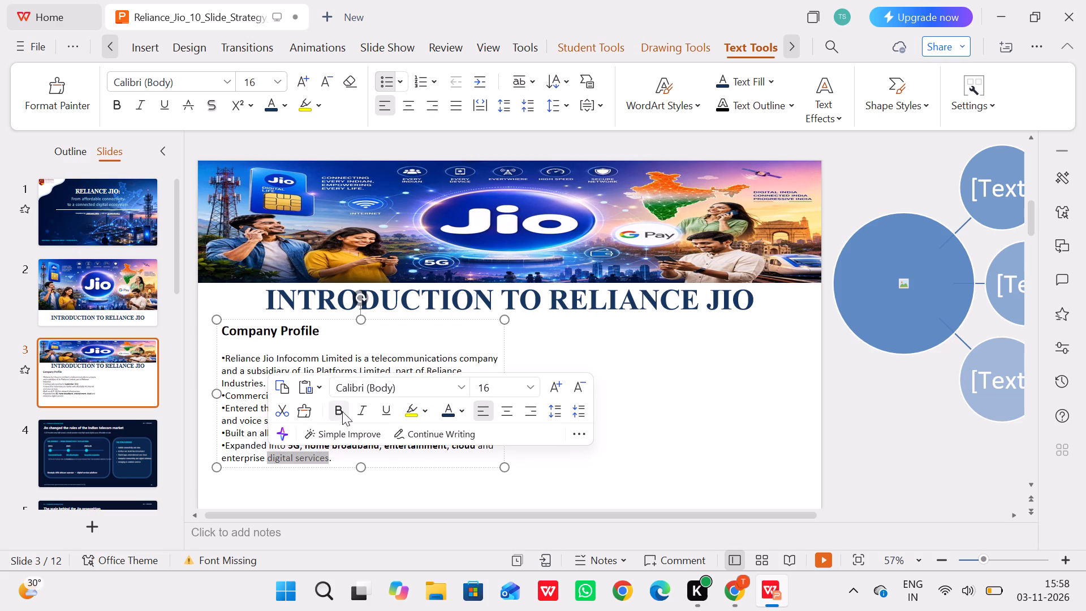
{"action": "left_click", "coordinate": [334, 407]}
{"action": "left_click", "coordinate": [315, 487]}
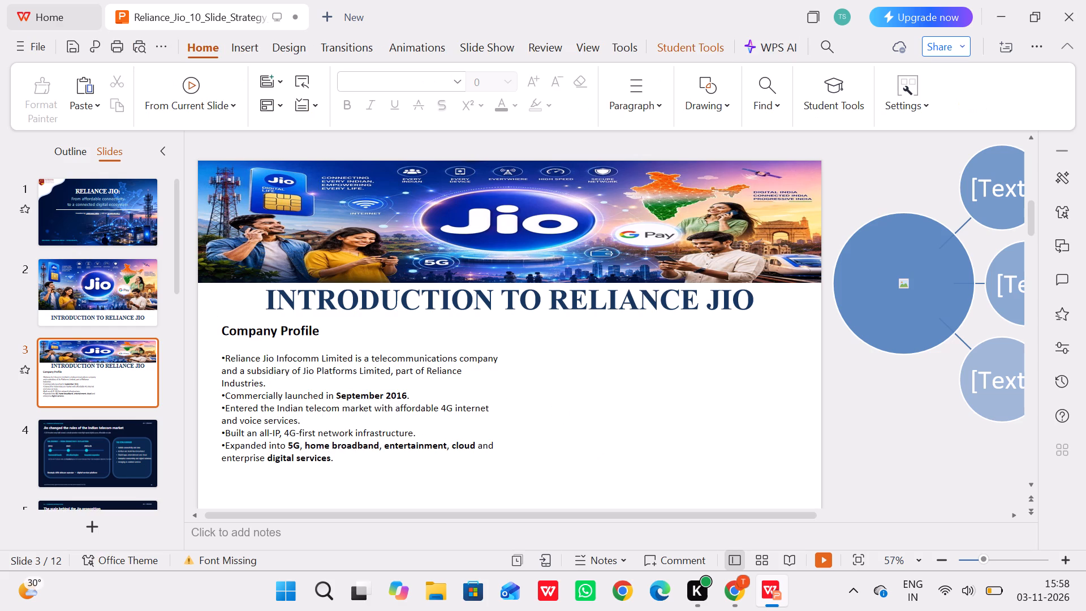
Bold "affordable 4G internet and voice services" in the Company Profile bullet about entering the Indian telecom market.
{"action": "left_click", "coordinate": [338, 377]}
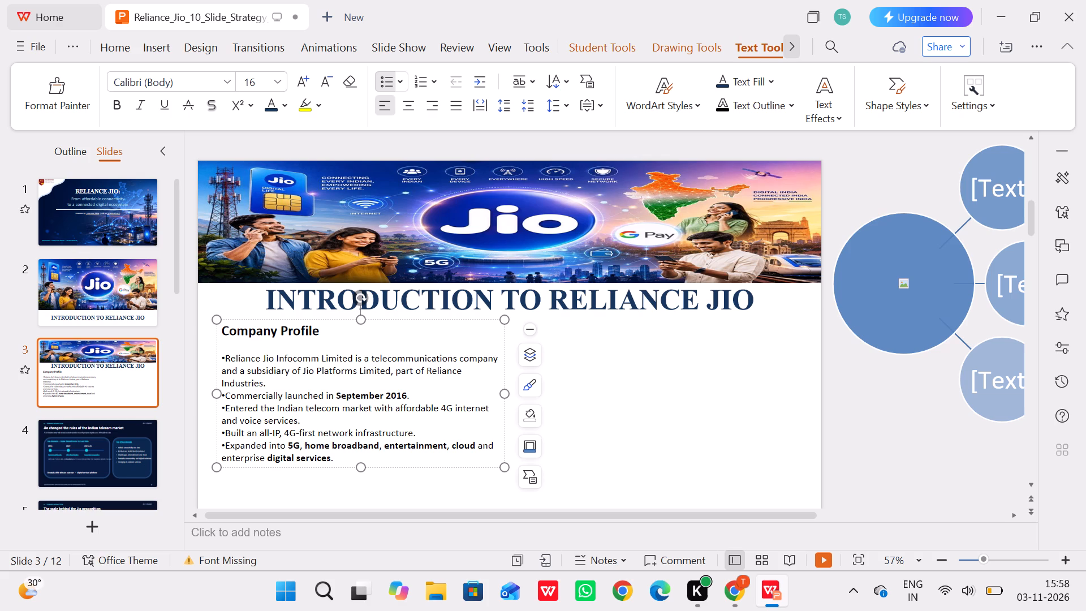
{"action": "left_click_drag", "start_coordinate": [393, 408], "coordinate": [375, 420]}
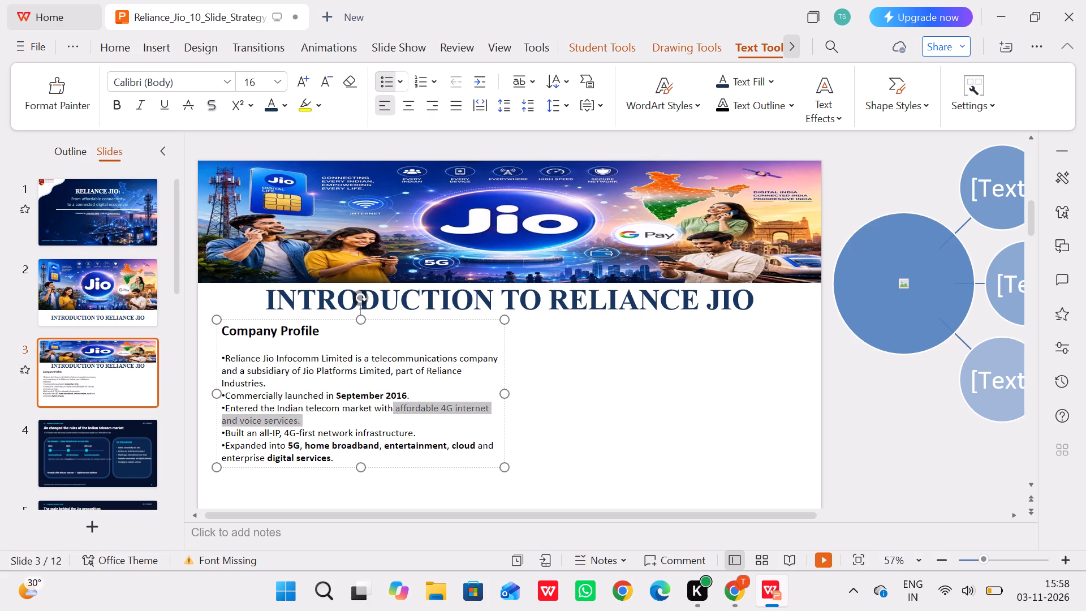
{"action": "left_click_drag", "start_coordinate": [375, 420], "coordinate": [298, 419]}
{"action": "left_click_drag", "start_coordinate": [298, 419], "coordinate": [298, 421]}
{"action": "left_click_drag", "start_coordinate": [298, 421], "coordinate": [298, 420]}
{"action": "left_click", "coordinate": [370, 371]}
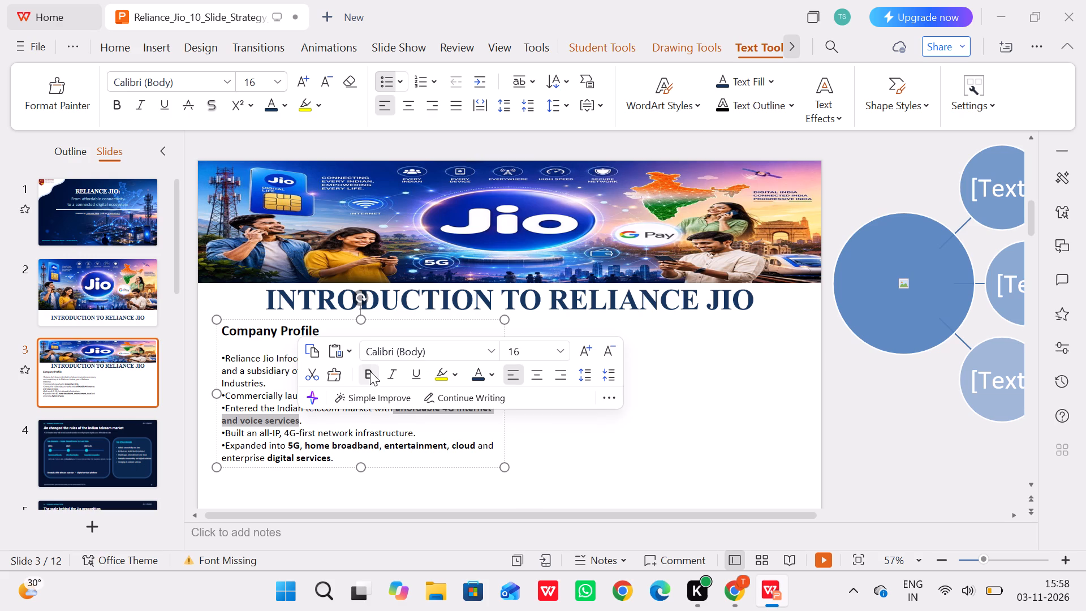
{"action": "left_click", "coordinate": [263, 434]}
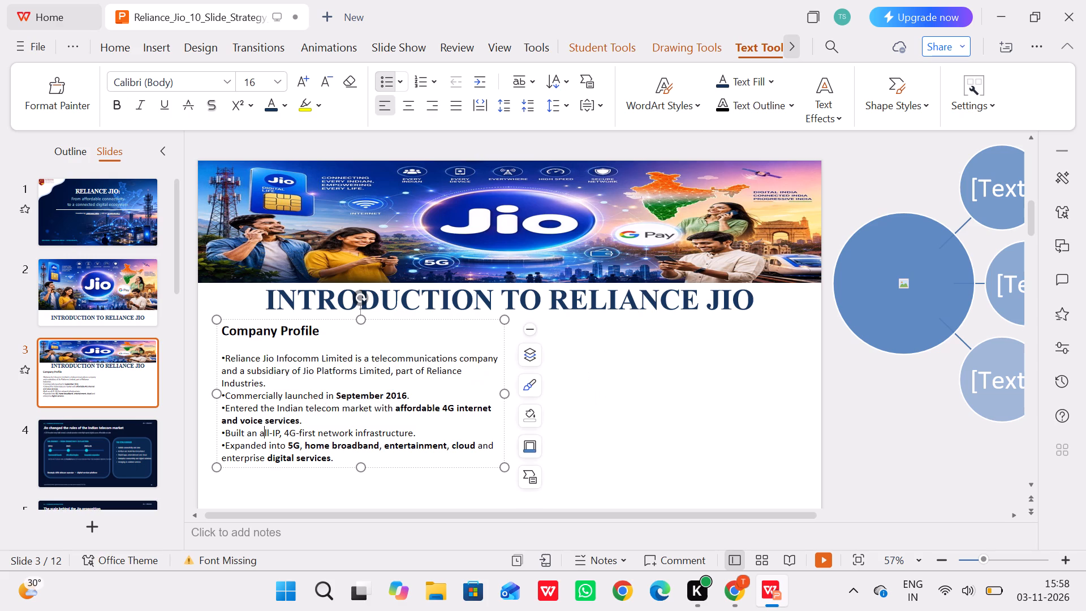
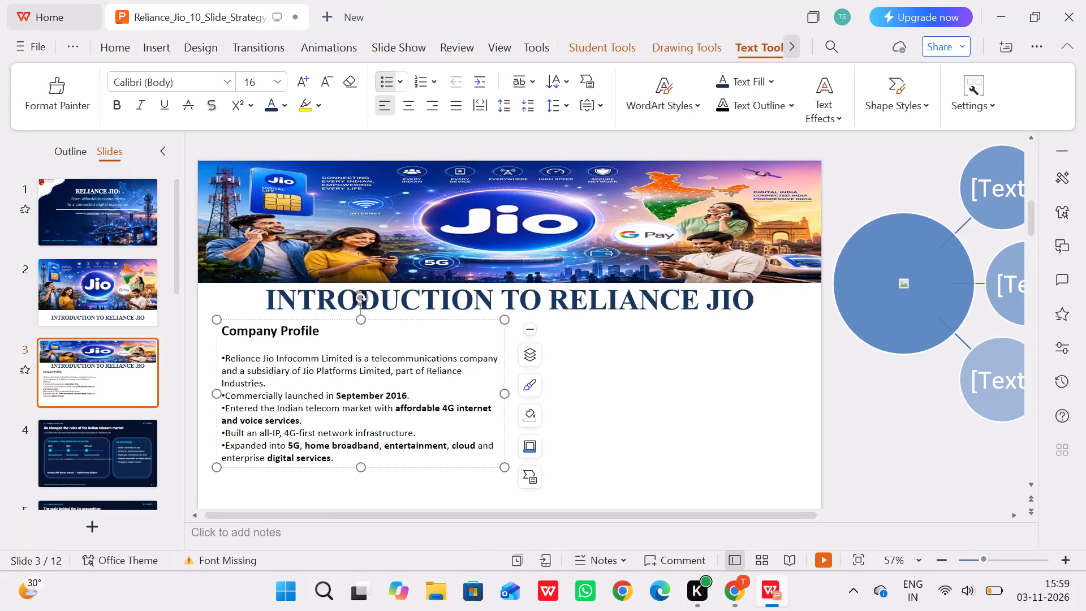
Delete the bullet "Built an all-IP, 4G-first network infrastructure." from slide 3's Company Profile text.
{"action": "left_click_drag", "start_coordinate": [415, 433], "coordinate": [402, 431]}
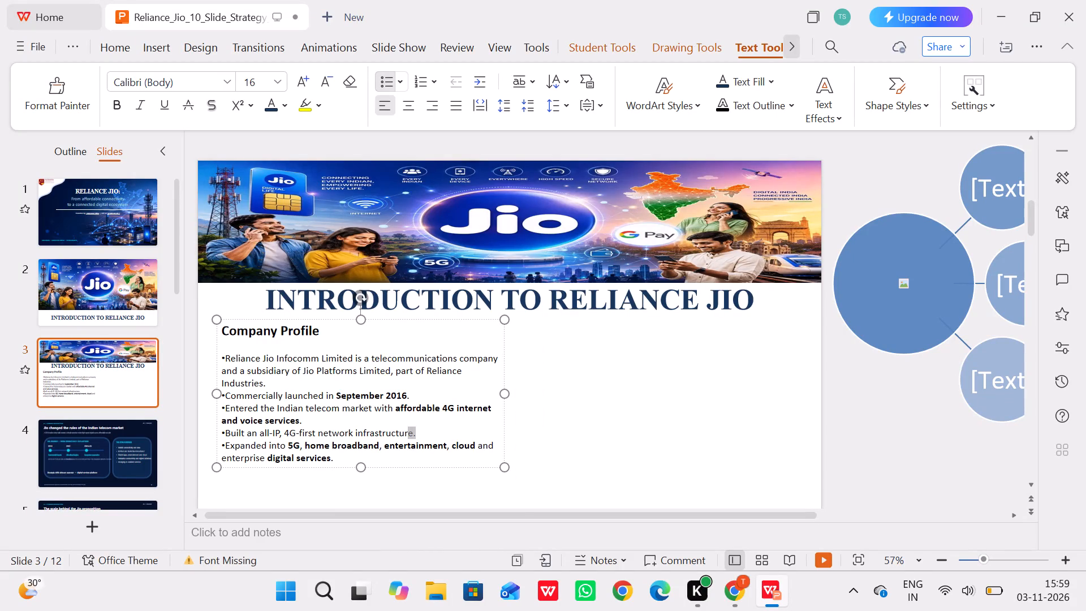
{"action": "left_click_drag", "start_coordinate": [402, 431], "coordinate": [215, 432]}
{"action": "key", "text": "BackSpace"}
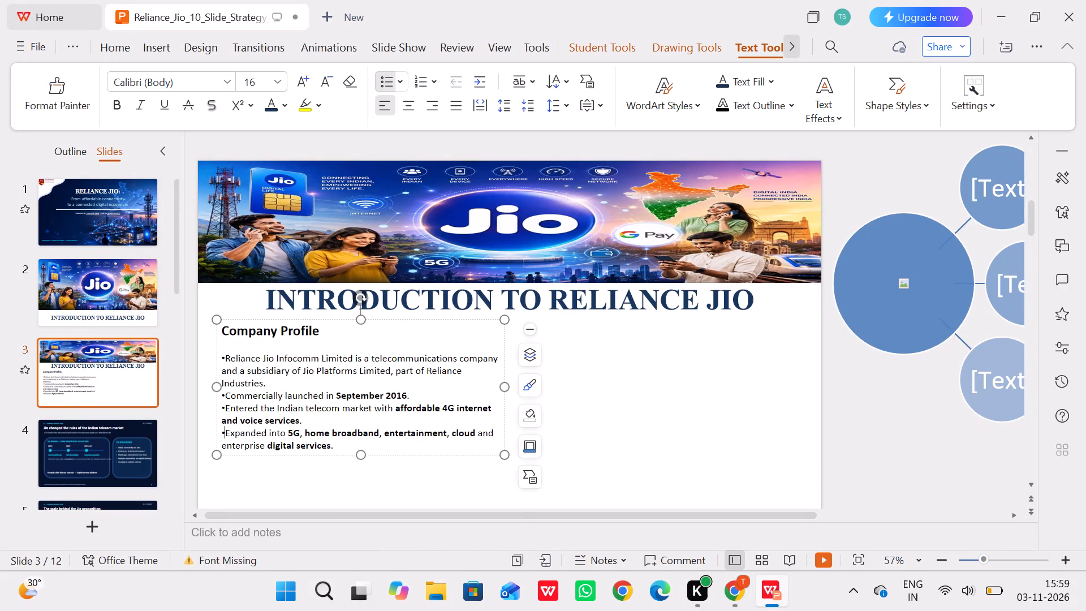
Shorten the commercial launch bullet in the Company Profile text to read "Launched in September 2016.", keeping its bullet mark.
{"action": "left_click", "coordinate": [289, 395]}
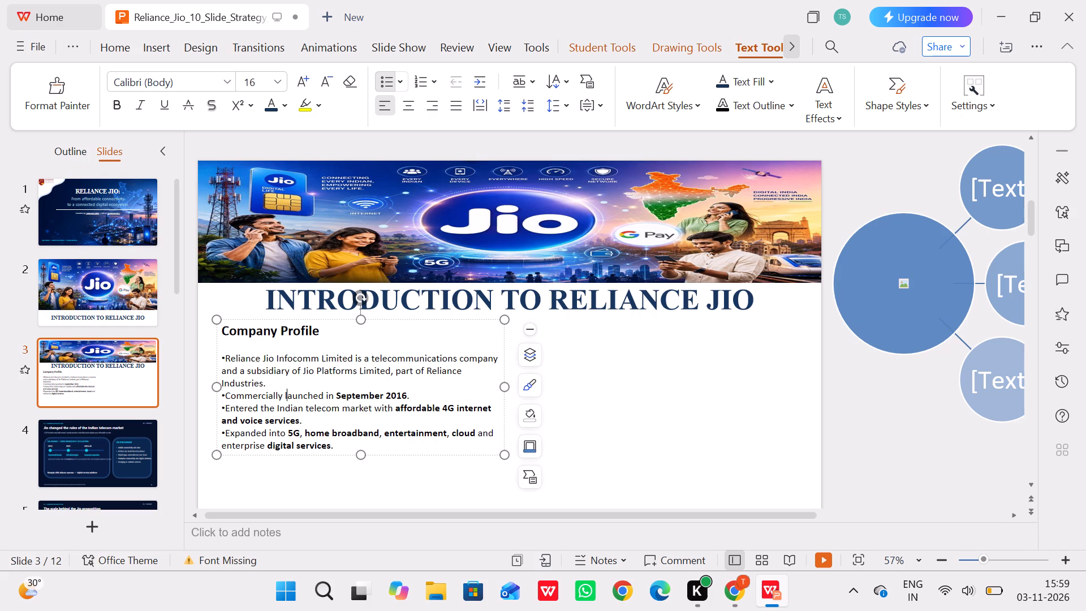
{"action": "key", "text": "BackSpace"}
{"action": "key", "text": "BackSpace"}
{"action": "key", "text": "BackSpace"}
{"action": "key", "text": "BackSpace"}
{"action": "key", "text": "BackSpace"}
{"action": "key", "text": "BackSpace"}
{"action": "key", "text": "BackSpace"}
{"action": "key", "text": "BackSpace"}
{"action": "key", "text": "BackSpace"}
{"action": "key", "text": "BackSpace"}
{"action": "key", "text": "BackSpace"}
{"action": "key", "text": "BackSpace"}
{"action": "key", "text": "BackSpace"}
{"action": "key", "text": "BackSpace"}
{"action": "key", "text": "BackSpace"}
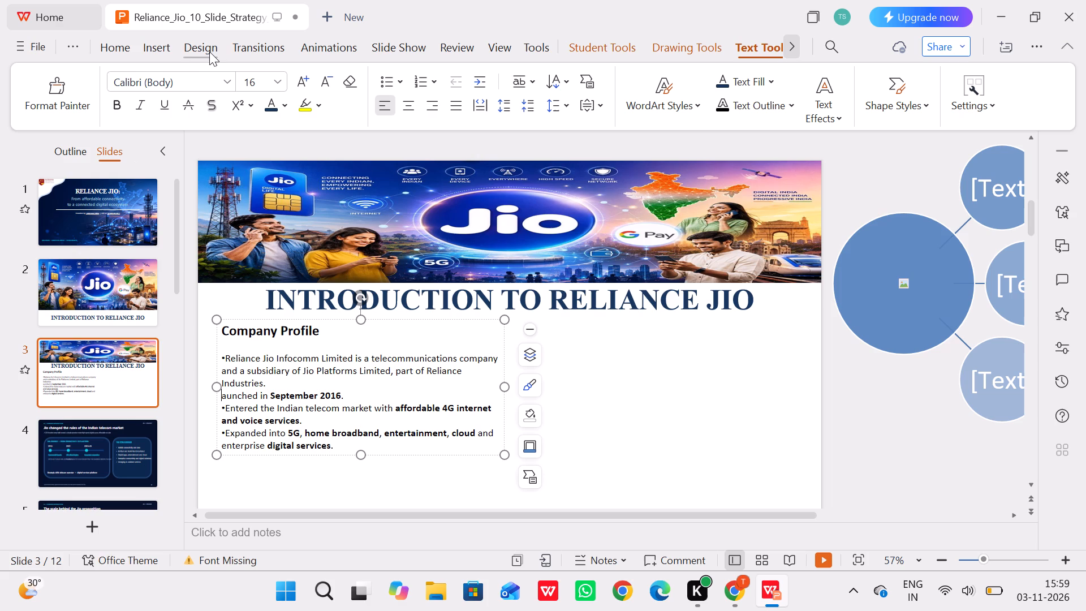
{"action": "left_click", "coordinate": [80, 41]}
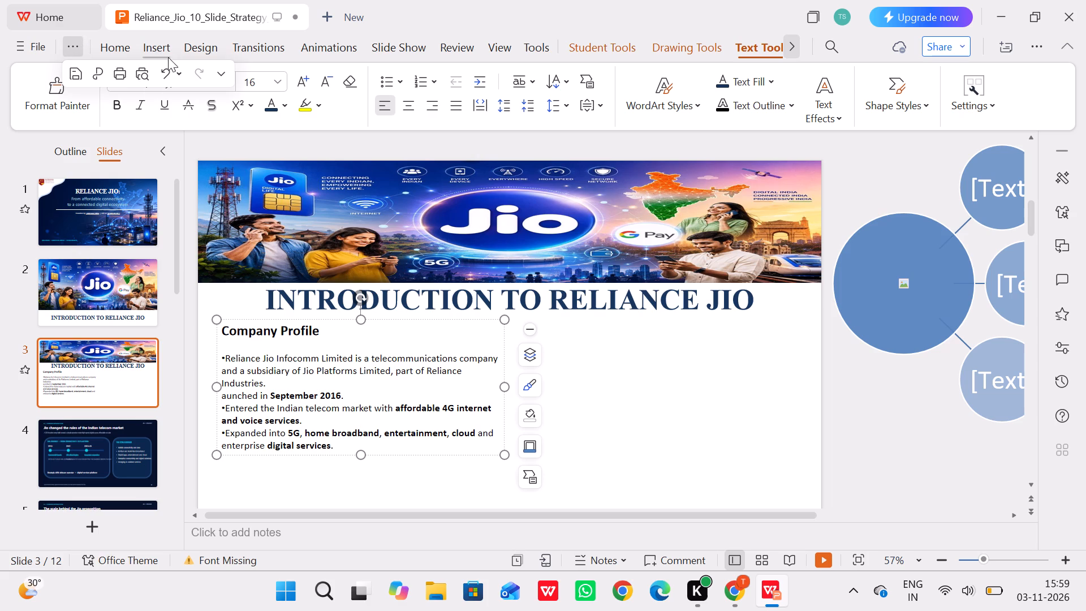
{"action": "left_click", "coordinate": [165, 66]}
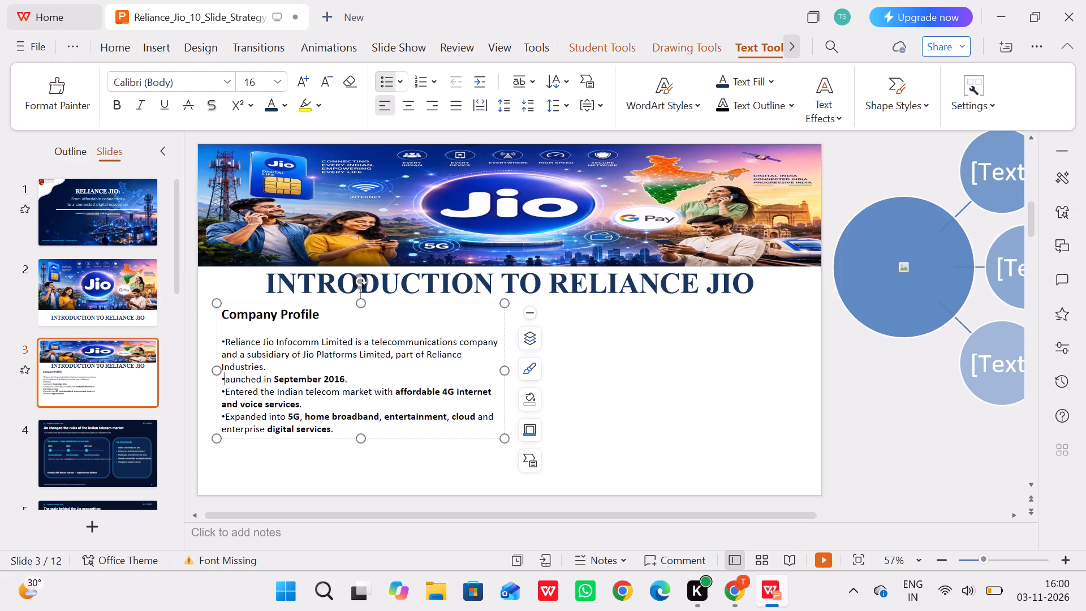
{"action": "key", "text": "space"}
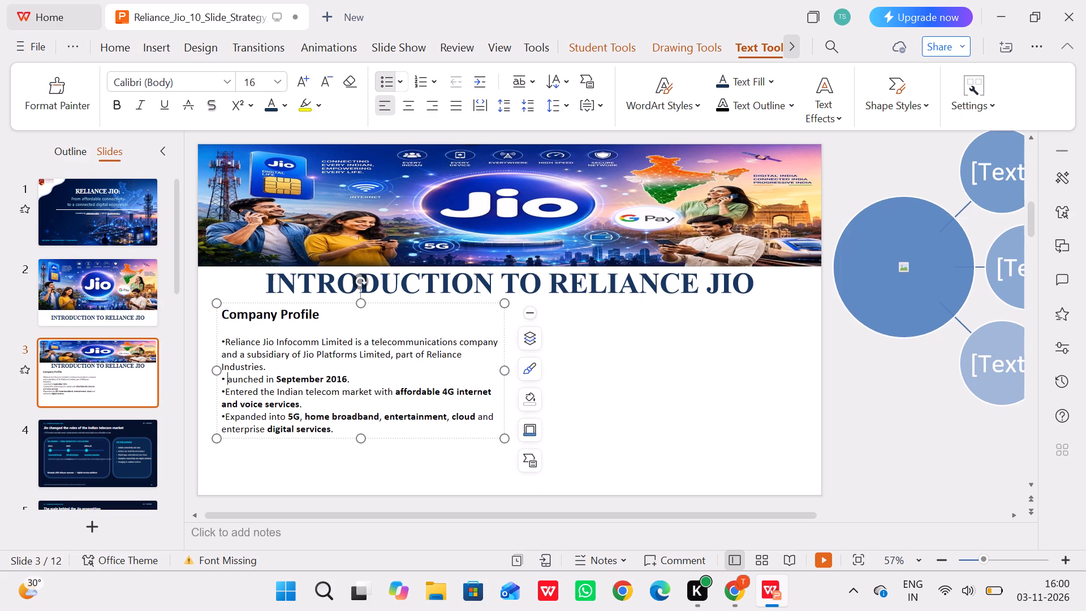
{"action": "key", "text": "l"}
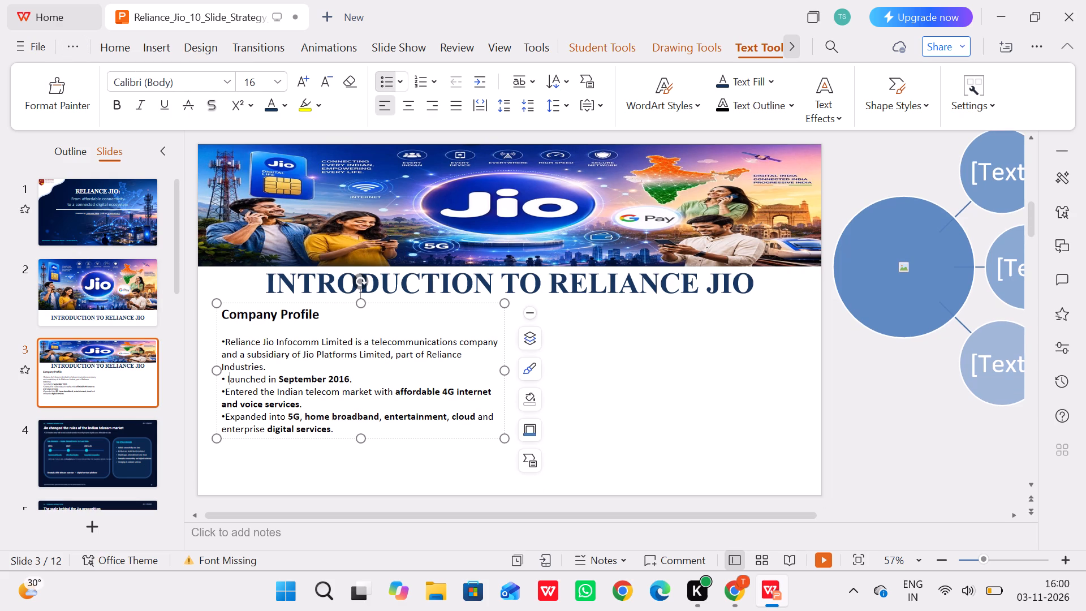
{"action": "key", "text": "BackSpace"}
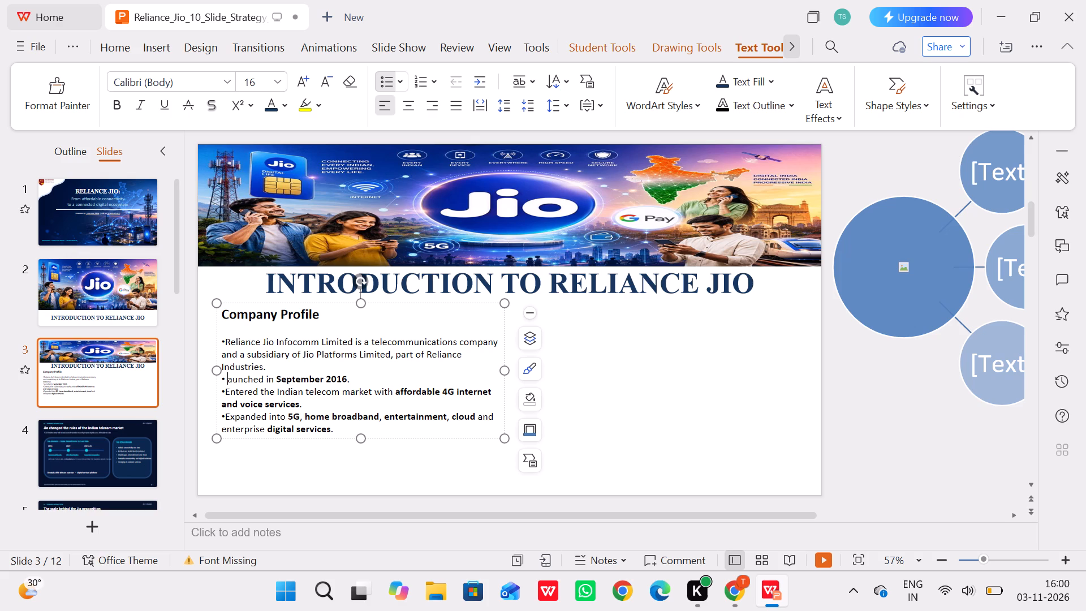
{"action": "key", "text": "l"}
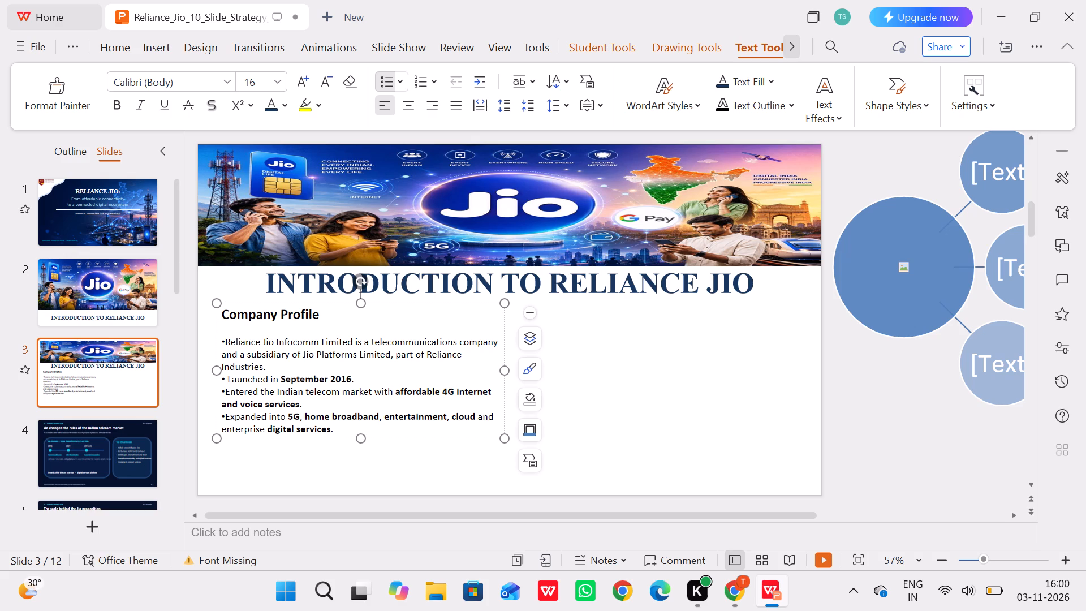
{"action": "left_click", "coordinate": [227, 383]}
{"action": "key", "text": "BackSpace"}
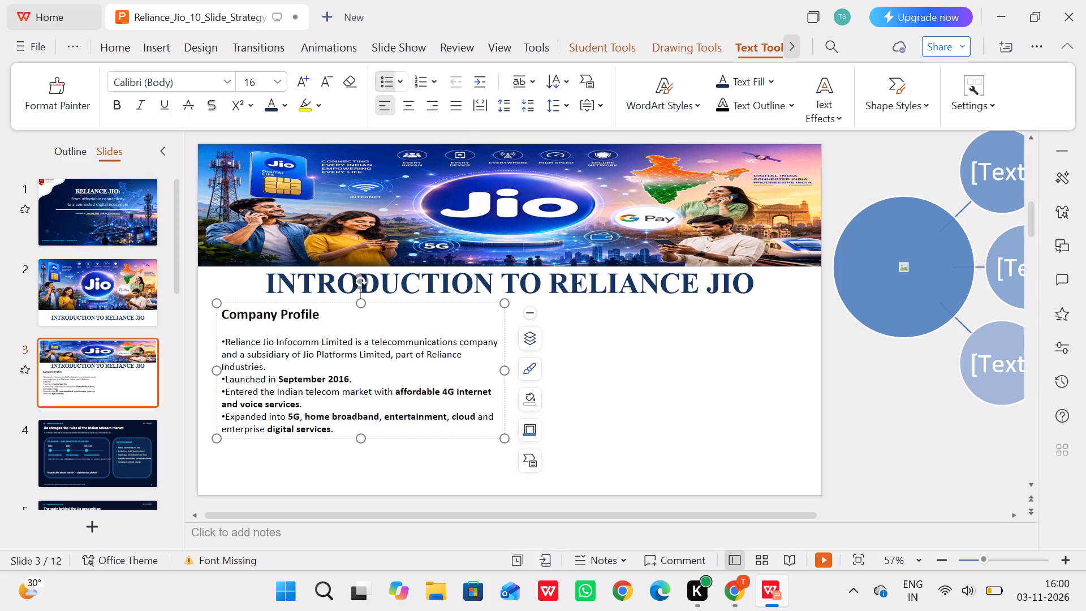
{"action": "left_click", "coordinate": [628, 388]}
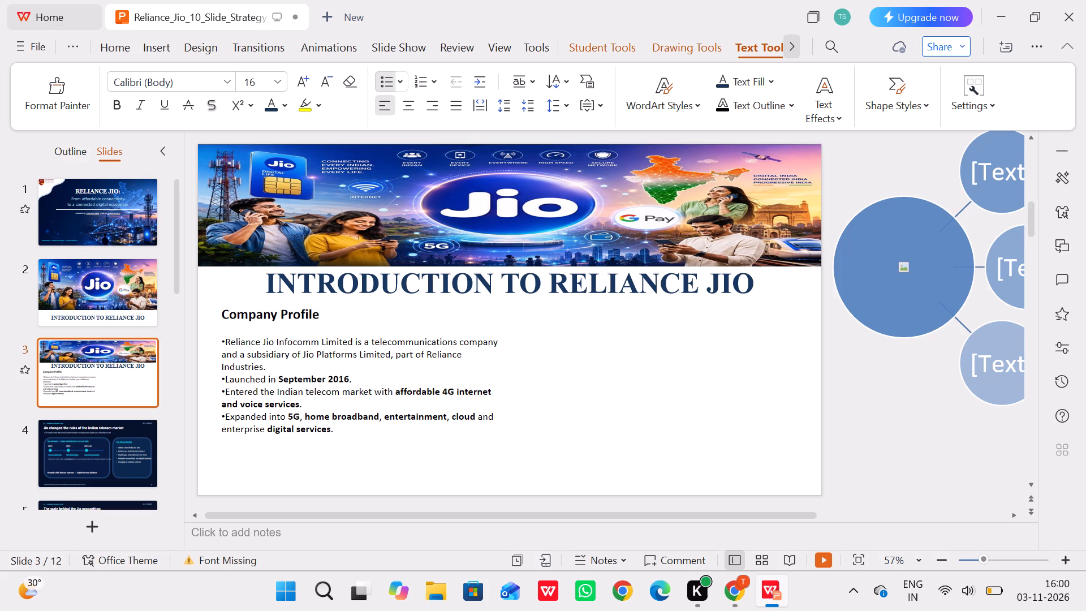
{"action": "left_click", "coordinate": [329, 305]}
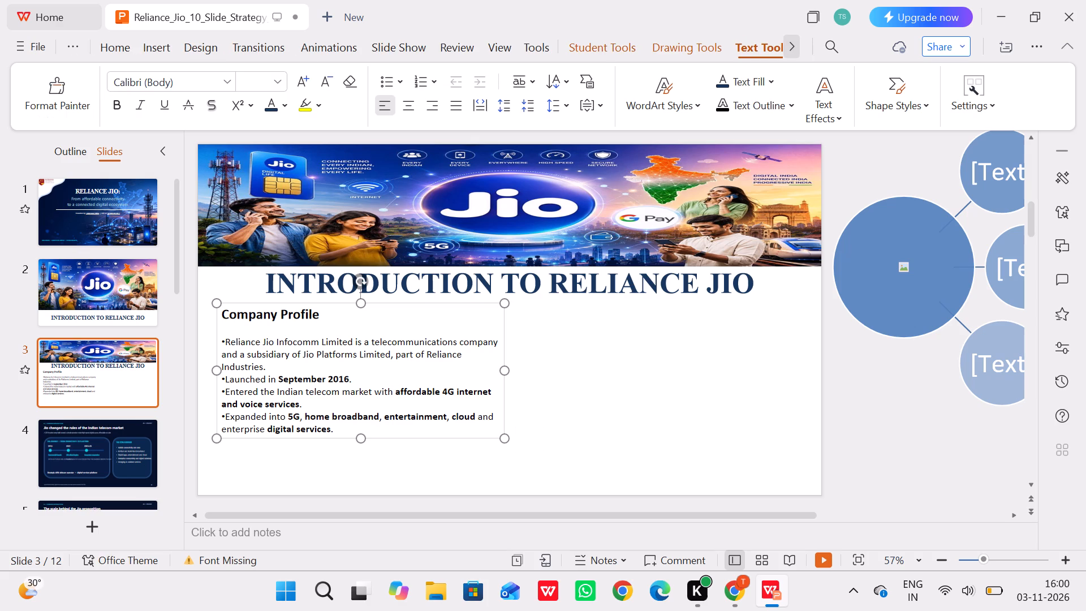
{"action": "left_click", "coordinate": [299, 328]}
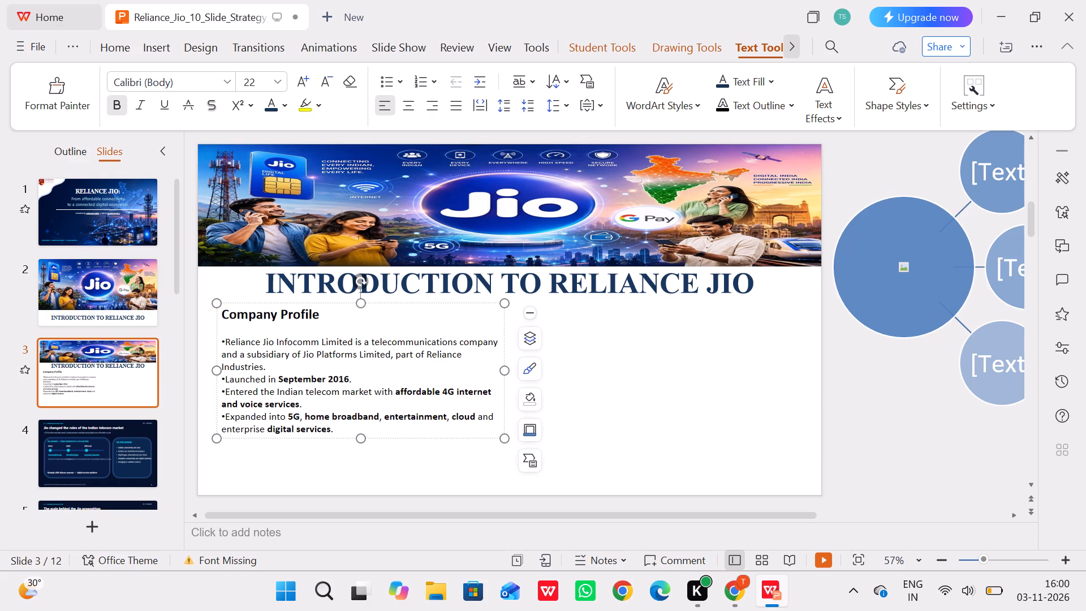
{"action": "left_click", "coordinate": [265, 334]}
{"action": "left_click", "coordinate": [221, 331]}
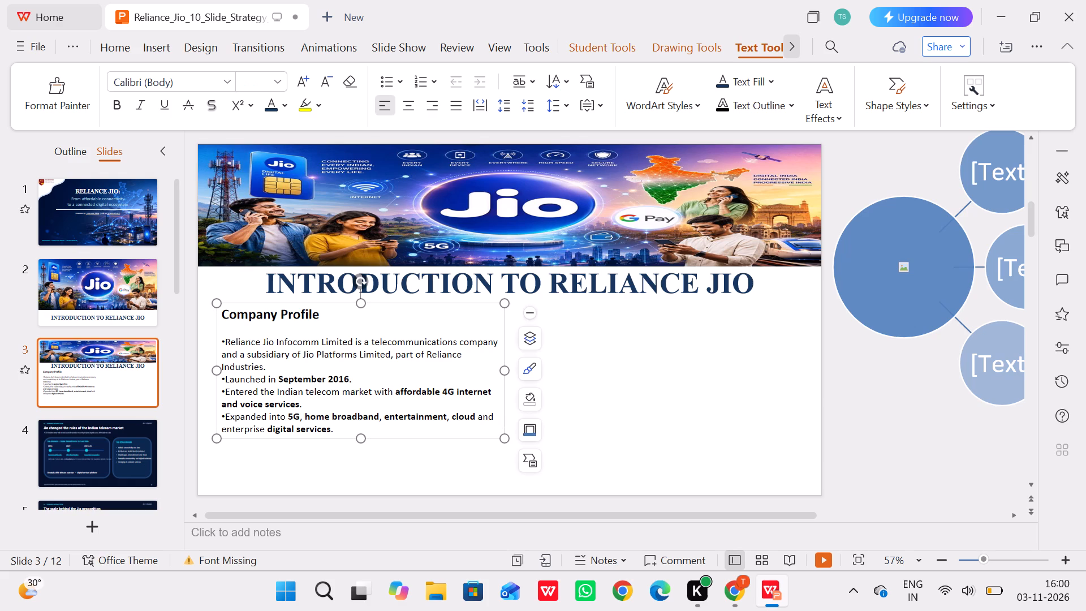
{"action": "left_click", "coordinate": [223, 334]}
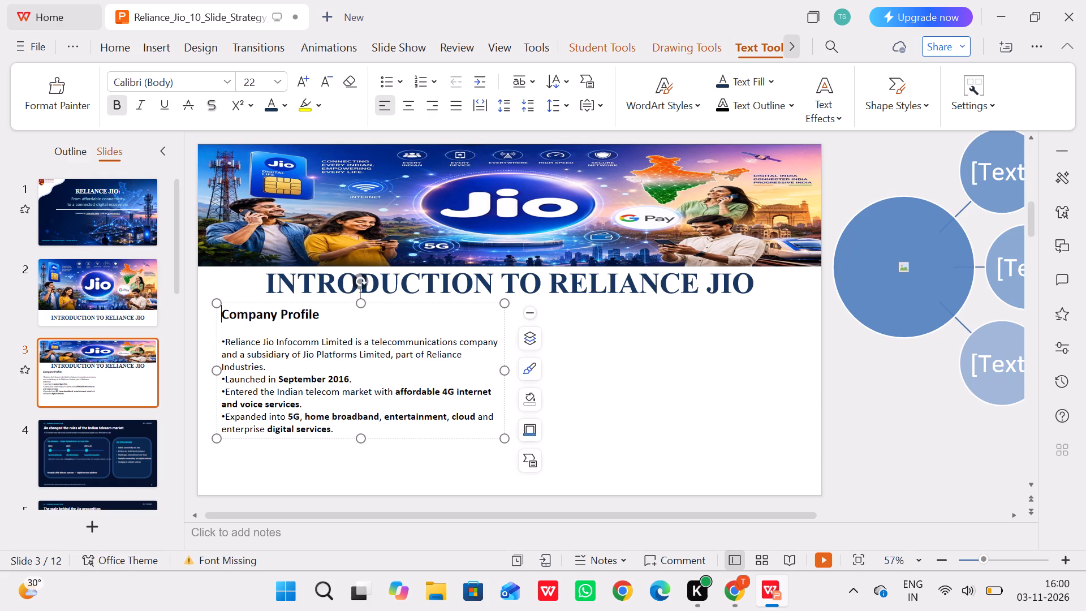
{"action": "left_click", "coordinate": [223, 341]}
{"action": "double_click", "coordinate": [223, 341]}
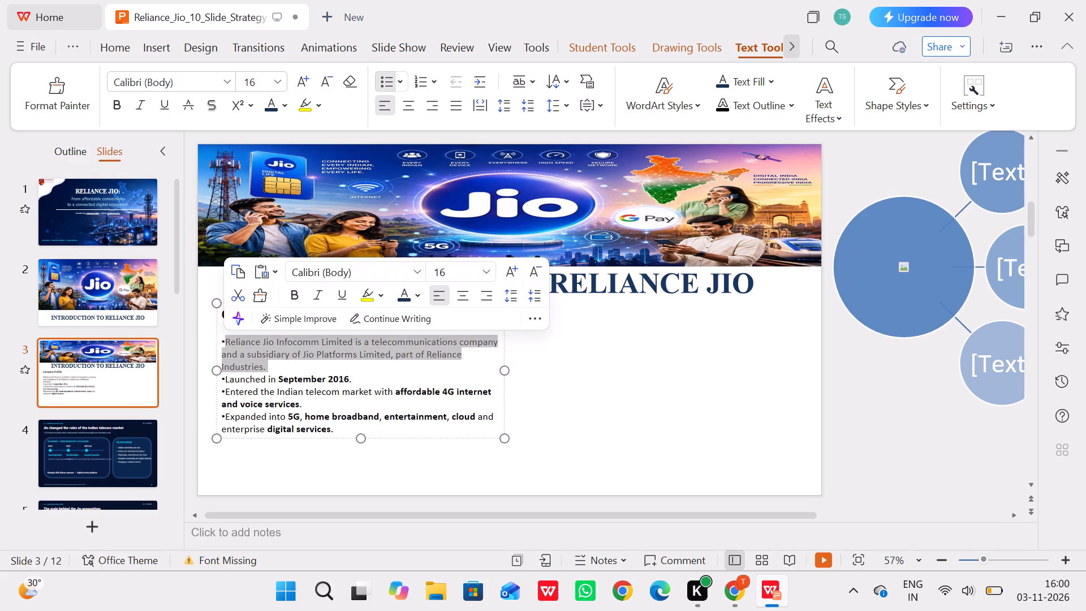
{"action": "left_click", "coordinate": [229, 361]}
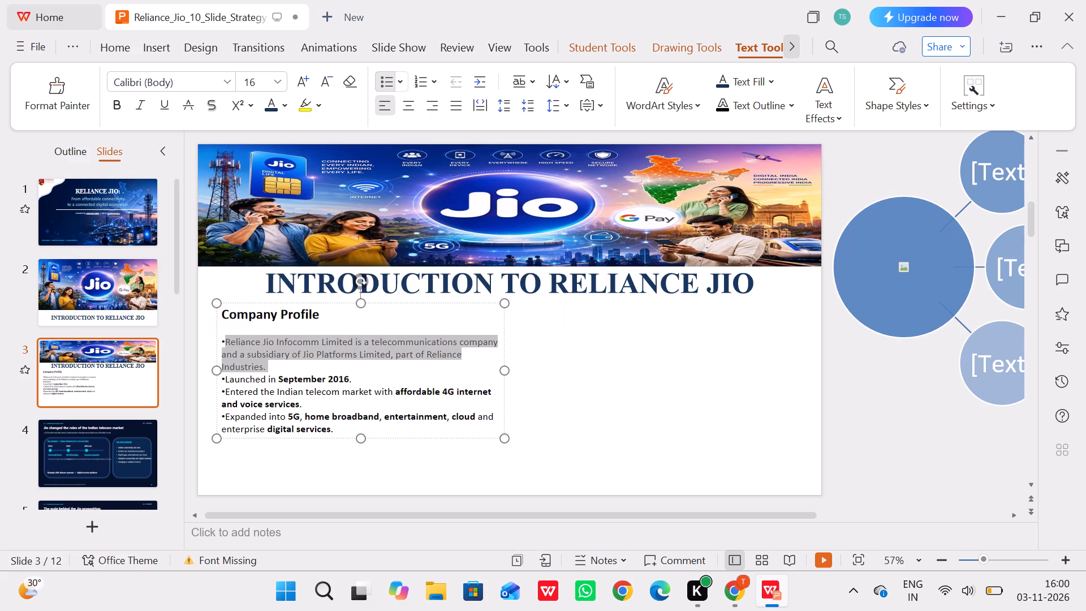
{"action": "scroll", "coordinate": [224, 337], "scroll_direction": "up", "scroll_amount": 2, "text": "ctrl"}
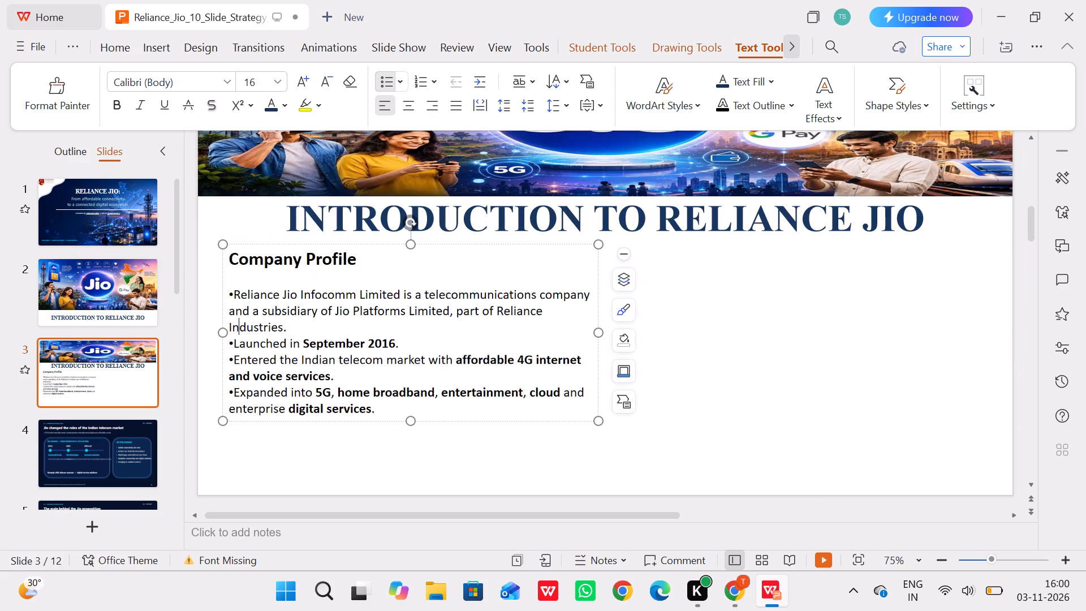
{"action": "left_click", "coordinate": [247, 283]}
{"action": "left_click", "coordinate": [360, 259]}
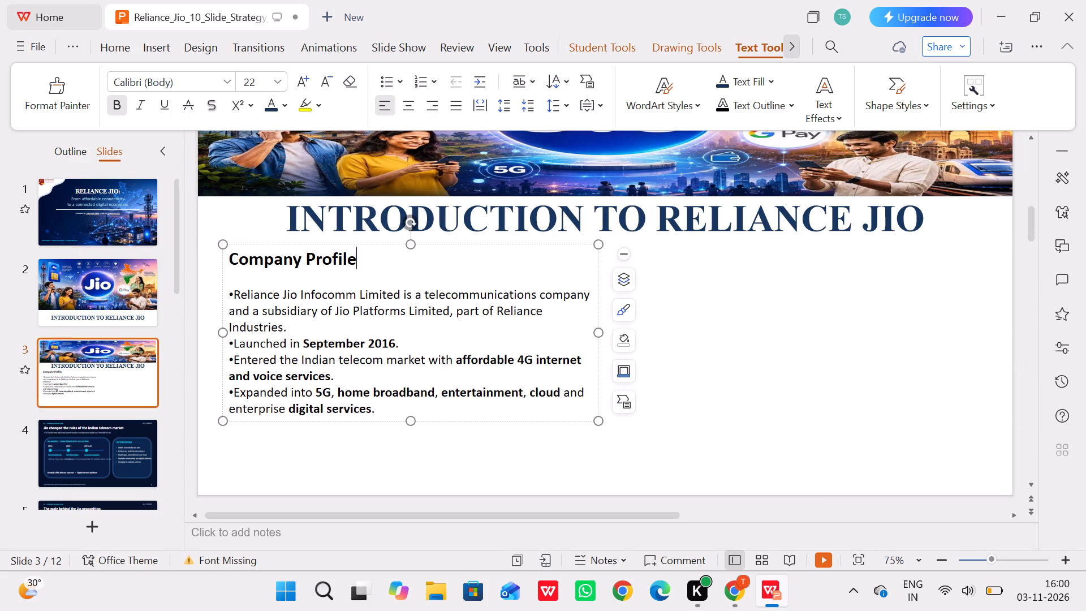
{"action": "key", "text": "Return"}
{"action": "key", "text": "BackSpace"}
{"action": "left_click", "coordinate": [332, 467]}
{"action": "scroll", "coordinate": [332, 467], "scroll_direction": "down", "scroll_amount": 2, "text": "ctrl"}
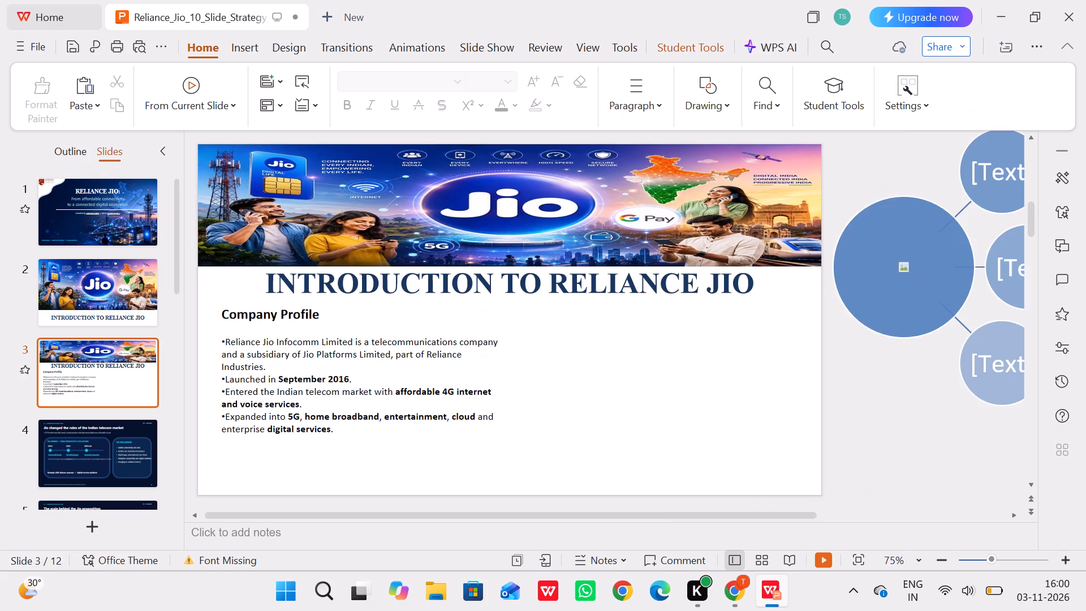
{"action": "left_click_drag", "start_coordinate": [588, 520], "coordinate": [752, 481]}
Change the font color of the "Company Profile" heading on slide 3 to the dark blue theme color.
{"action": "left_click", "coordinate": [329, 313]}
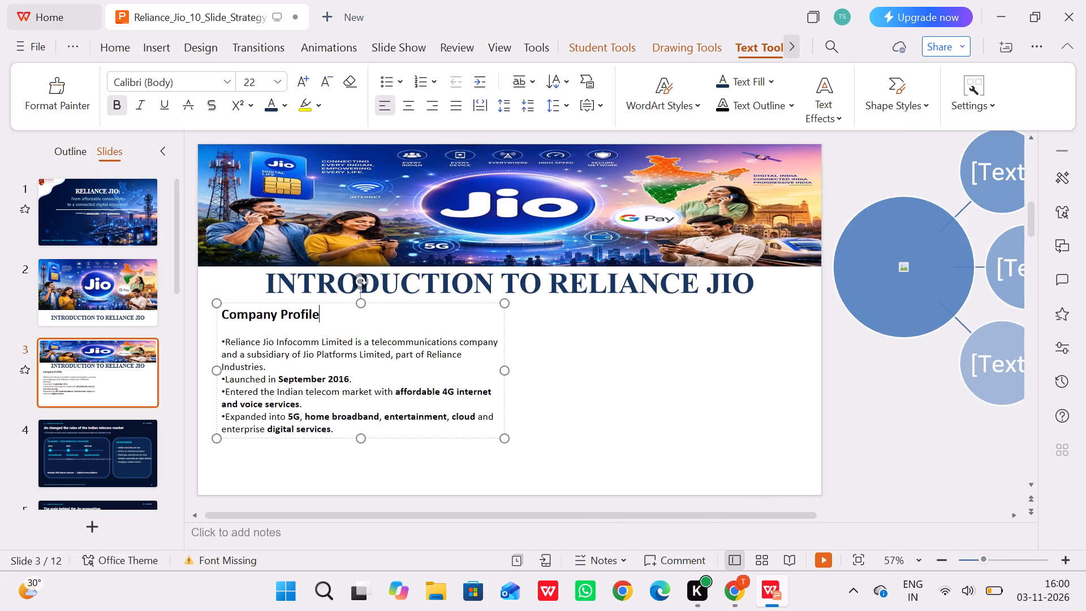
{"action": "left_click_drag", "start_coordinate": [329, 313], "coordinate": [204, 318]}
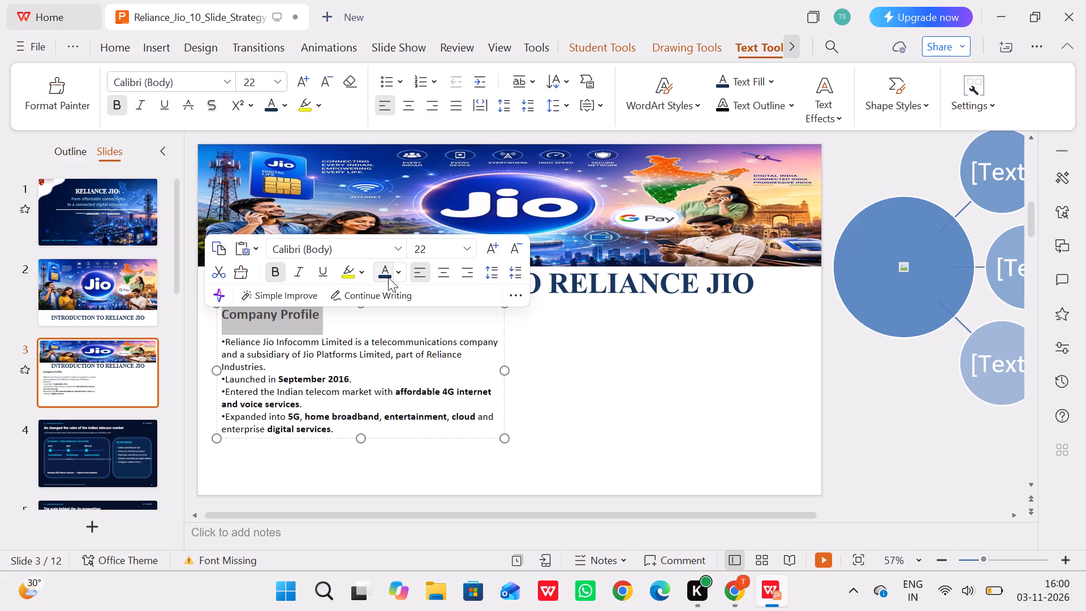
{"action": "left_click", "coordinate": [397, 269]}
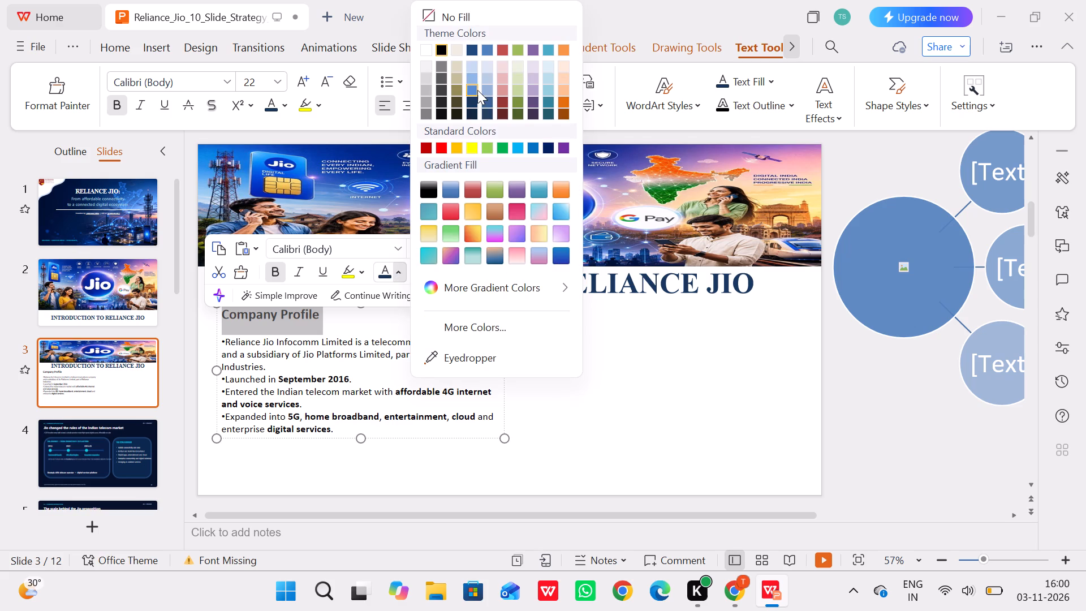
{"action": "left_click", "coordinate": [475, 91]}
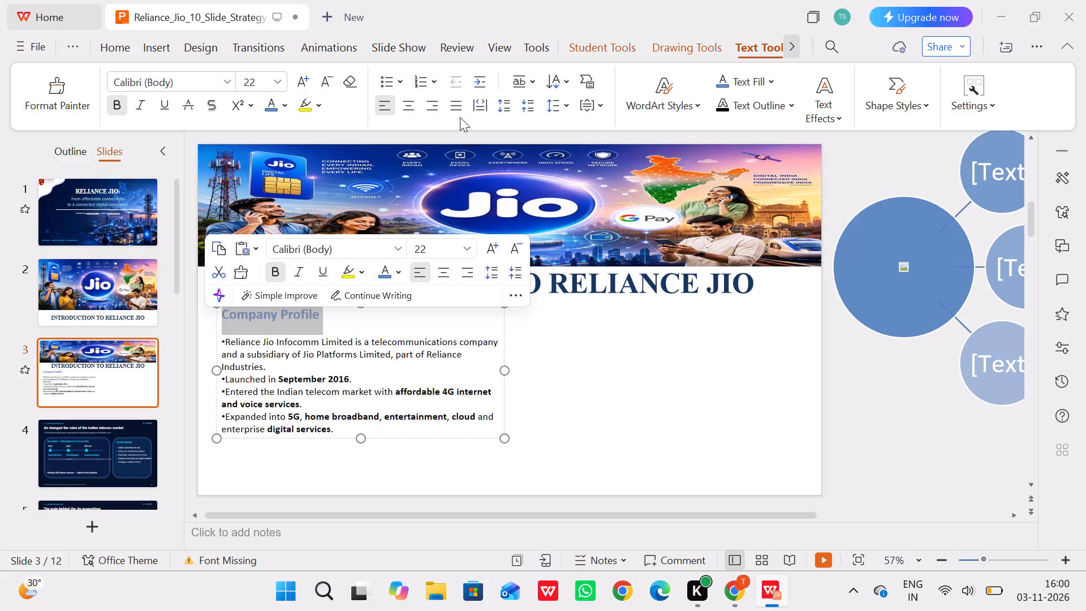
{"action": "left_click", "coordinate": [283, 109]}
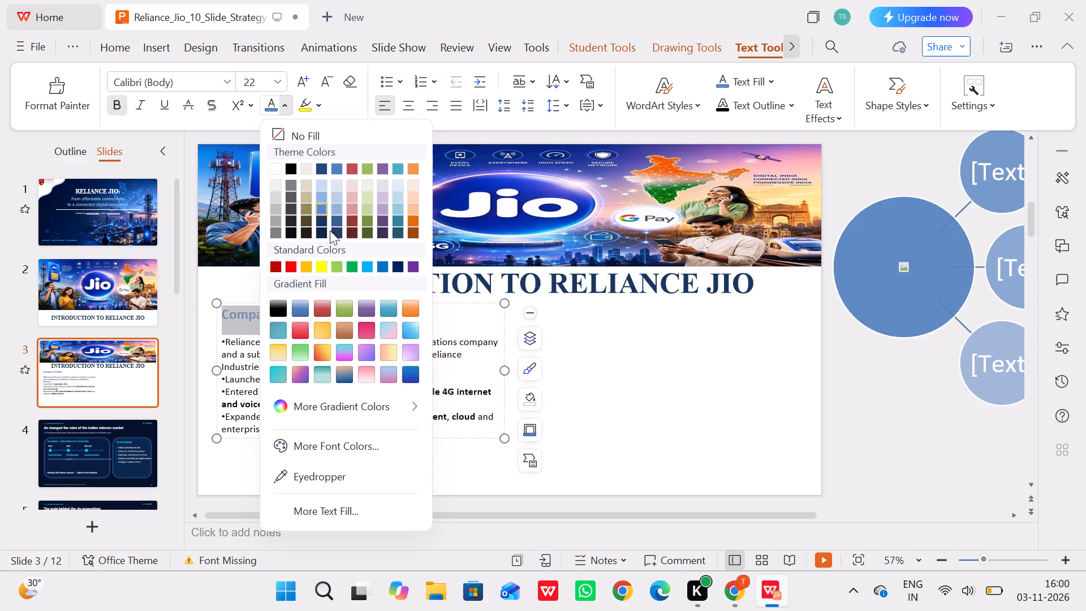
{"action": "left_click", "coordinate": [318, 218]}
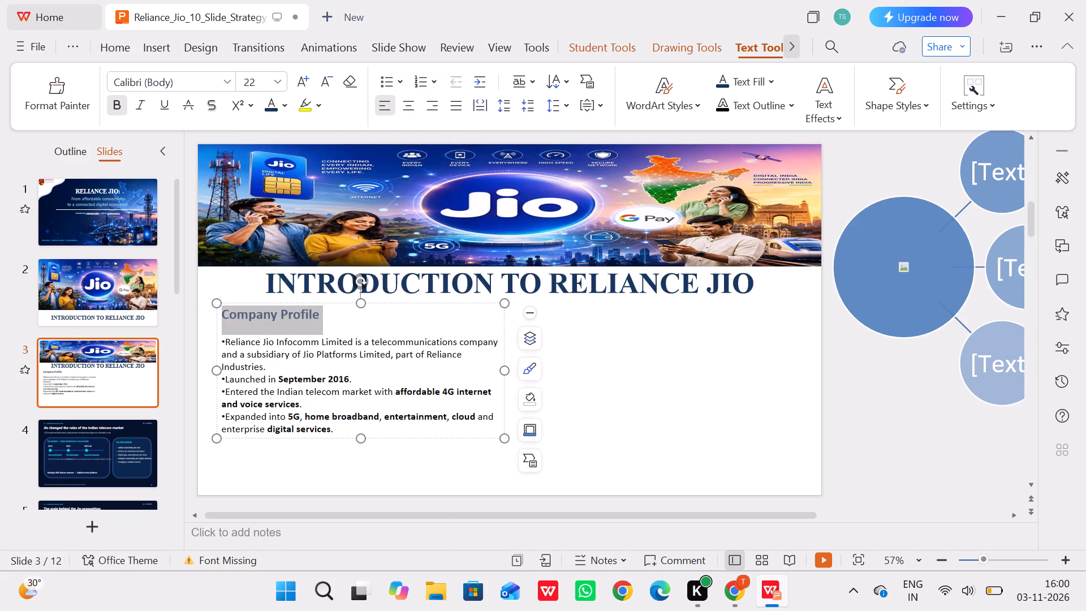
{"action": "left_click", "coordinate": [631, 335]}
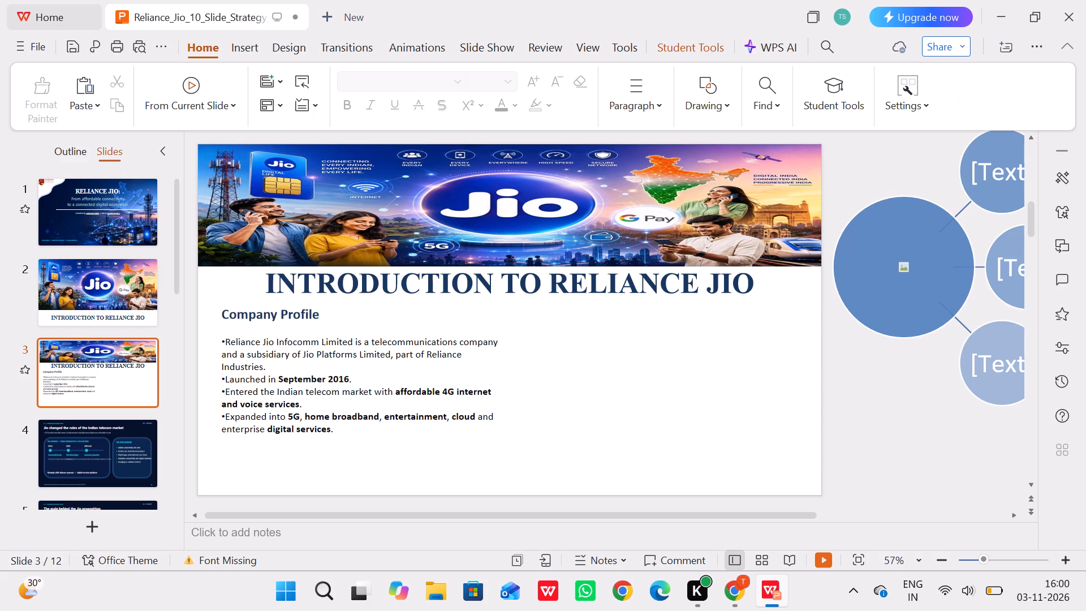
Set the font of the whole Company Profile text box, heading and bullets, to Times New Roman.
{"action": "left_click", "coordinate": [322, 320]}
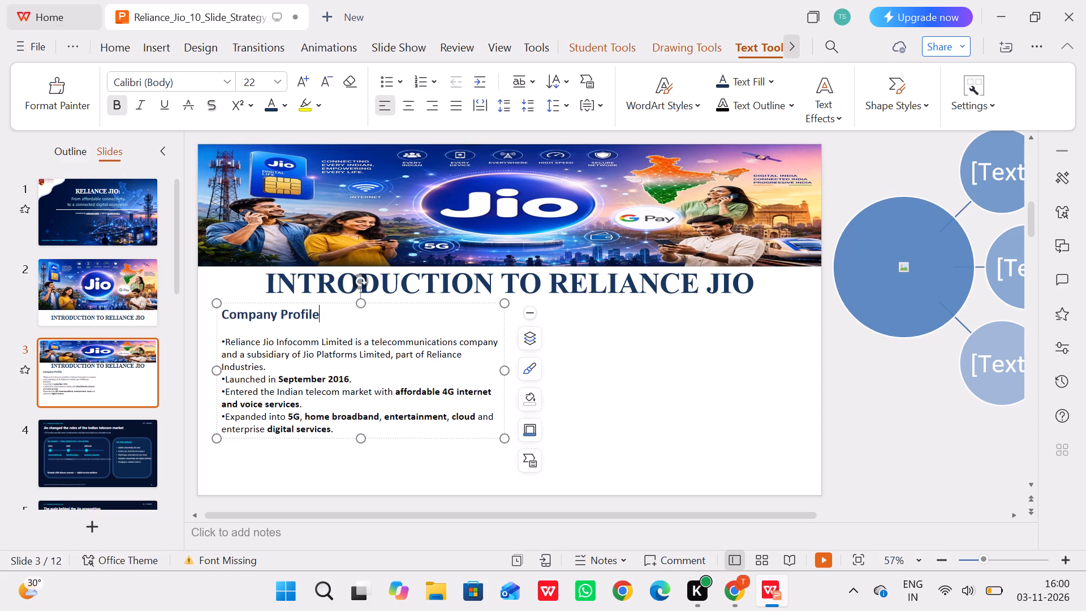
{"action": "left_click_drag", "start_coordinate": [343, 432], "coordinate": [196, 272]}
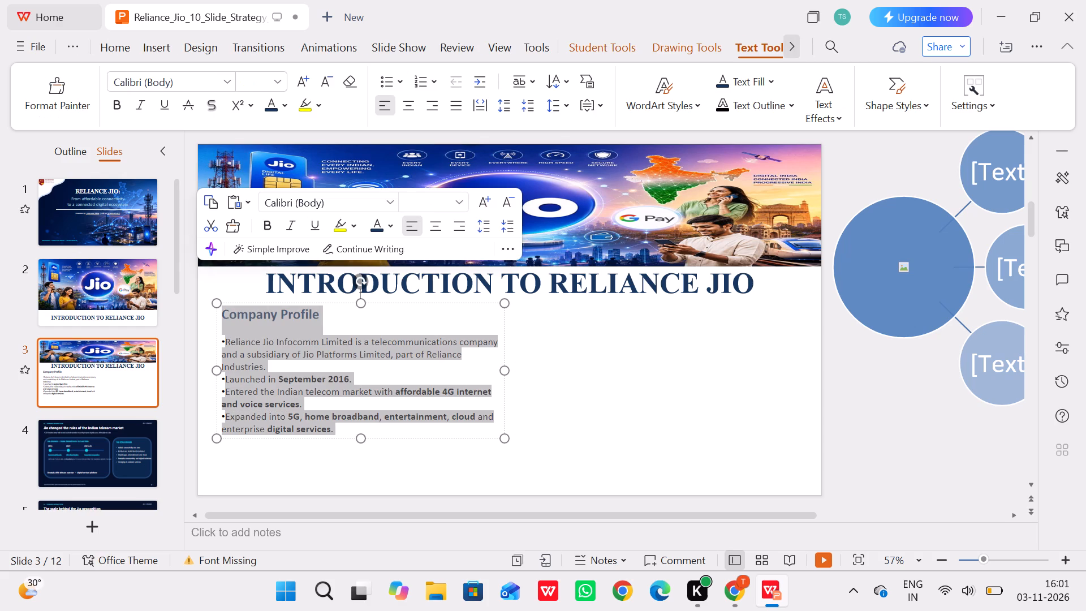
{"action": "left_click", "coordinate": [389, 197]}
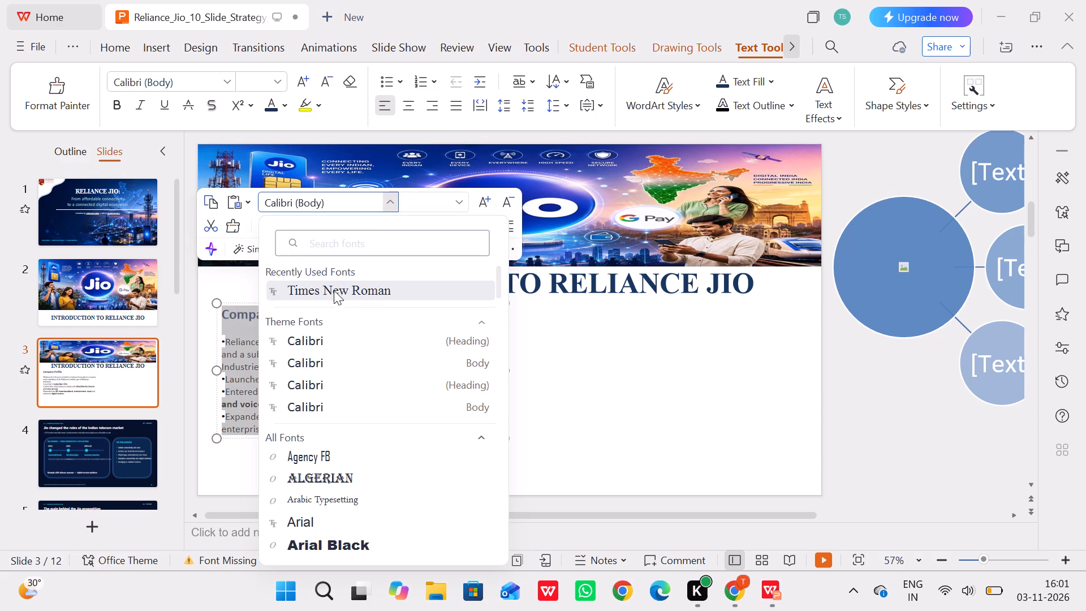
{"action": "left_click", "coordinate": [335, 289]}
{"action": "left_click", "coordinate": [552, 352]}
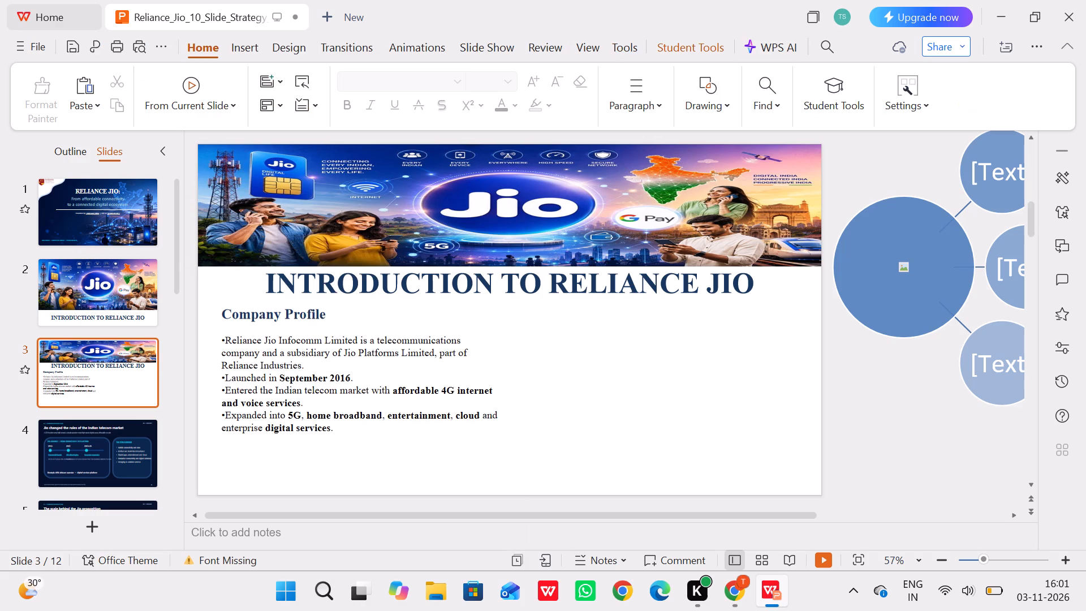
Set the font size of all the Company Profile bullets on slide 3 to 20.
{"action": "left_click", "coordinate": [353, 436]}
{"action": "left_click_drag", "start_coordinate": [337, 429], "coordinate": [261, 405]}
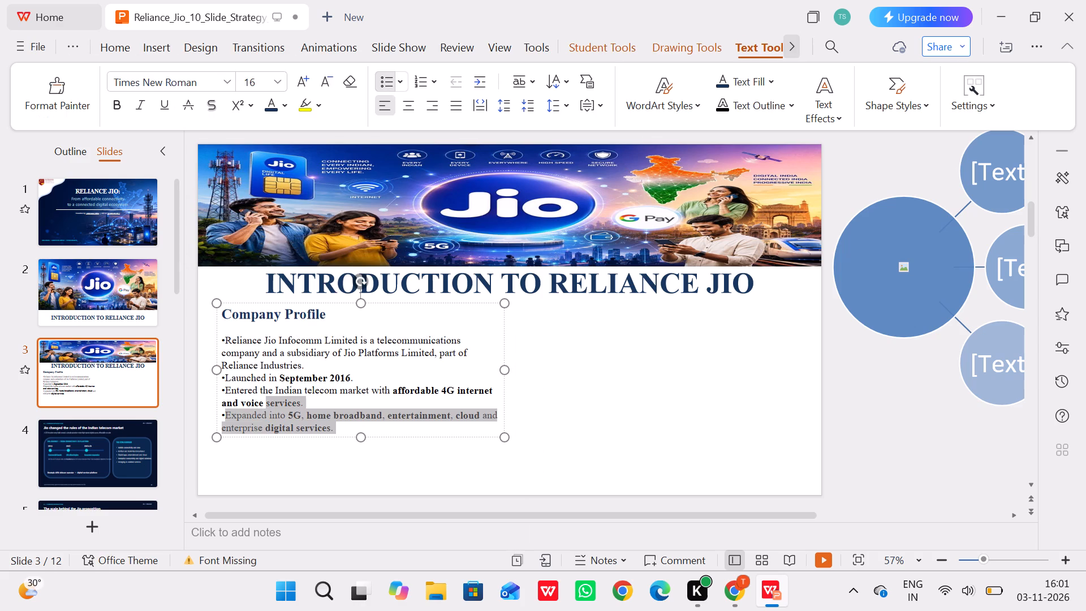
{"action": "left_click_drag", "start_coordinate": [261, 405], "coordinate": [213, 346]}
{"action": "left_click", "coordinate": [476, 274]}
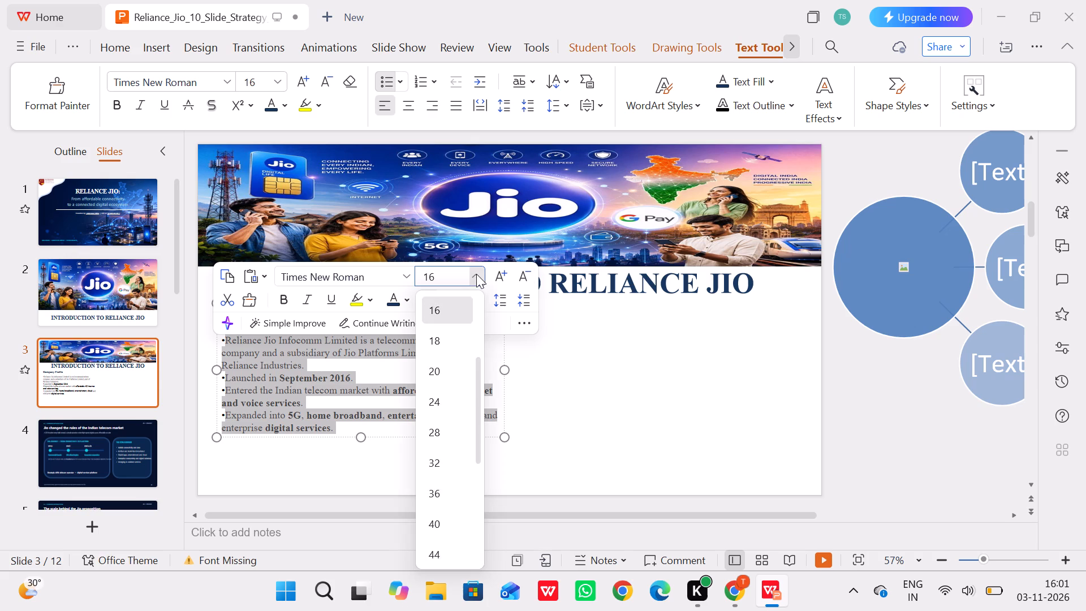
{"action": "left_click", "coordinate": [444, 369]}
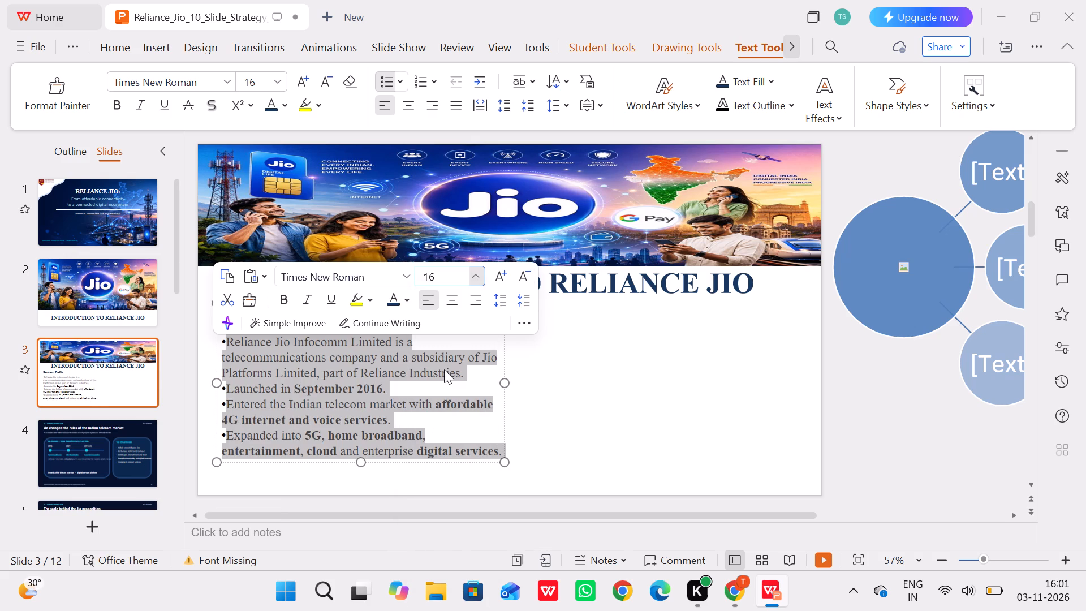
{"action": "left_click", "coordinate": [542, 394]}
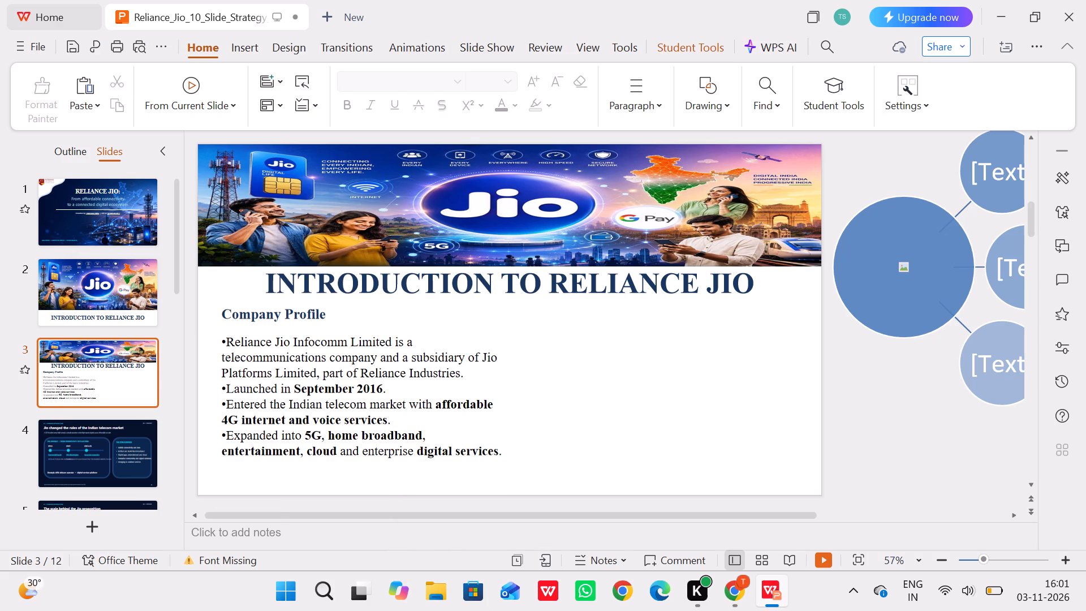
Set the font size of the "Company Profile" heading on slide 3 to 28.
{"action": "left_click", "coordinate": [334, 312]}
{"action": "left_click", "coordinate": [334, 312]}
{"action": "left_click_drag", "start_coordinate": [334, 312], "coordinate": [198, 320]}
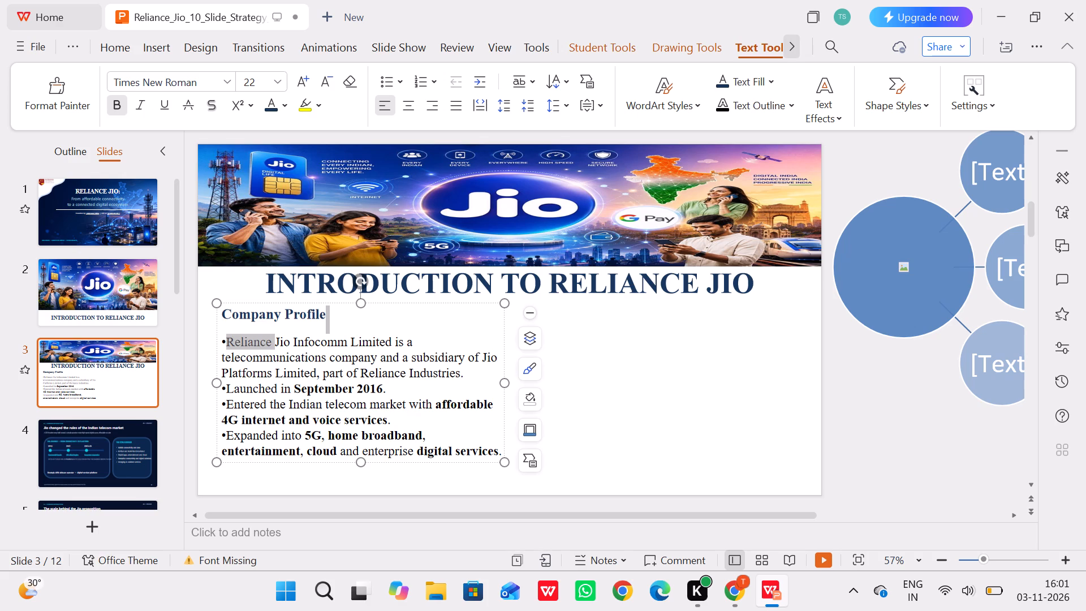
{"action": "left_click", "coordinate": [229, 311]}
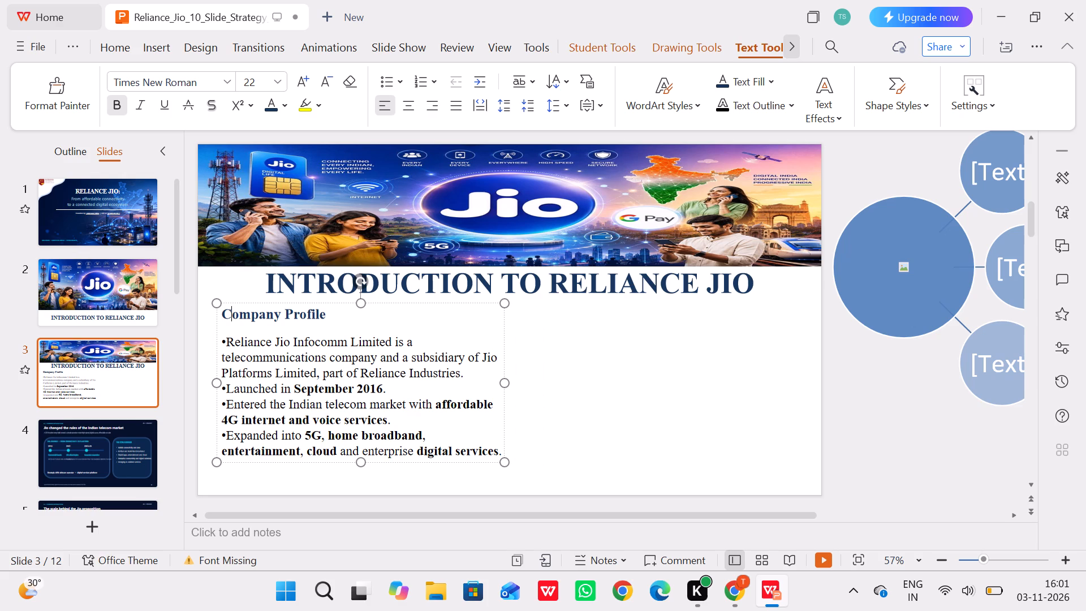
{"action": "left_click_drag", "start_coordinate": [223, 317], "coordinate": [363, 316]}
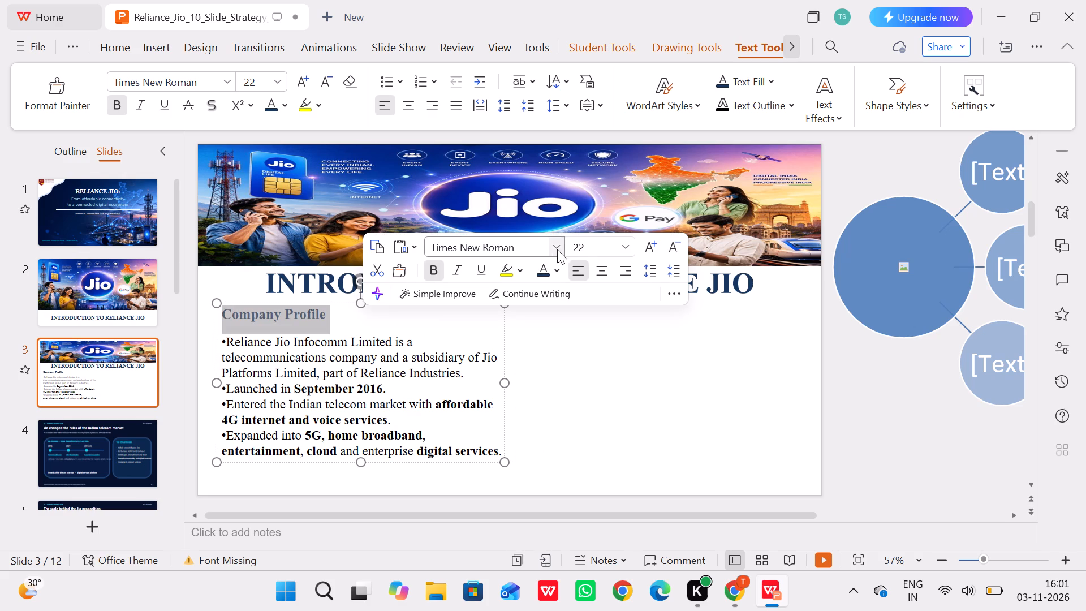
{"action": "left_click", "coordinate": [631, 250]}
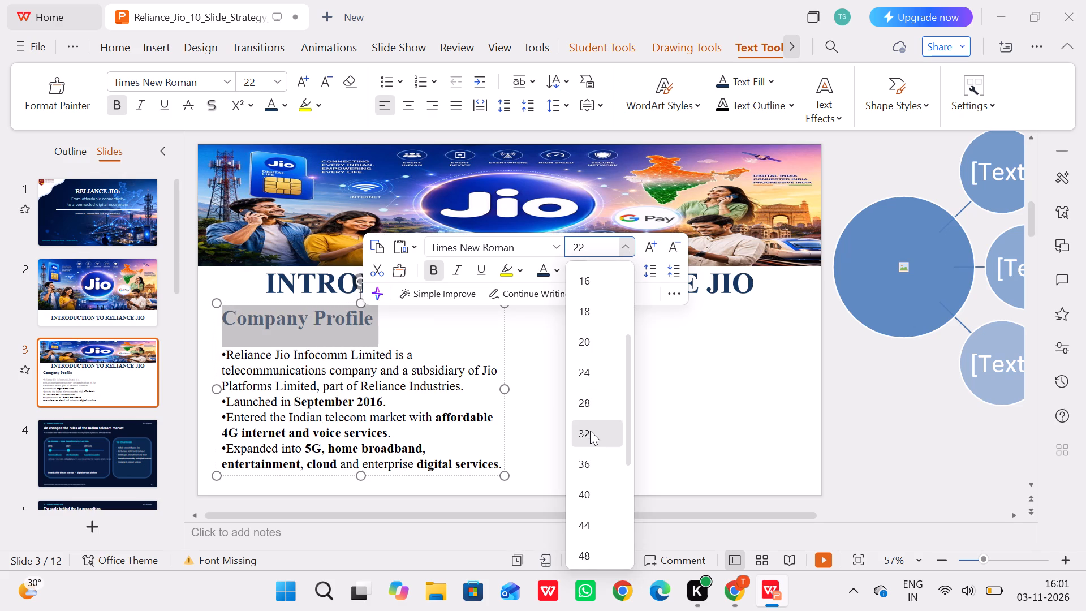
{"action": "left_click", "coordinate": [585, 406]}
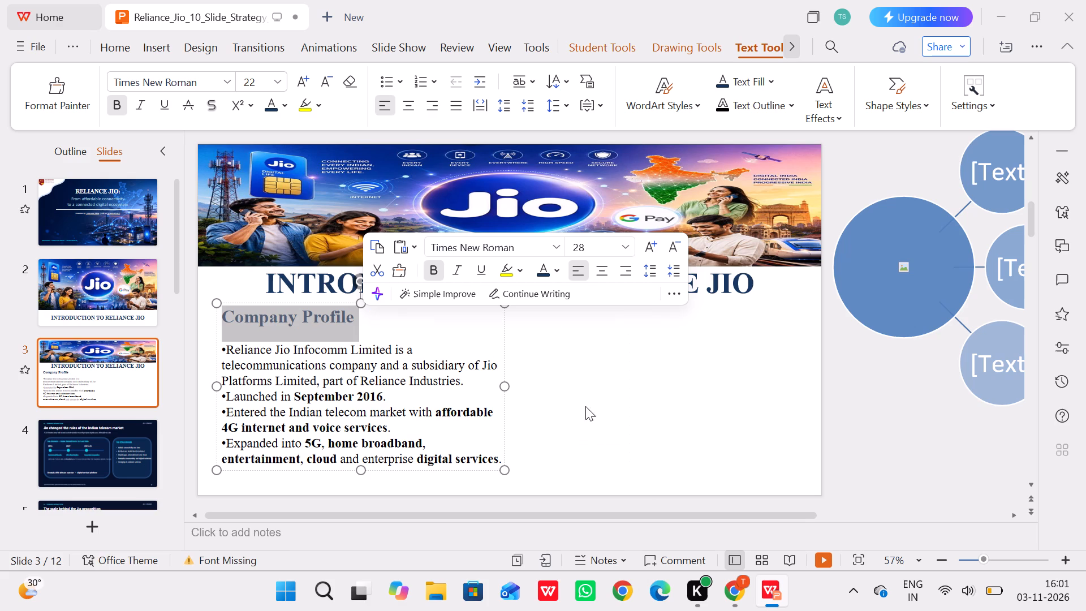
Set the font size of all the bullets below the "Company Profile" heading to 18.
{"action": "left_click", "coordinate": [429, 387]}
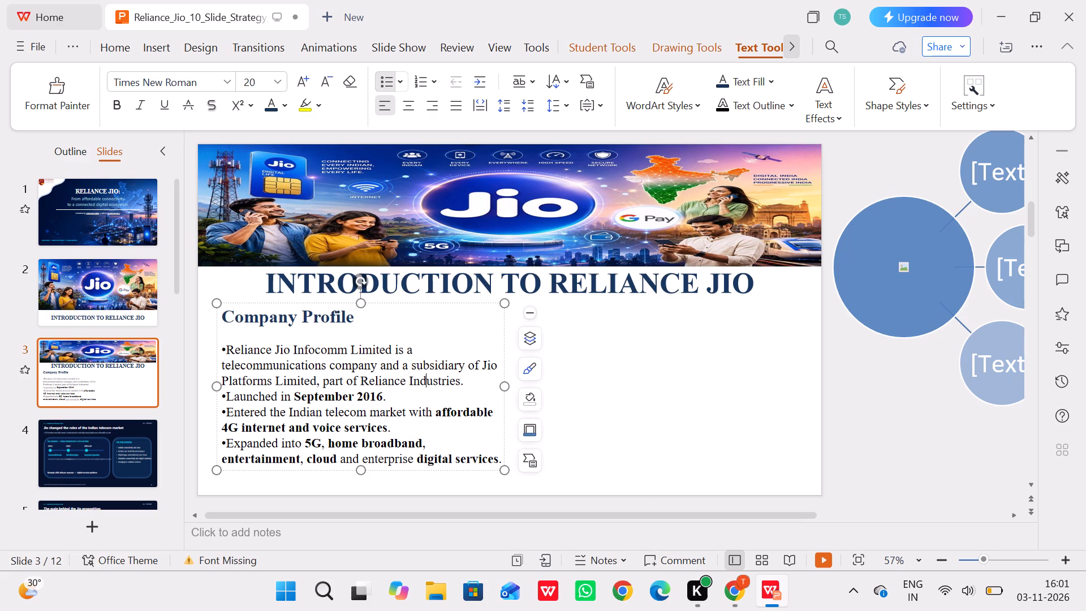
{"action": "left_click_drag", "start_coordinate": [226, 341], "coordinate": [458, 447]}
{"action": "left_click", "coordinate": [458, 447]}
{"action": "left_click_drag", "start_coordinate": [230, 350], "coordinate": [564, 468]}
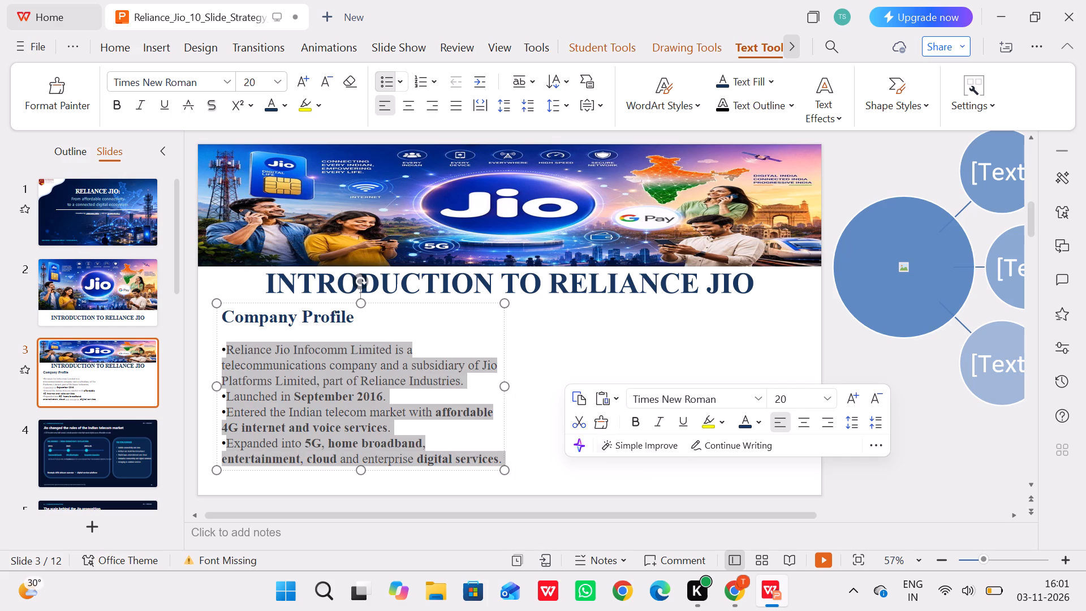
{"action": "left_click", "coordinate": [823, 401]}
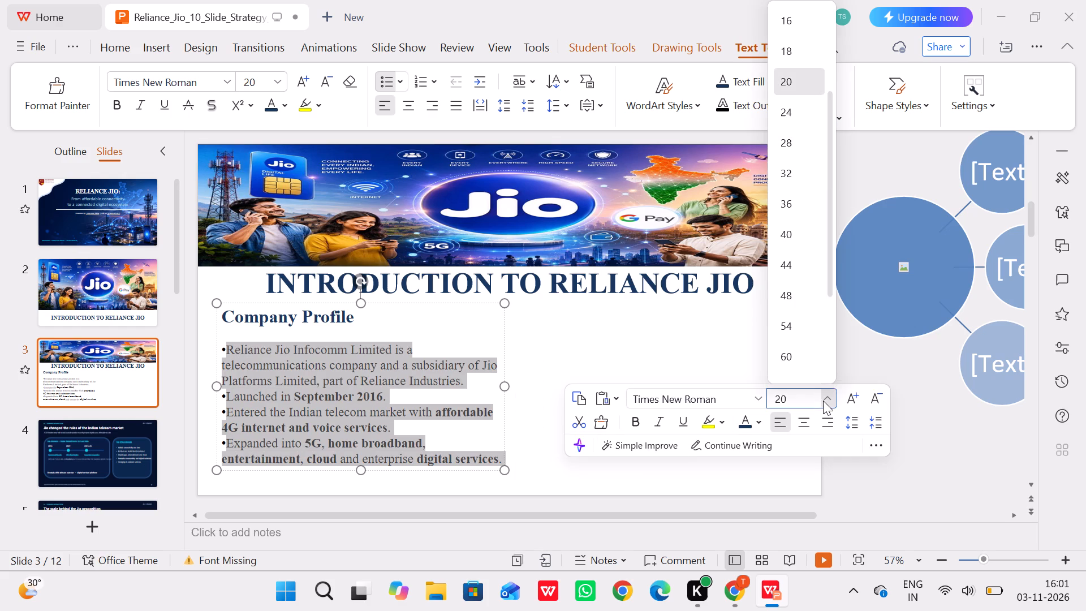
{"action": "left_click", "coordinate": [796, 51]}
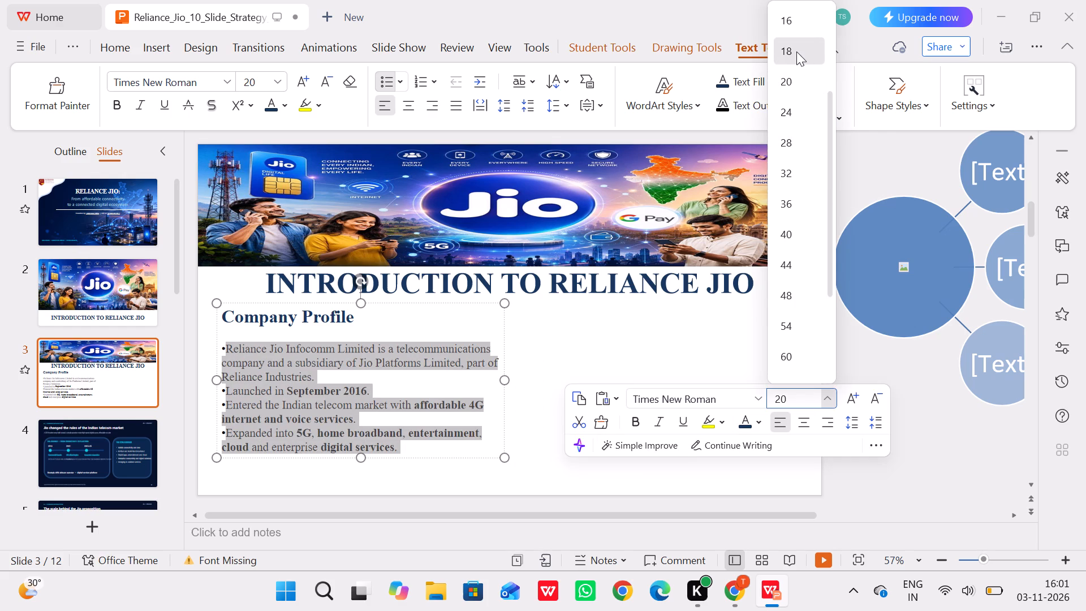
{"action": "left_click", "coordinate": [599, 324]}
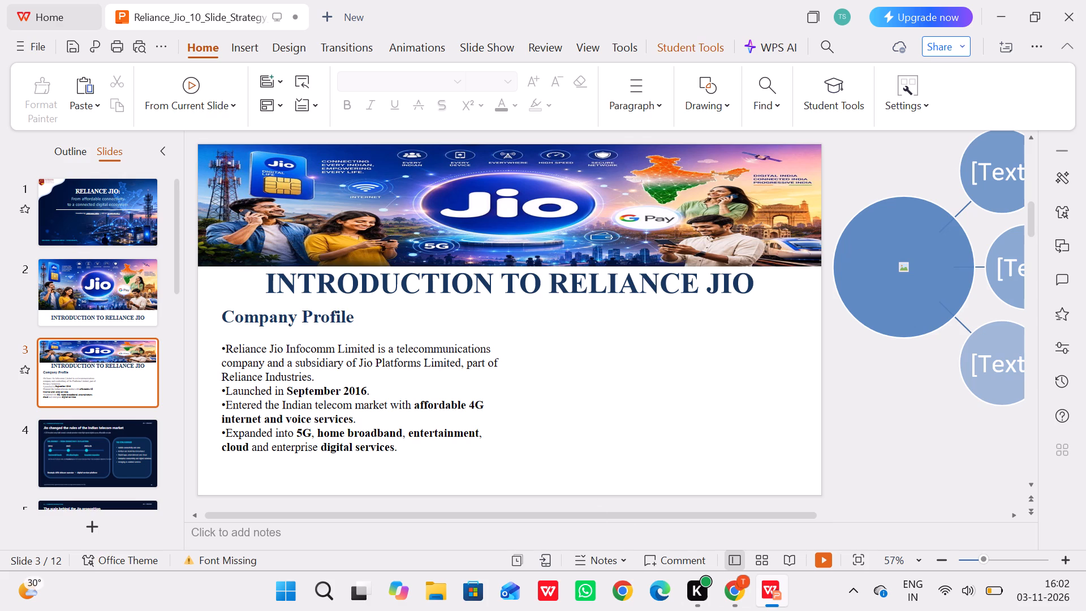
Widen the Company Profile text box to nearly the full slide width, matching the width of the title box.
{"action": "left_click", "coordinate": [453, 412]}
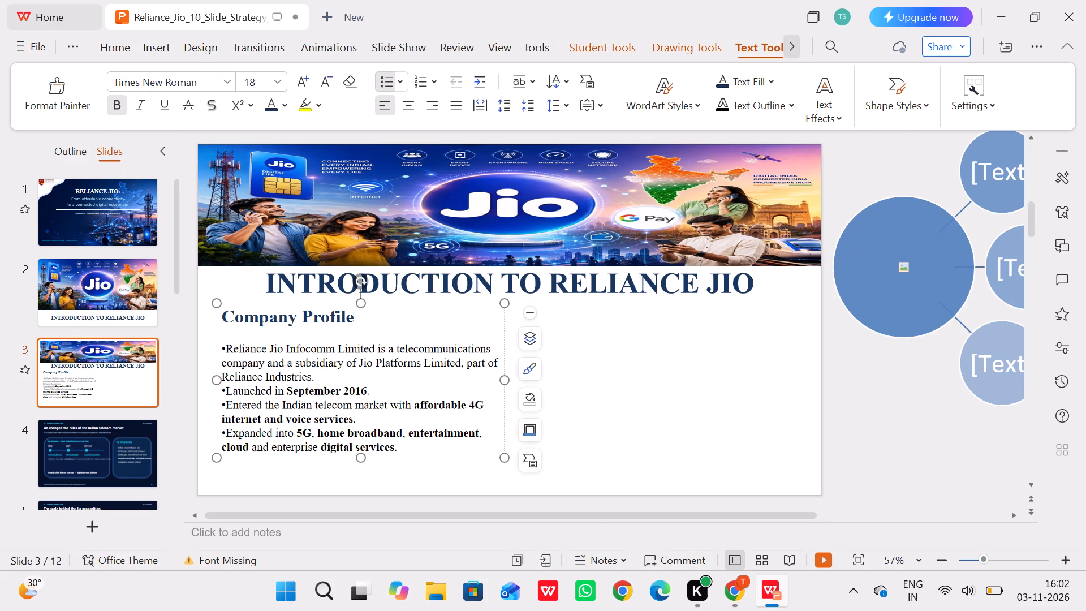
{"action": "left_click_drag", "start_coordinate": [506, 378], "coordinate": [792, 368]}
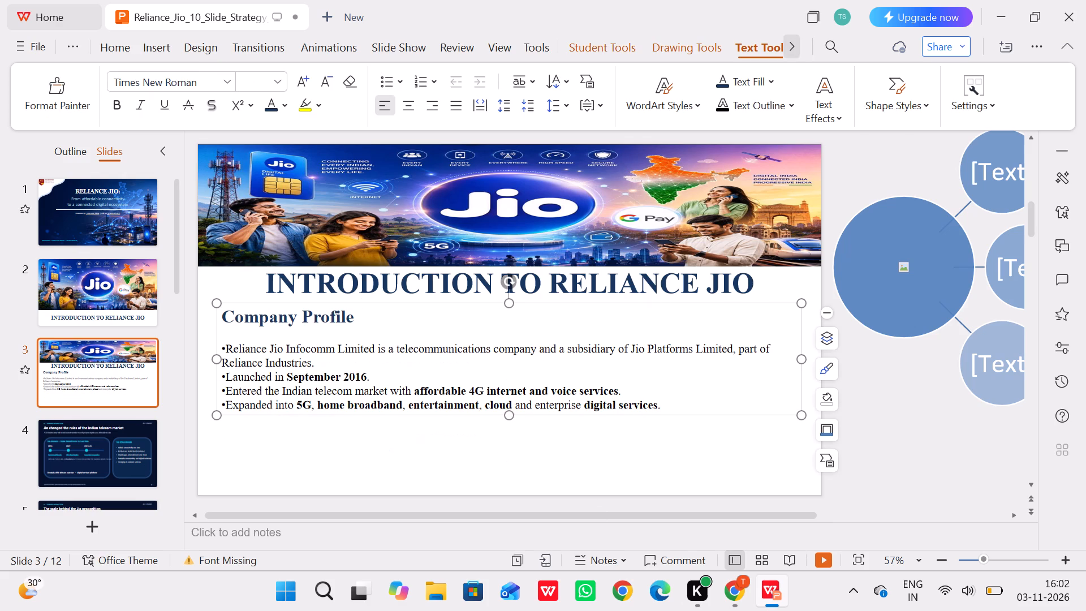
{"action": "left_click", "coordinate": [606, 448]}
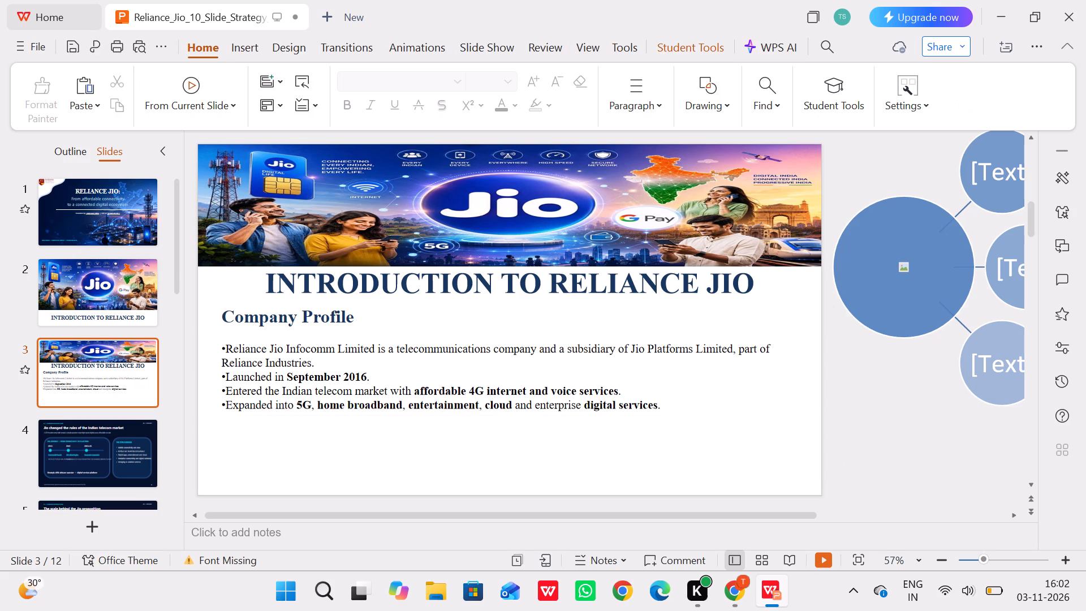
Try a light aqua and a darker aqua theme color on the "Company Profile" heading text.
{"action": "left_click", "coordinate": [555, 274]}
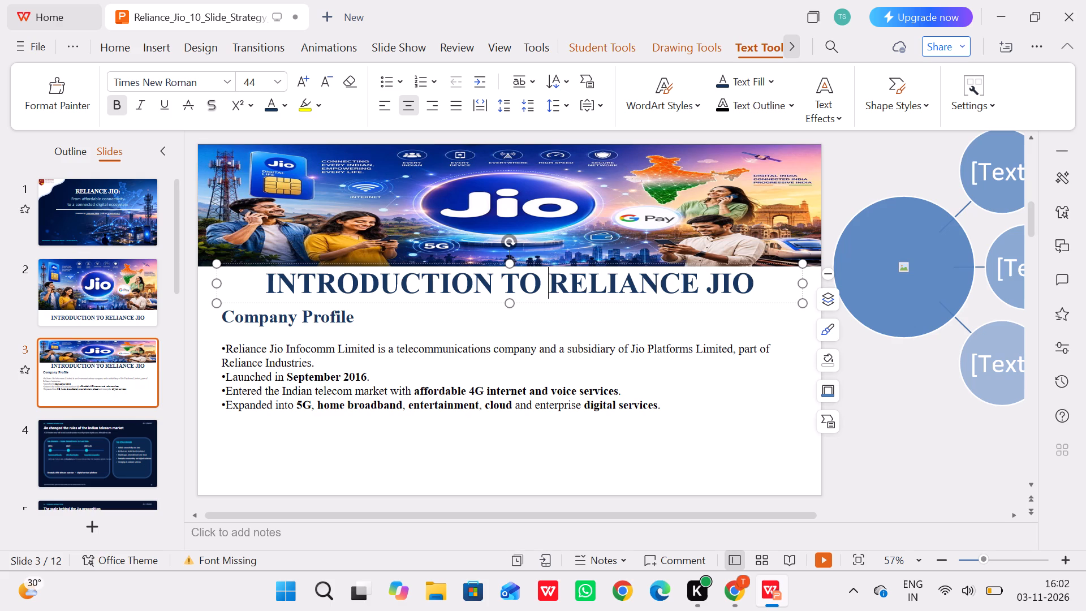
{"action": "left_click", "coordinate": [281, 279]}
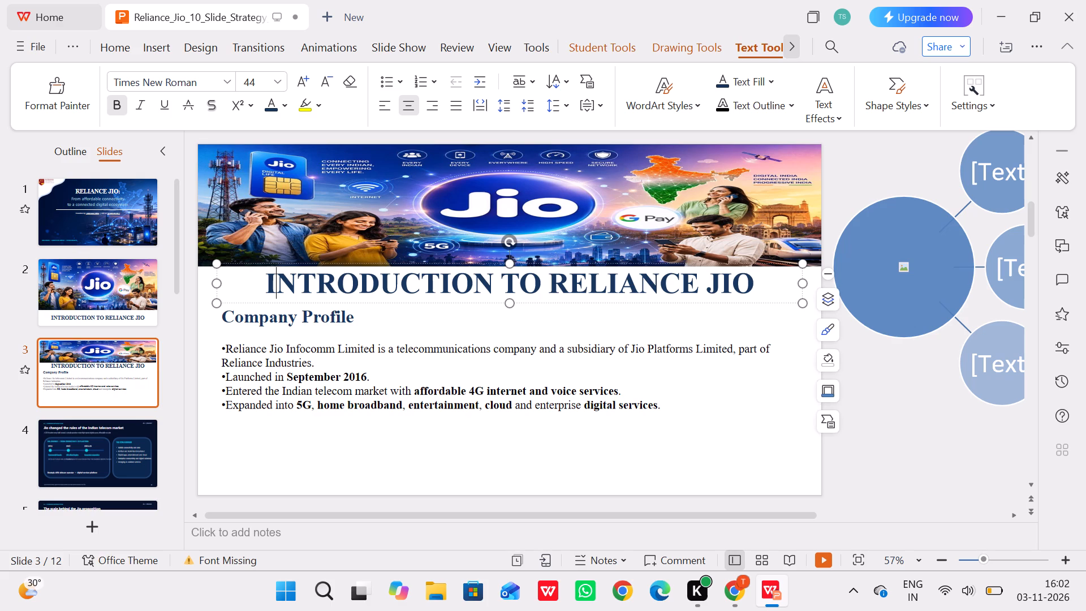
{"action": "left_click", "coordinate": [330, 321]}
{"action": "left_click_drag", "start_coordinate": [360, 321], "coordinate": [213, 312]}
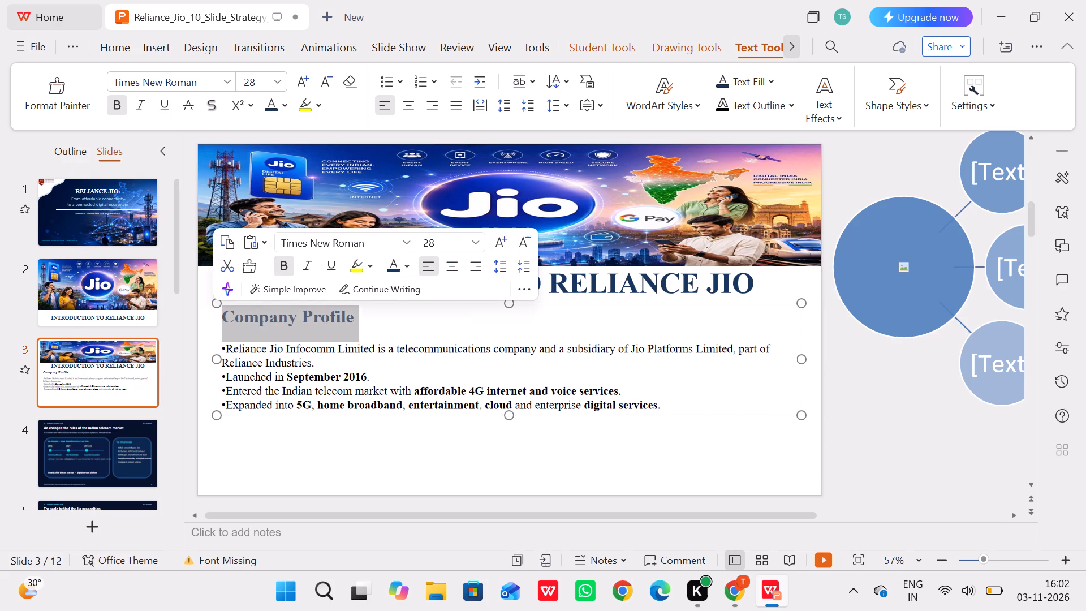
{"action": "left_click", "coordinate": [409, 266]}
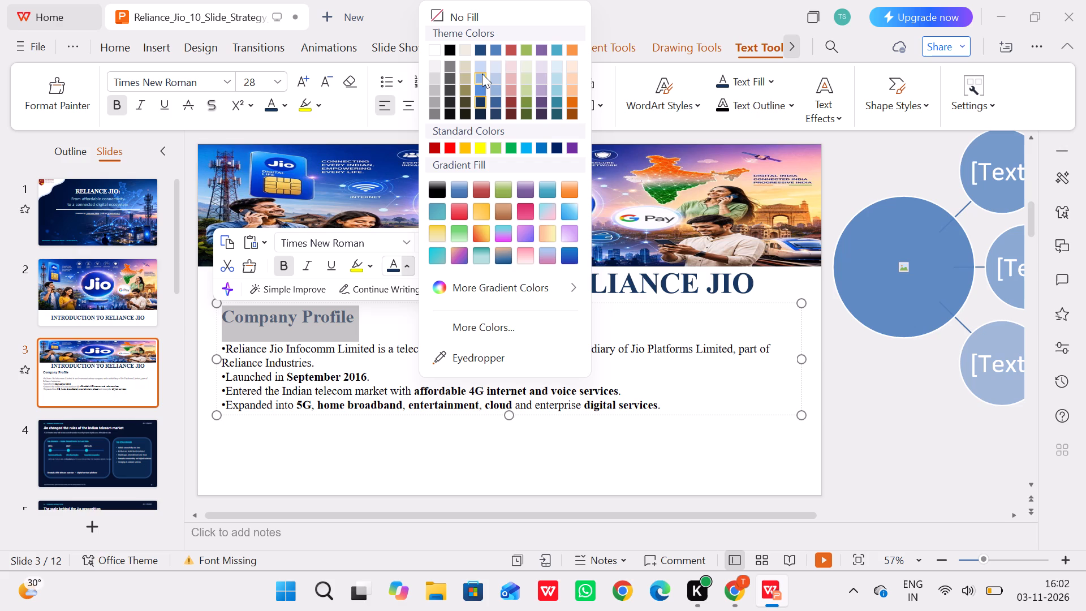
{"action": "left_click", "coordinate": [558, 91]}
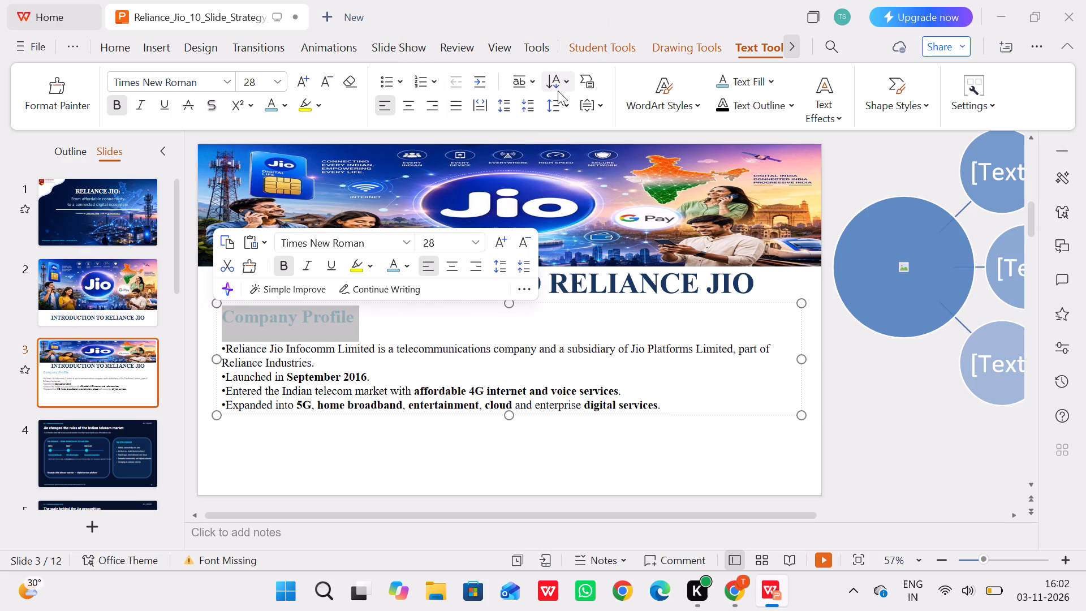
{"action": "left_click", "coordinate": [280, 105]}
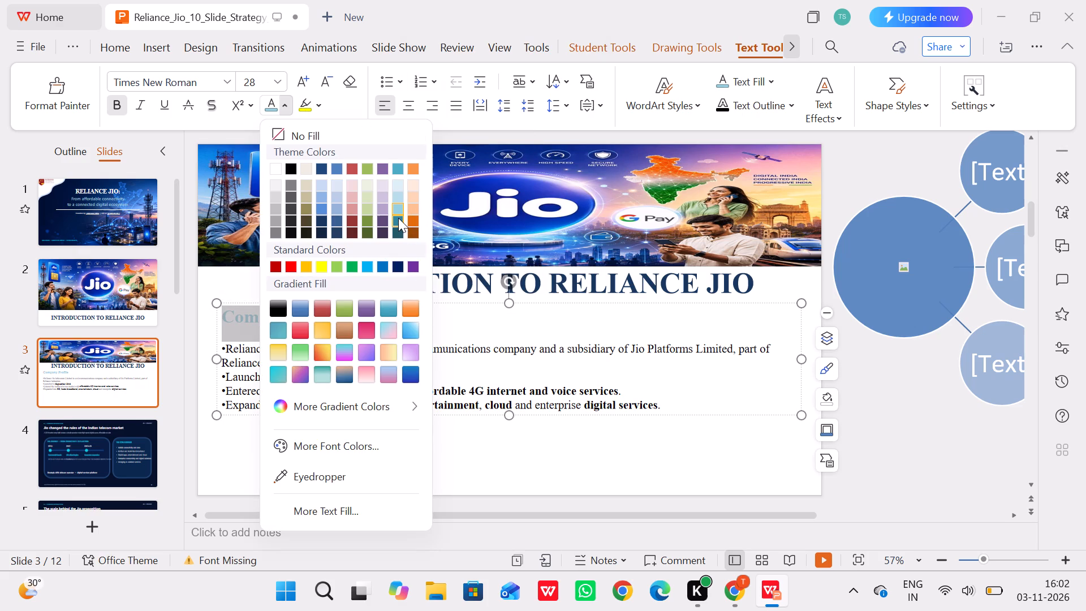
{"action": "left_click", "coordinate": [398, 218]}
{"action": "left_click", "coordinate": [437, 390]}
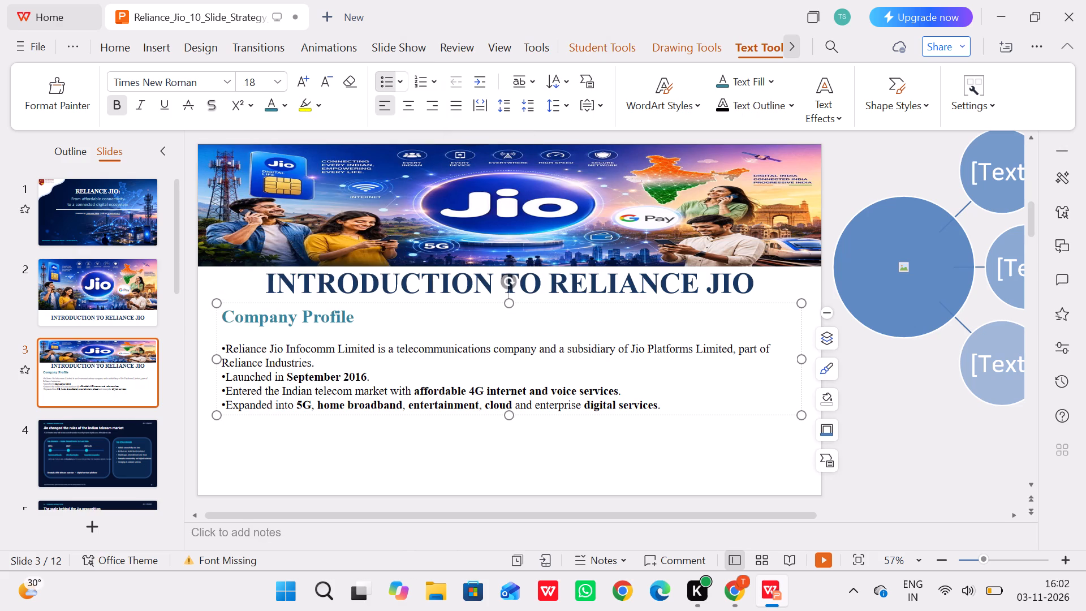
Change the font color of the "Company Profile" heading to a lighter shade of the DarkSlateBlue, Text2 theme color.
{"action": "left_click_drag", "start_coordinate": [355, 316], "coordinate": [251, 316]}
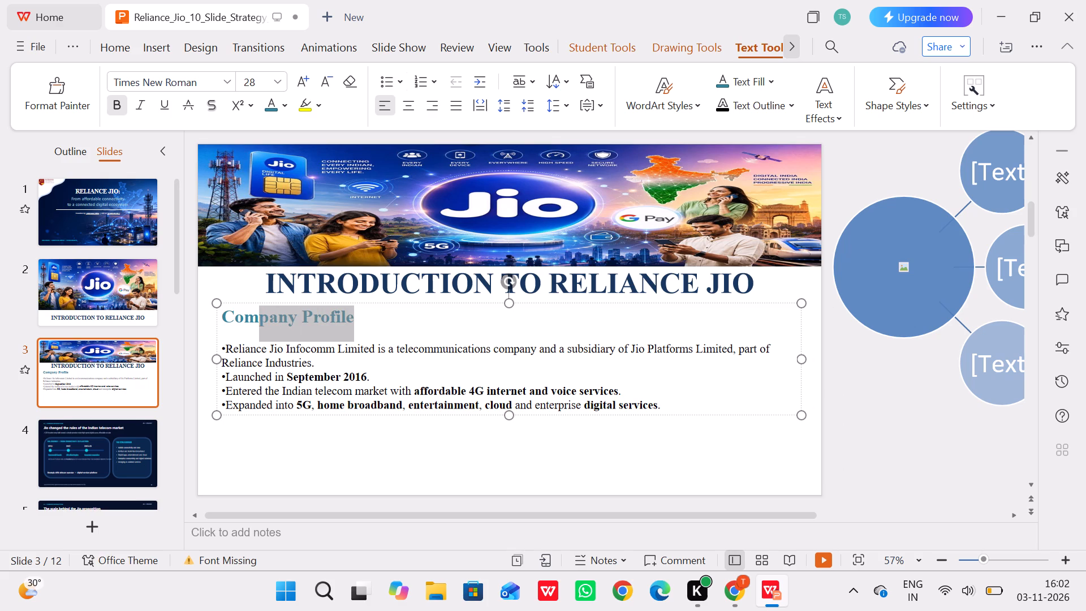
{"action": "left_click_drag", "start_coordinate": [251, 316], "coordinate": [220, 312]}
{"action": "left_click", "coordinate": [415, 265]}
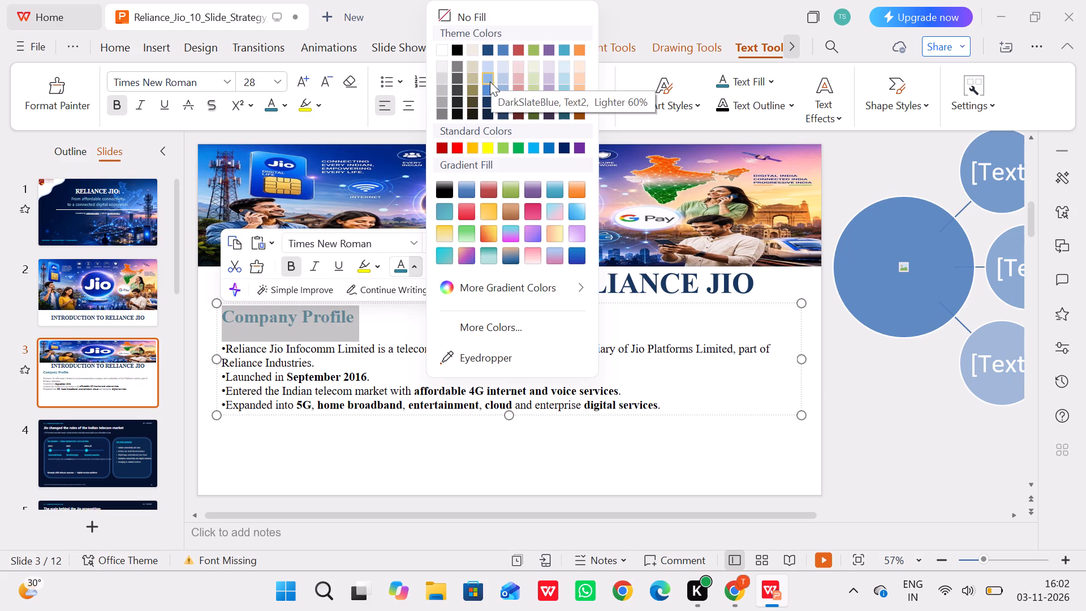
{"action": "left_click", "coordinate": [491, 88]}
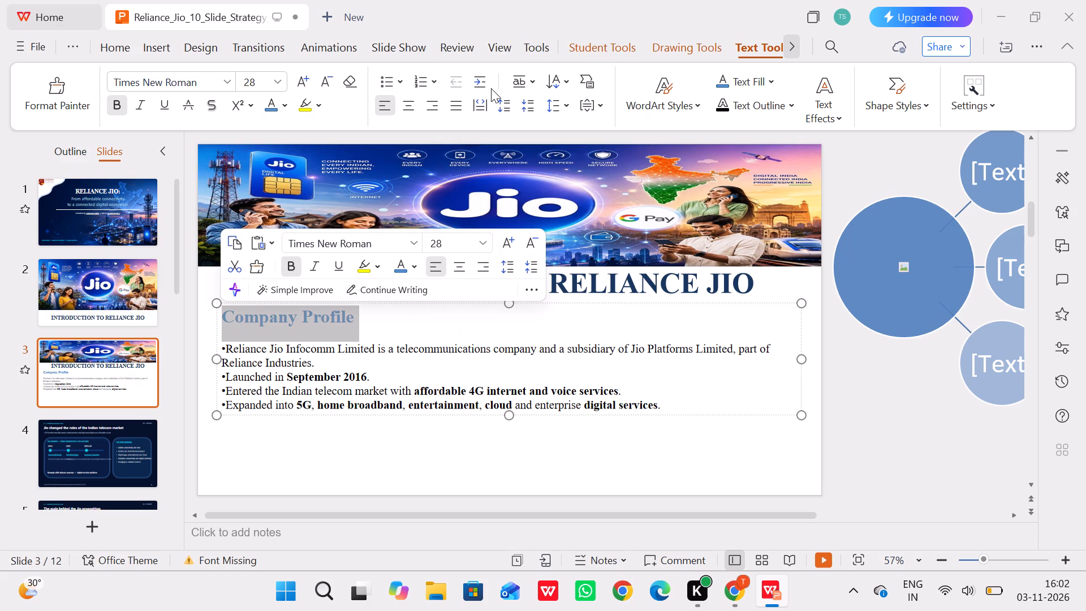
{"action": "left_click", "coordinate": [363, 421]}
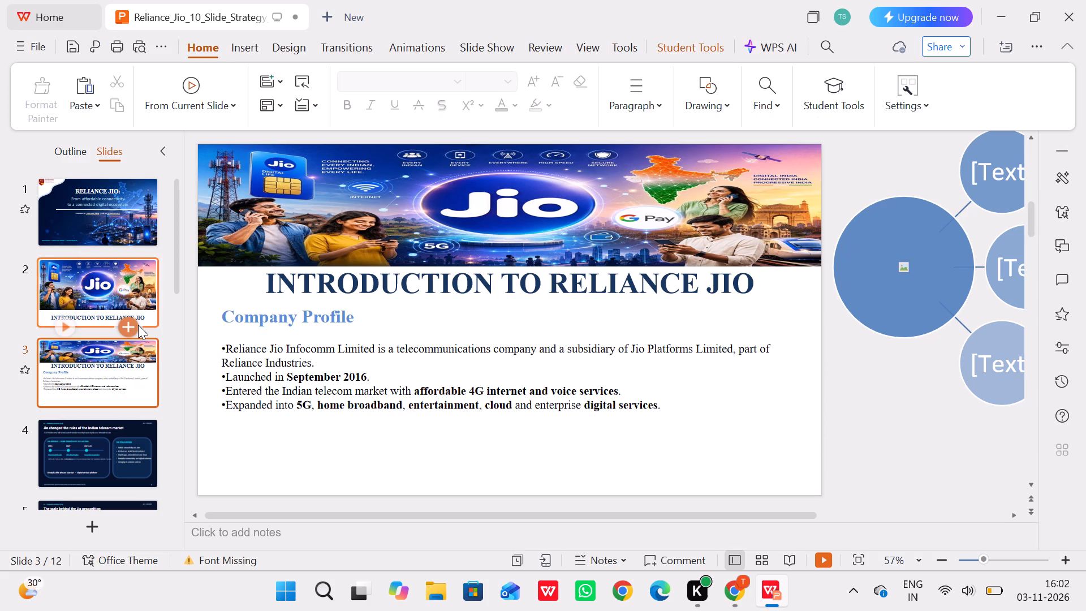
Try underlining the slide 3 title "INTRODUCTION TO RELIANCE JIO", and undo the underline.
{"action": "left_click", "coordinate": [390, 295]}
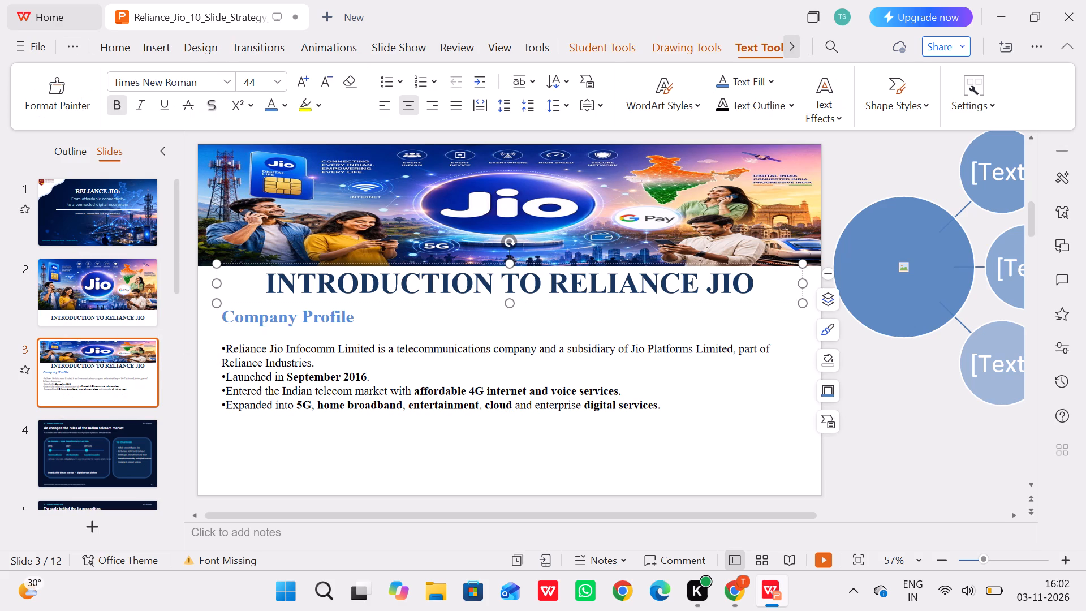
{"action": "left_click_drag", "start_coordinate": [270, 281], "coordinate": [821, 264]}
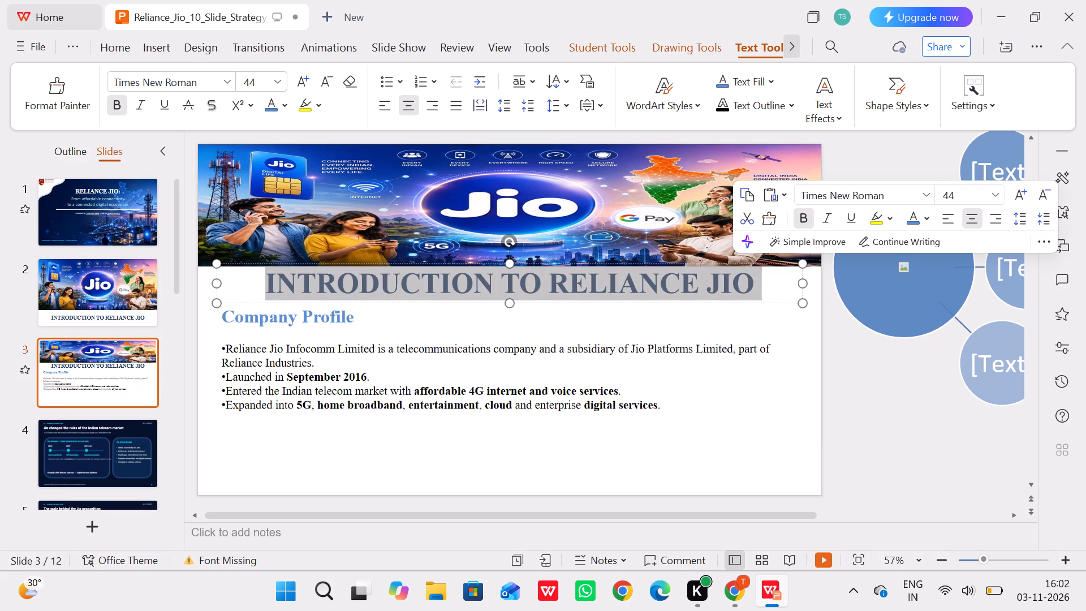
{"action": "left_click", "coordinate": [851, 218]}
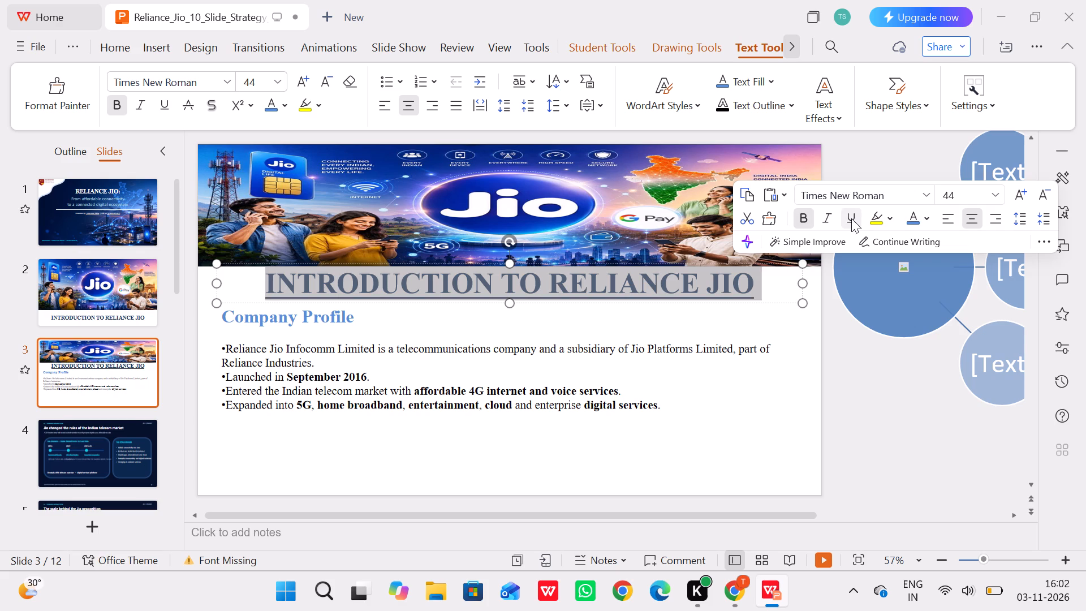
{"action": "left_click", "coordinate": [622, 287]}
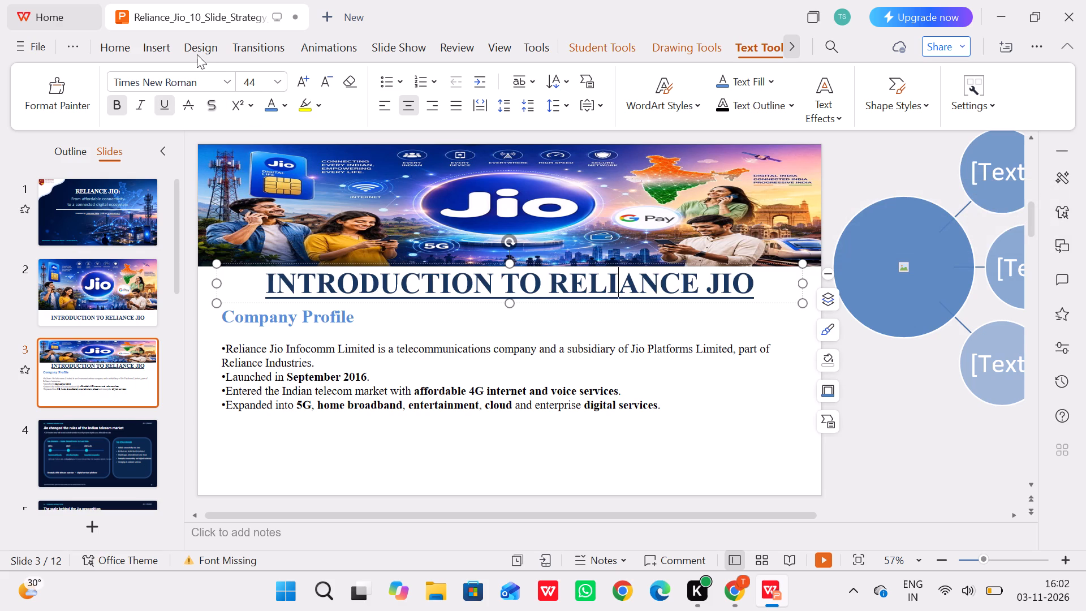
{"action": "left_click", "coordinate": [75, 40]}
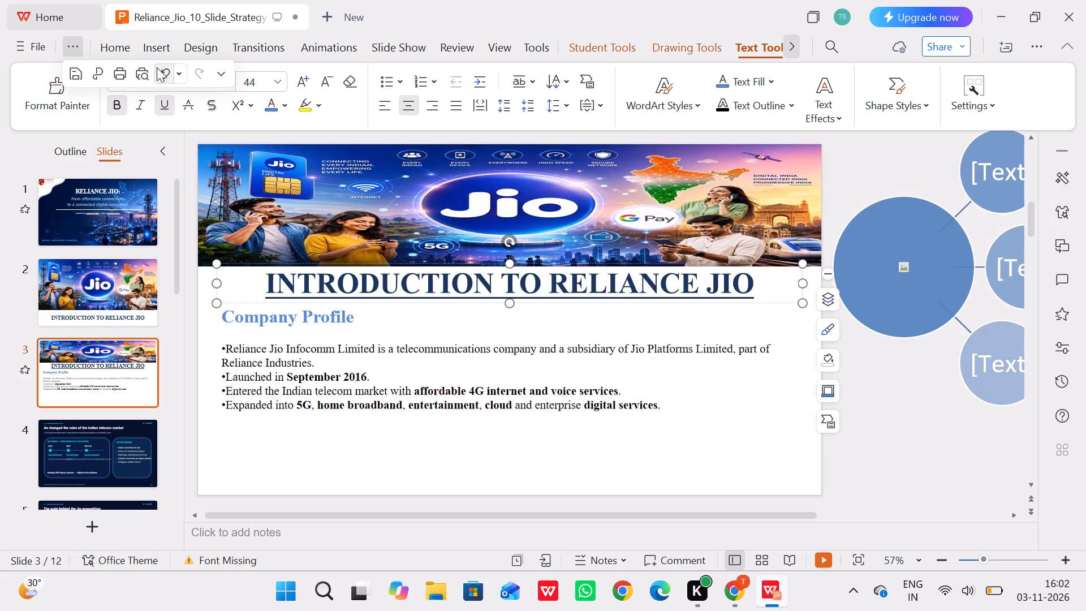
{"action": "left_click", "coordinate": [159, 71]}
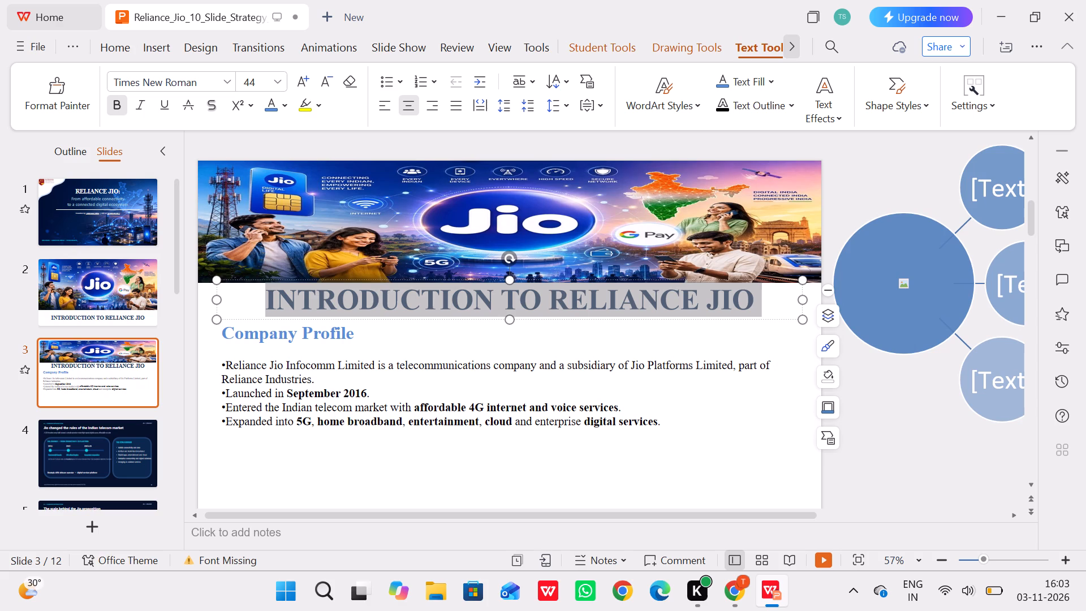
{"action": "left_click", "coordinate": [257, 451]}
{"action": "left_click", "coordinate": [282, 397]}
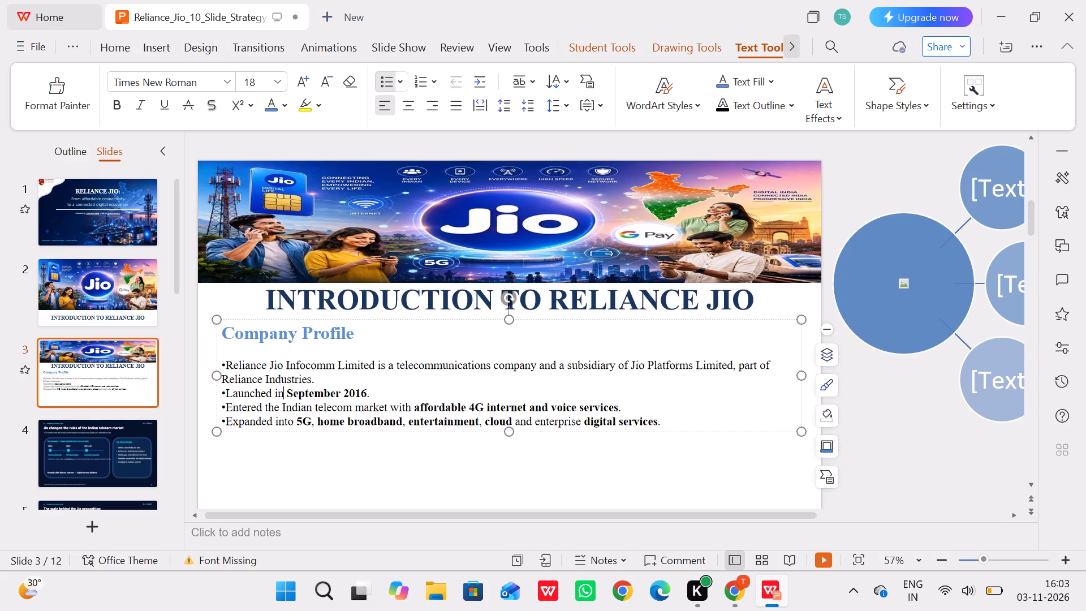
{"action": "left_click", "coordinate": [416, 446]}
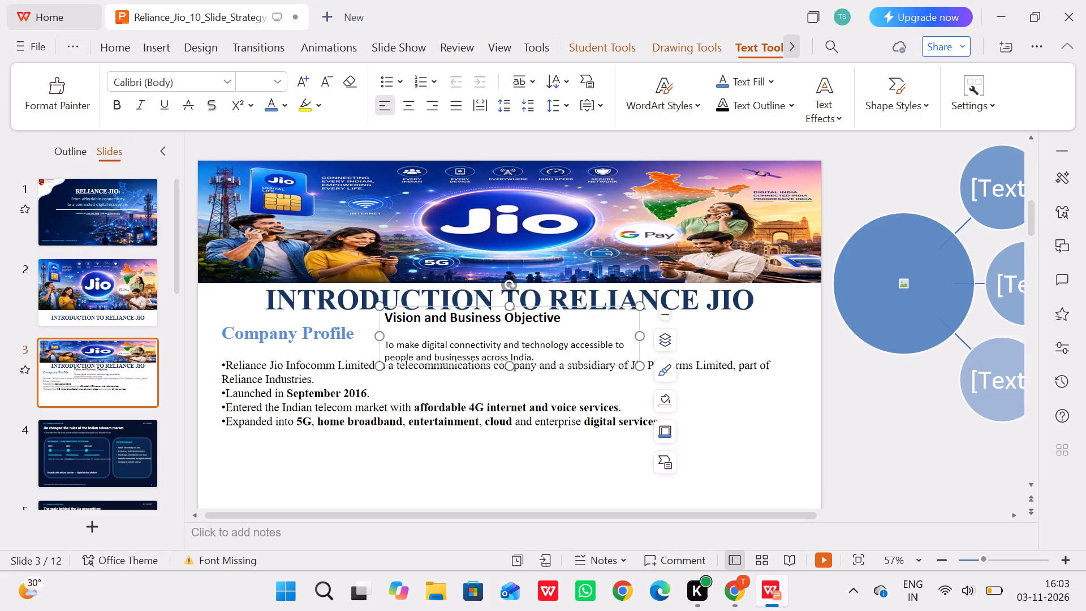
Move the Vision and Business Objective text box below the Company Profile bullets, widen it to fit the sentence on one line, and center it horizontally.
{"action": "left_click_drag", "start_coordinate": [638, 322], "coordinate": [576, 432]}
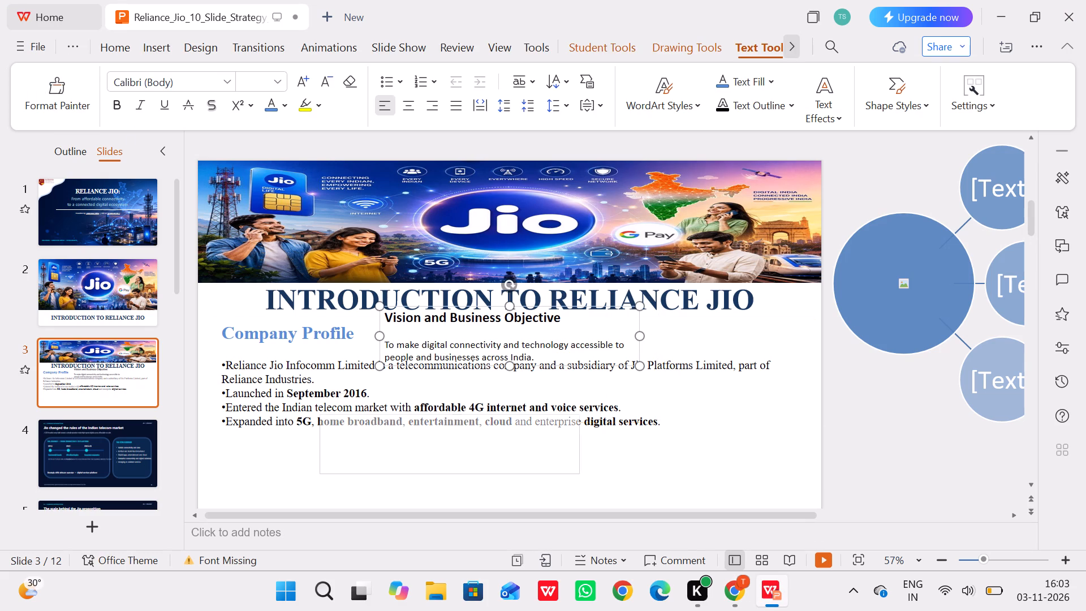
{"action": "left_click_drag", "start_coordinate": [576, 432], "coordinate": [538, 453]}
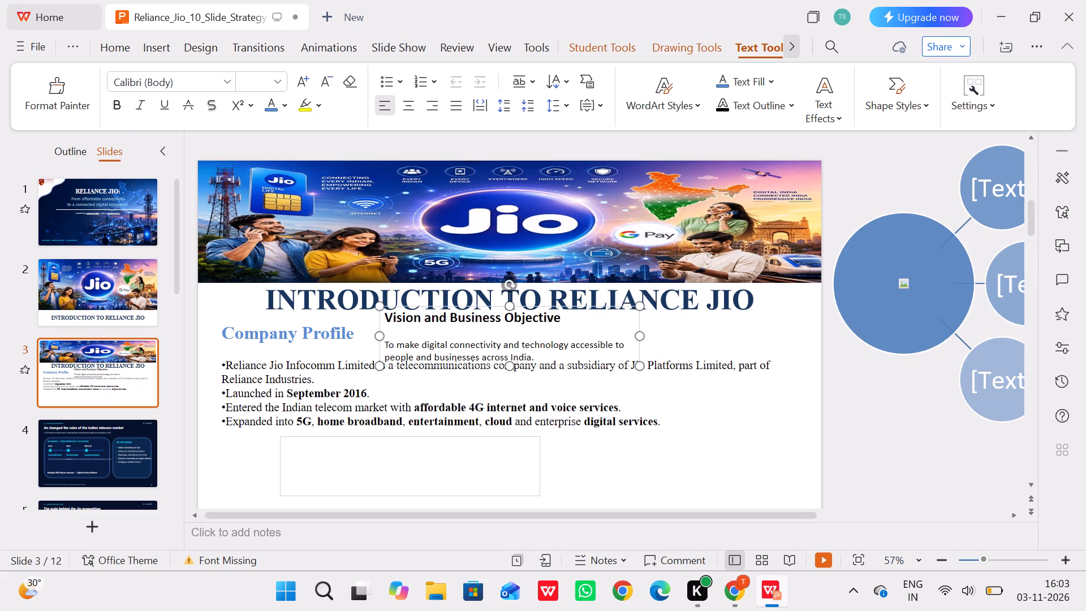
{"action": "left_click_drag", "start_coordinate": [538, 453], "coordinate": [534, 453]}
{"action": "left_click_drag", "start_coordinate": [532, 464], "coordinate": [712, 448]}
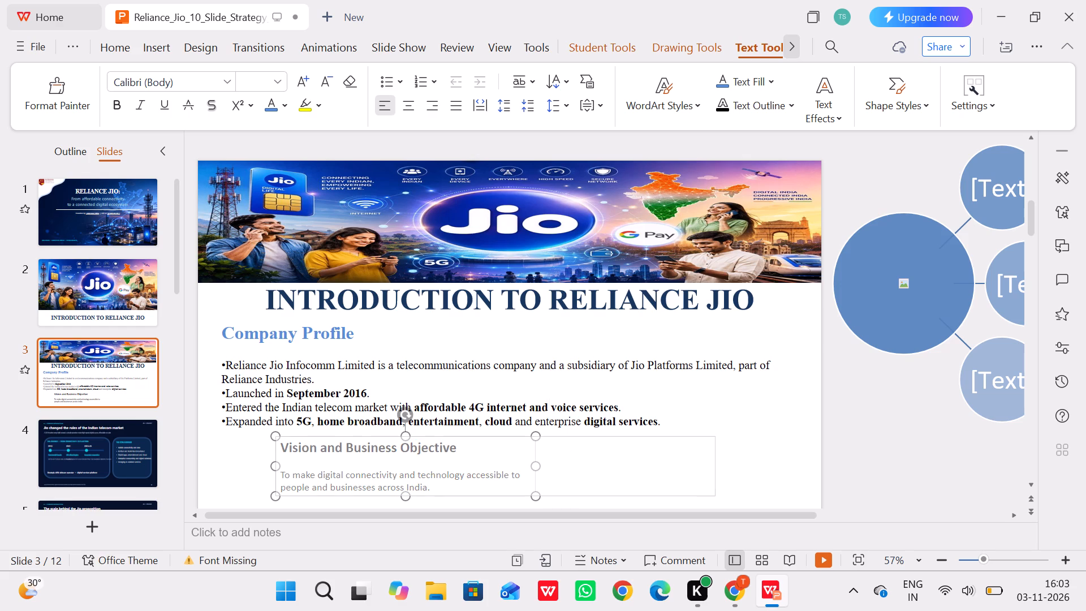
{"action": "left_click_drag", "start_coordinate": [712, 448], "coordinate": [719, 452]}
{"action": "left_click_drag", "start_coordinate": [546, 452], "coordinate": [535, 464]}
{"action": "left_click", "coordinate": [535, 464]}
{"action": "left_click_drag", "start_coordinate": [581, 436], "coordinate": [591, 446]}
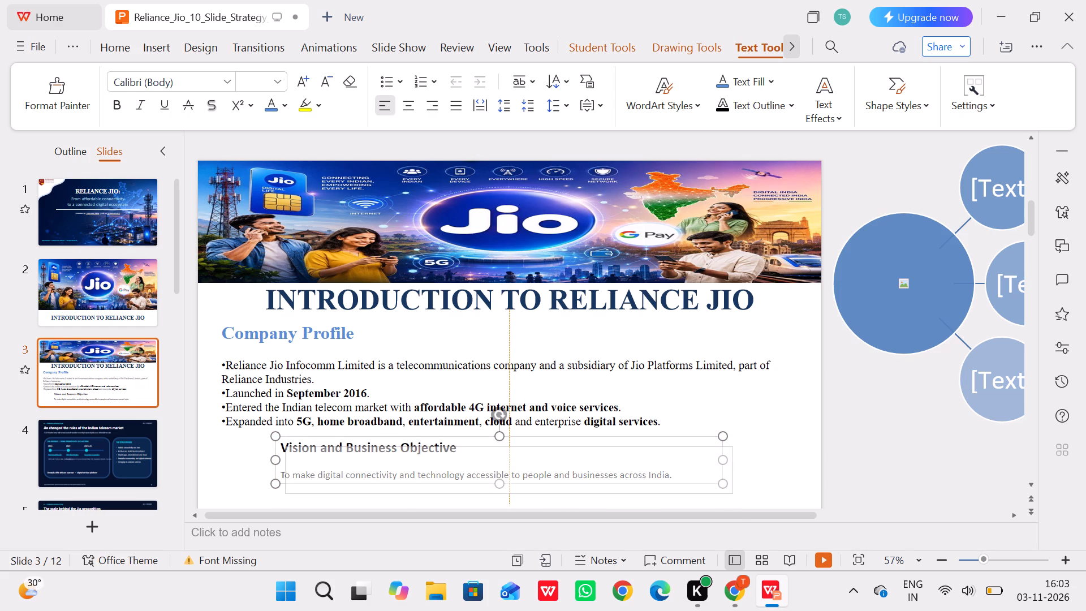
{"action": "left_click_drag", "start_coordinate": [591, 446], "coordinate": [589, 448]}
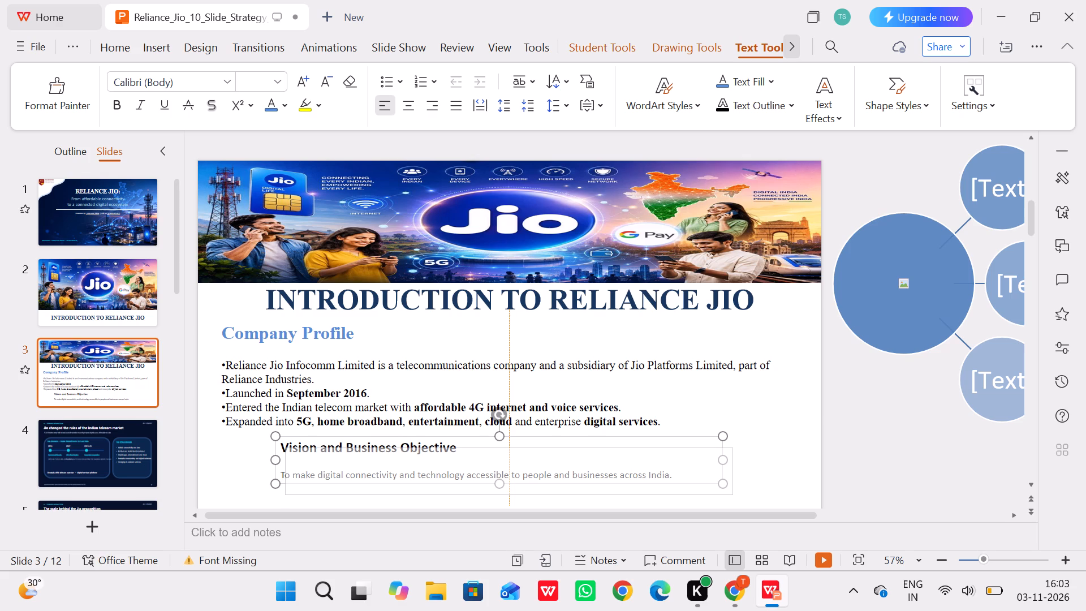
{"action": "left_click_drag", "start_coordinate": [589, 448], "coordinate": [588, 446]}
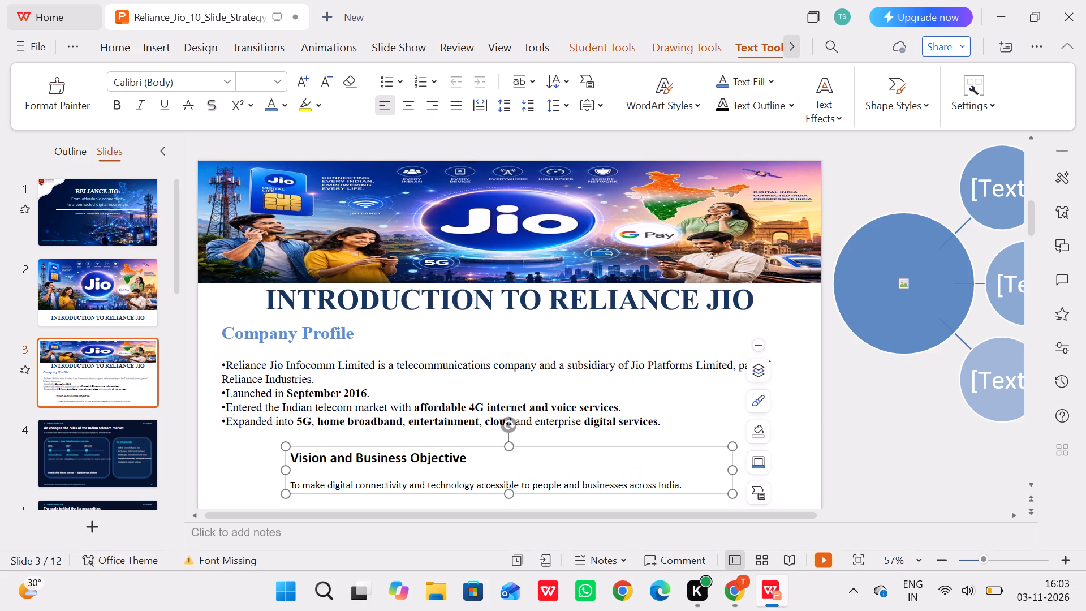
{"action": "left_click", "coordinate": [587, 447]}
{"action": "left_click", "coordinate": [625, 447]}
Set the font of the "Vision and Business Objective" heading to Times New Roman.
{"action": "left_click_drag", "start_coordinate": [508, 470], "coordinate": [273, 458]}
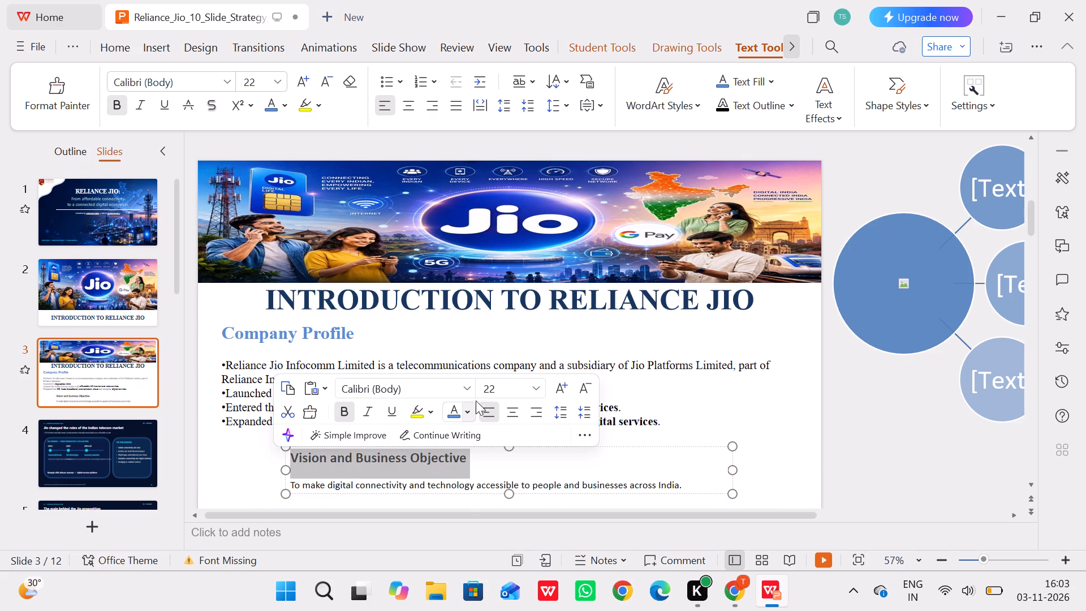
{"action": "left_click", "coordinate": [468, 397]}
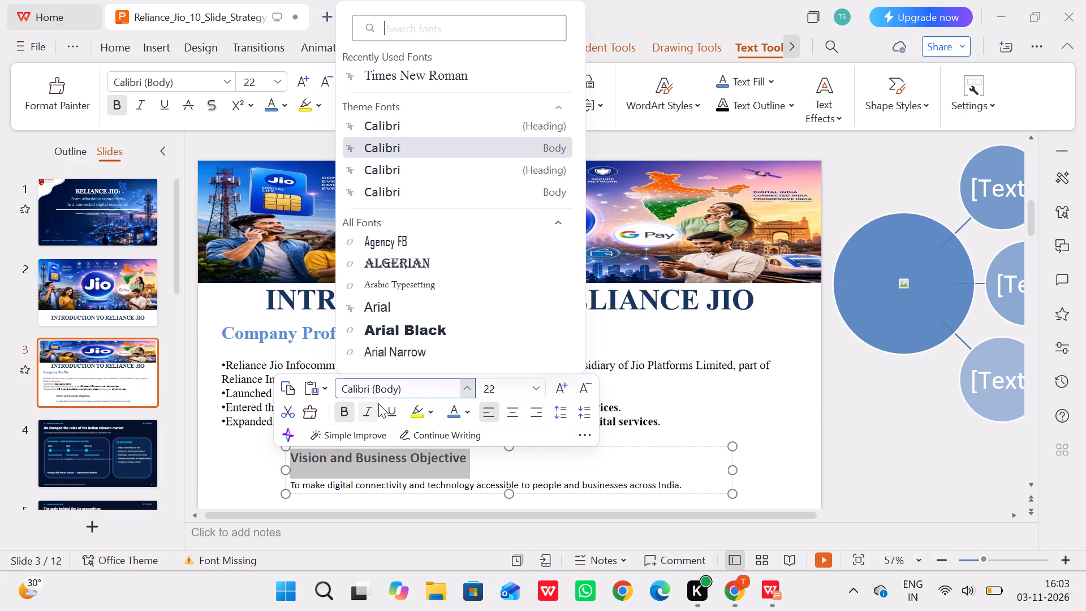
{"action": "left_click", "coordinate": [488, 82]}
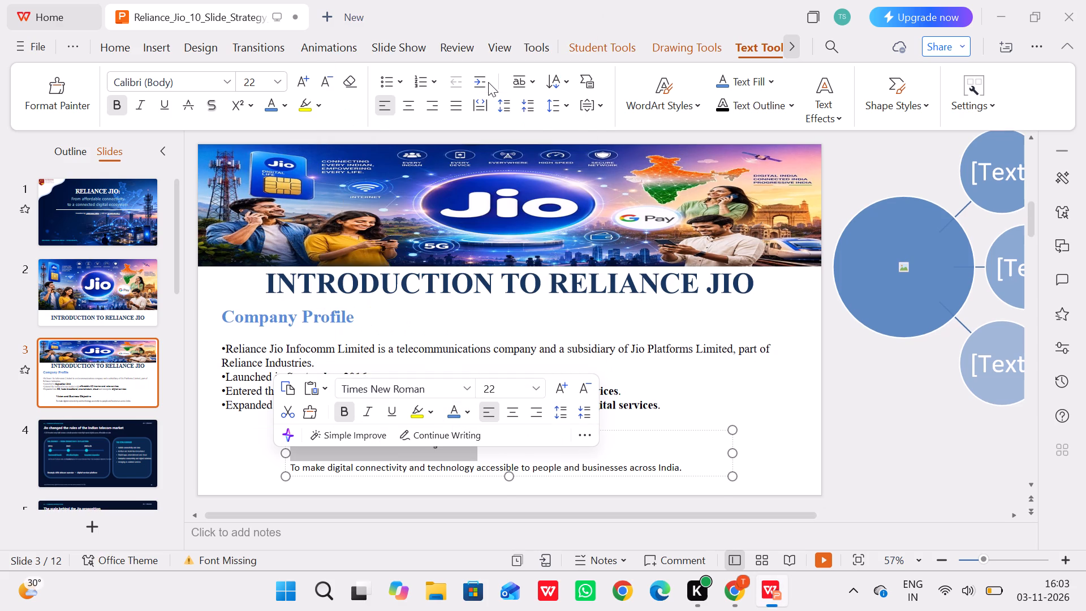
Format the sentence "To make digital connectivity and technology accessible…" in Times New Roman at size 20.
{"action": "left_click", "coordinate": [709, 469]}
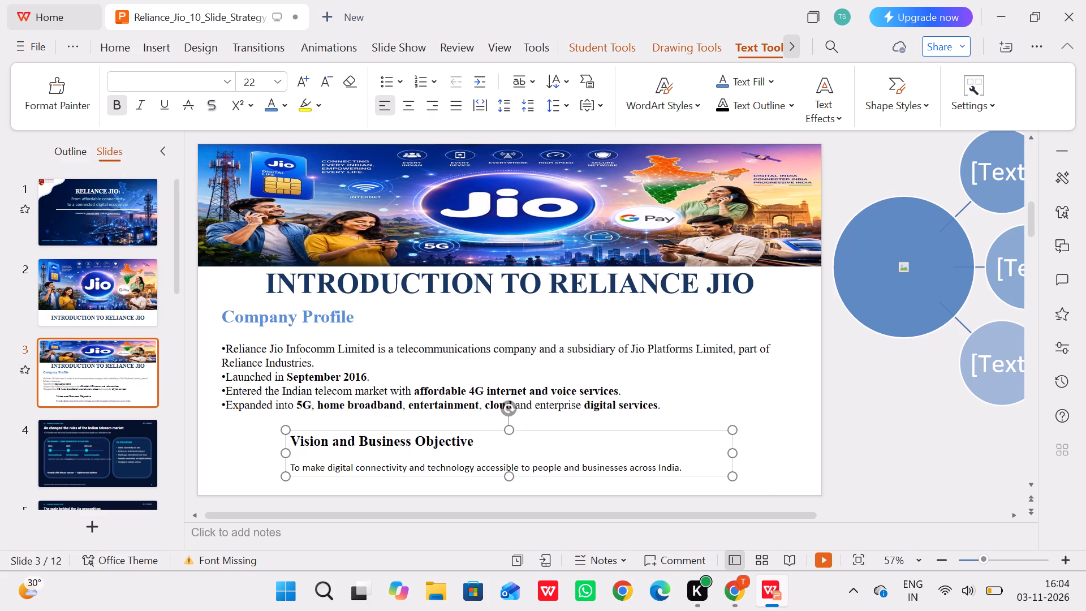
{"action": "left_click", "coordinate": [684, 466]}
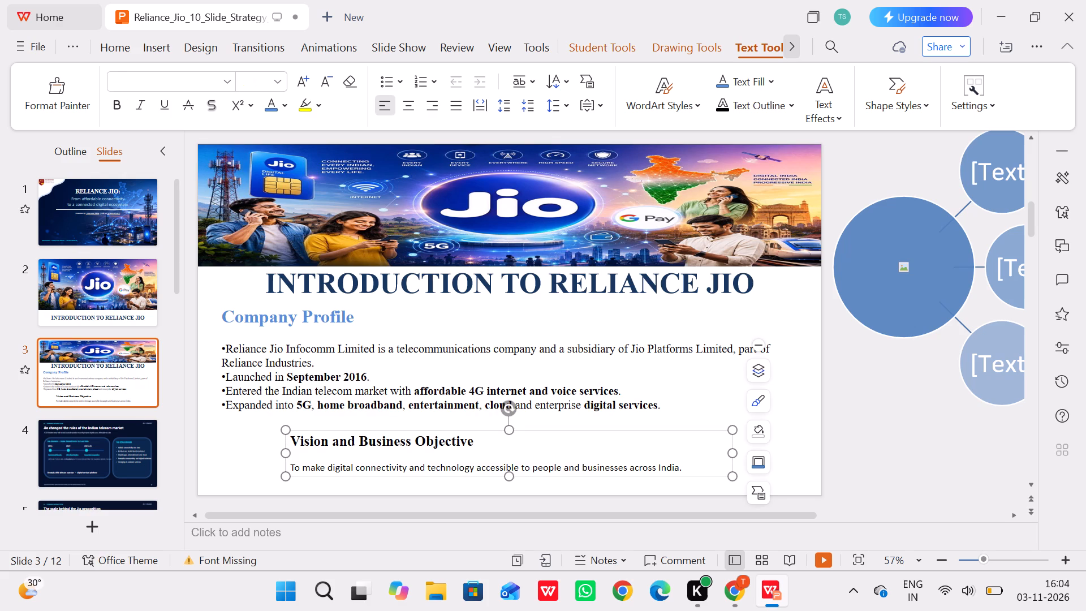
{"action": "left_click_drag", "start_coordinate": [291, 466], "coordinate": [732, 448]}
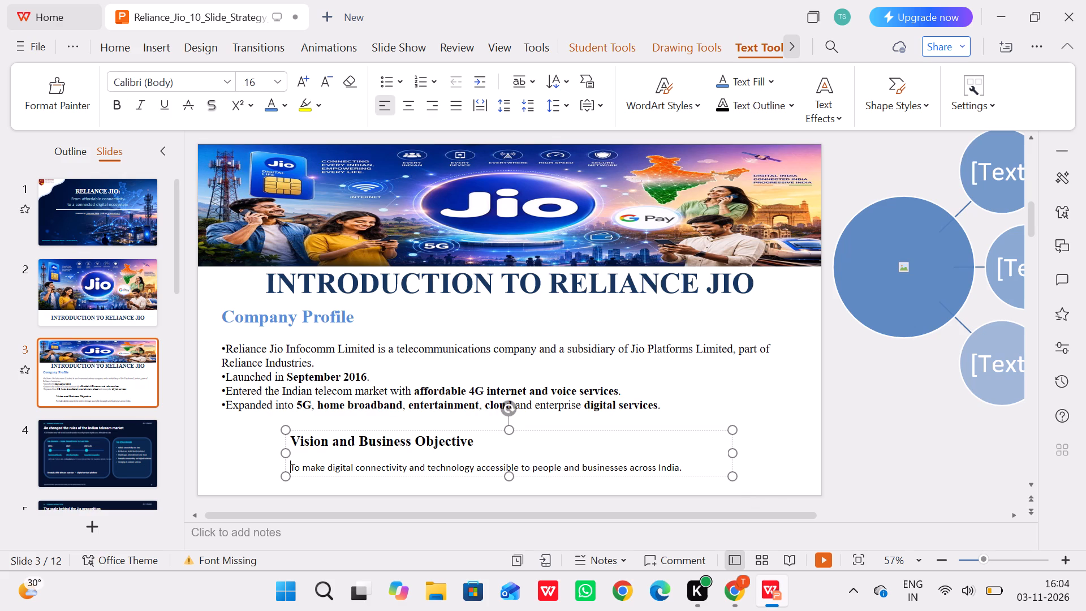
{"action": "left_click_drag", "start_coordinate": [732, 448], "coordinate": [699, 463]}
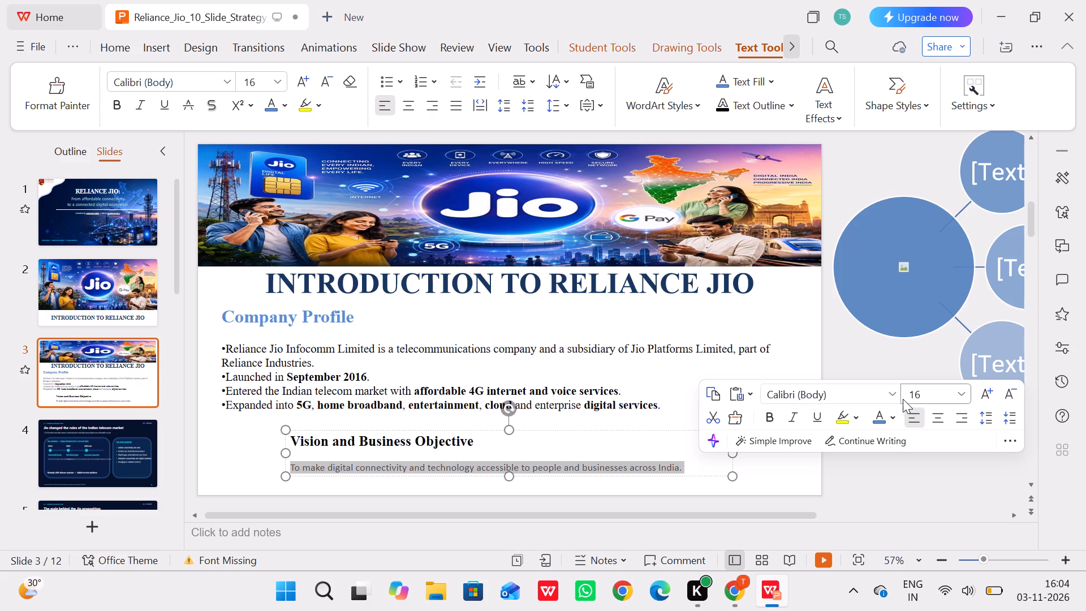
{"action": "left_click", "coordinate": [895, 393]}
{"action": "left_click", "coordinate": [882, 78]}
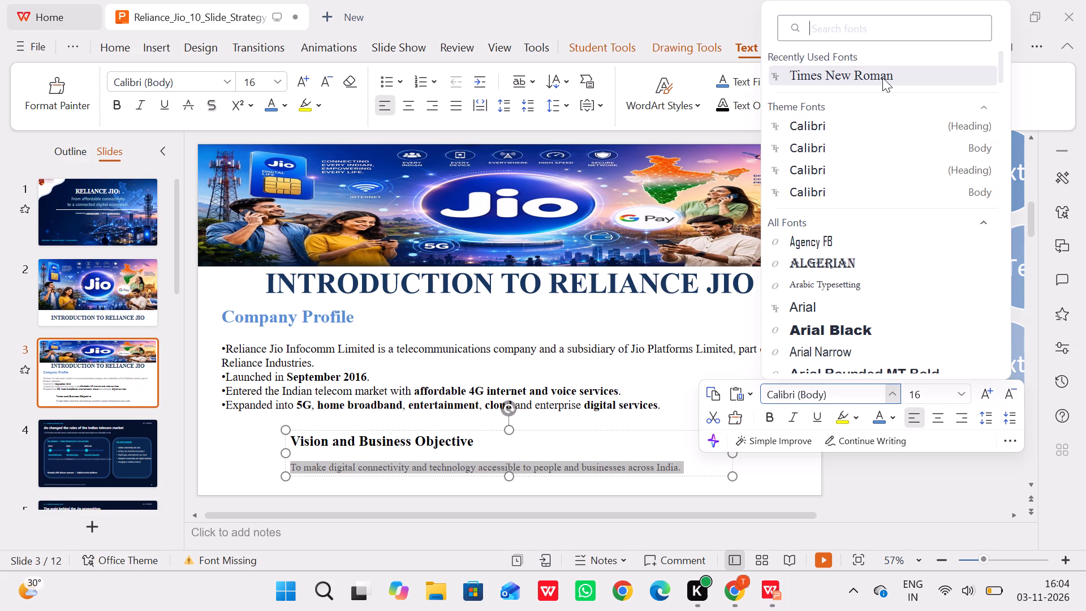
{"action": "left_click", "coordinate": [958, 391]}
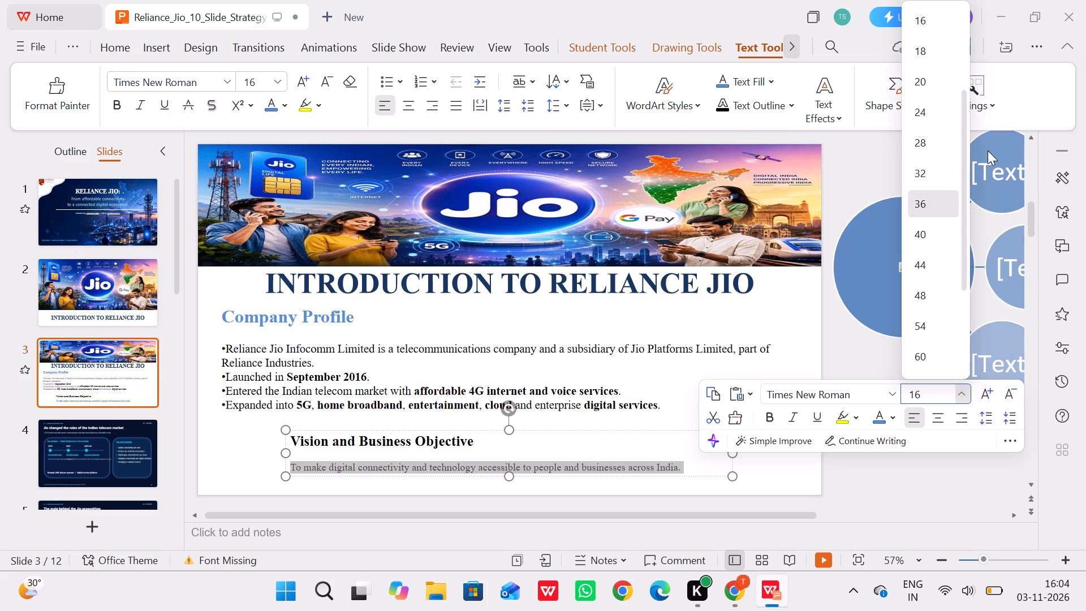
{"action": "left_click", "coordinate": [919, 83]}
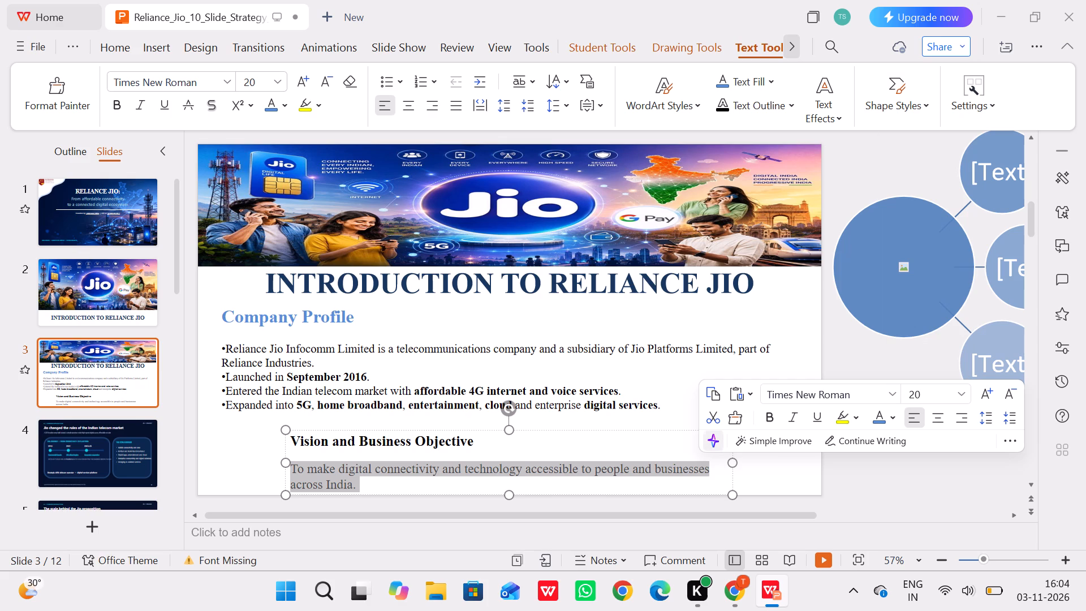
Widen the Vision and Business Objective text box on both sides to fit its sentence on one line, and nearly center it under the bullets.
{"action": "left_click_drag", "start_coordinate": [732, 462], "coordinate": [759, 454]}
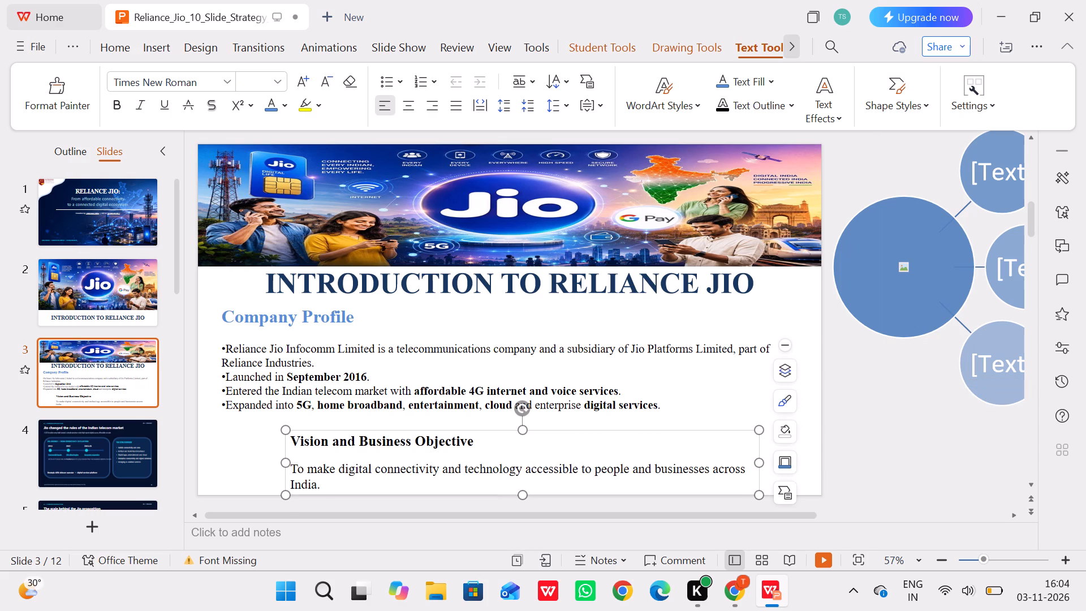
{"action": "left_click_drag", "start_coordinate": [283, 462], "coordinate": [244, 465]}
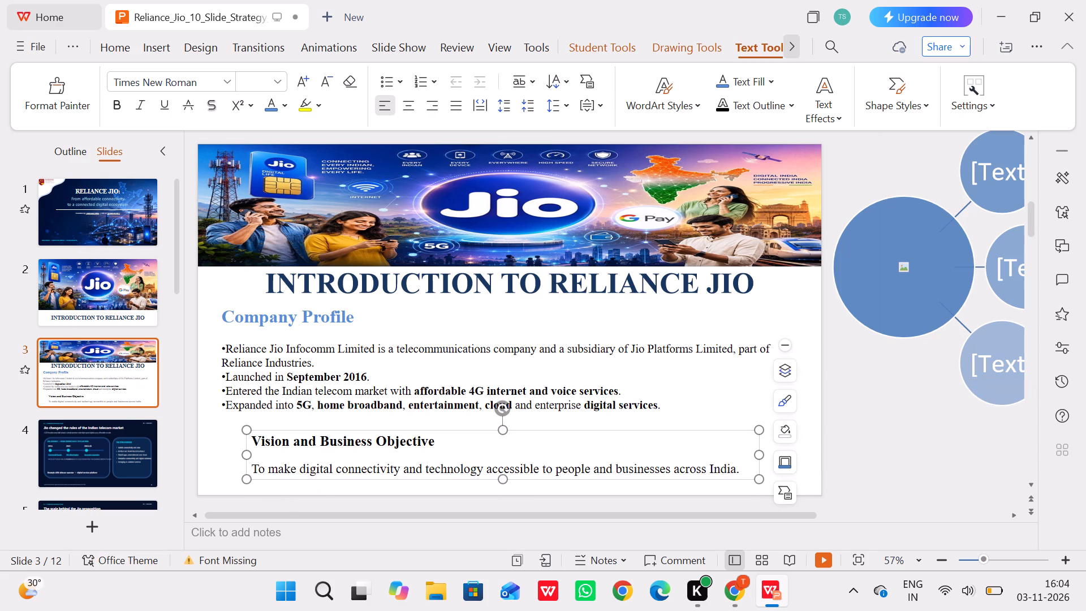
{"action": "left_click_drag", "start_coordinate": [461, 430], "coordinate": [472, 429]}
Change the font color of the "Vision and Business Objective" heading to a light aqua theme color.
{"action": "left_click_drag", "start_coordinate": [449, 441], "coordinate": [247, 448]}
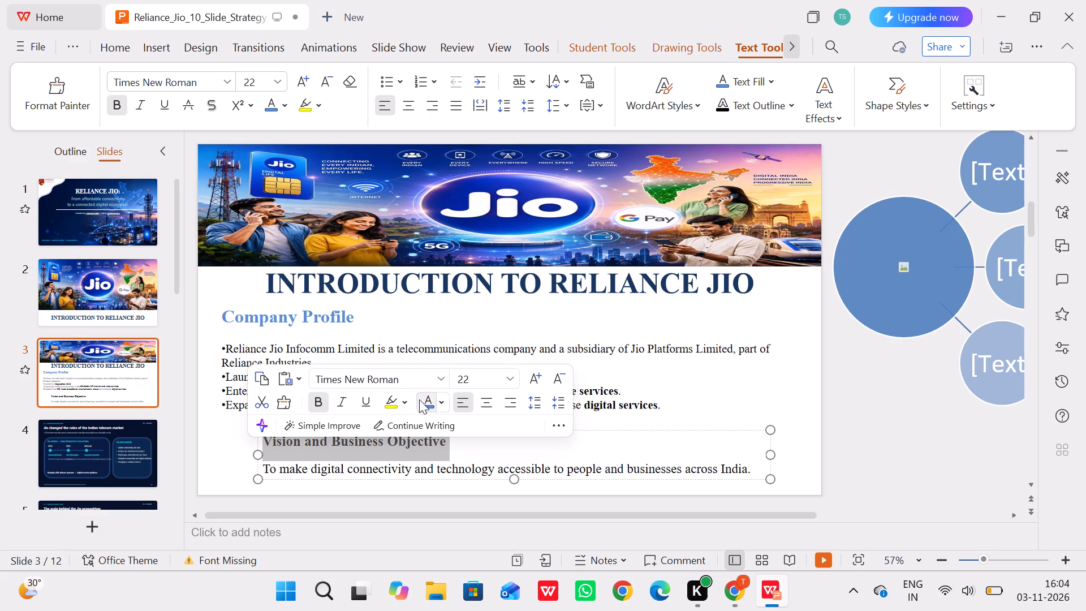
{"action": "left_click", "coordinate": [424, 401]}
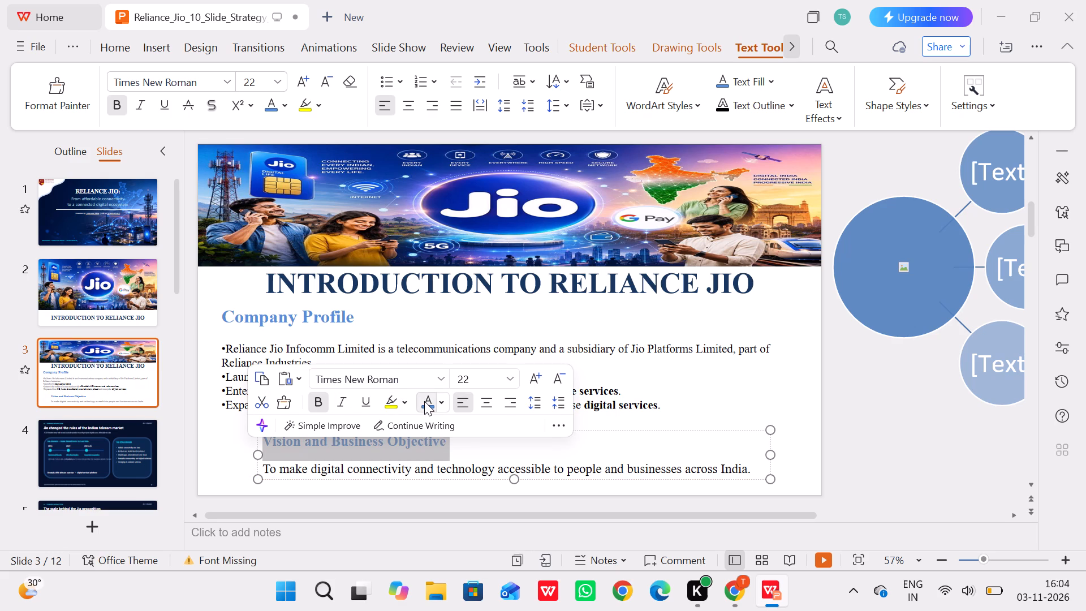
{"action": "left_click", "coordinate": [444, 396]}
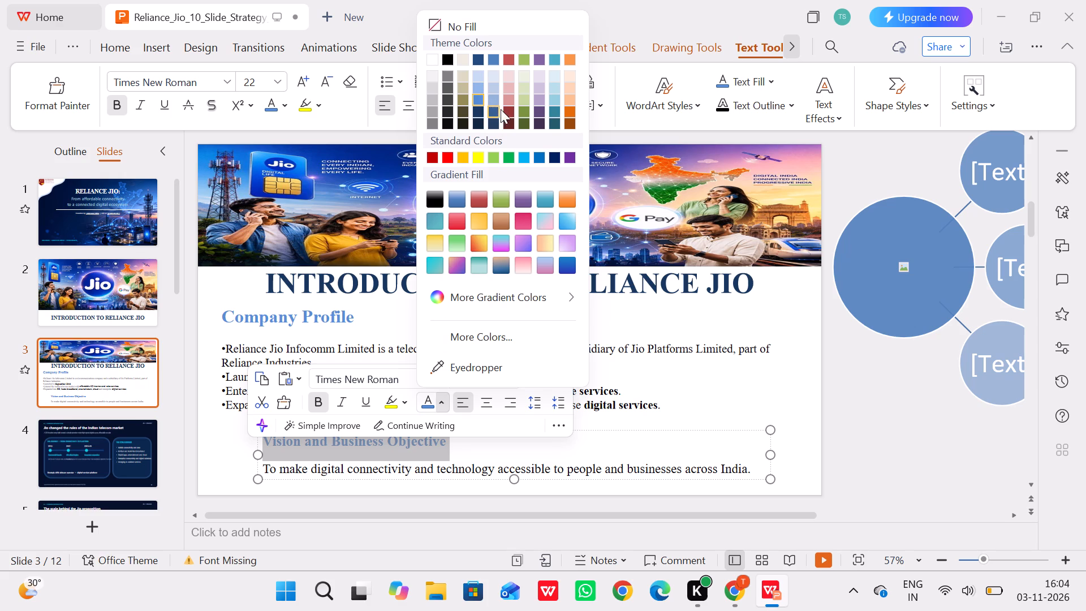
{"action": "left_click", "coordinate": [553, 104]}
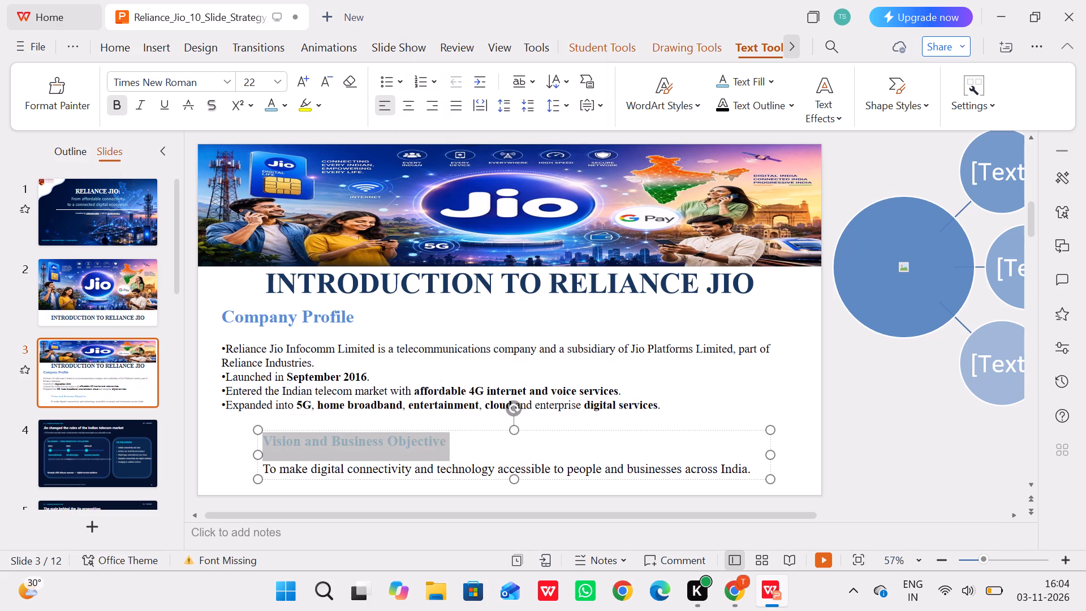
{"action": "left_click", "coordinate": [825, 358]}
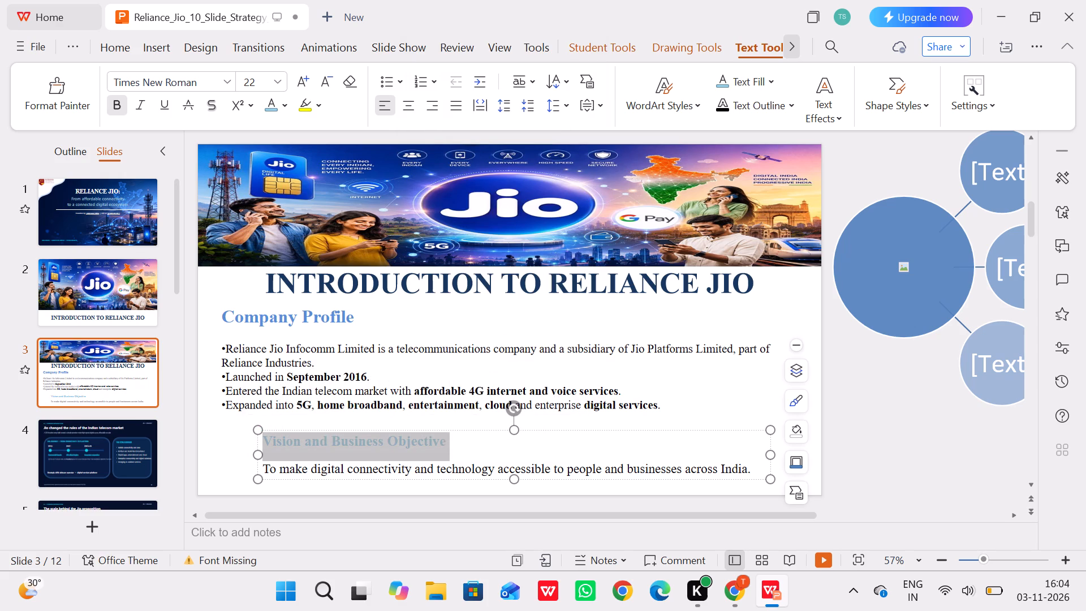
{"action": "left_click", "coordinate": [601, 465]}
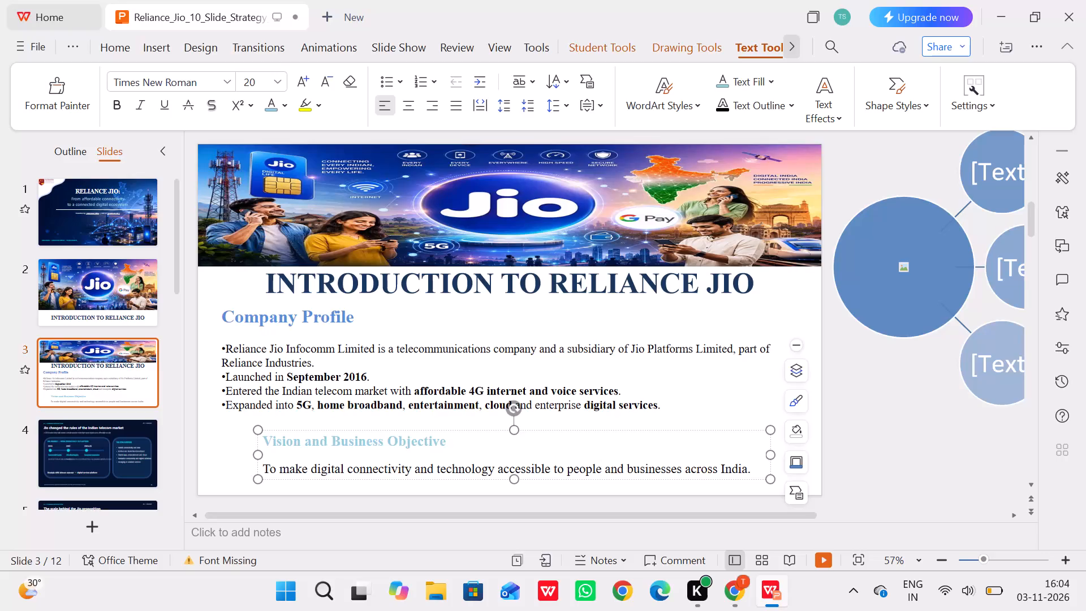
{"action": "left_click", "coordinate": [882, 384]}
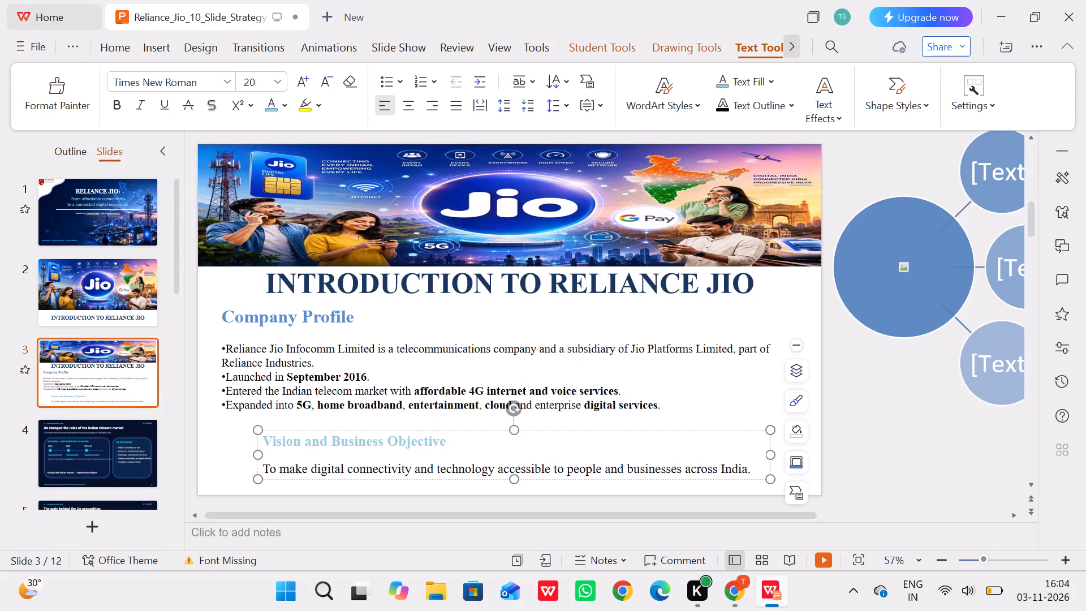
Preview the slideshow from the title slide through the Company Profile and Vision slide, and return to editing.
{"action": "left_click", "coordinate": [751, 382]}
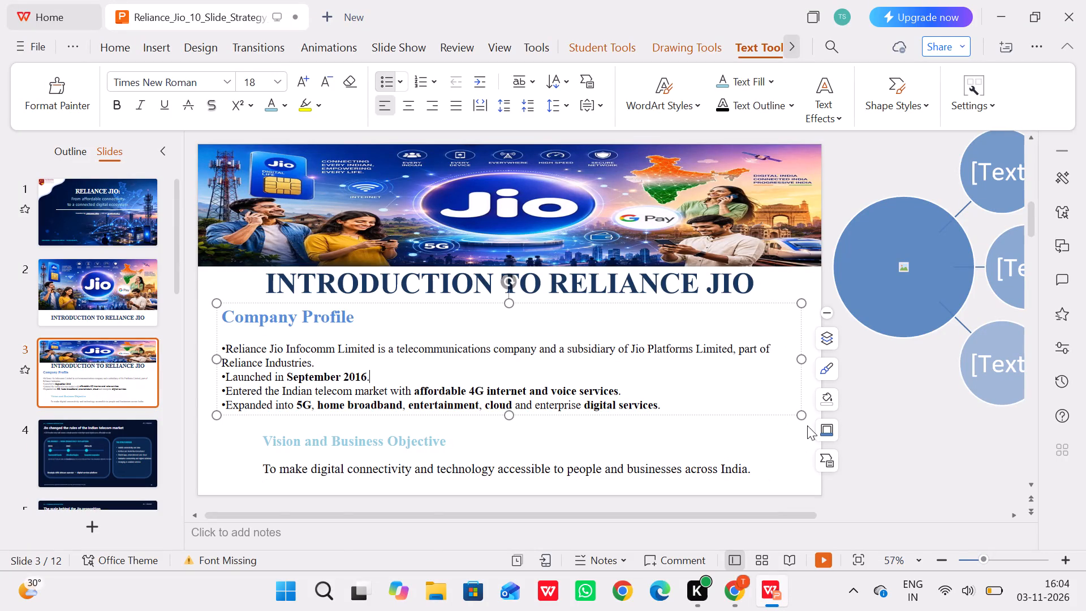
{"action": "left_click", "coordinate": [809, 276]}
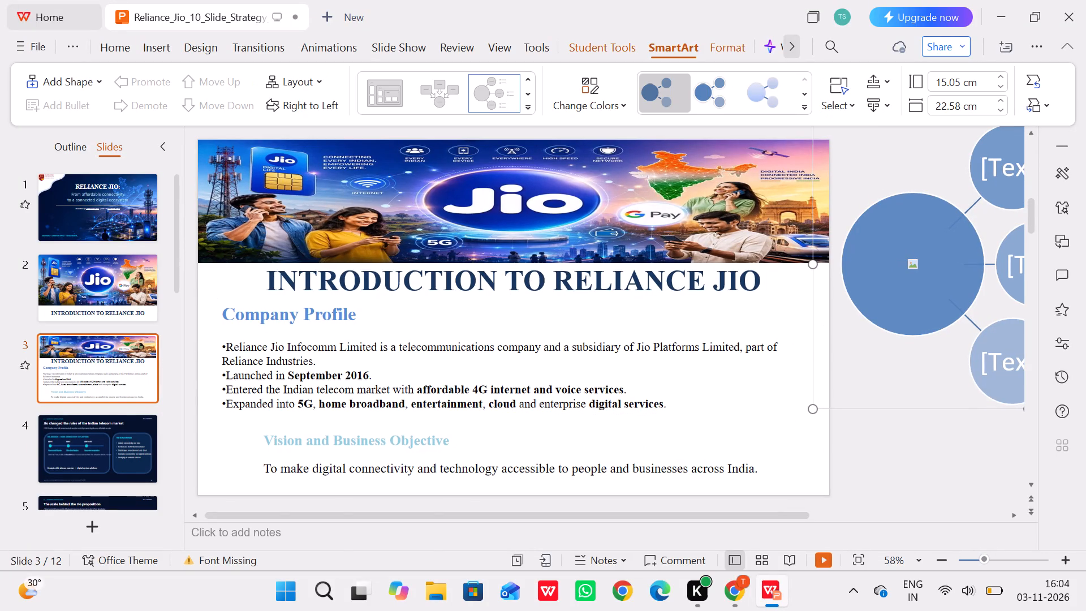
{"action": "left_click", "coordinate": [192, 445]}
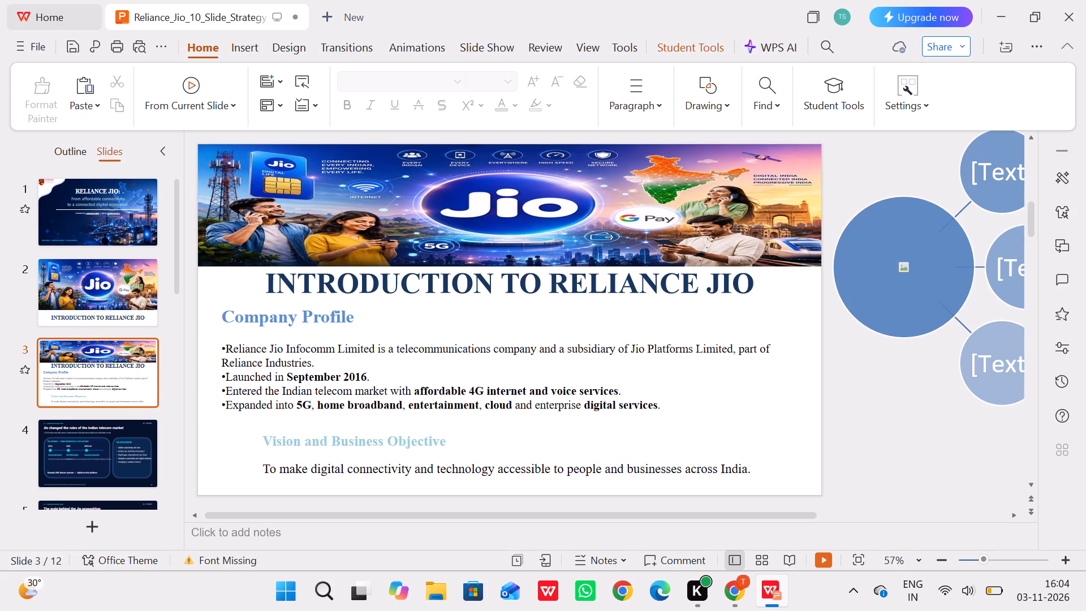
{"action": "double_click", "coordinate": [101, 213]}
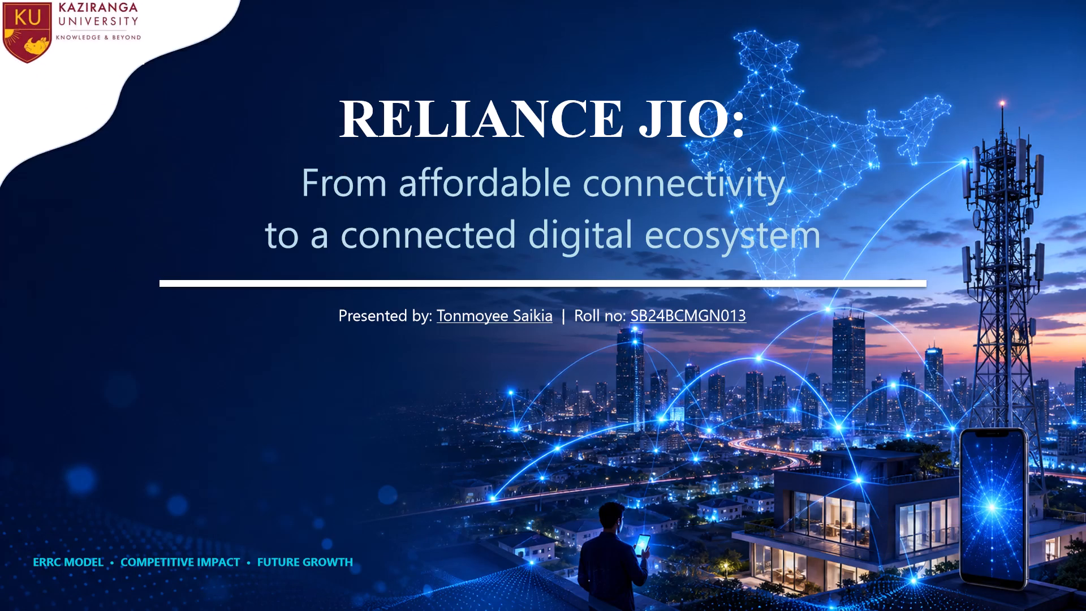
{"action": "key", "text": "Right"}
{"action": "key", "text": "Right"}
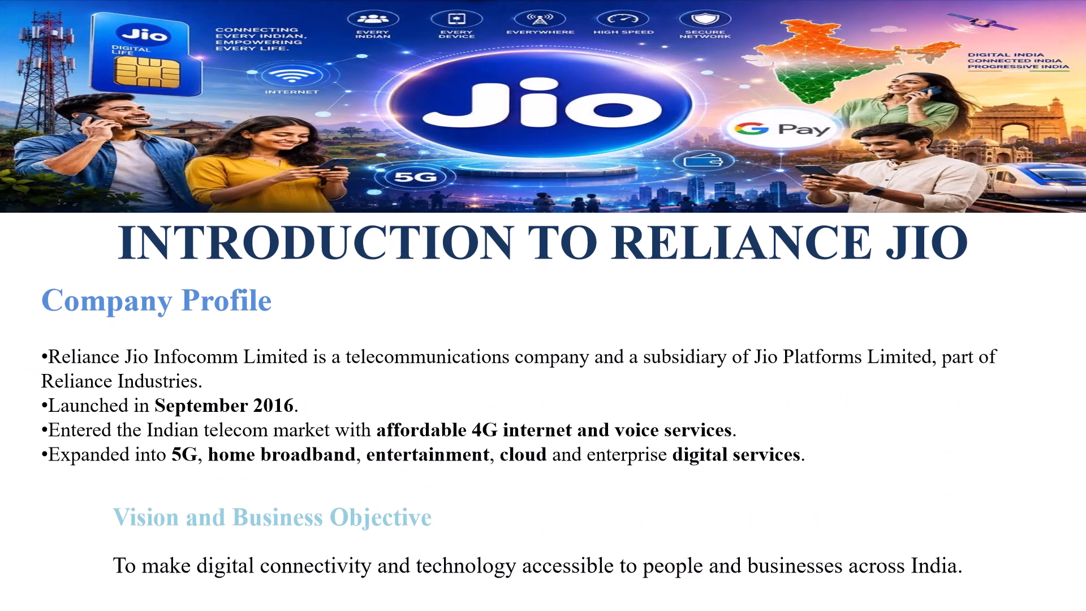
{"action": "key", "text": "Escape"}
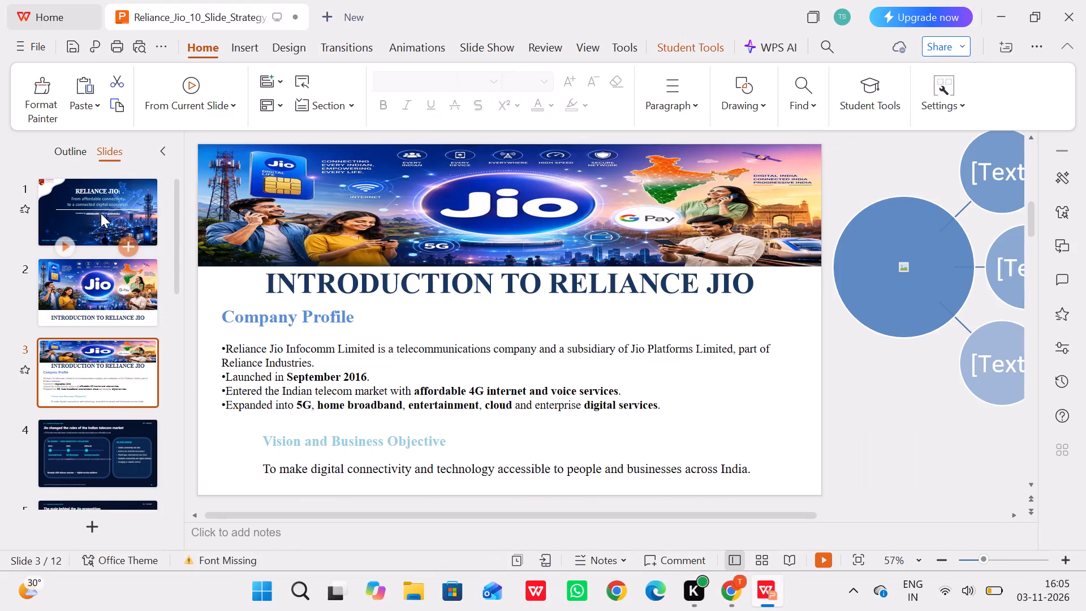
Add an arrow-style bullet to the "Vision and Business Objective" heading on slide 3.
{"action": "left_click", "coordinate": [269, 440]}
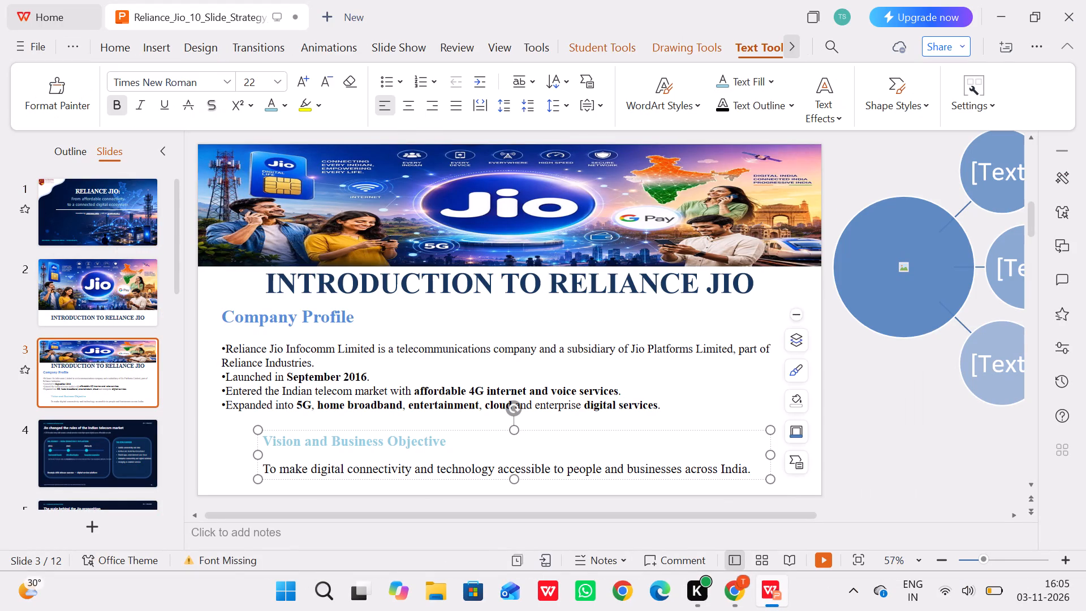
{"action": "left_click", "coordinate": [266, 439]}
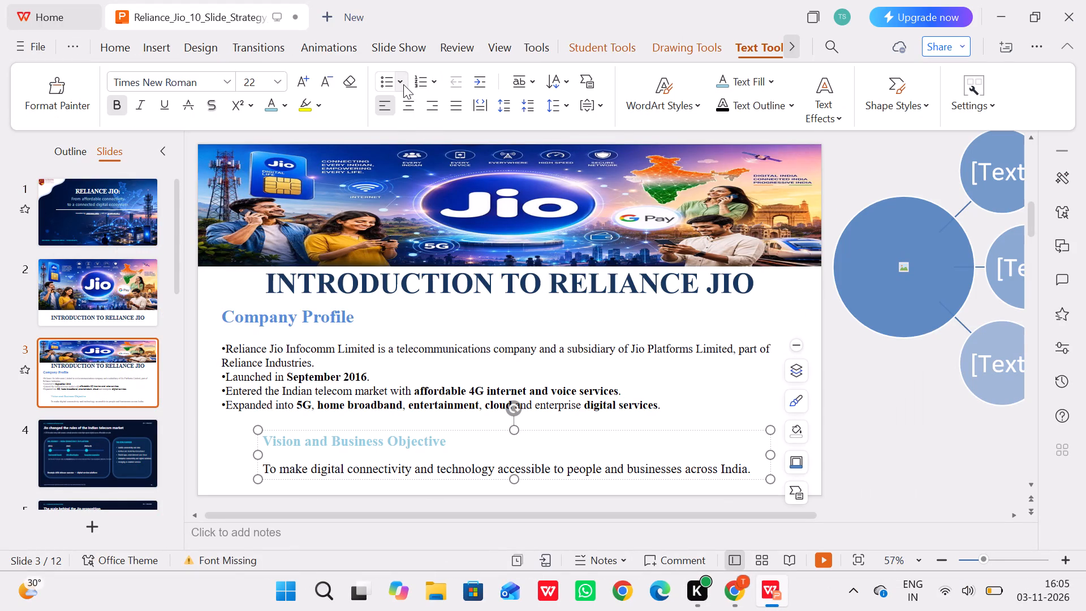
{"action": "left_click", "coordinate": [403, 84]}
{"action": "left_click", "coordinate": [508, 230]}
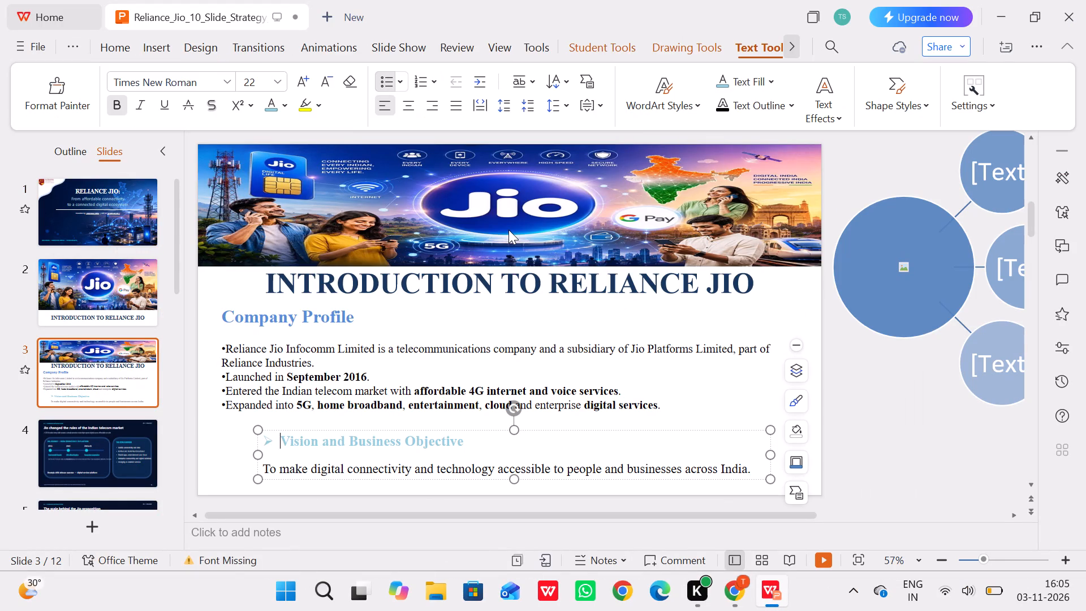
{"action": "left_click", "coordinate": [191, 395]}
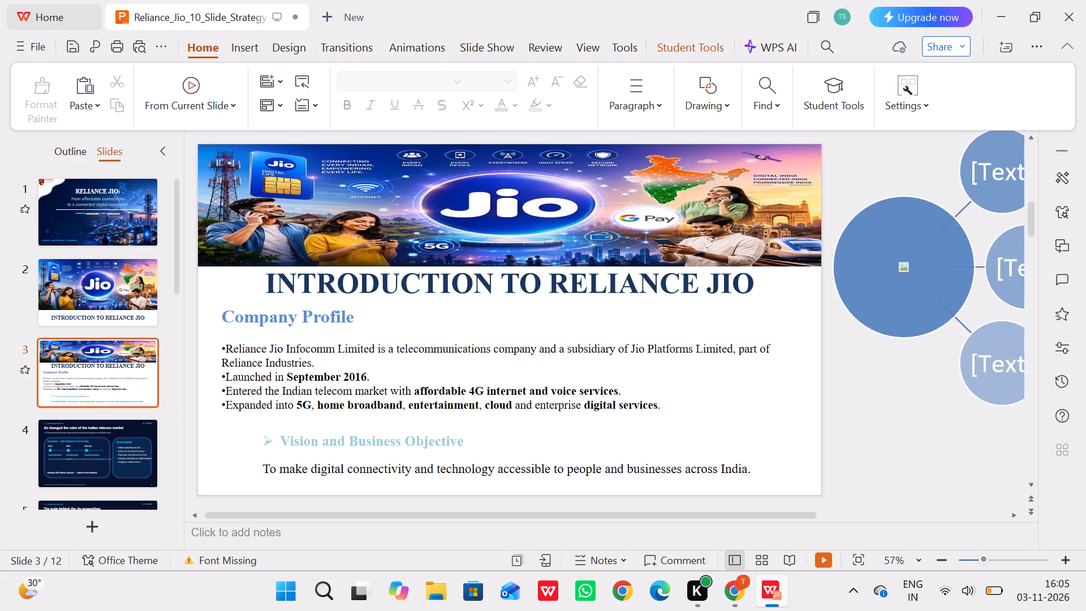
Look over the text on slide 3 and the company introduction content on slide 4, ending back on slide 3.
{"action": "left_click", "coordinate": [325, 364]}
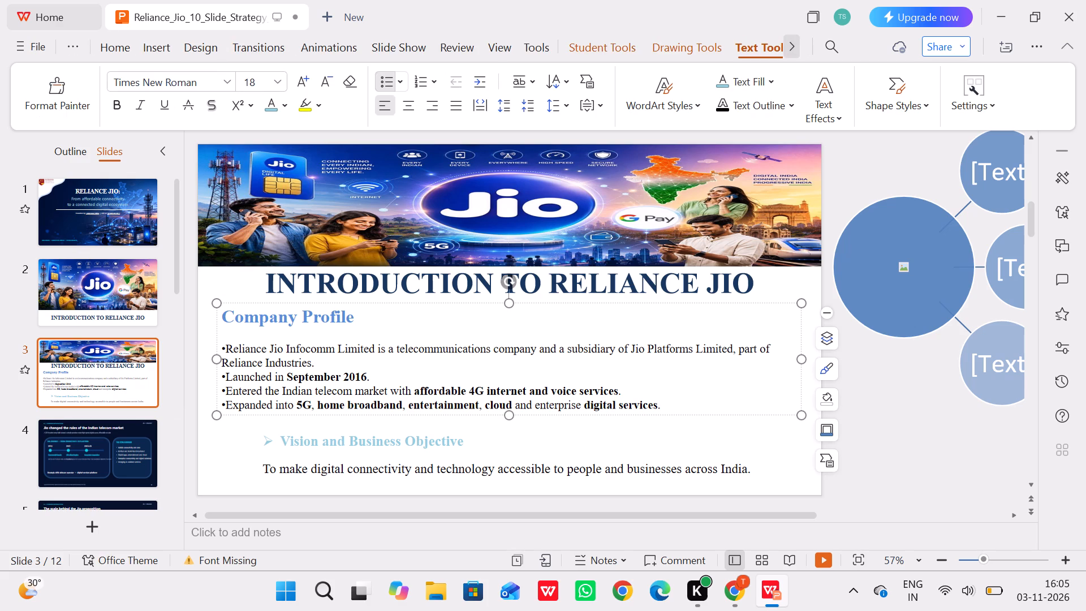
{"action": "left_click", "coordinate": [555, 281]}
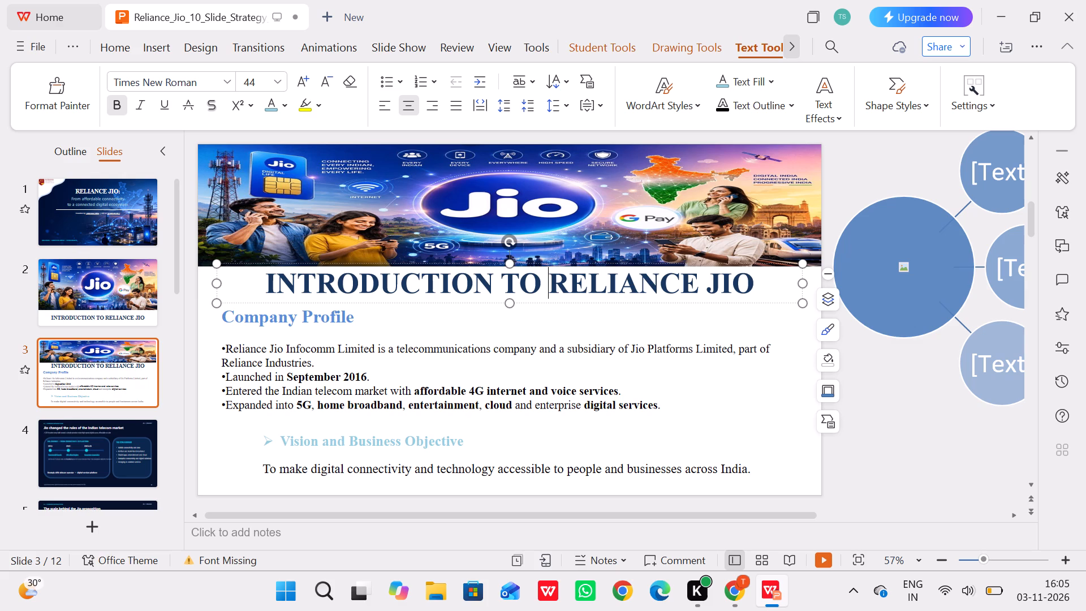
{"action": "left_click", "coordinate": [936, 466]}
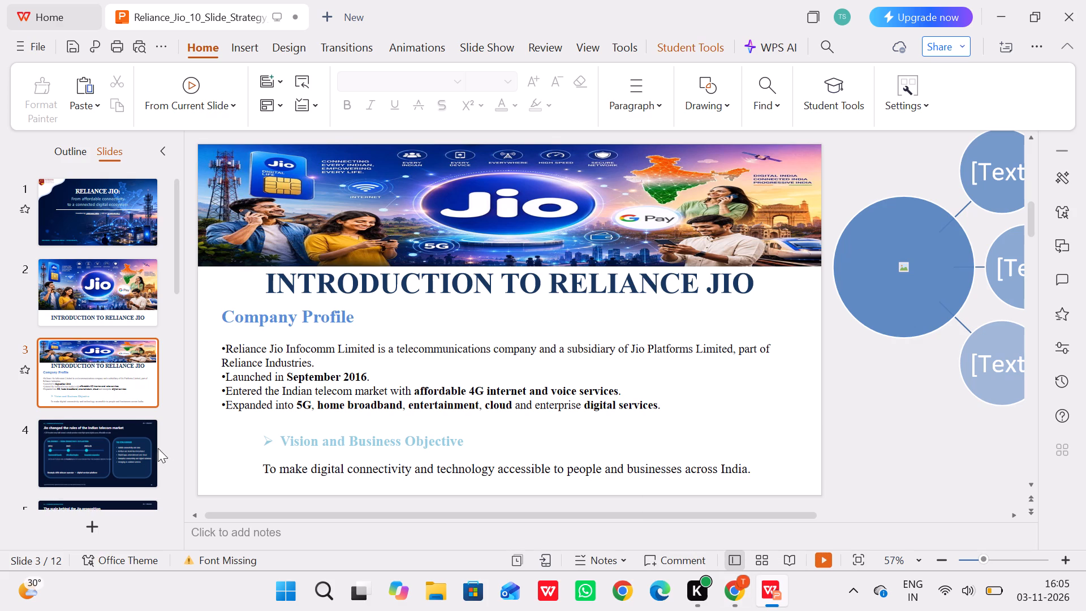
{"action": "left_click", "coordinate": [88, 437]}
{"action": "left_click", "coordinate": [467, 312]}
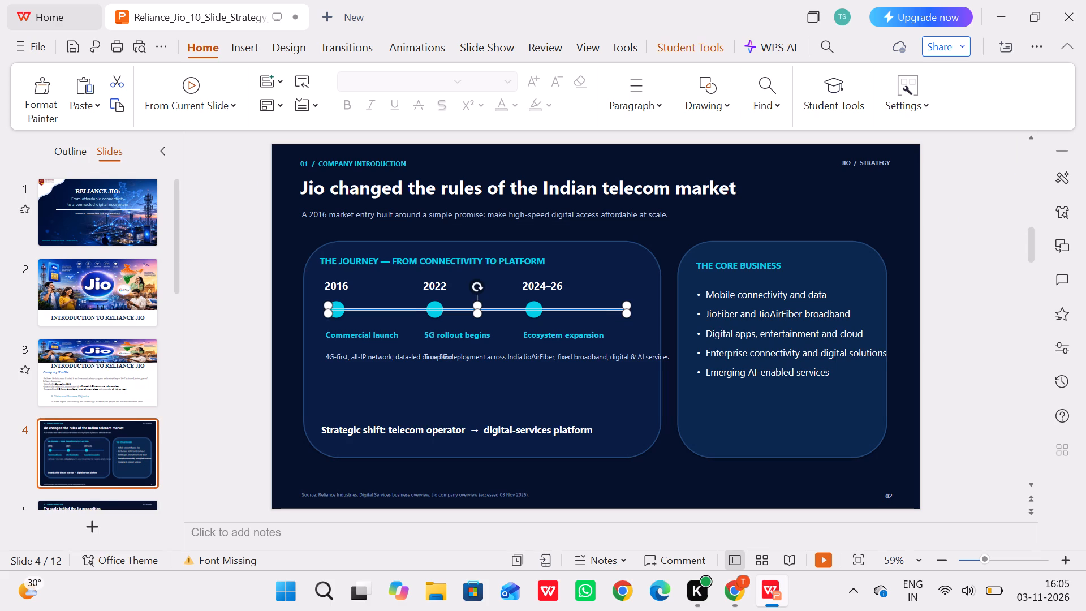
{"action": "left_click", "coordinate": [251, 266]}
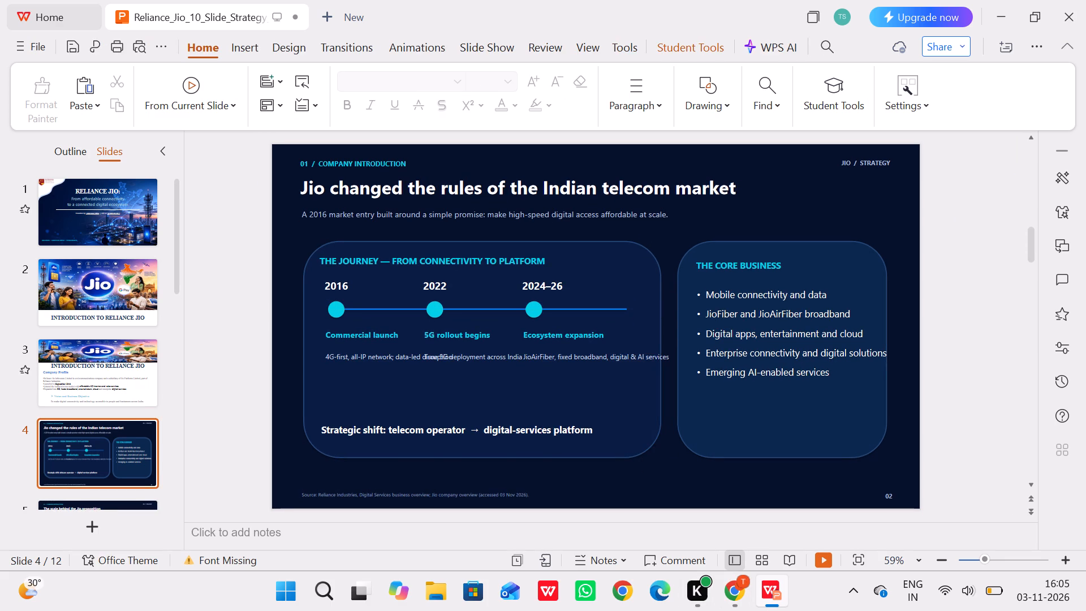
{"action": "left_click", "coordinate": [105, 338]}
{"action": "left_click", "coordinate": [100, 356]}
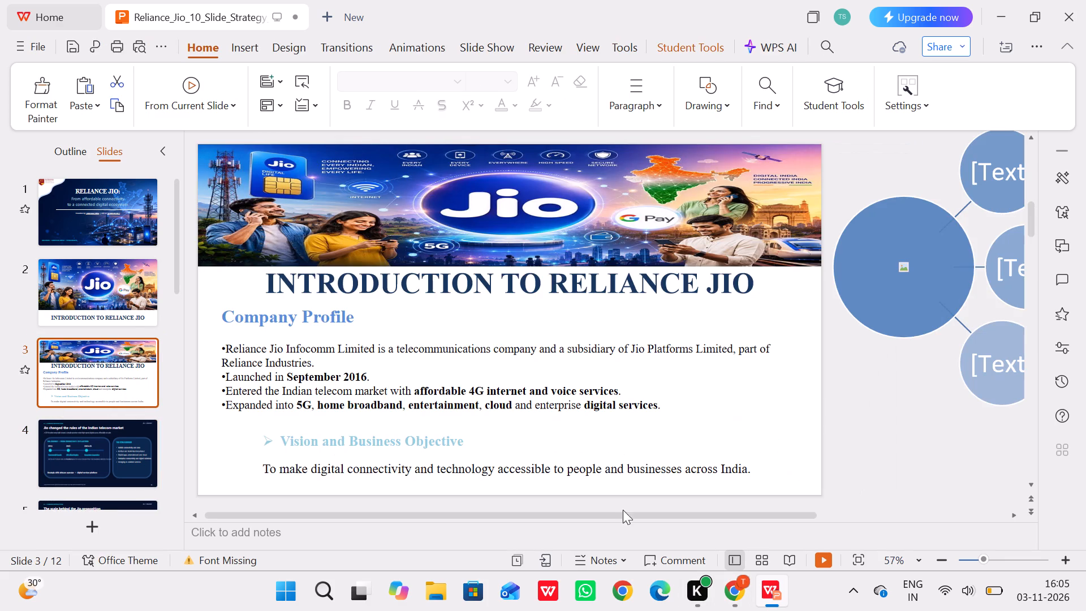
Switch to the ChatGPT outline in Chrome and review the Major Business Segments table and the Business Growth and Market Position slide content.
{"action": "left_click", "coordinate": [756, 596]}
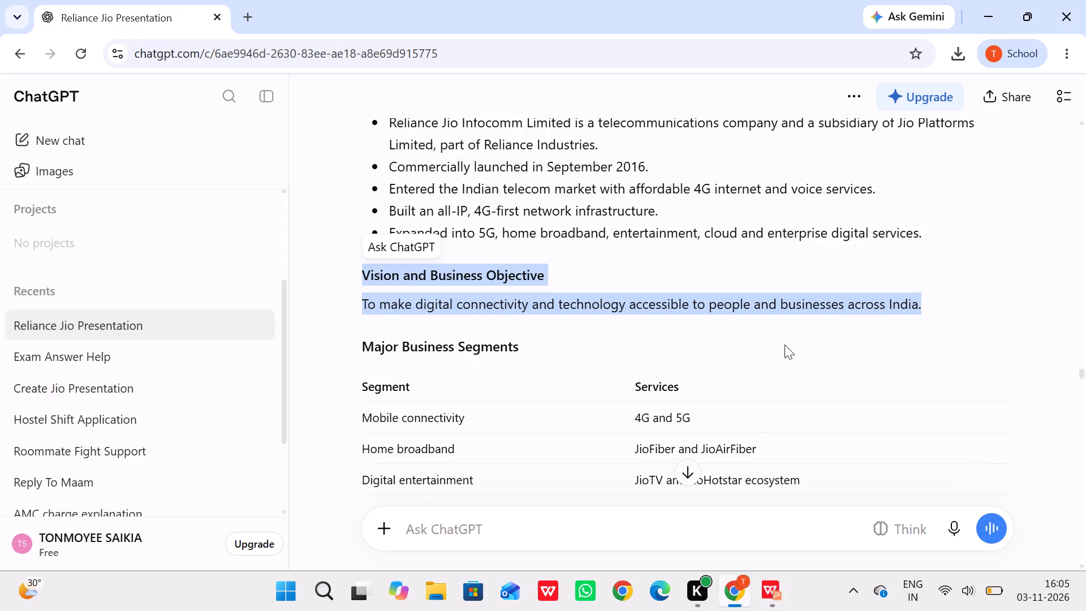
{"action": "scroll", "coordinate": [785, 345], "scroll_direction": "down", "scroll_amount": 2}
{"action": "left_click", "coordinate": [898, 195]}
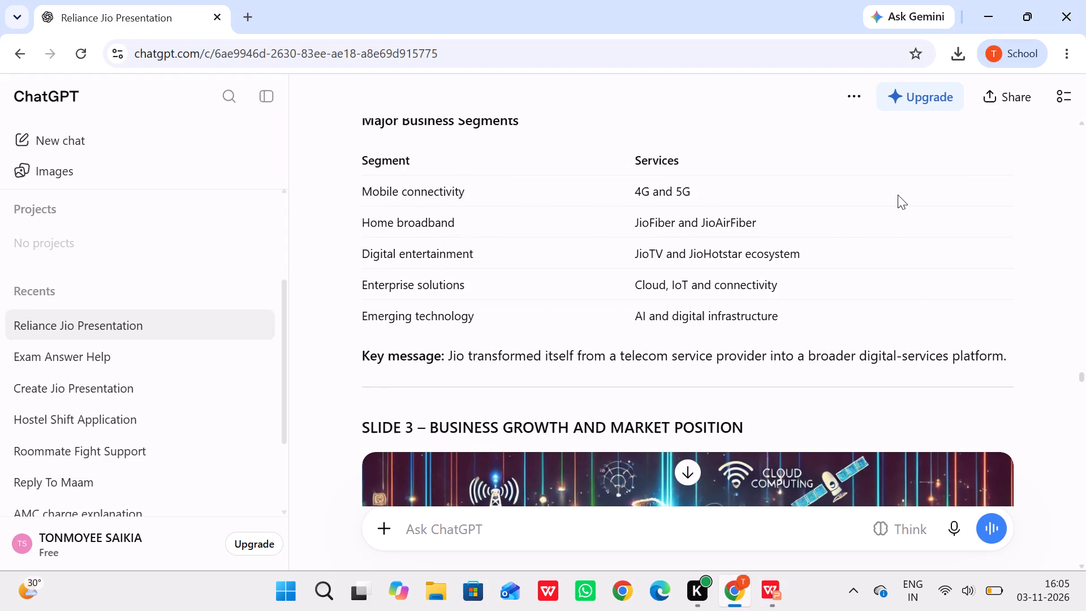
{"action": "scroll", "coordinate": [898, 195], "scroll_direction": "down", "scroll_amount": 6}
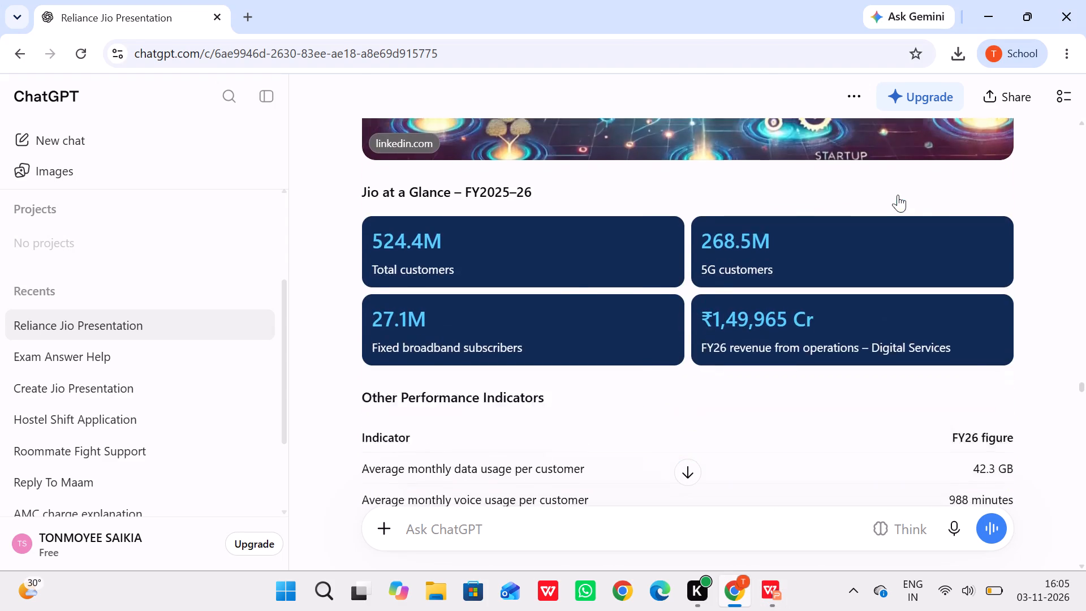
{"action": "scroll", "coordinate": [898, 195], "scroll_direction": "down", "scroll_amount": 4}
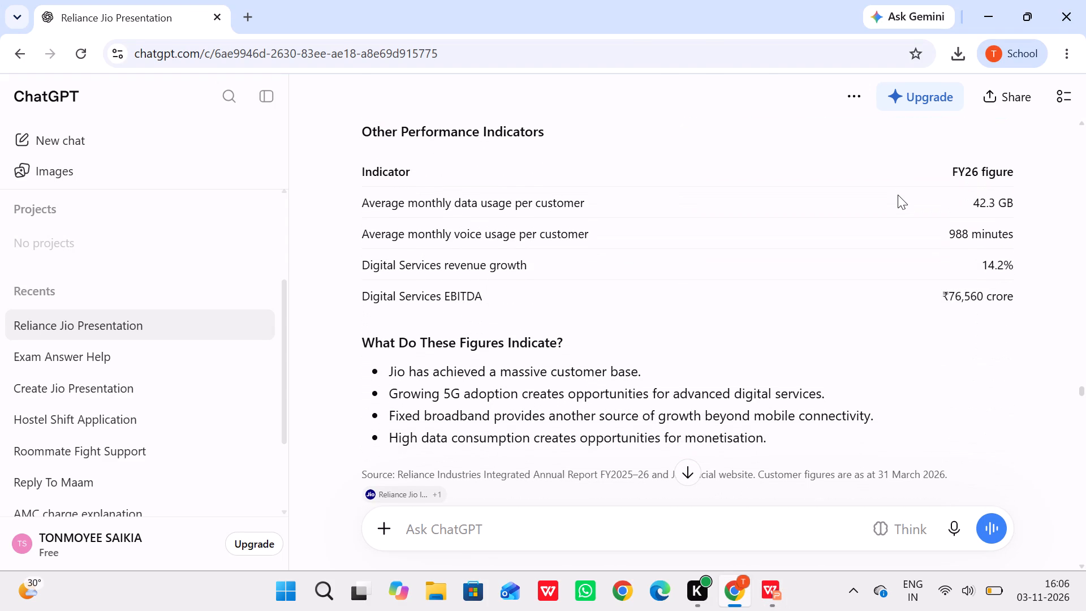
{"action": "scroll", "coordinate": [898, 195], "scroll_direction": "down", "scroll_amount": 6}
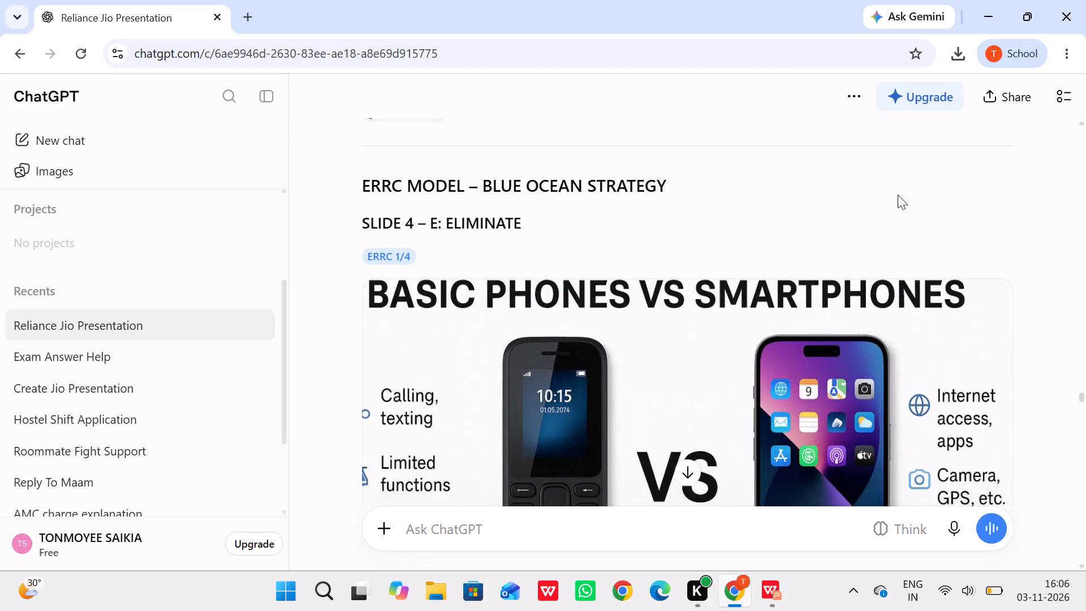
Examine the basic phones versus smartphones image under Slide 4 – E: Eliminate in the ChatGPT outline, including its enlarged view.
{"action": "scroll", "coordinate": [898, 195], "scroll_direction": "down", "scroll_amount": 4}
{"action": "scroll", "coordinate": [898, 195], "scroll_direction": "up", "scroll_amount": 1}
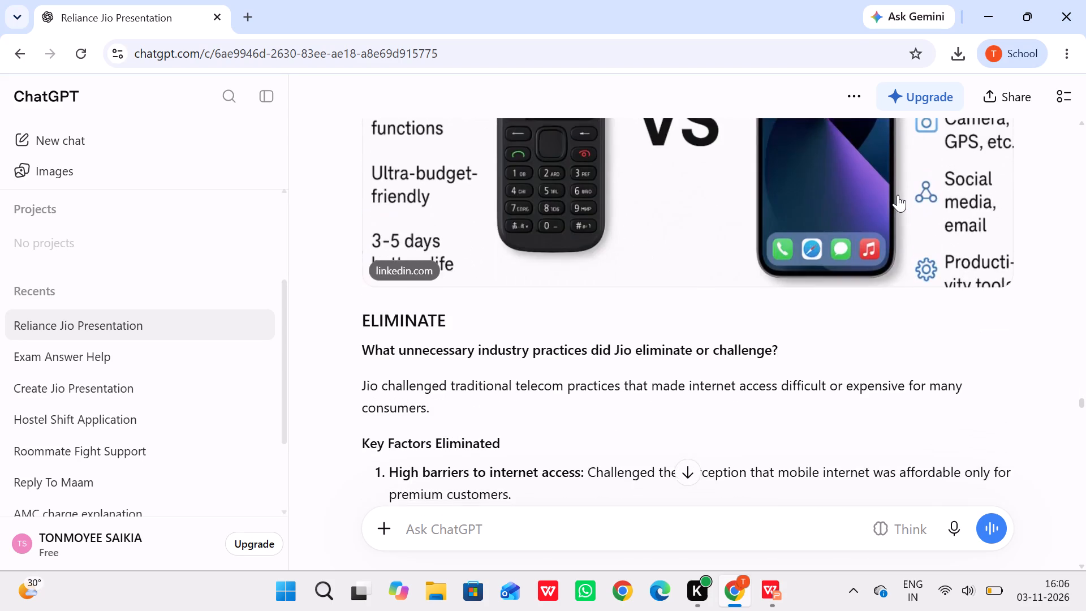
{"action": "scroll", "coordinate": [898, 195], "scroll_direction": "up", "scroll_amount": 1}
{"action": "scroll", "coordinate": [1064, 187], "scroll_direction": "down", "scroll_amount": 6}
{"action": "scroll", "coordinate": [1064, 187], "scroll_direction": "up", "scroll_amount": 2}
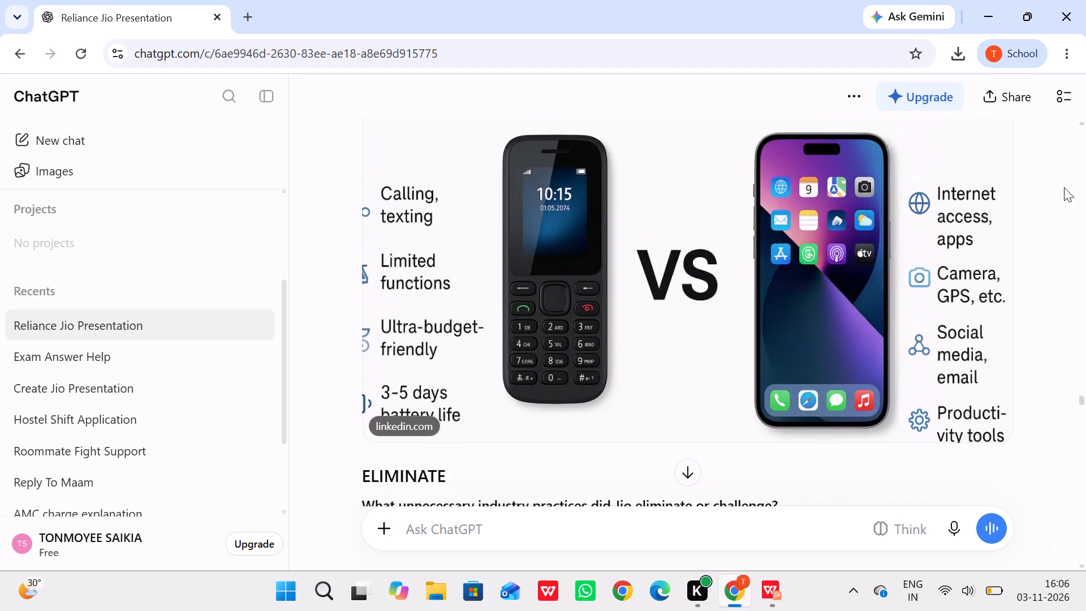
{"action": "scroll", "coordinate": [1064, 187], "scroll_direction": "up", "scroll_amount": 1}
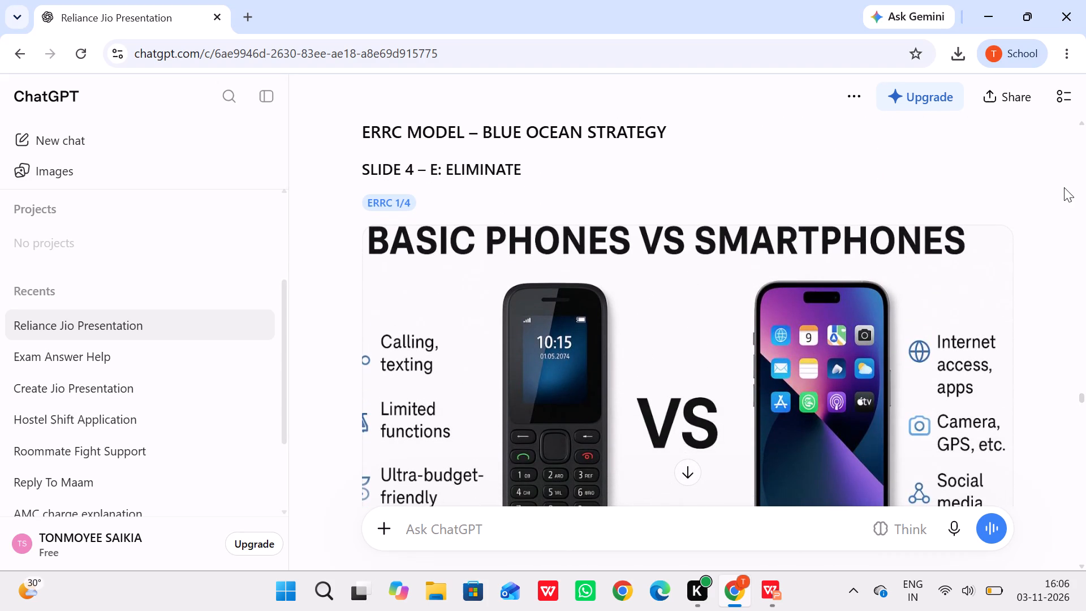
{"action": "scroll", "coordinate": [1064, 187], "scroll_direction": "down", "scroll_amount": 2}
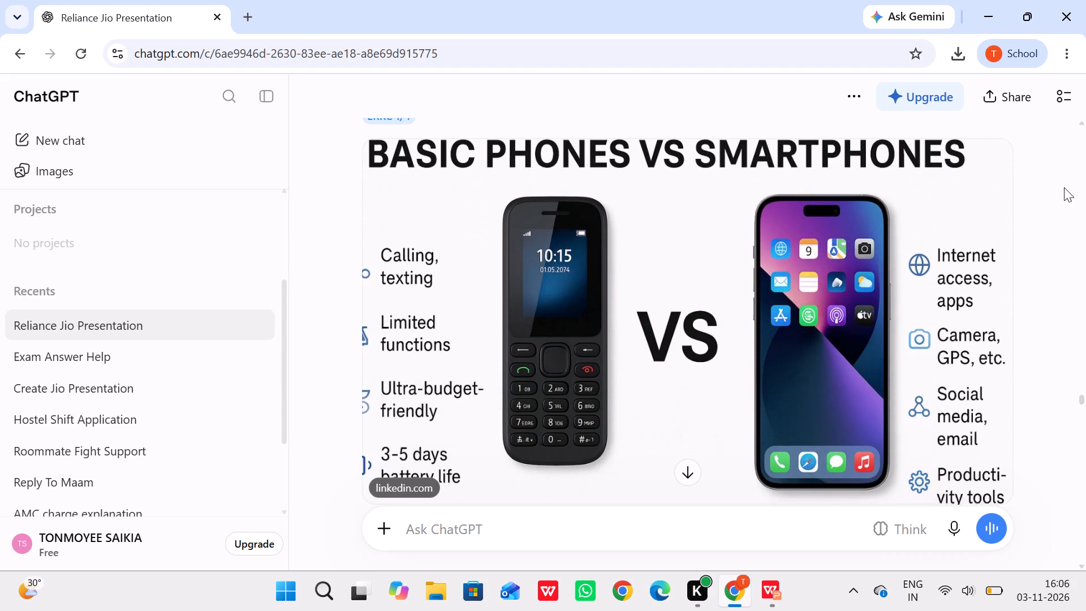
{"action": "scroll", "coordinate": [1064, 187], "scroll_direction": "down", "scroll_amount": 2}
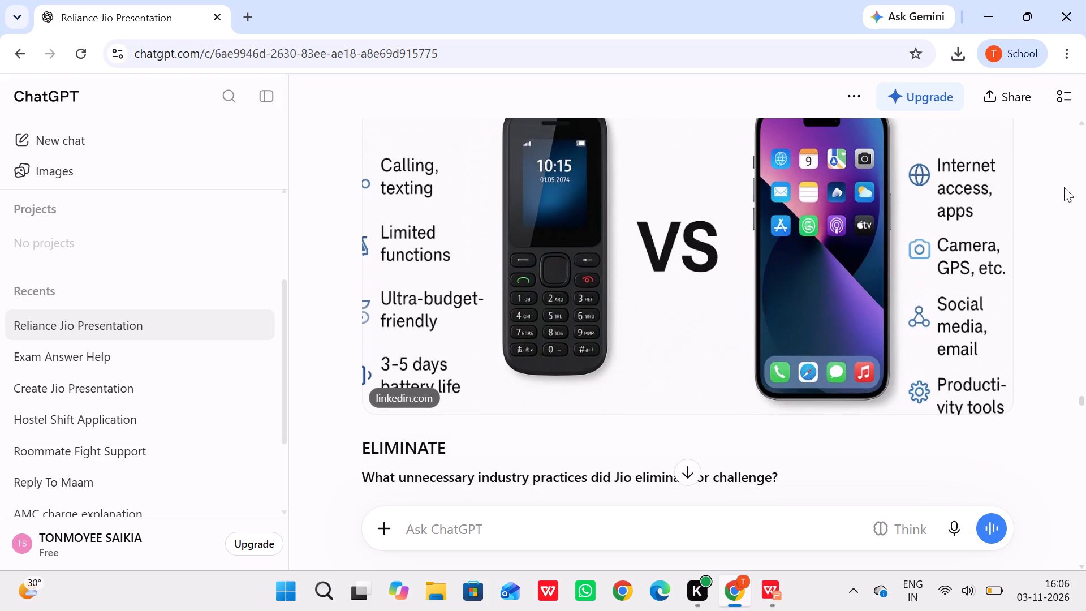
{"action": "left_click", "coordinate": [864, 249]}
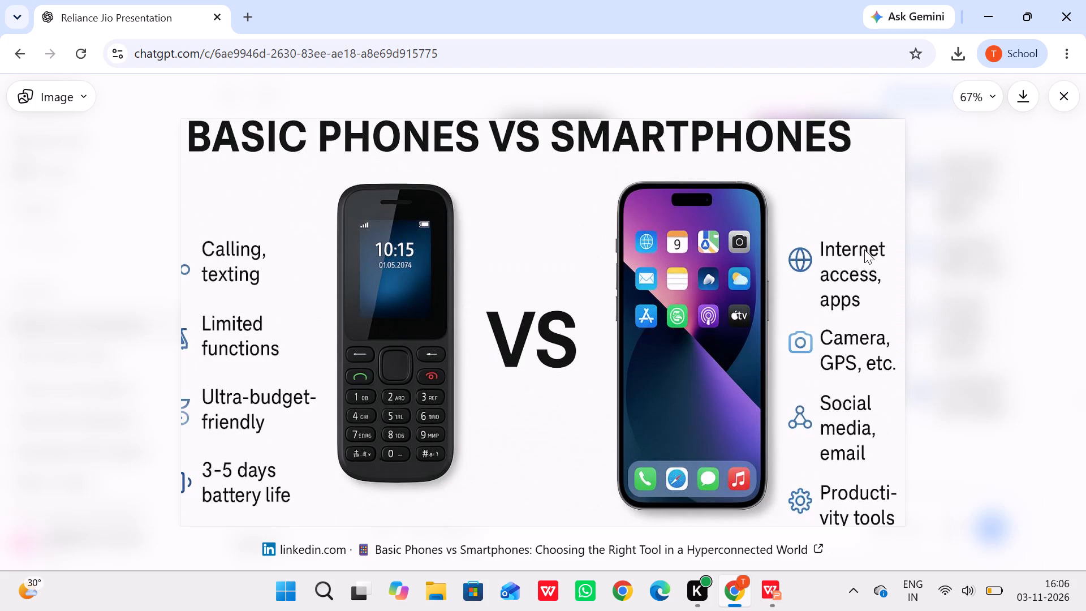
{"action": "key", "text": "Escape"}
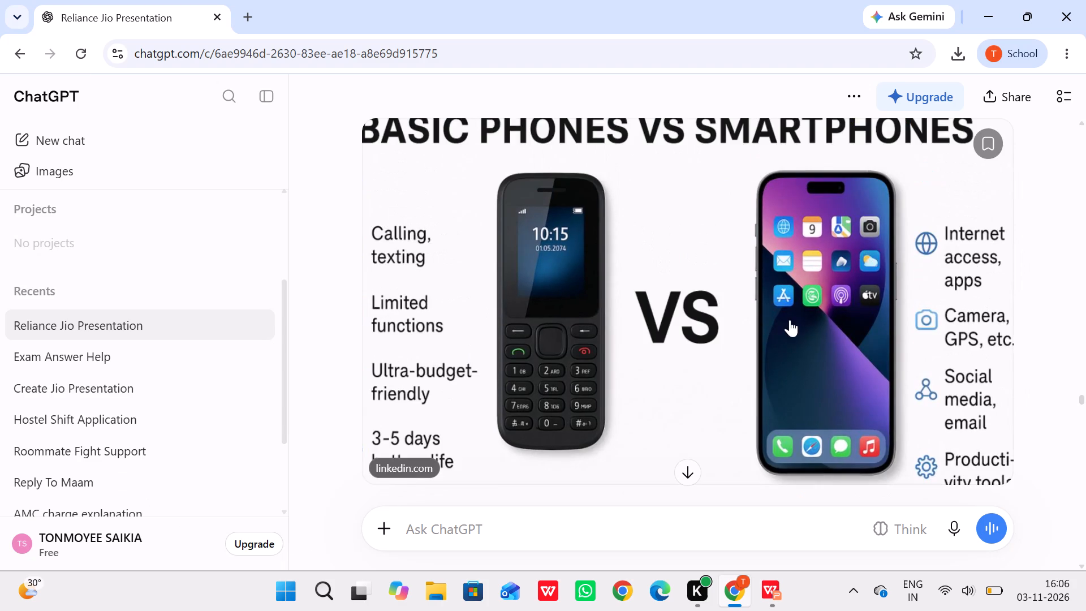
{"action": "scroll", "coordinate": [790, 320], "scroll_direction": "down", "scroll_amount": 3}
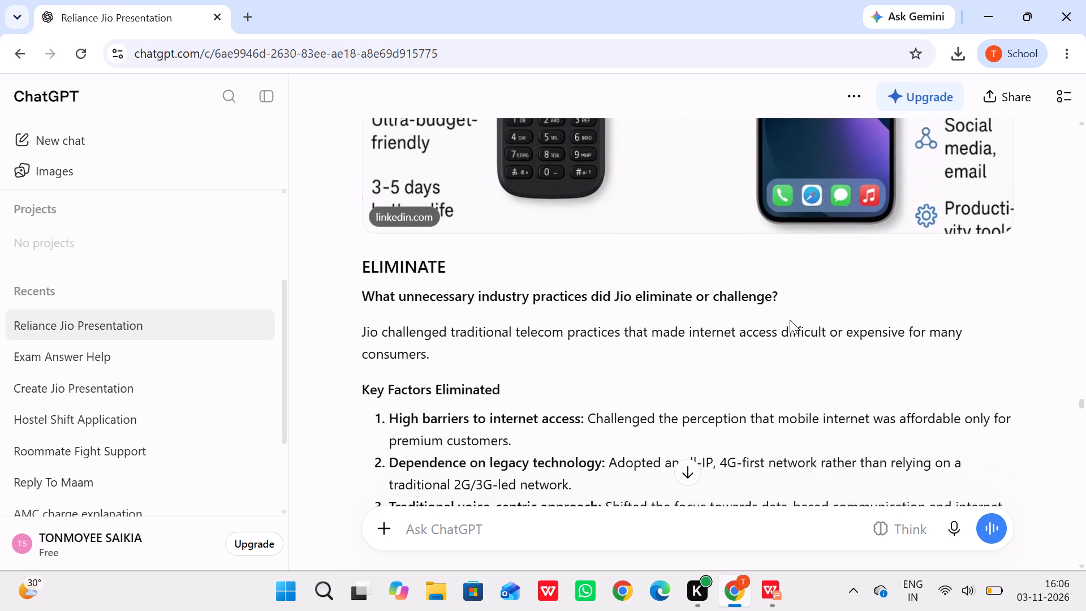
{"action": "scroll", "coordinate": [790, 320], "scroll_direction": "up", "scroll_amount": 1}
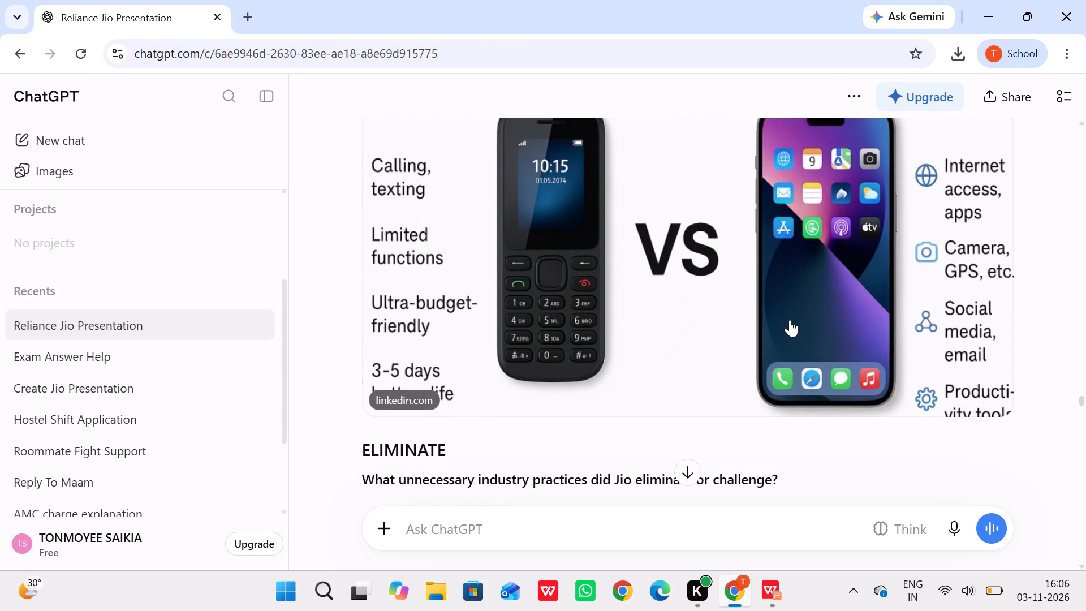
{"action": "scroll", "coordinate": [790, 320], "scroll_direction": "up", "scroll_amount": 1}
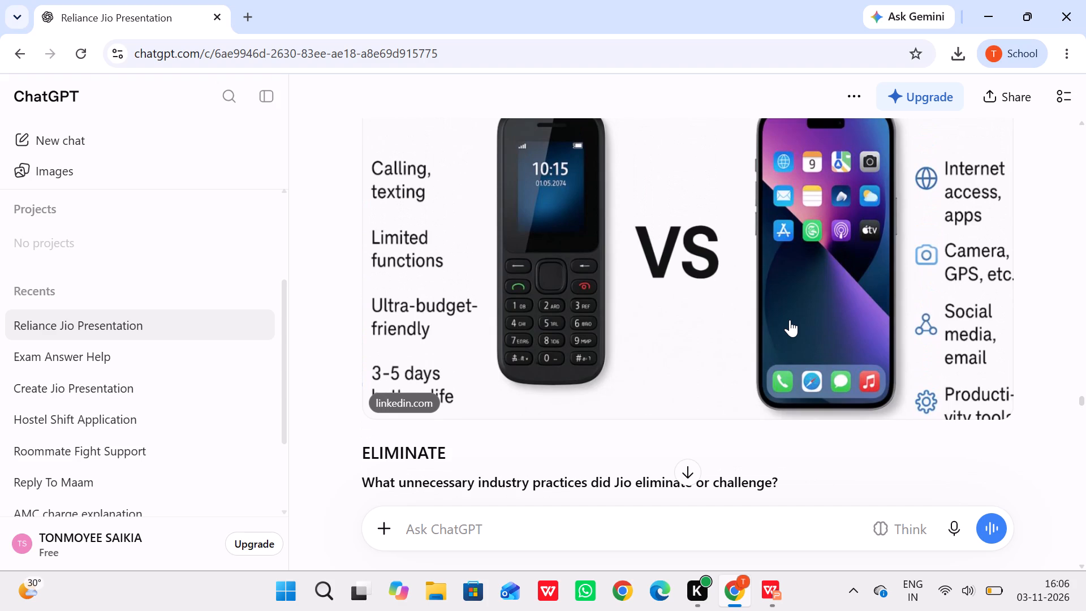
{"action": "scroll", "coordinate": [790, 320], "scroll_direction": "up", "scroll_amount": 2}
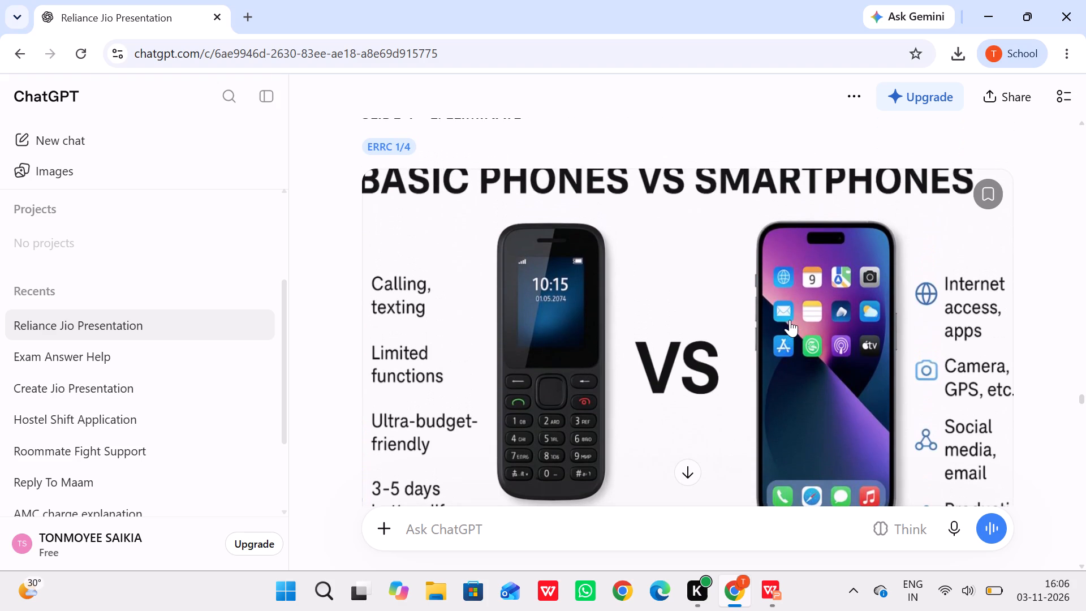
{"action": "scroll", "coordinate": [790, 320], "scroll_direction": "down", "scroll_amount": 1}
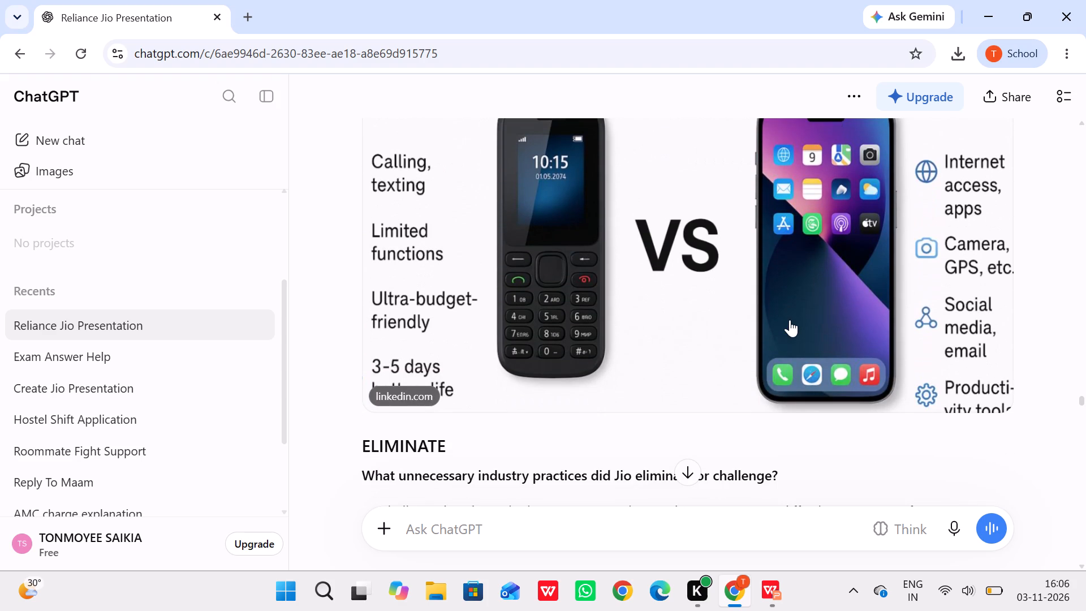
{"action": "scroll", "coordinate": [790, 320], "scroll_direction": "down", "scroll_amount": 1}
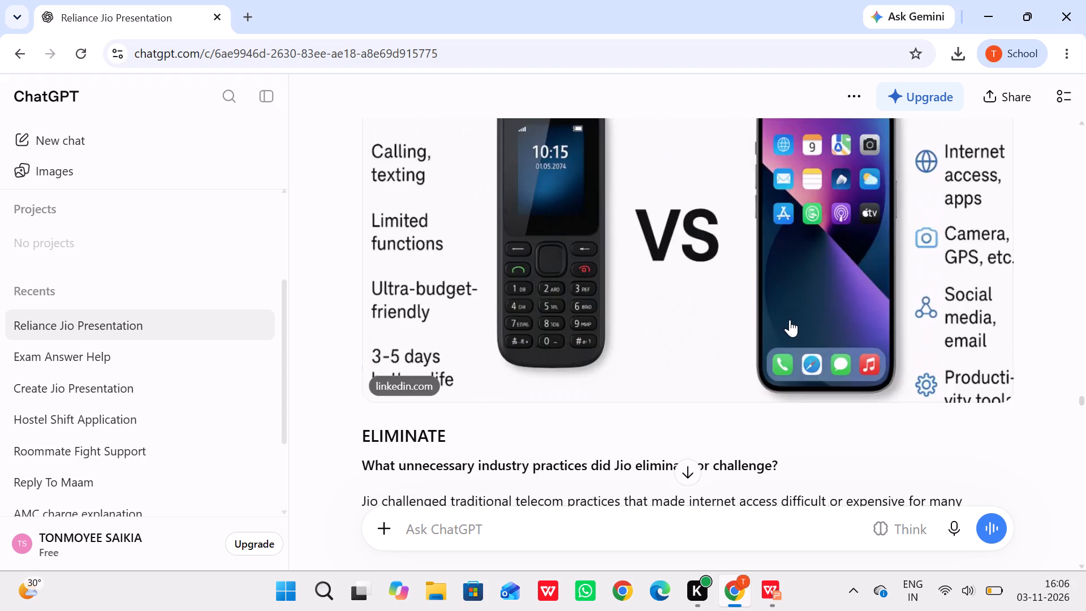
{"action": "scroll", "coordinate": [790, 320], "scroll_direction": "down", "scroll_amount": 1}
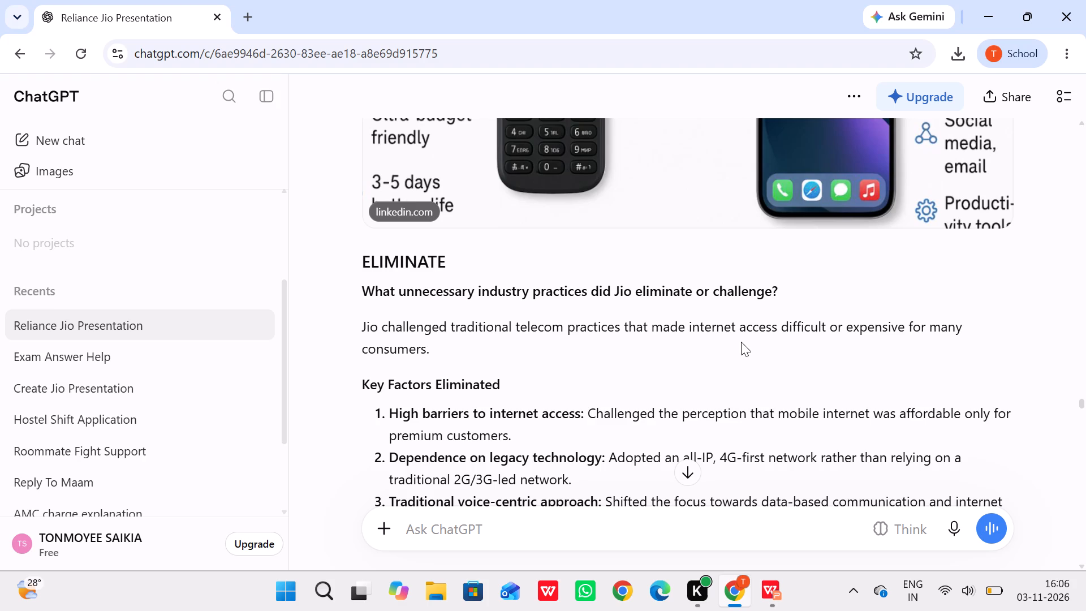
{"action": "scroll", "coordinate": [741, 342], "scroll_direction": "down", "scroll_amount": 4}
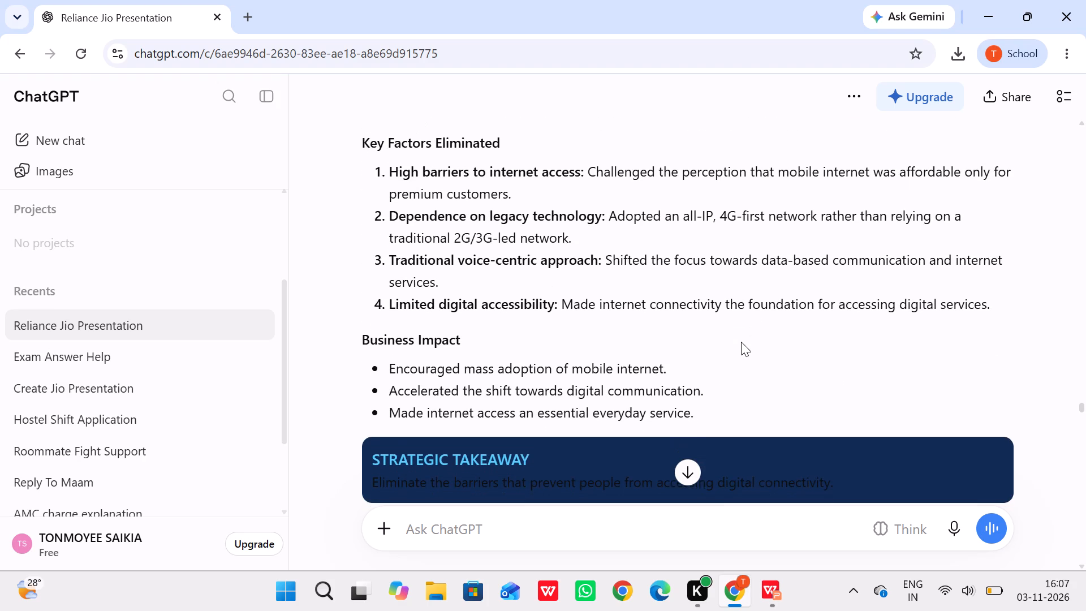
{"action": "scroll", "coordinate": [741, 342], "scroll_direction": "down", "scroll_amount": 2}
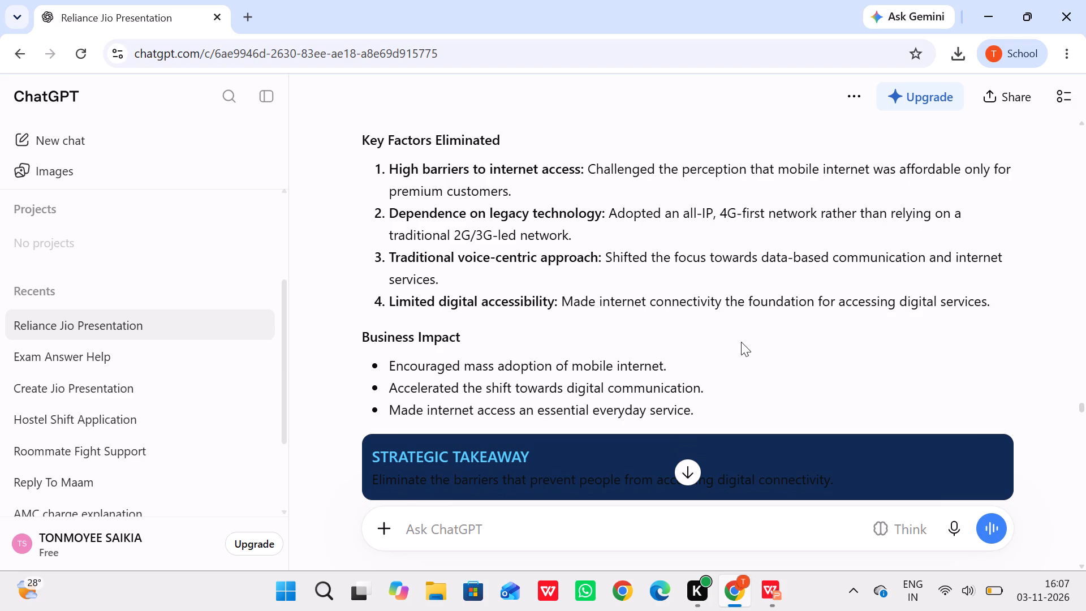
{"action": "scroll", "coordinate": [666, 307], "scroll_direction": "down", "scroll_amount": 1}
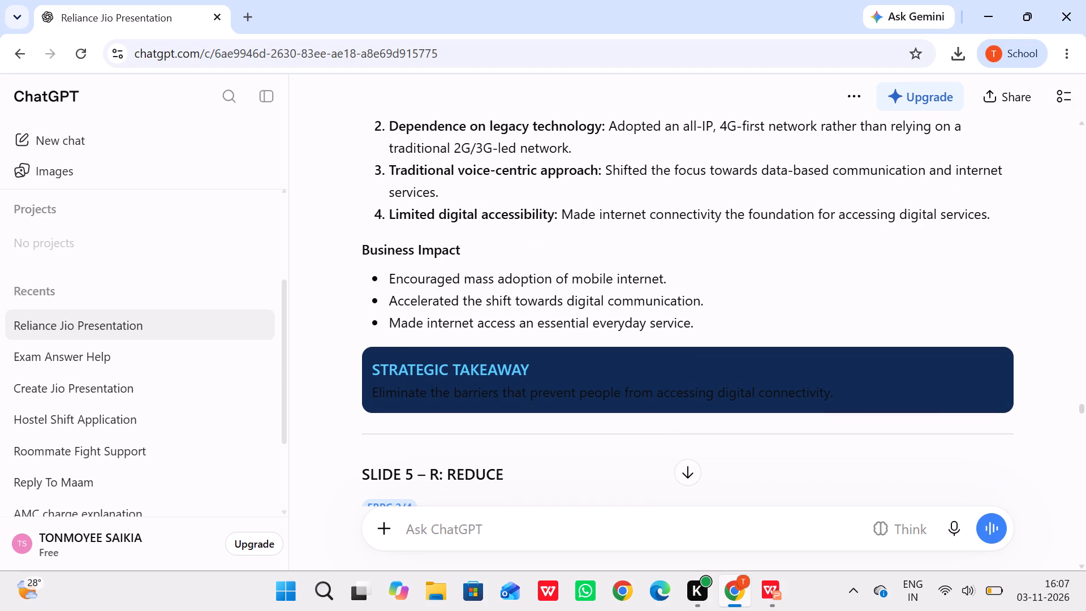
{"action": "scroll", "coordinate": [681, 290], "scroll_direction": "down", "scroll_amount": 1}
{"action": "scroll", "coordinate": [681, 290], "scroll_direction": "up", "scroll_amount": 1}
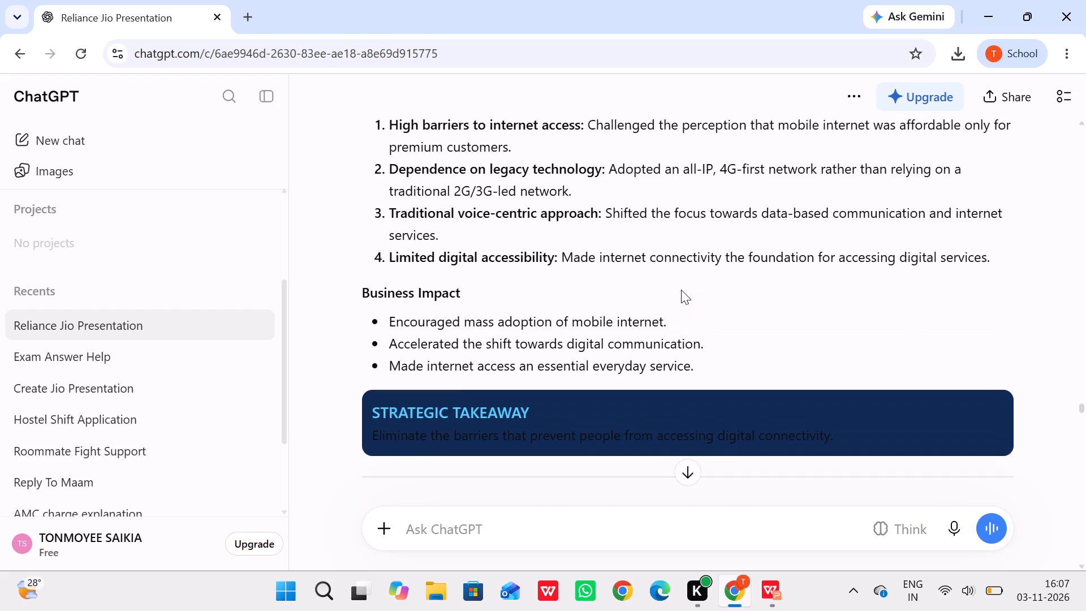
{"action": "scroll", "coordinate": [681, 290], "scroll_direction": "up", "scroll_amount": 2}
{"action": "scroll", "coordinate": [681, 290], "scroll_direction": "down", "scroll_amount": 1}
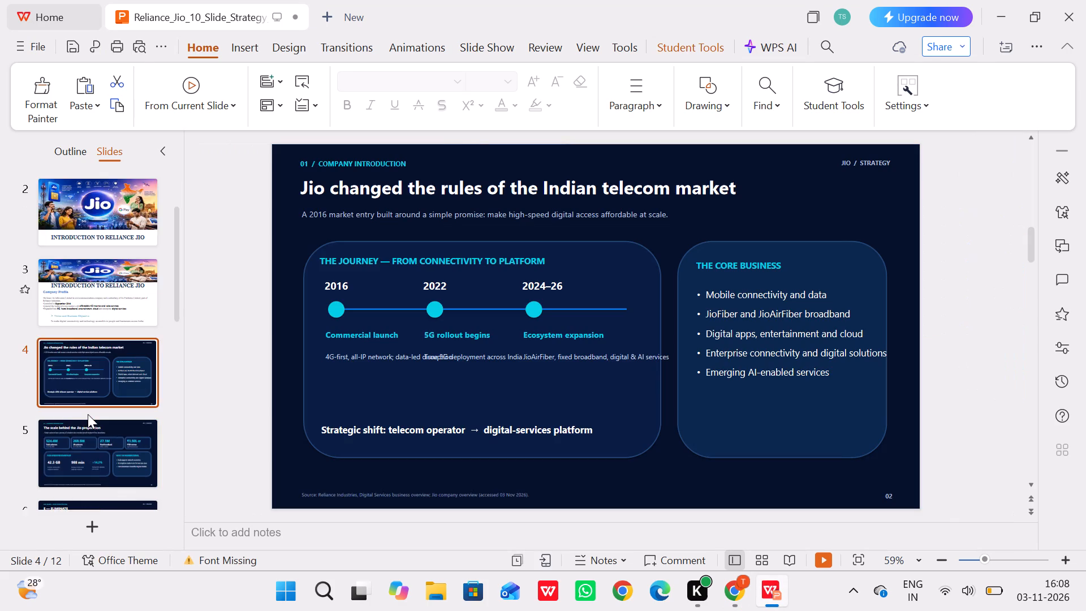
{"action": "scroll", "coordinate": [88, 414], "scroll_direction": "down", "scroll_amount": 1}
{"action": "left_click", "coordinate": [111, 291]}
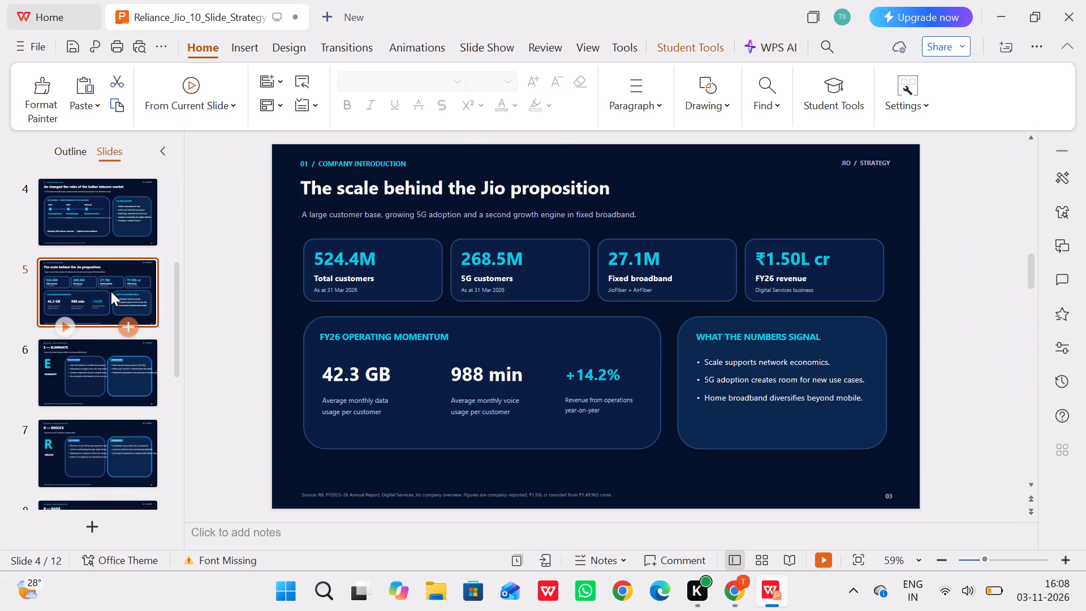
{"action": "left_click", "coordinate": [112, 350]}
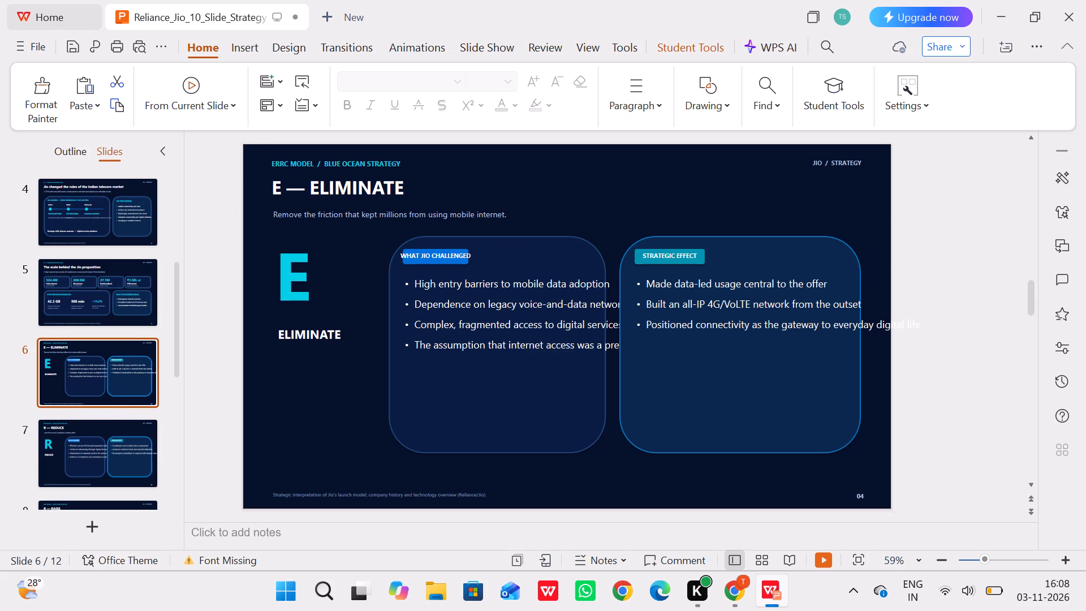
{"action": "left_click", "coordinate": [366, 217]}
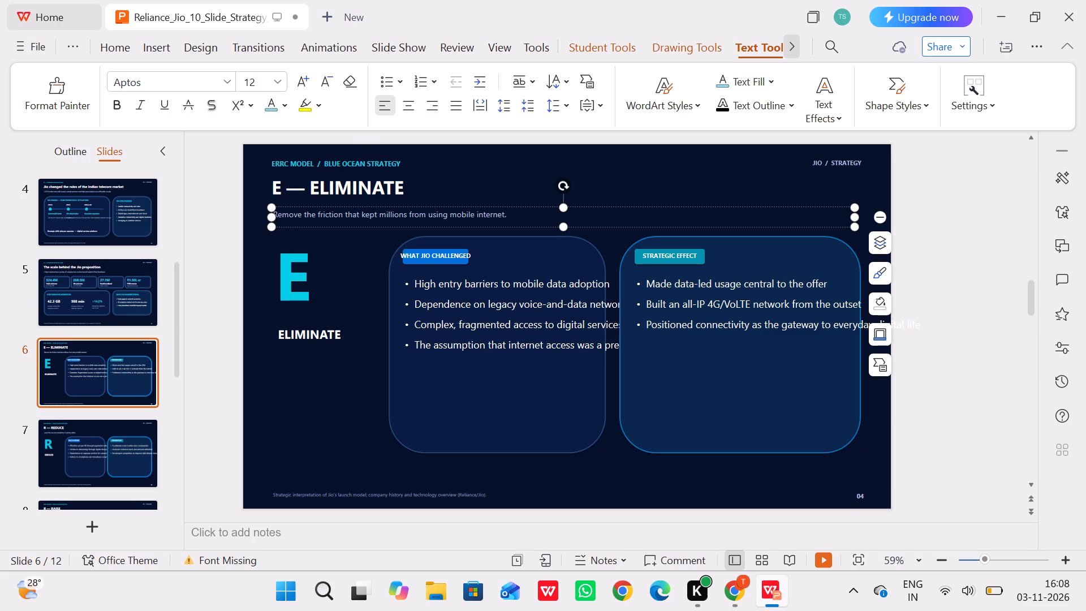
{"action": "left_click", "coordinate": [505, 216]}
{"action": "left_click_drag", "start_coordinate": [505, 216], "coordinate": [263, 204]}
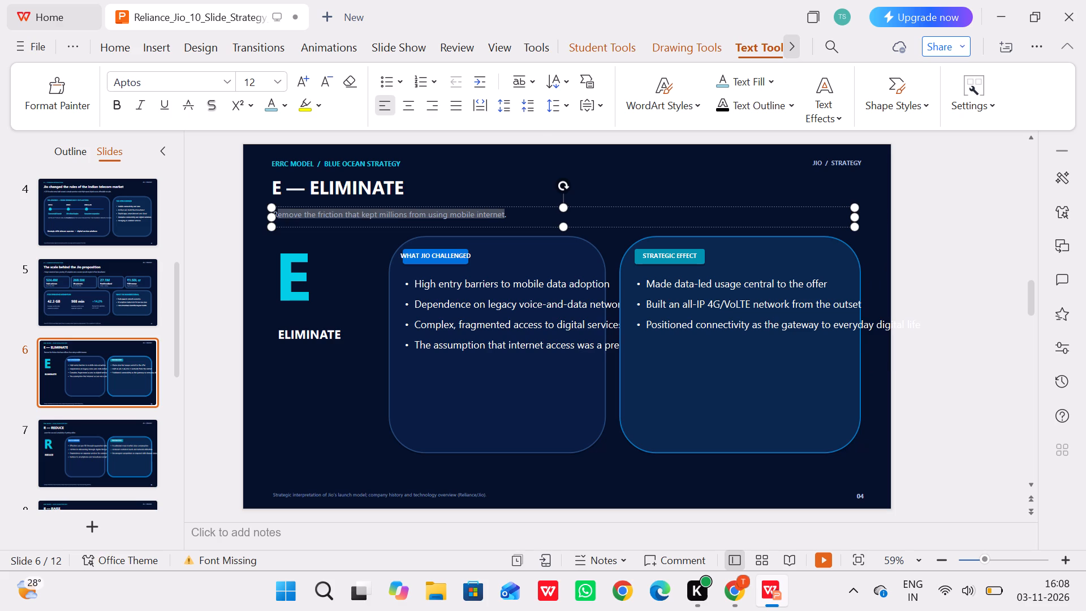
{"action": "left_click_drag", "start_coordinate": [263, 204], "coordinate": [260, 203]}
{"action": "left_click", "coordinate": [454, 161]}
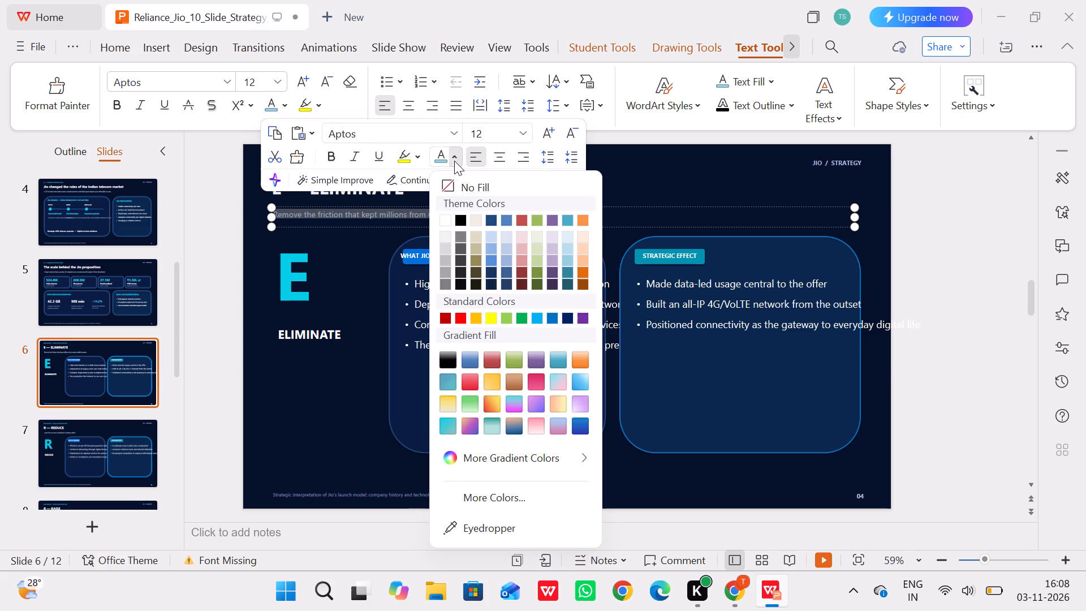
{"action": "left_click", "coordinate": [463, 219]}
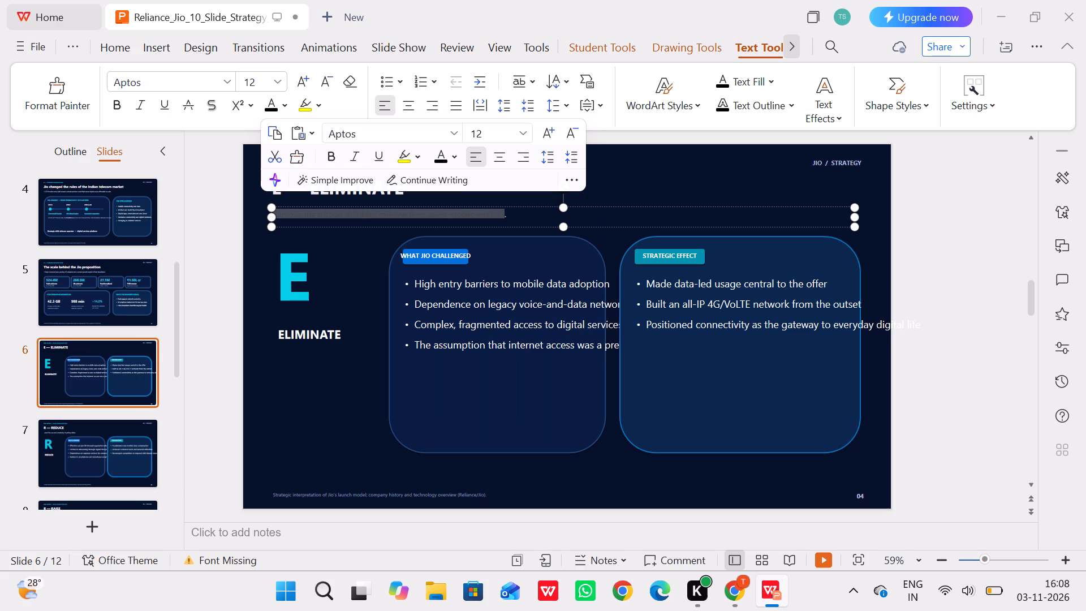
Replace the full stop ending the slide 6 subtitle with a black one.
{"action": "left_click", "coordinate": [505, 212]}
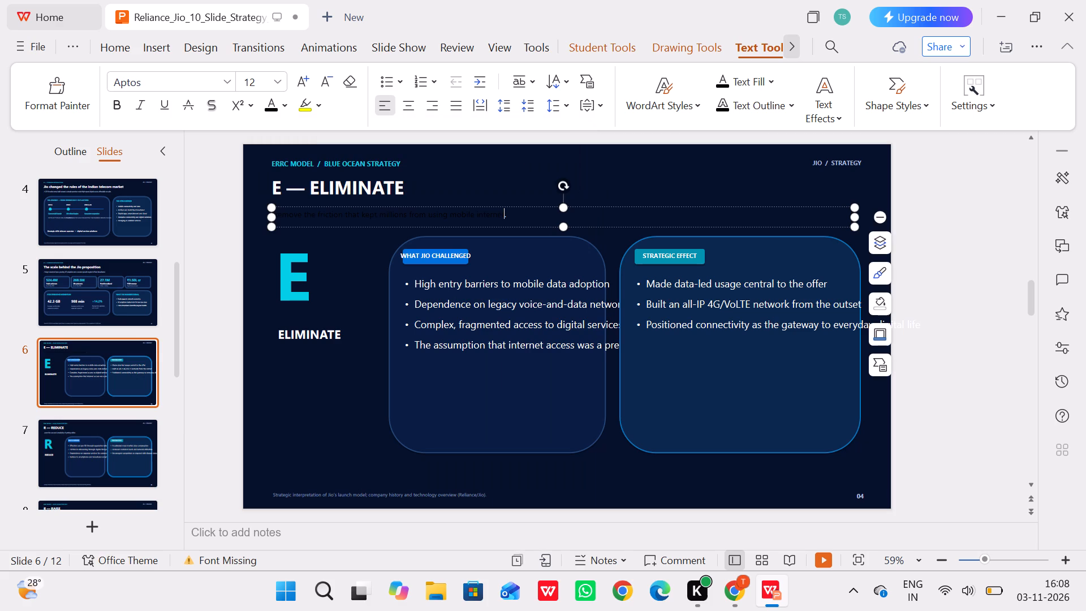
{"action": "double_click", "coordinate": [513, 212]}
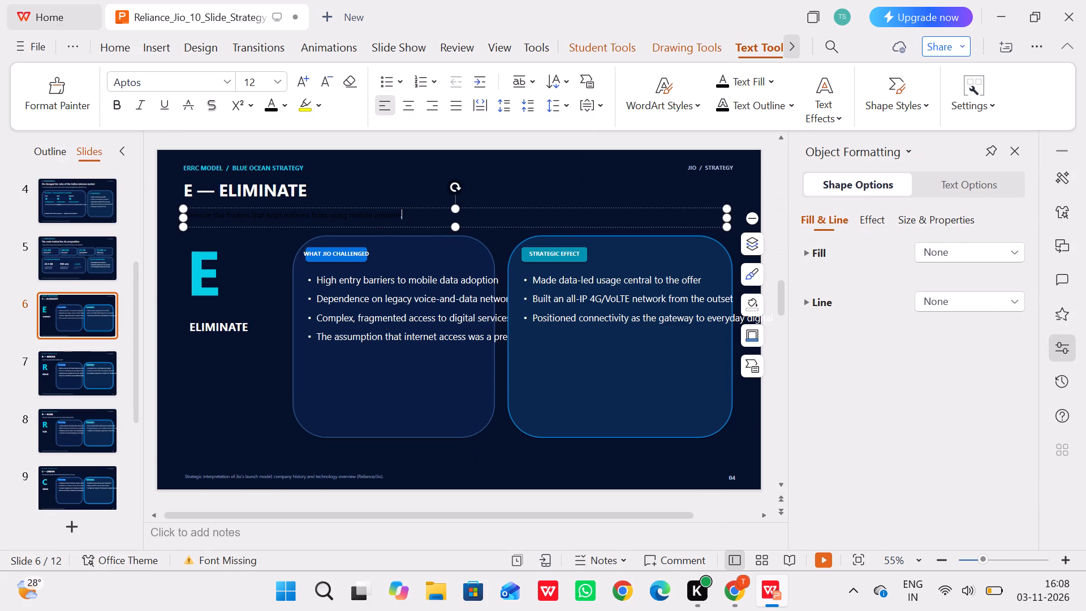
{"action": "key", "text": "BackSpace"}
{"action": "key", "text": "period"}
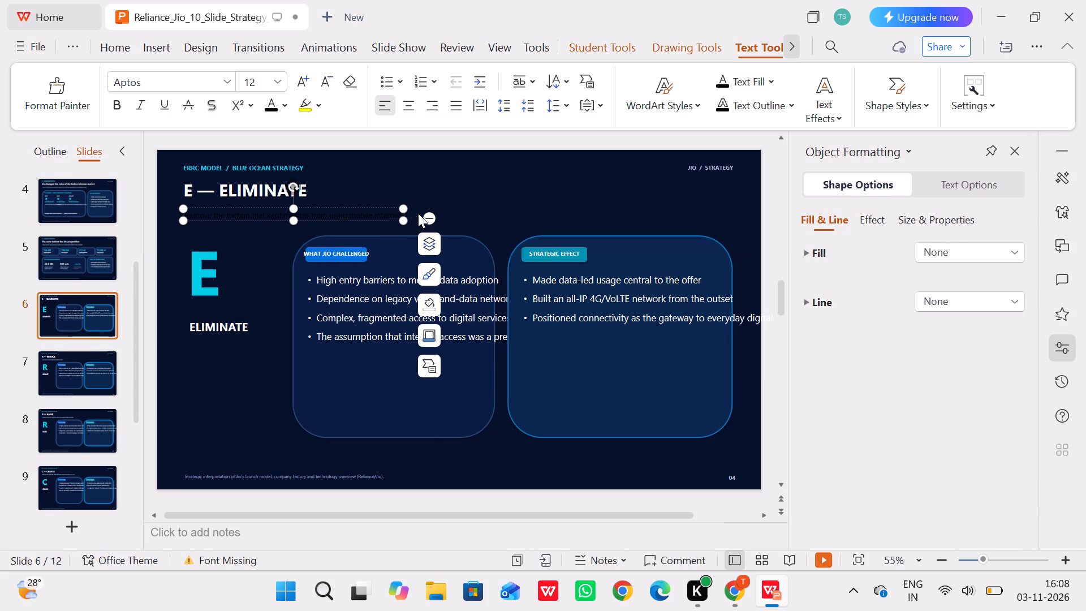
{"action": "left_click", "coordinate": [196, 369]}
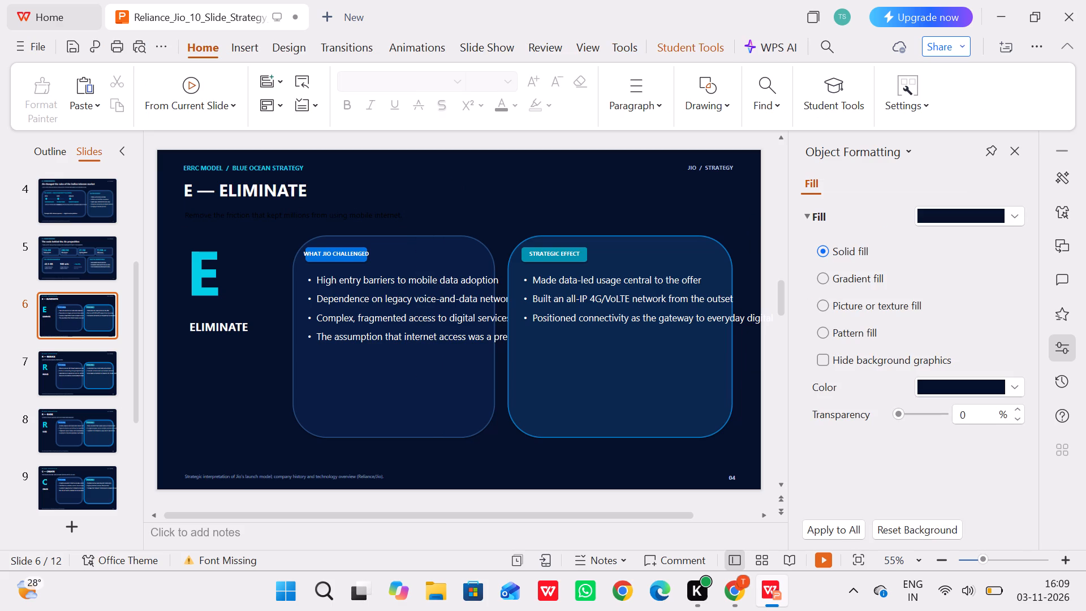
Change the font colour of the ELIMINATE label under the large E to the dark blue theme colour.
{"action": "left_click", "coordinate": [219, 282]}
{"action": "left_click", "coordinate": [243, 395]}
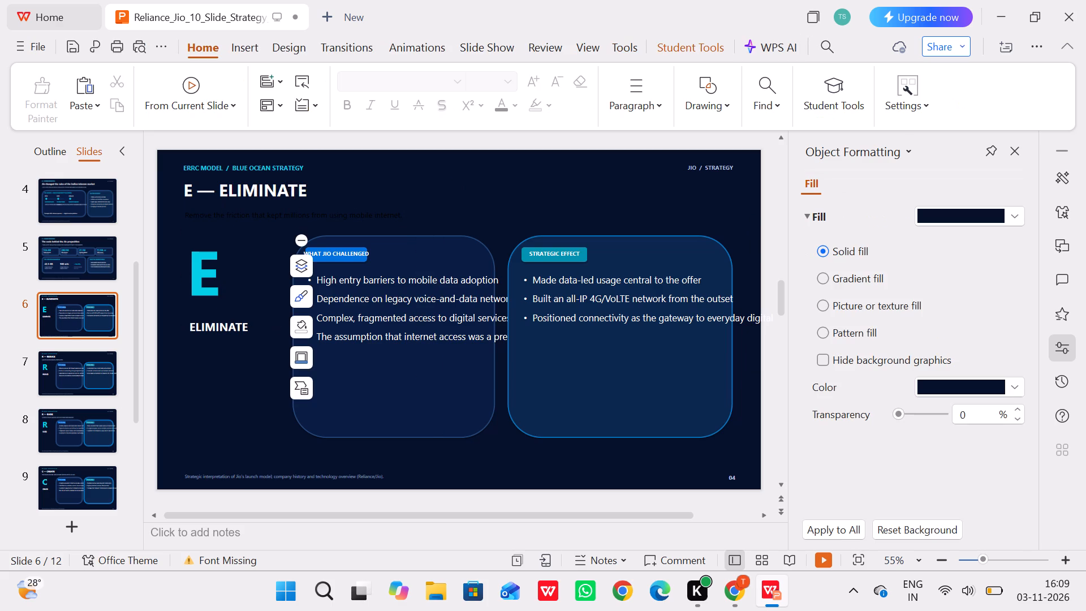
{"action": "left_click", "coordinate": [236, 331]}
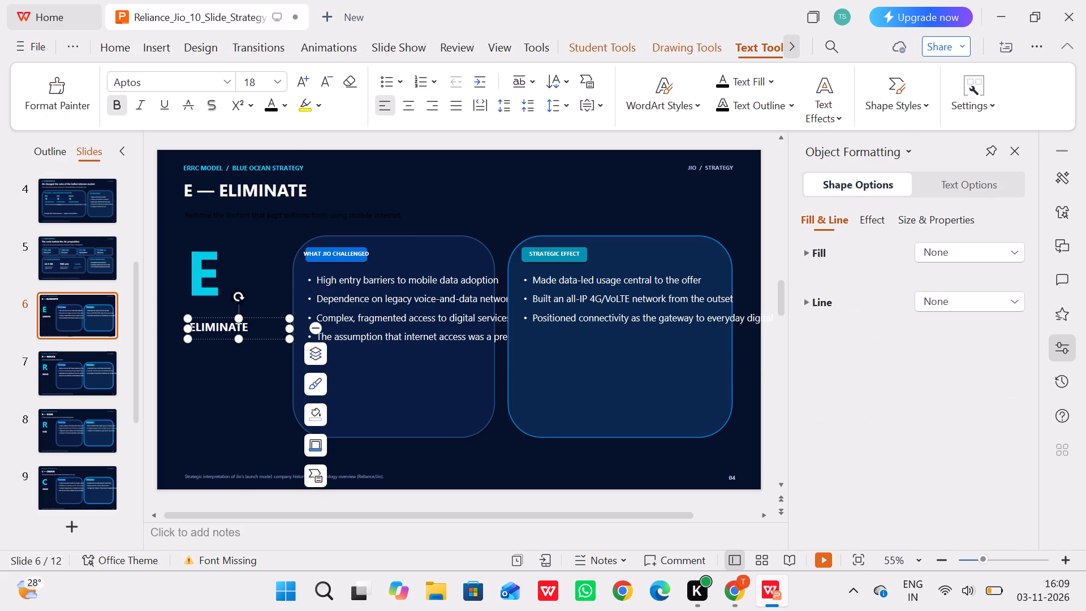
{"action": "left_click", "coordinate": [287, 109]}
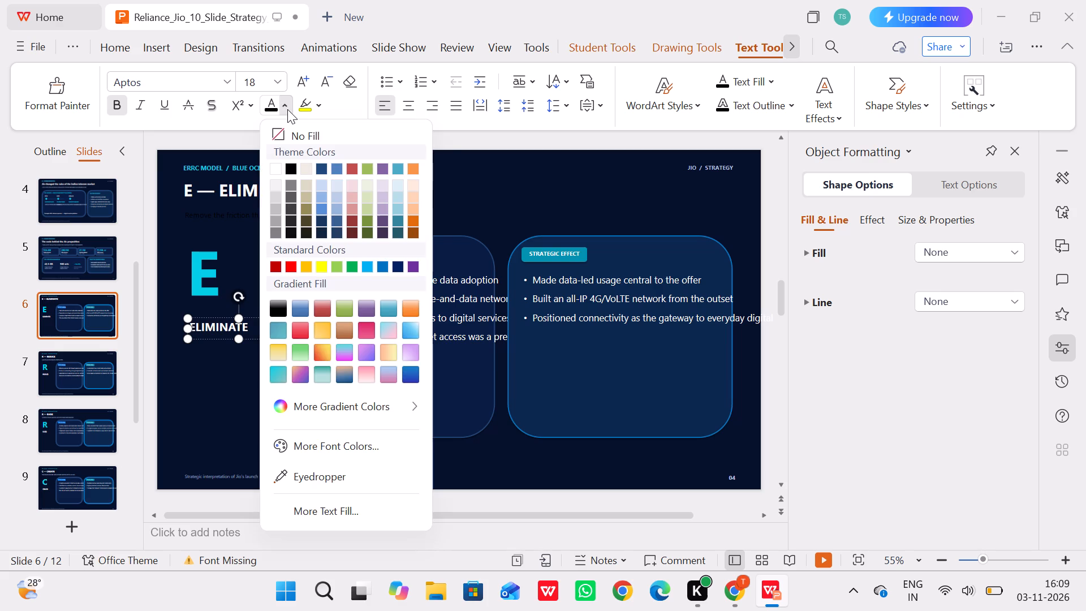
{"action": "left_click", "coordinate": [322, 169]}
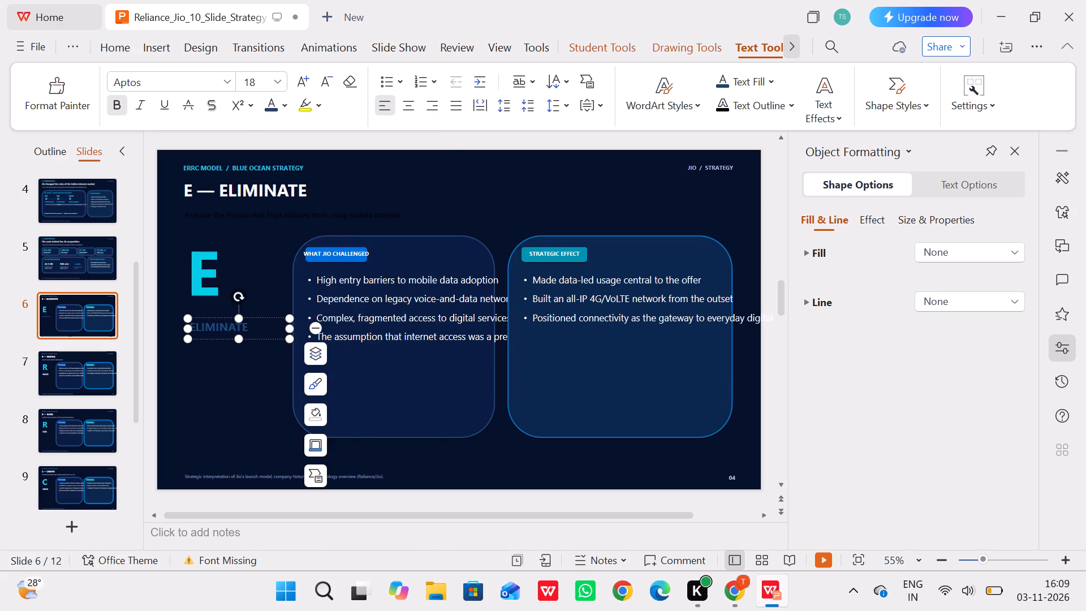
Delete the "ERRC MODEL / BLUE OCEAN STRATEGY" and "JIO / STRATEGY" header labels from slide 6 and close the formatting pane.
{"action": "left_click", "coordinate": [266, 168]}
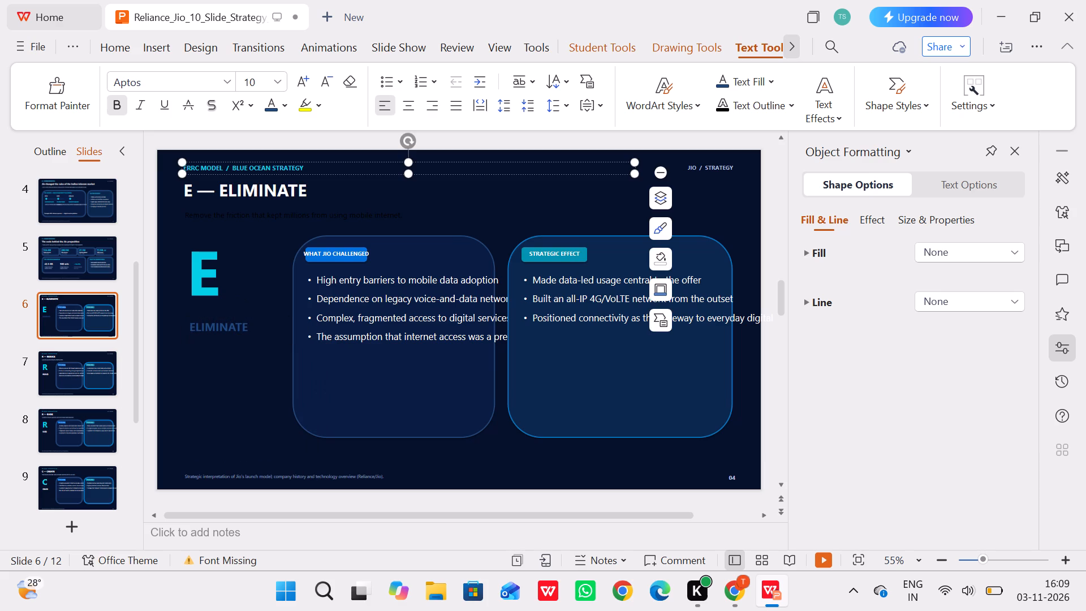
{"action": "left_click", "coordinate": [316, 158]}
{"action": "key", "text": "BackSpace"}
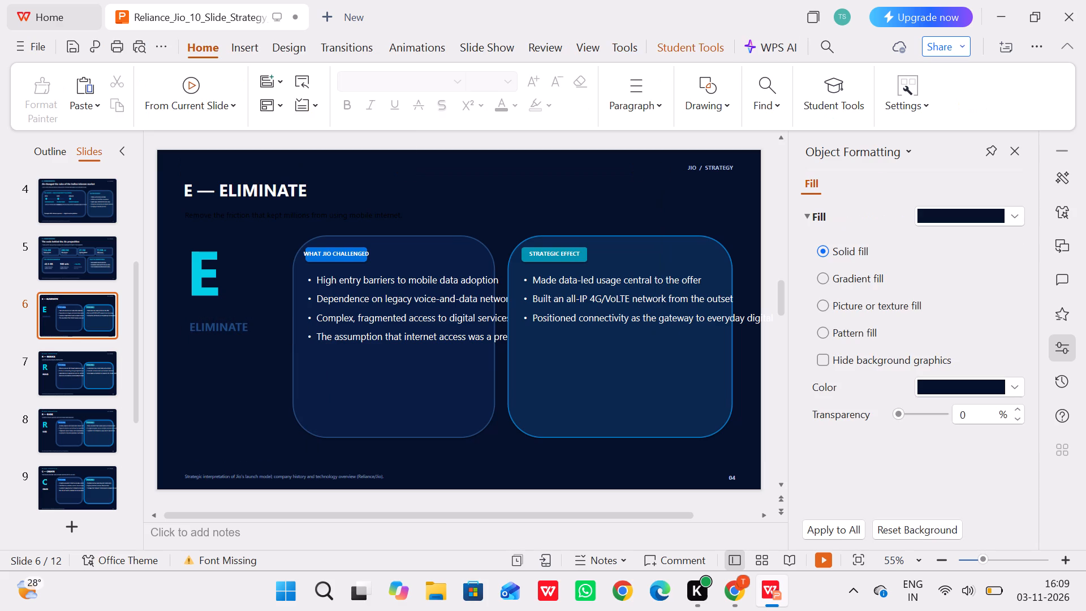
{"action": "left_click", "coordinate": [683, 169]}
{"action": "left_click", "coordinate": [686, 166]}
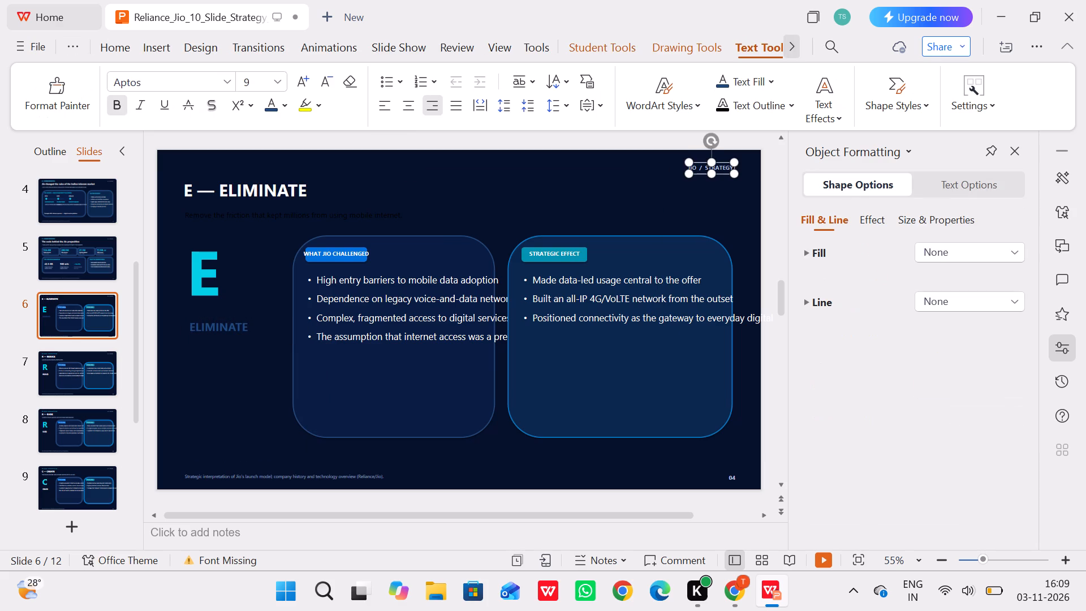
{"action": "key", "text": "BackSpace"}
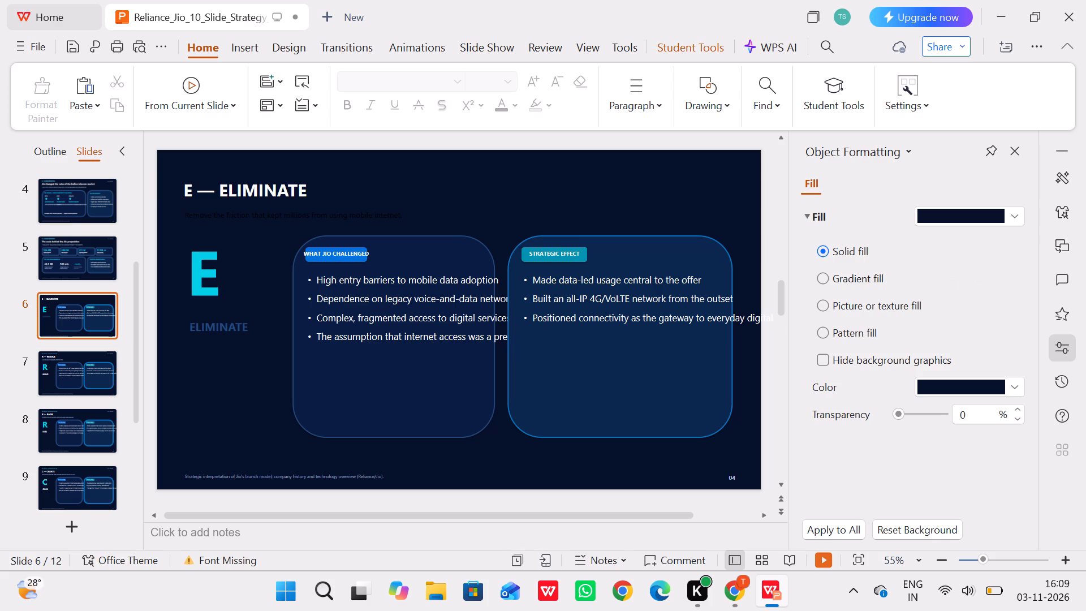
{"action": "left_click", "coordinate": [1014, 149]}
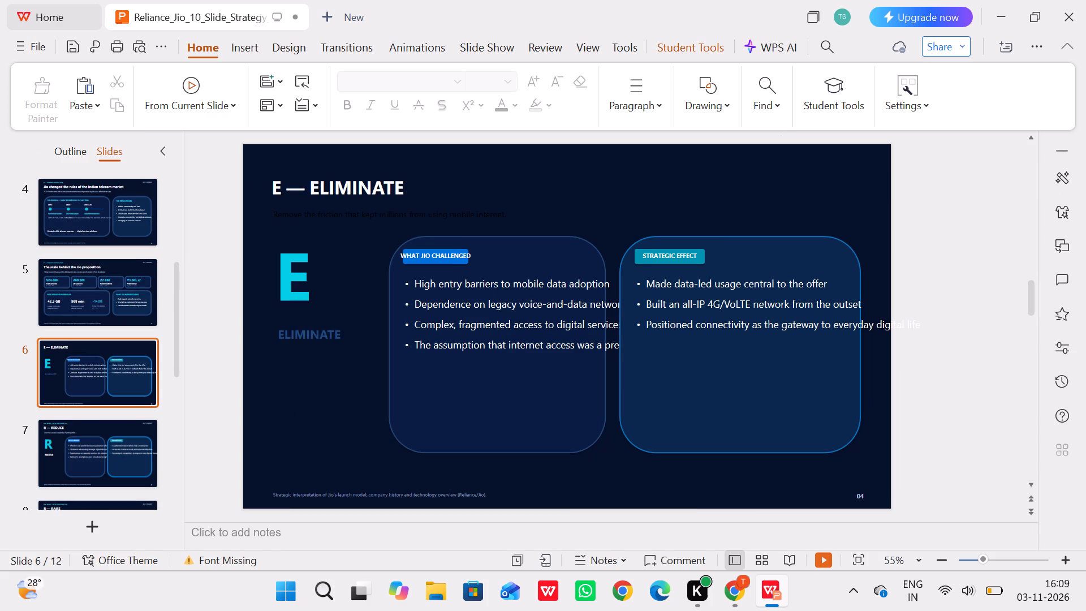
Delete the source footnote and the 04 page number from the bottom of slide 6.
{"action": "left_click", "coordinate": [483, 493]}
{"action": "left_click", "coordinate": [493, 487]}
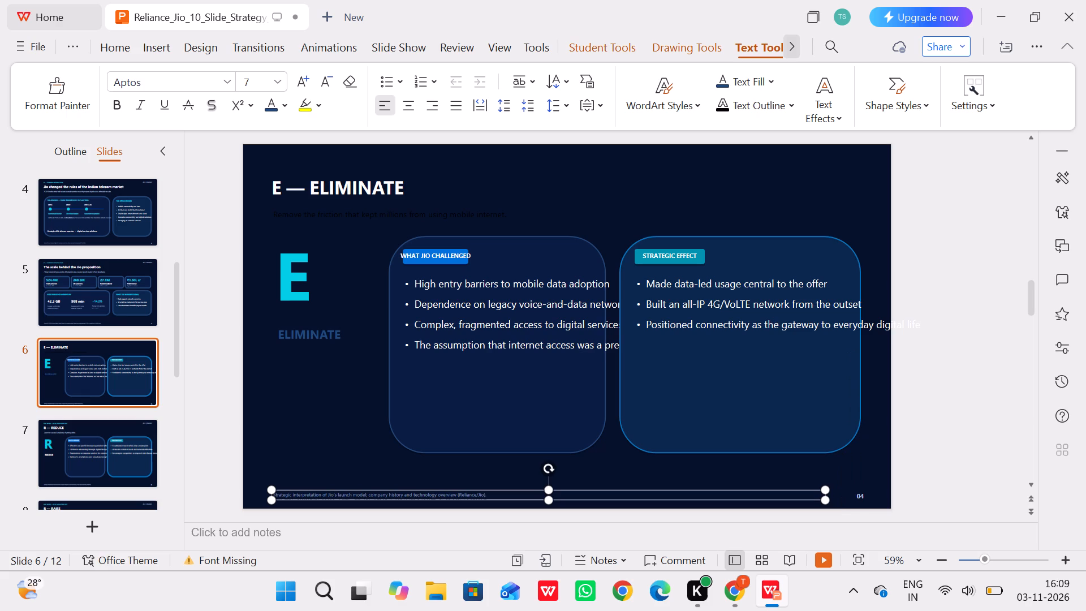
{"action": "key", "text": "BackSpace"}
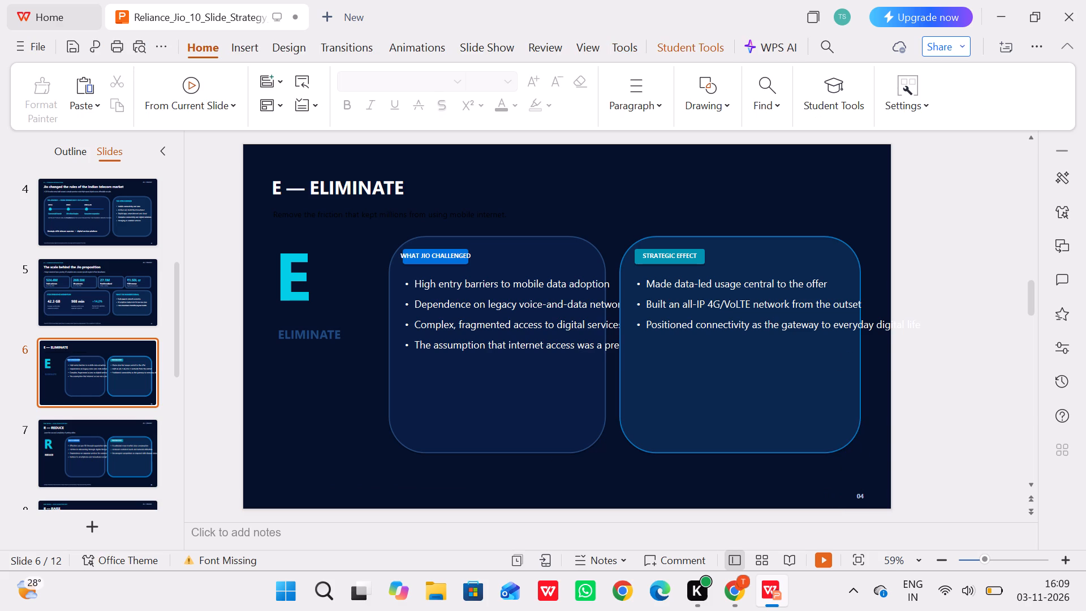
{"action": "left_click", "coordinate": [863, 494]}
{"action": "key", "text": "BackSpace"}
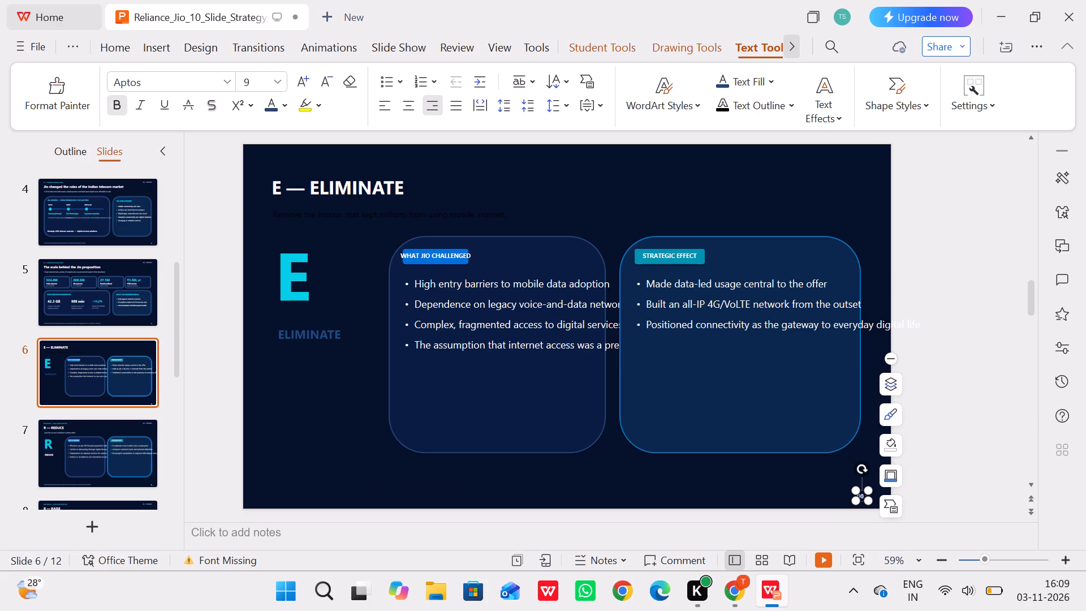
{"action": "left_click", "coordinate": [866, 495]}
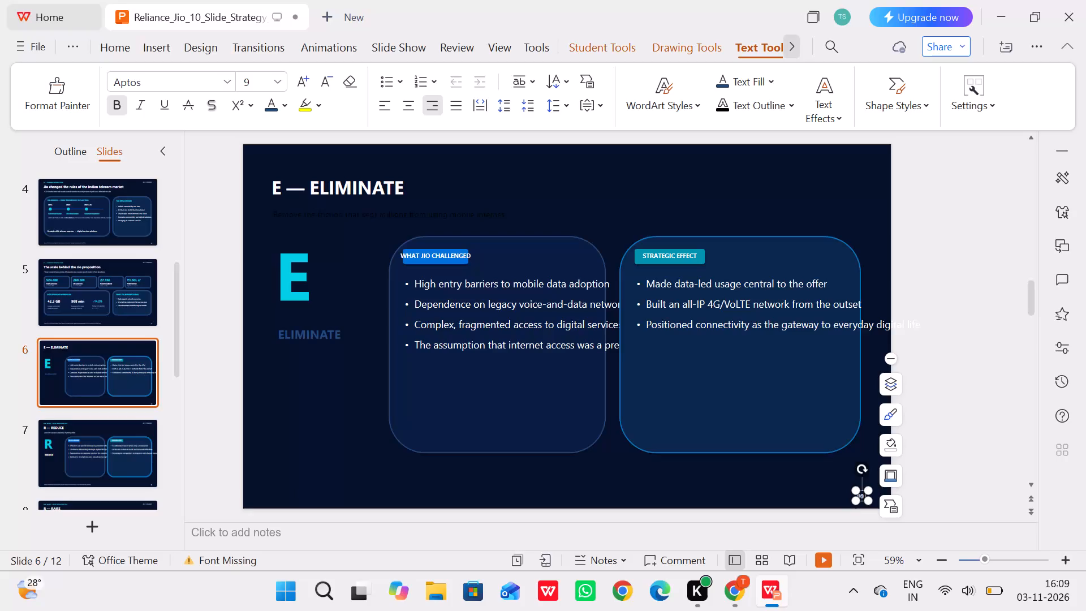
{"action": "left_click", "coordinate": [863, 500]}
{"action": "key", "text": "BackSpace"}
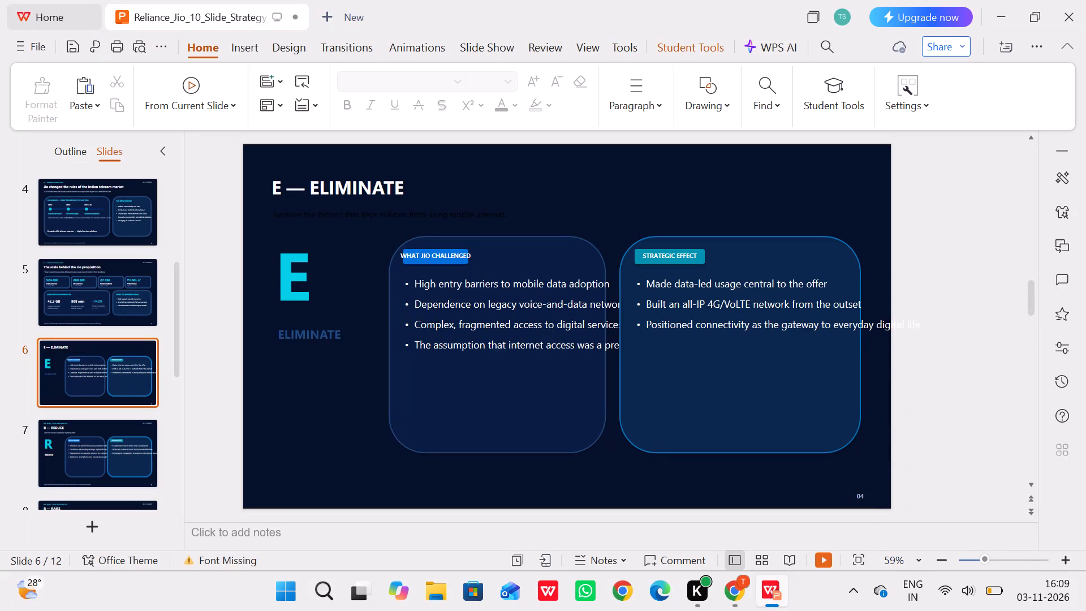
{"action": "left_click", "coordinate": [862, 495]}
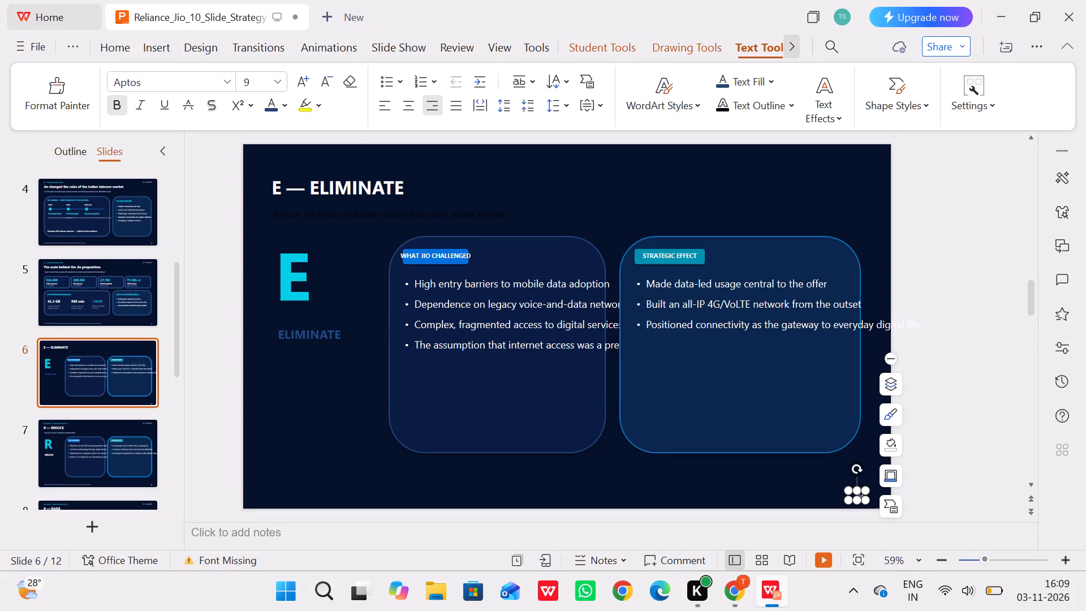
{"action": "left_click", "coordinate": [855, 496]}
{"action": "key", "text": "BackSpace"}
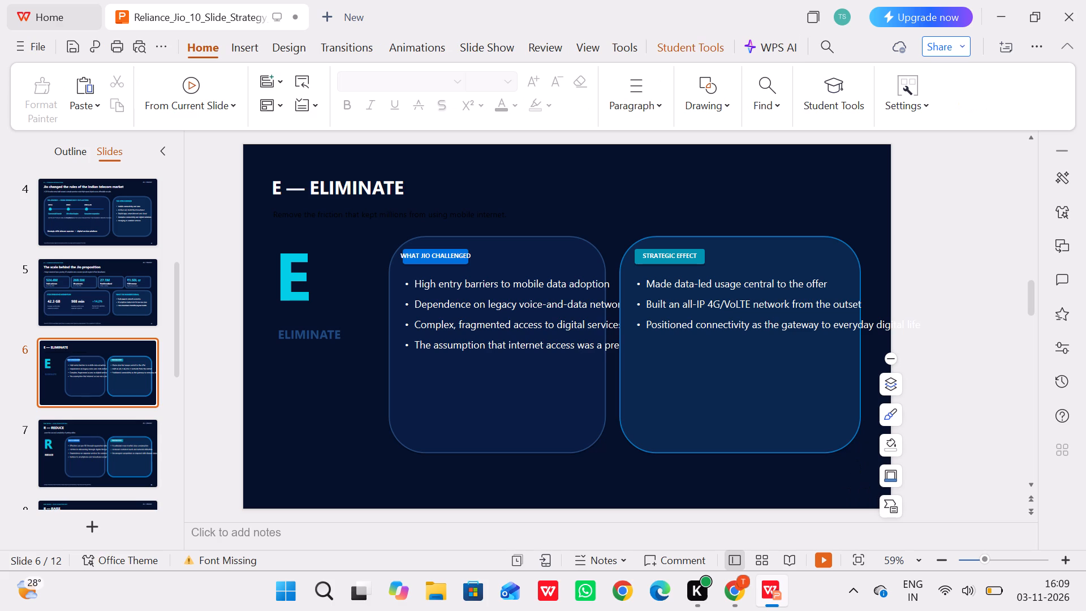
{"action": "left_click", "coordinate": [735, 578]}
{"action": "scroll", "coordinate": [692, 276], "scroll_direction": "down", "scroll_amount": 1}
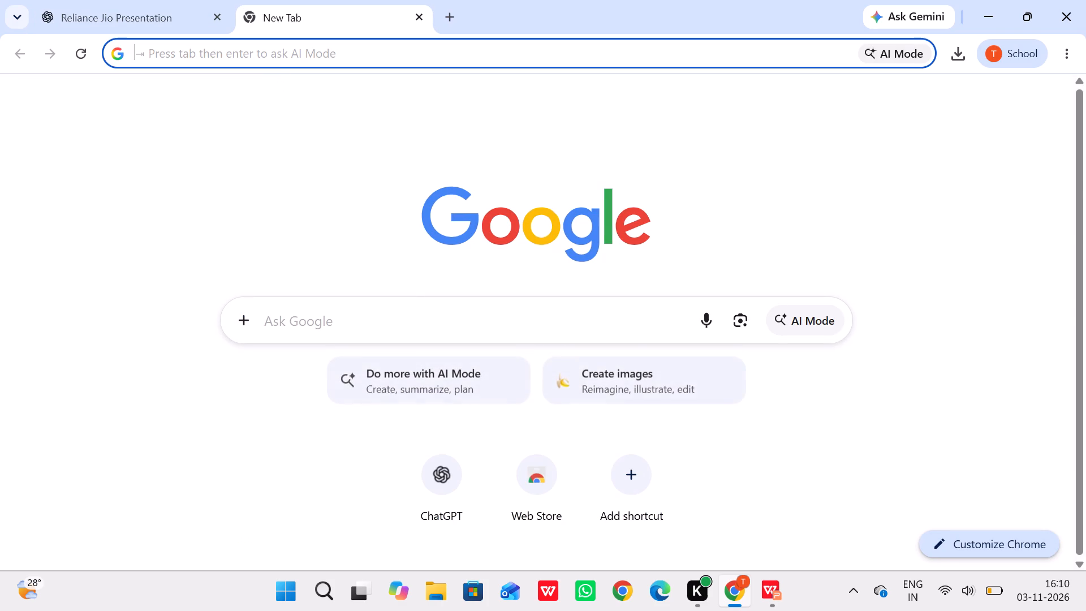
{"action": "left_click", "coordinate": [278, 55]}
{"action": "type", "text": "ERRC"}
{"action": "key", "text": "space"}
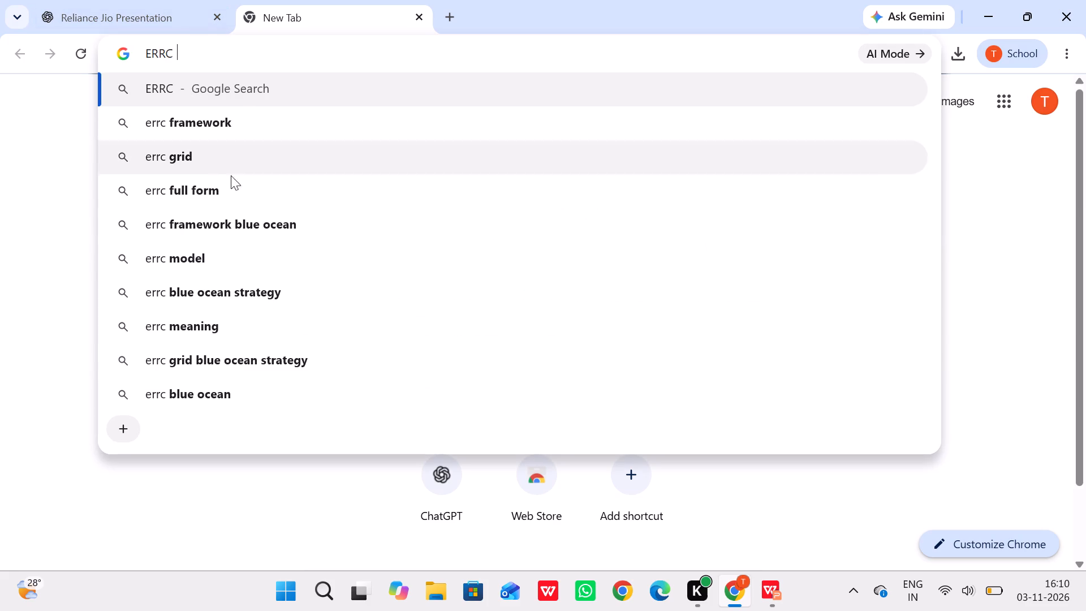
{"action": "left_click", "coordinate": [213, 243]}
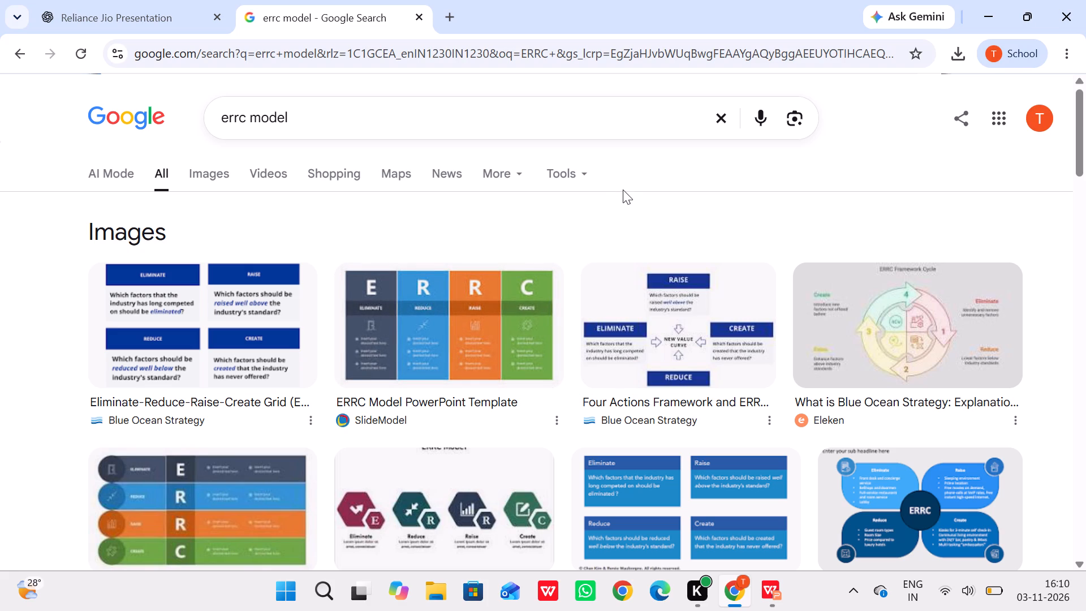
{"action": "scroll", "coordinate": [797, 225], "scroll_direction": "right", "scroll_amount": 2}
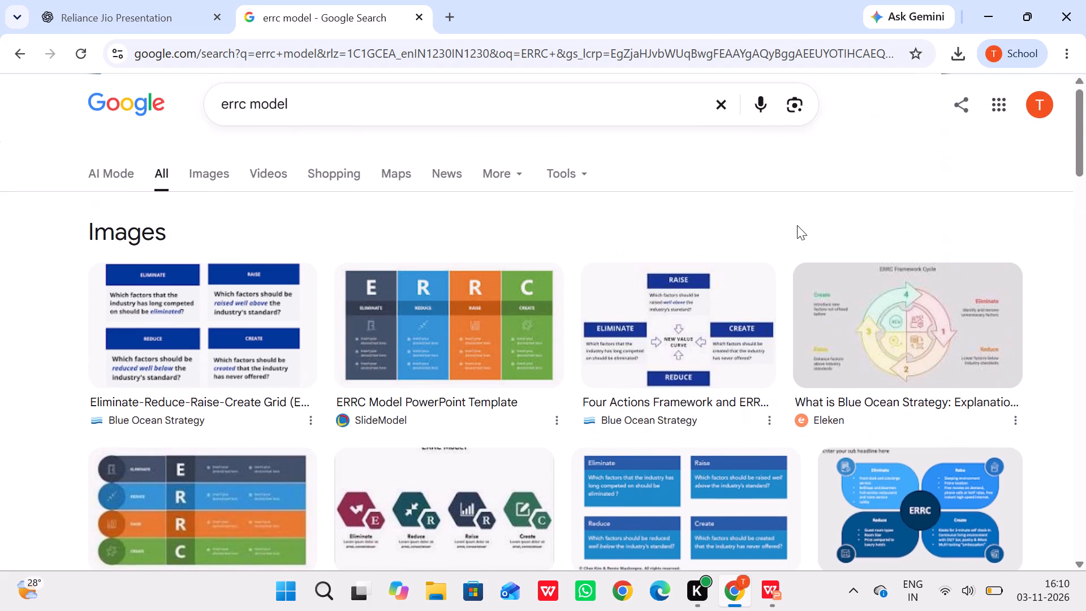
{"action": "scroll", "coordinate": [797, 225], "scroll_direction": "right", "scroll_amount": 2}
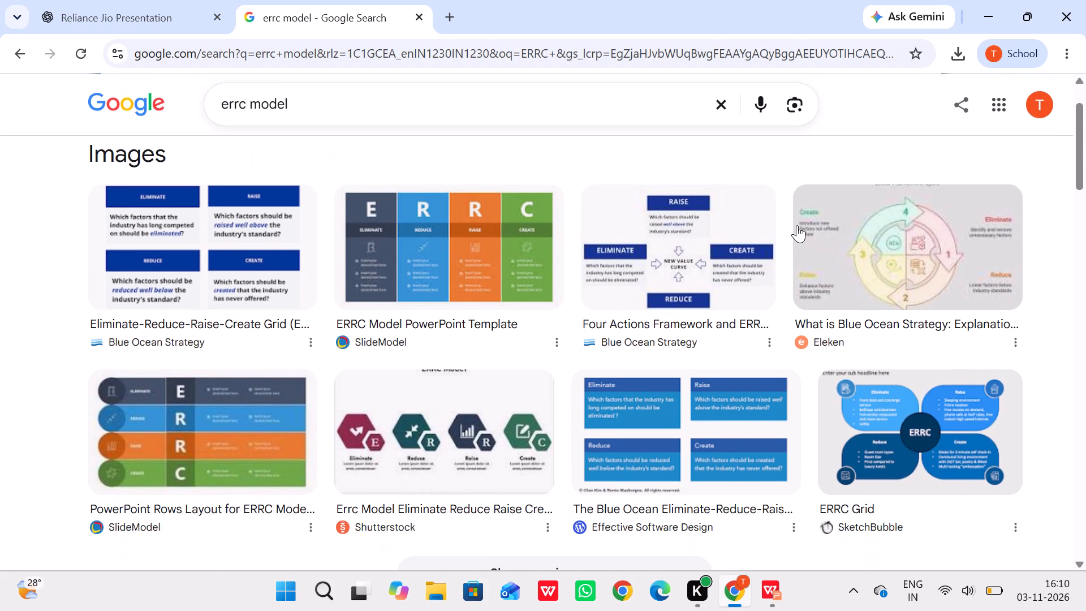
{"action": "scroll", "coordinate": [797, 225], "scroll_direction": "right", "scroll_amount": 2}
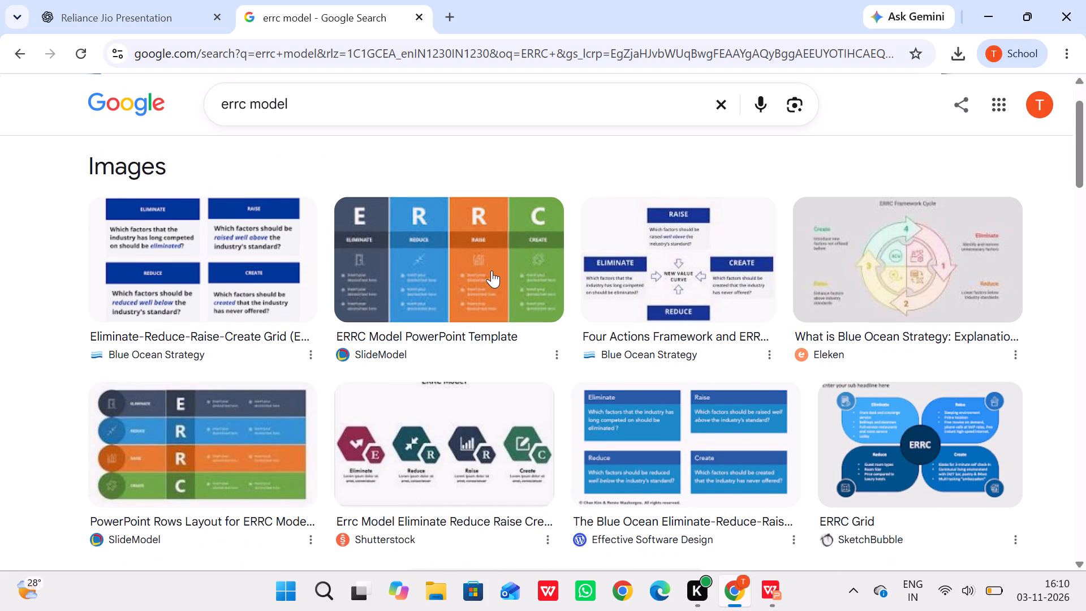
{"action": "left_click", "coordinate": [492, 270]}
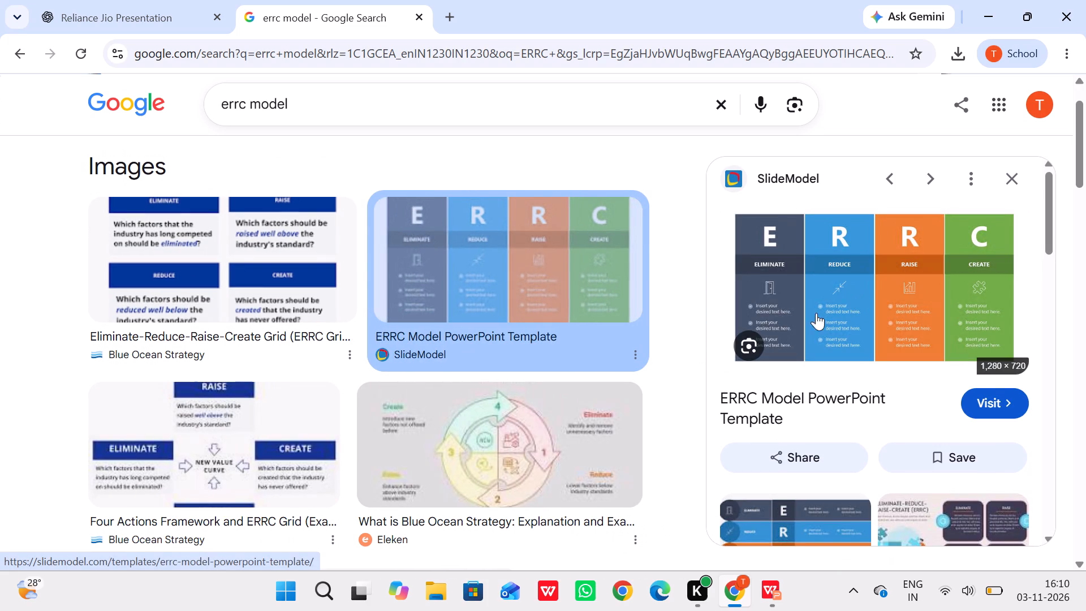
Search for "errc model 4K" and open the preview of SlideModel's ERRC Model PowerPoint Template image.
{"action": "left_click", "coordinate": [419, 92]}
{"action": "key", "text": "space"}
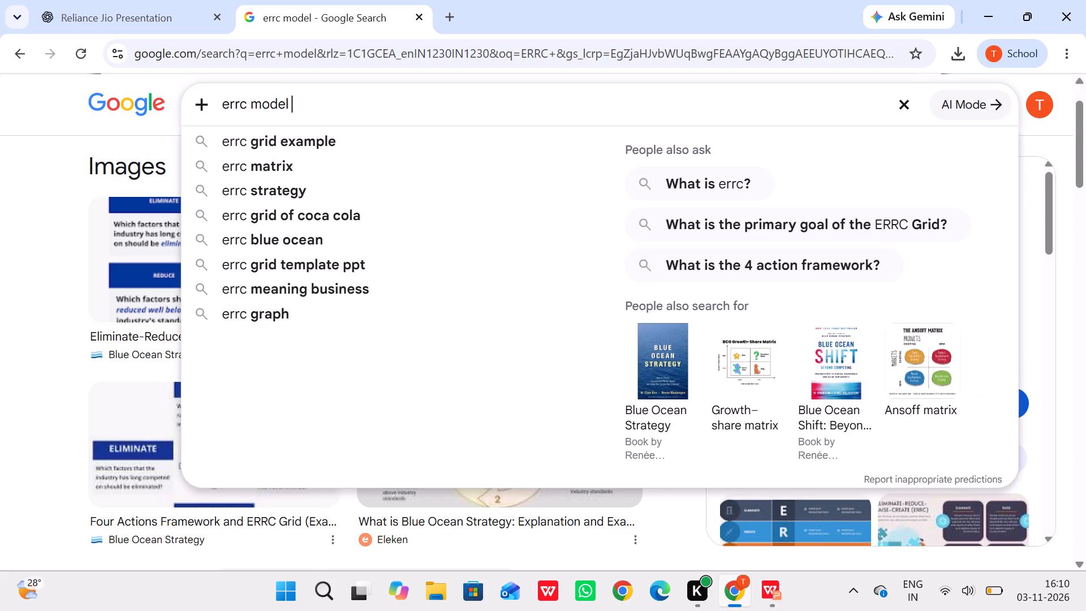
{"action": "type", "text": "4J"}
{"action": "key", "text": "BackSpace"}
{"action": "key", "text": "k"}
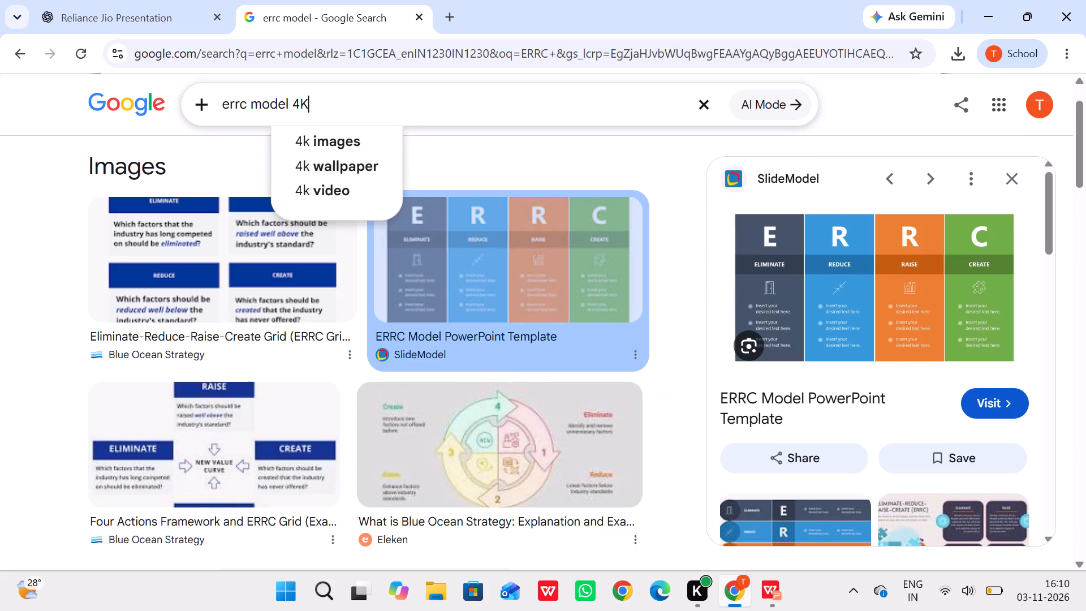
{"action": "key", "text": "Return"}
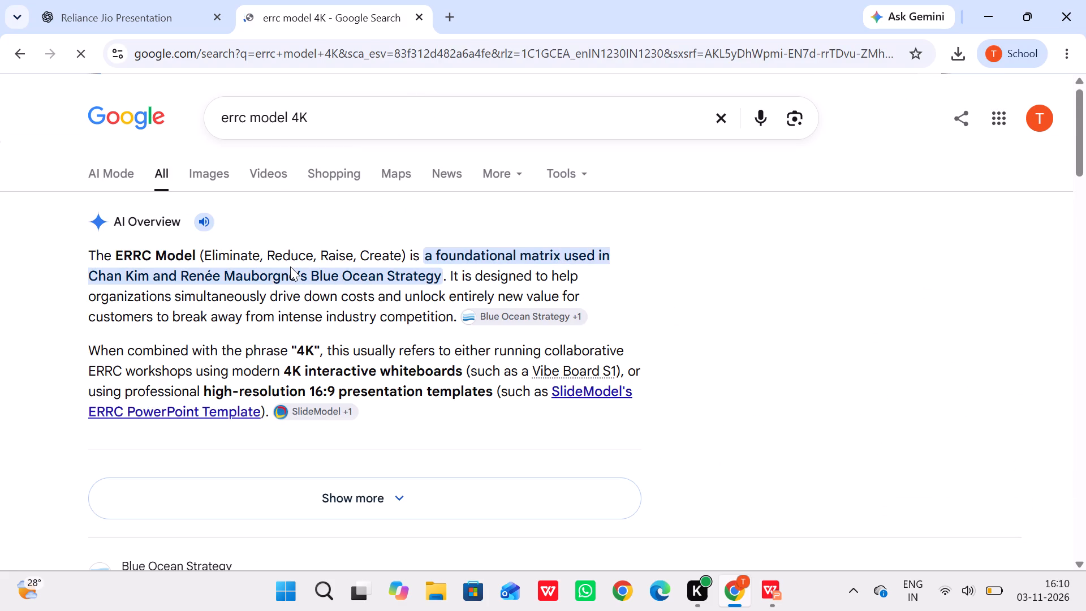
{"action": "scroll", "coordinate": [293, 295], "scroll_direction": "down", "scroll_amount": 4}
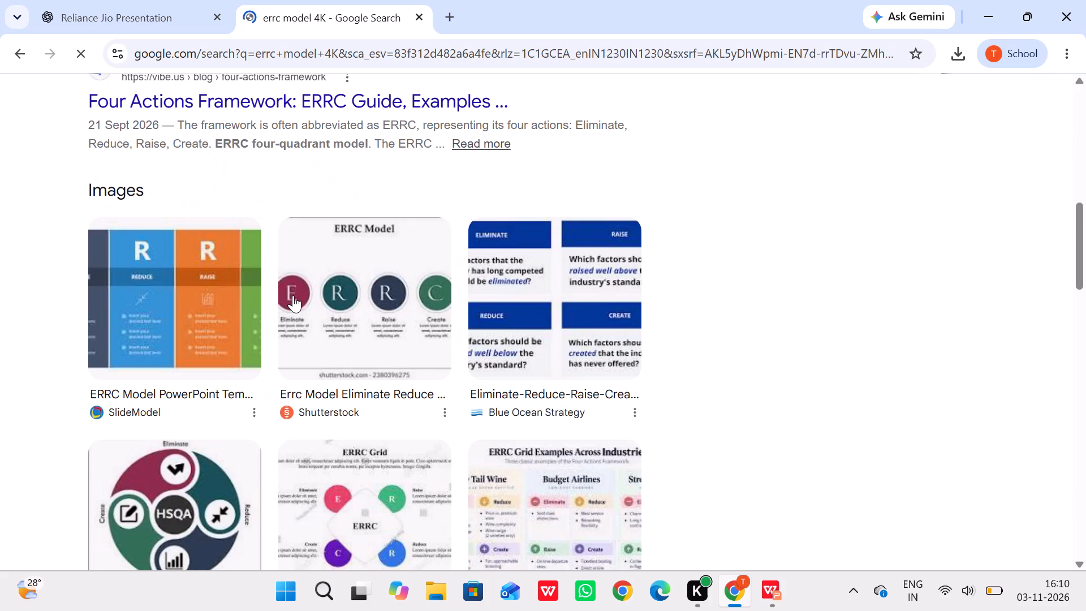
{"action": "scroll", "coordinate": [293, 295], "scroll_direction": "down", "scroll_amount": 2}
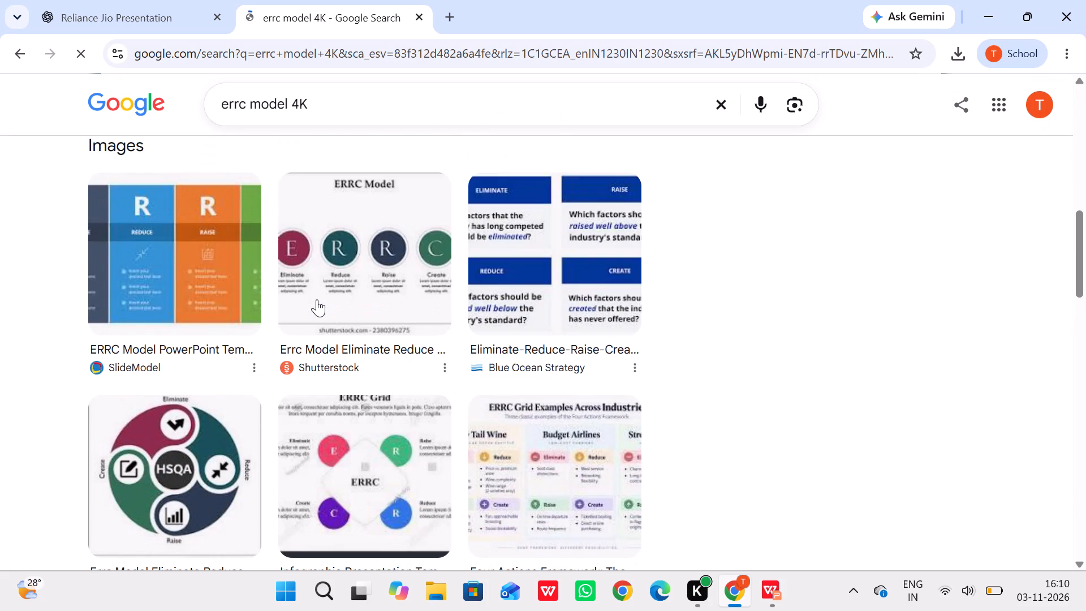
{"action": "left_click", "coordinate": [176, 258]}
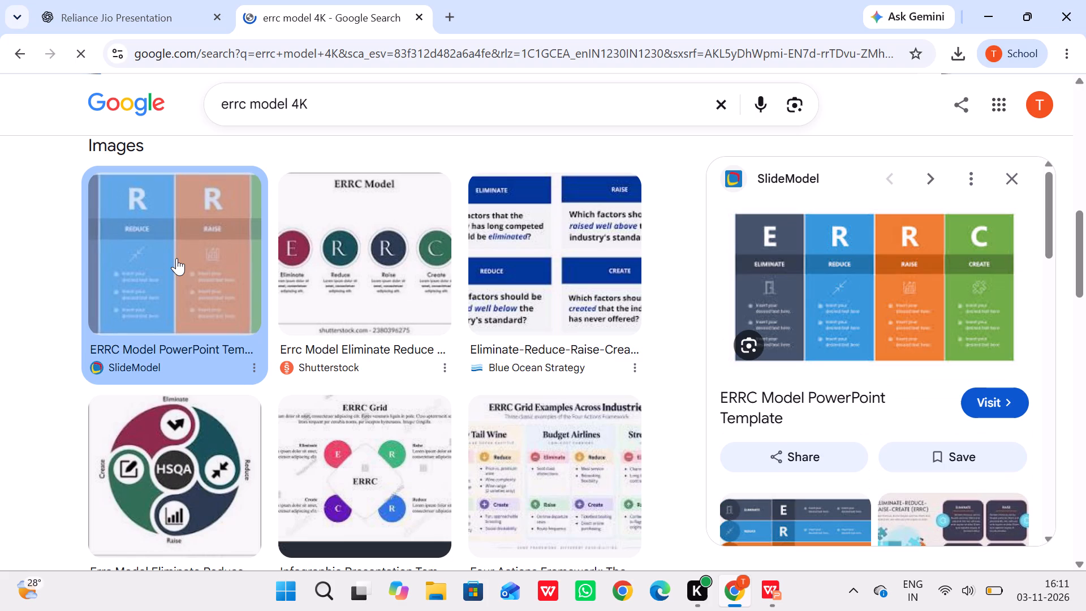
Examine the other ERRC image results and the related images listed under the SlideModel preview.
{"action": "scroll", "coordinate": [623, 358], "scroll_direction": "down", "scroll_amount": 2}
{"action": "scroll", "coordinate": [836, 401], "scroll_direction": "down", "scroll_amount": 1}
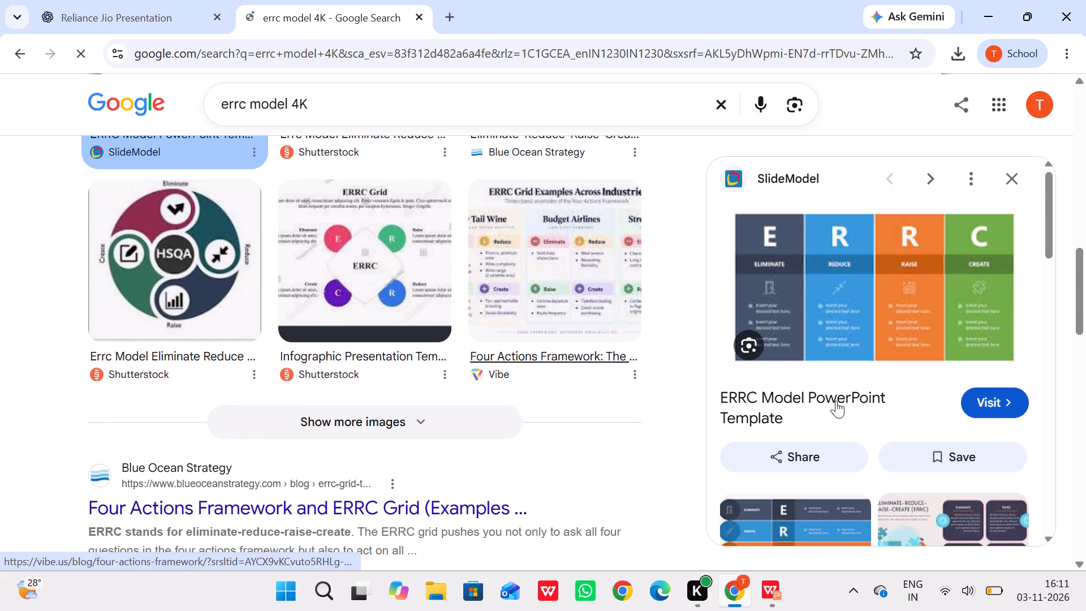
{"action": "scroll", "coordinate": [836, 401], "scroll_direction": "down", "scroll_amount": 2}
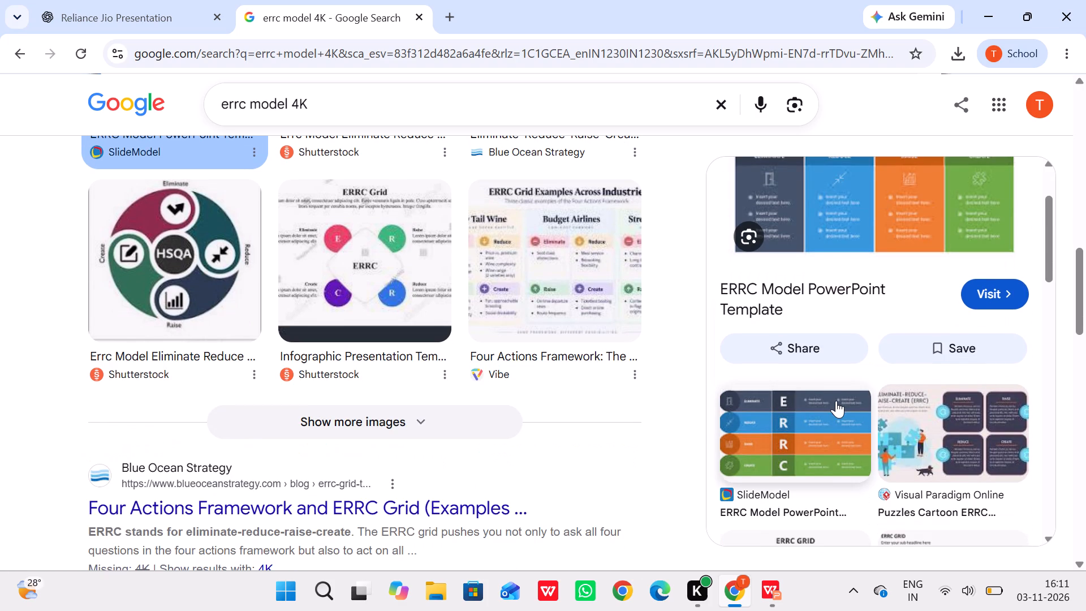
{"action": "scroll", "coordinate": [836, 401], "scroll_direction": "down", "scroll_amount": 4}
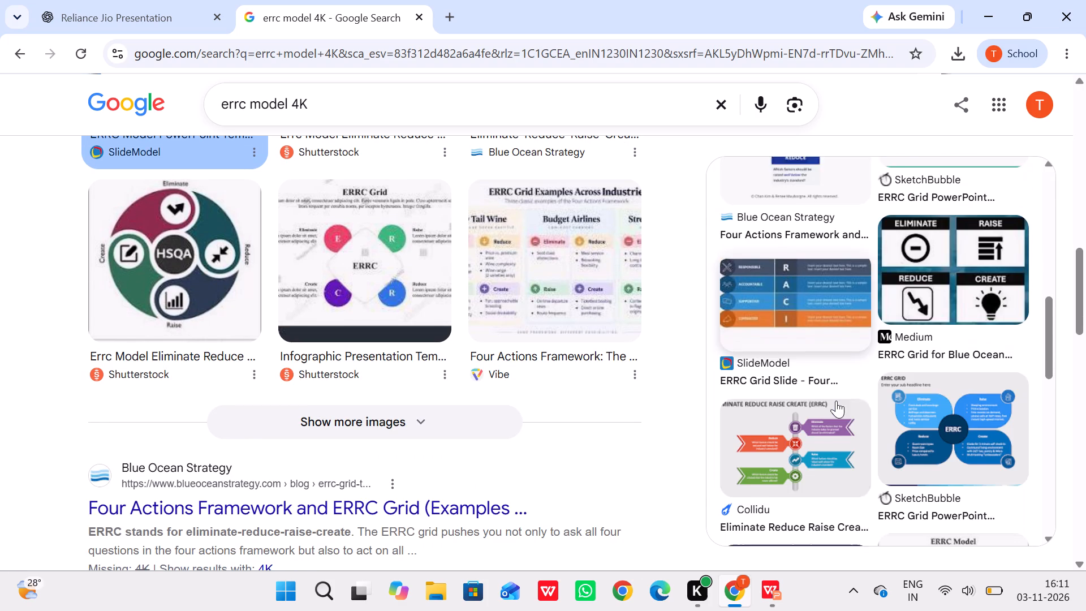
{"action": "scroll", "coordinate": [836, 401], "scroll_direction": "down", "scroll_amount": 3}
Copy the SlideModel ERRC template image and paste it onto a new blank slide after slide 5 in the WPS presentation.
{"action": "scroll", "coordinate": [836, 401], "scroll_direction": "up", "scroll_amount": 1}
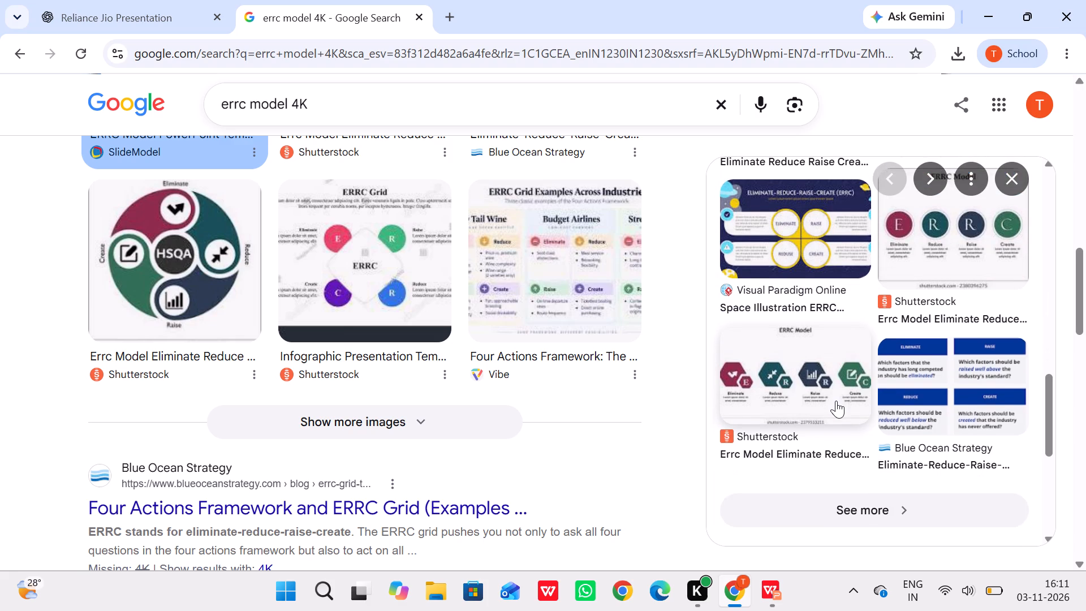
{"action": "scroll", "coordinate": [836, 401], "scroll_direction": "up", "scroll_amount": 4}
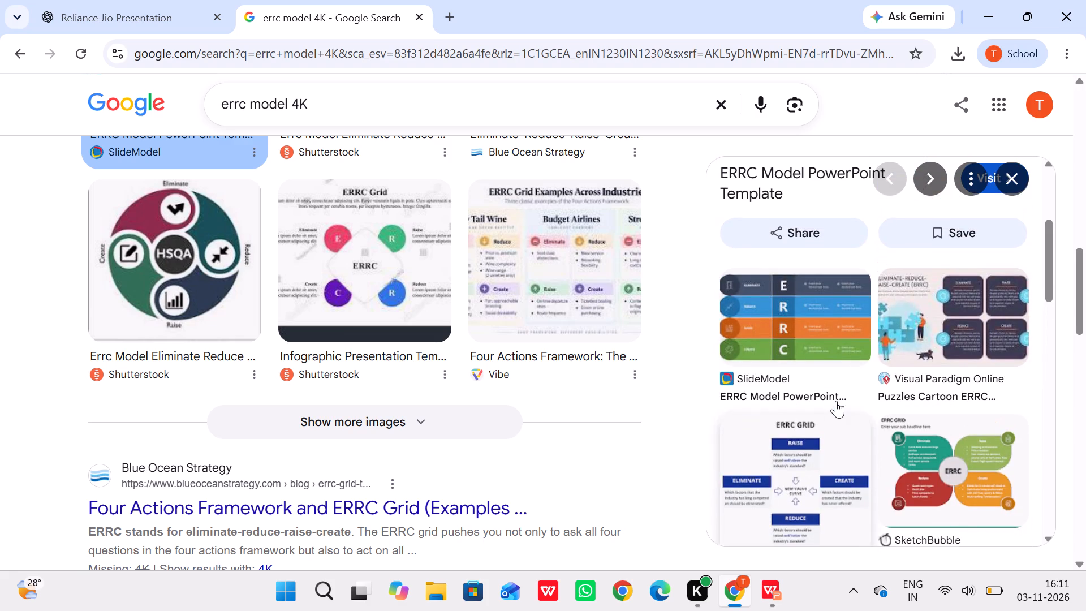
{"action": "scroll", "coordinate": [836, 401], "scroll_direction": "up", "scroll_amount": 3}
{"action": "right_click", "coordinate": [877, 313]}
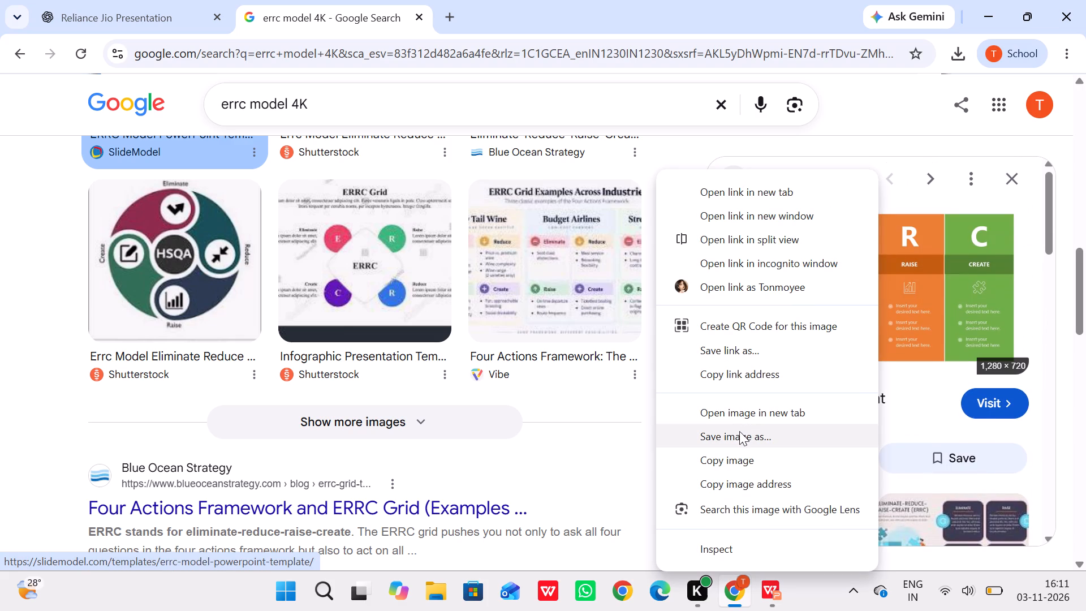
{"action": "left_click", "coordinate": [723, 462]}
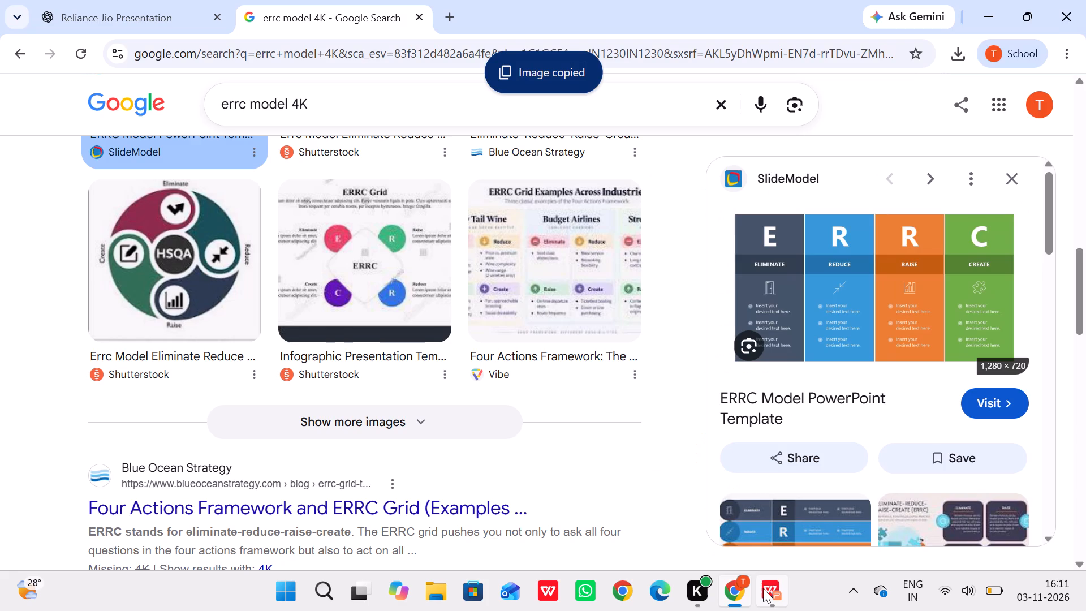
{"action": "left_click", "coordinate": [763, 588]}
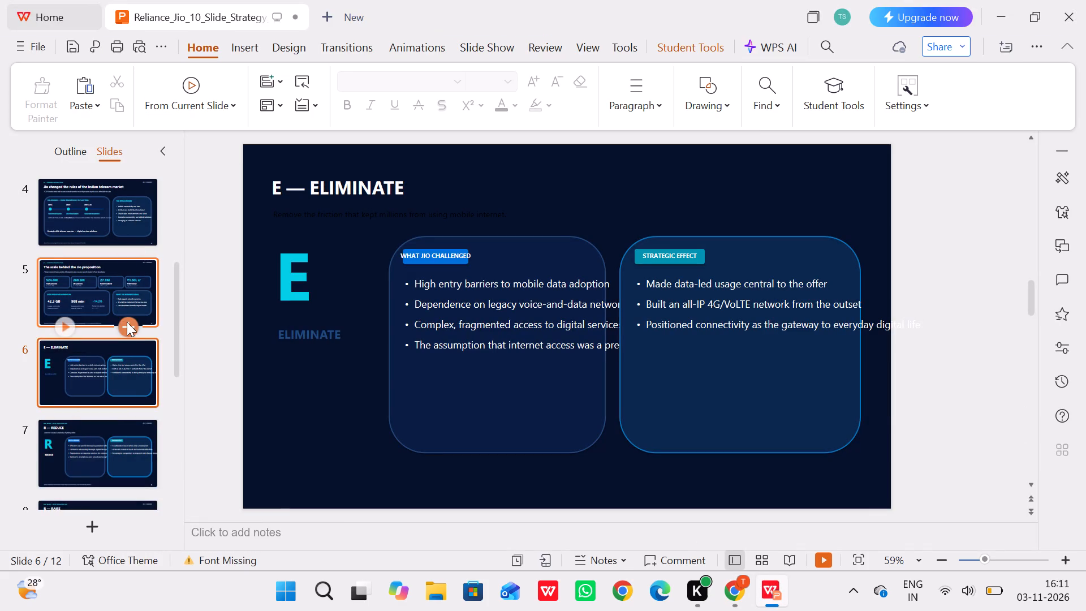
{"action": "left_click", "coordinate": [127, 322]}
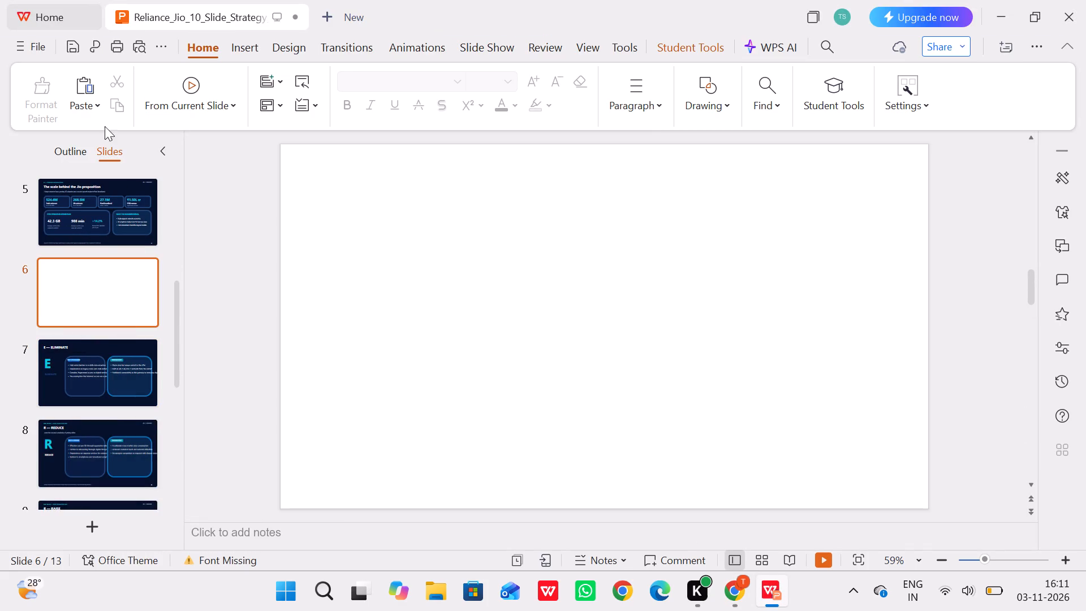
{"action": "left_click", "coordinate": [82, 83]}
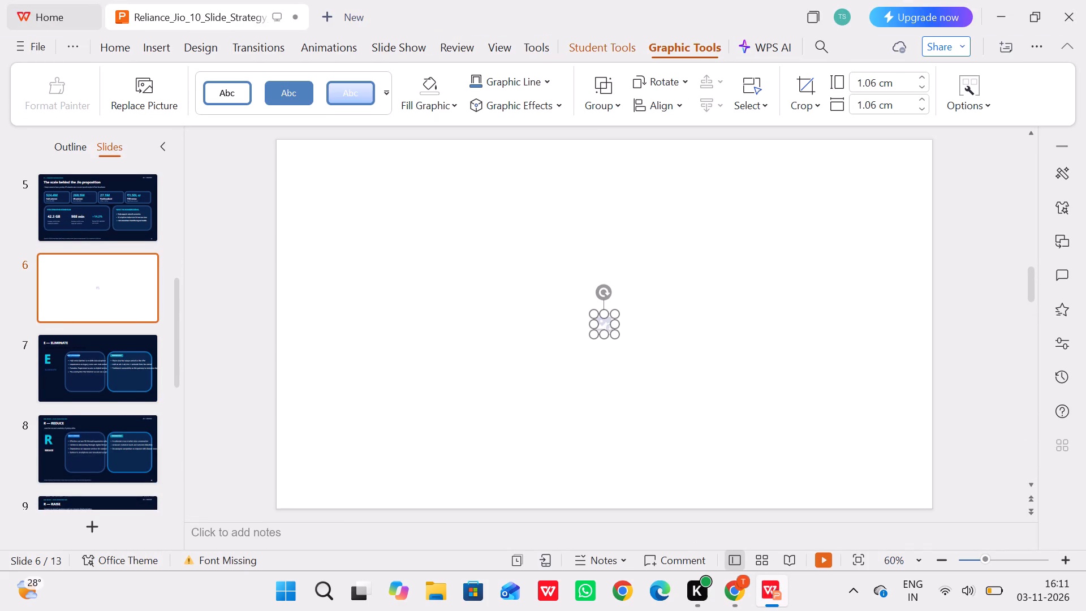
Move the pasted ERRC picture so that it lines up with the edges of slide 6.
{"action": "left_click_drag", "start_coordinate": [595, 325], "coordinate": [389, 339]}
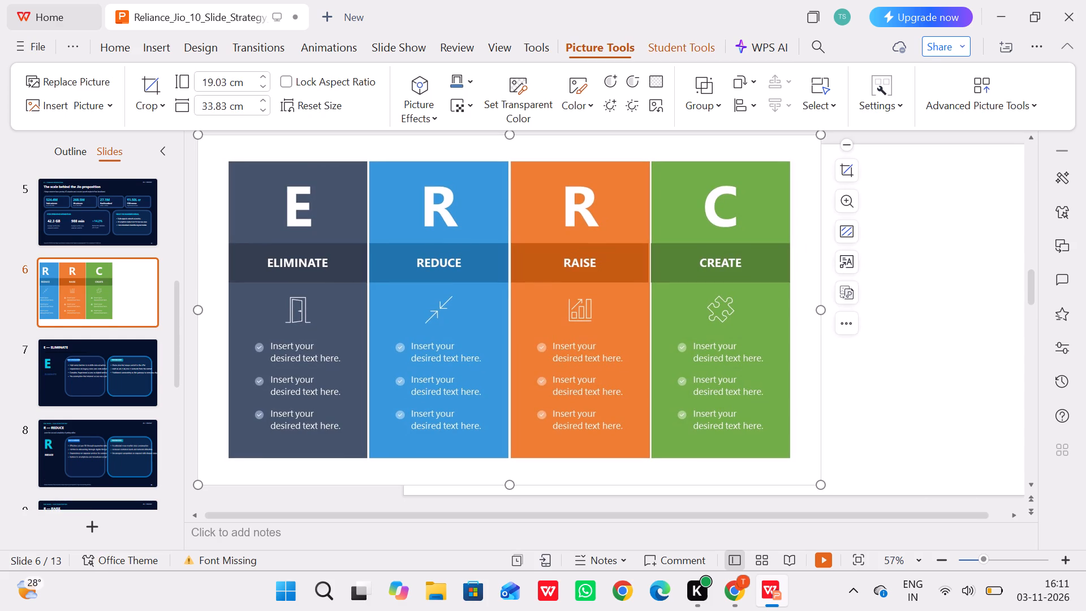
{"action": "left_click_drag", "start_coordinate": [705, 318], "coordinate": [930, 319]}
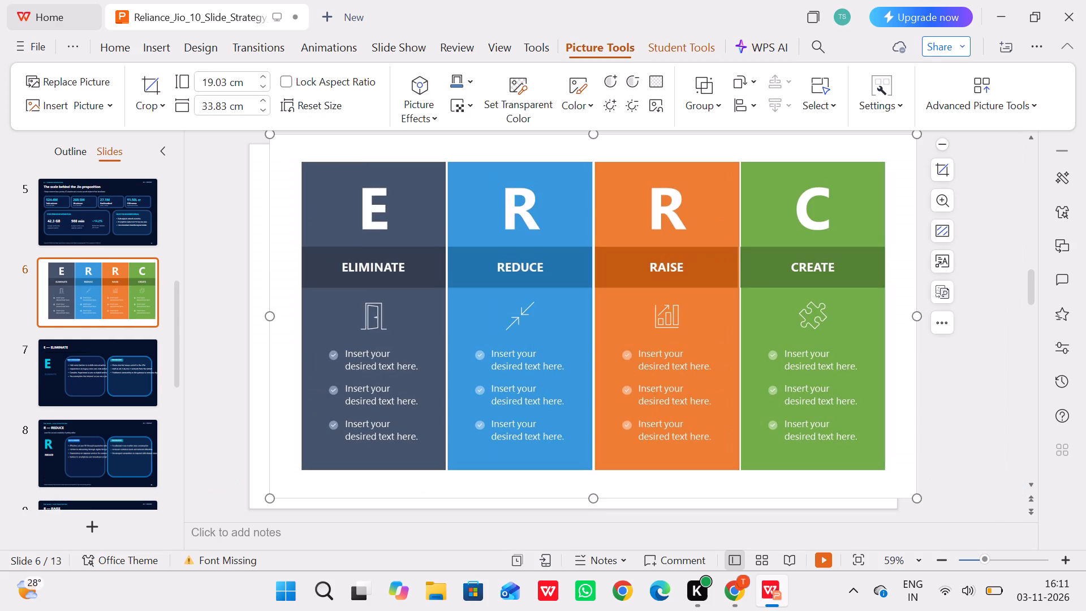
{"action": "left_click_drag", "start_coordinate": [644, 302], "coordinate": [619, 311]}
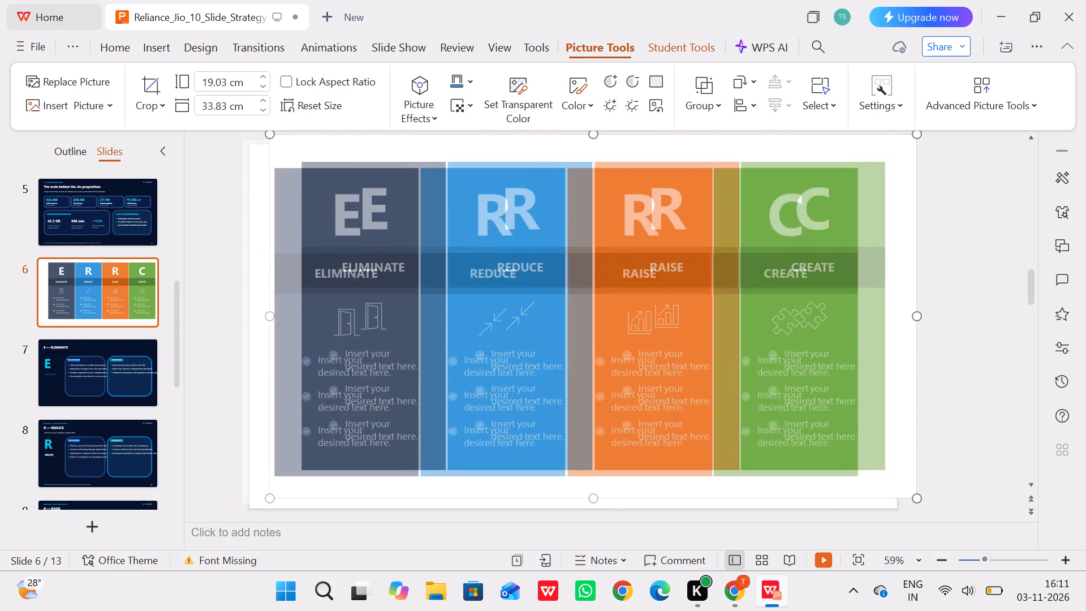
{"action": "left_click_drag", "start_coordinate": [619, 311], "coordinate": [623, 315]}
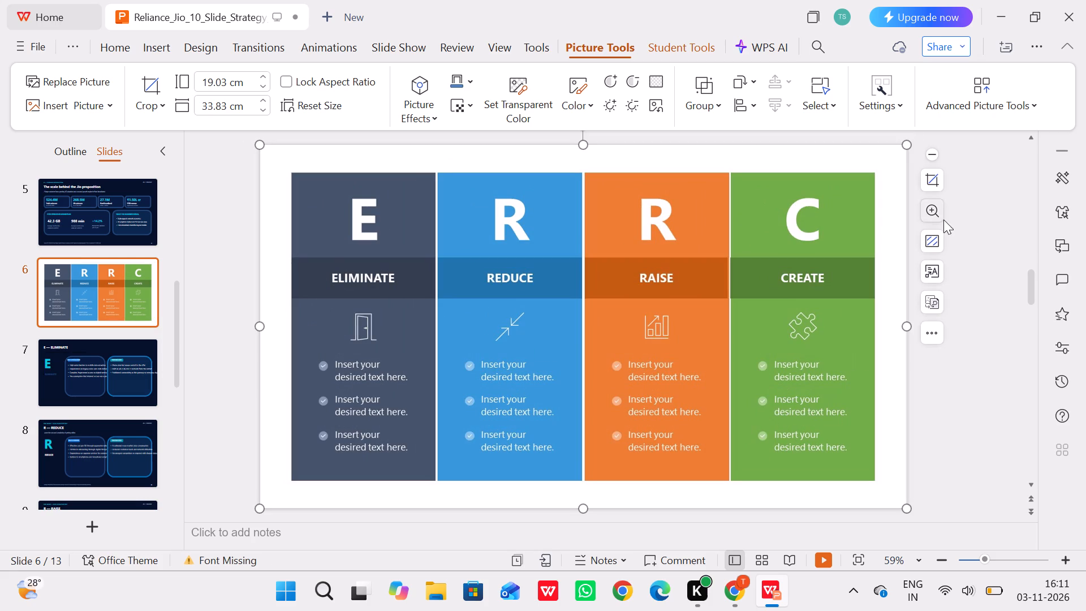
Crop the white margins off the top and bottom of the ERRC picture on slide 6, to a height of about 16.06 cm.
{"action": "left_click", "coordinate": [935, 180]}
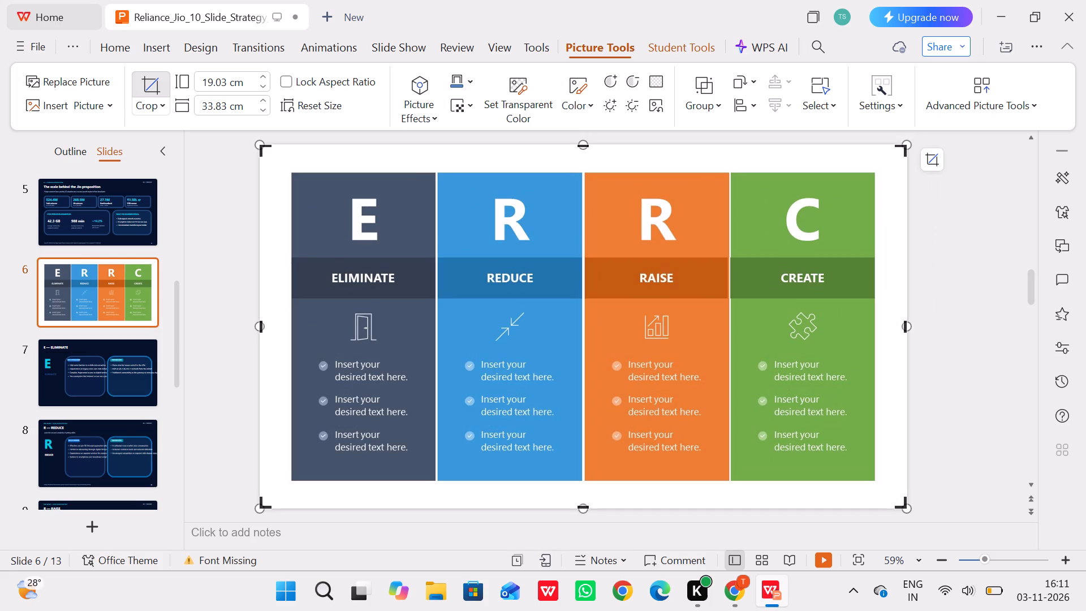
{"action": "left_click_drag", "start_coordinate": [585, 147], "coordinate": [581, 162]}
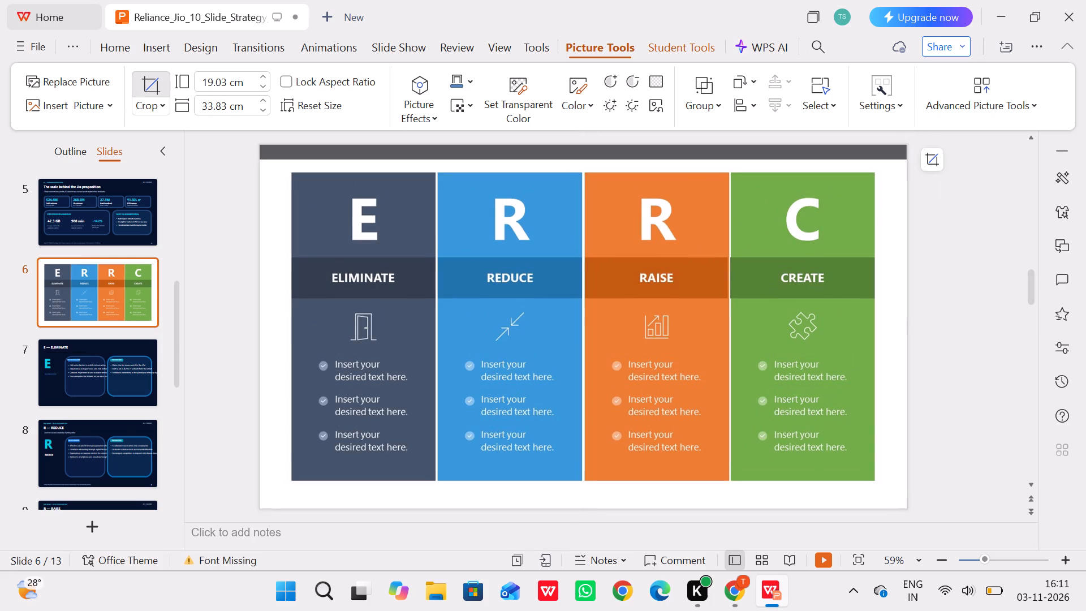
{"action": "left_click_drag", "start_coordinate": [581, 162], "coordinate": [581, 175]}
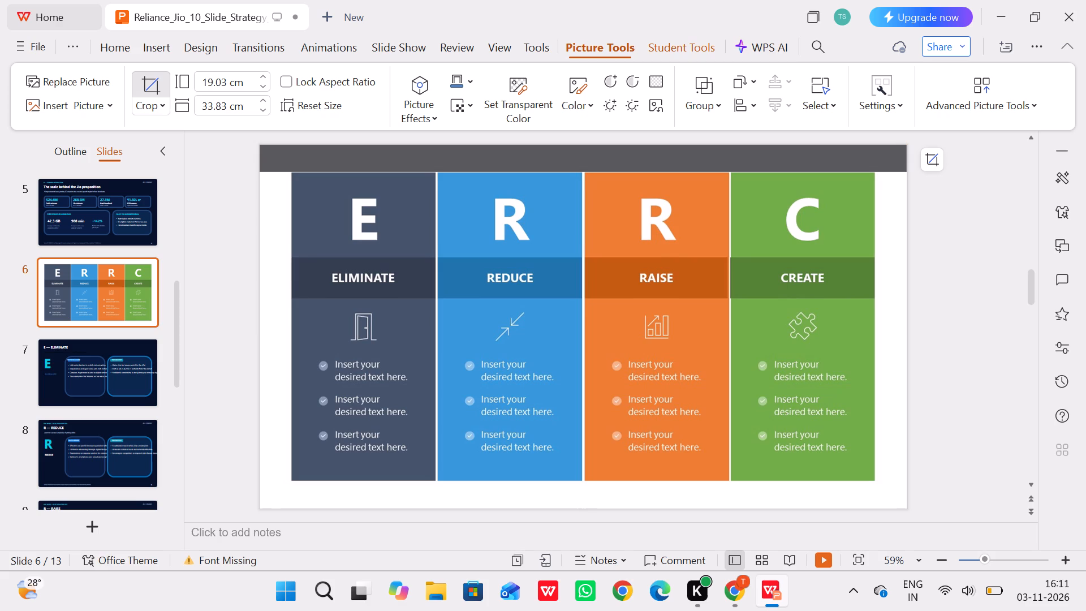
{"action": "left_click_drag", "start_coordinate": [581, 175], "coordinate": [584, 173]}
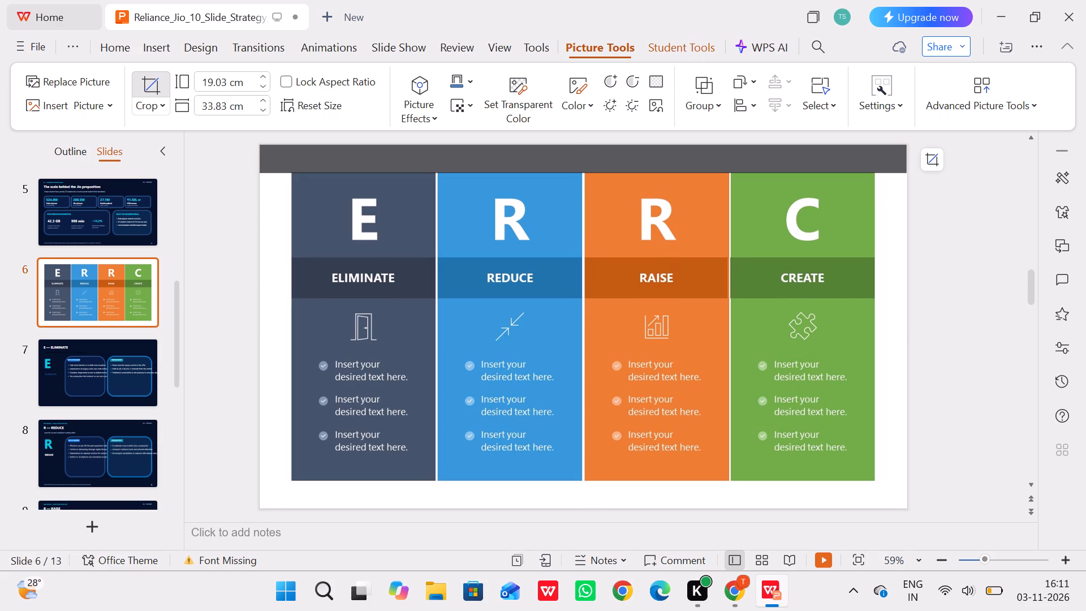
{"action": "left_click_drag", "start_coordinate": [584, 173], "coordinate": [584, 174]}
{"action": "left_click_drag", "start_coordinate": [584, 501], "coordinate": [585, 481]}
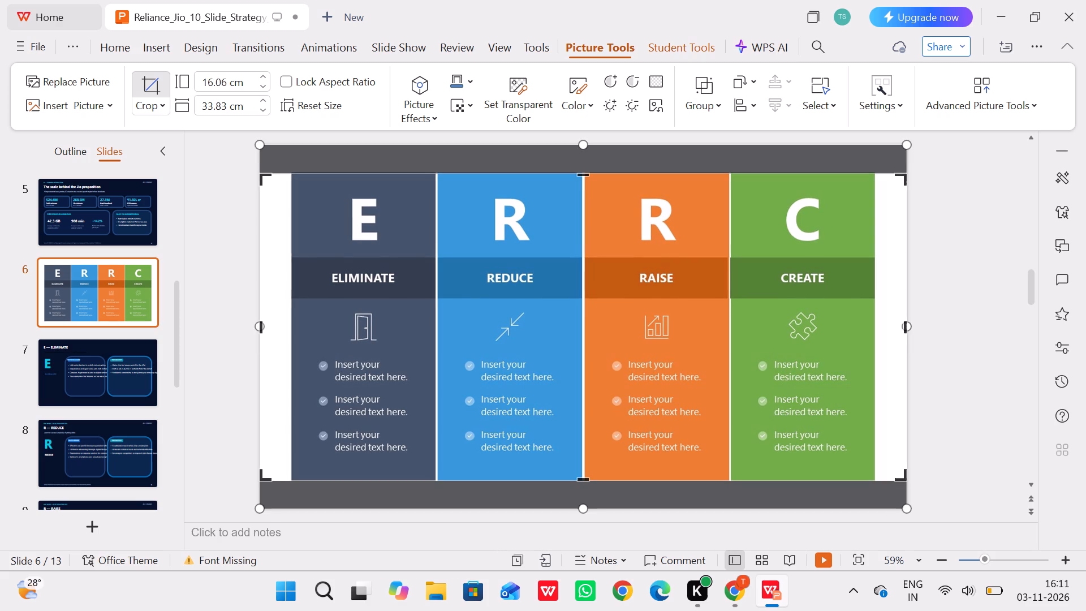
Crop the white margins off both sides of the ERRC picture, to a width of about 30.44 cm.
{"action": "left_click_drag", "start_coordinate": [908, 328], "coordinate": [882, 333]}
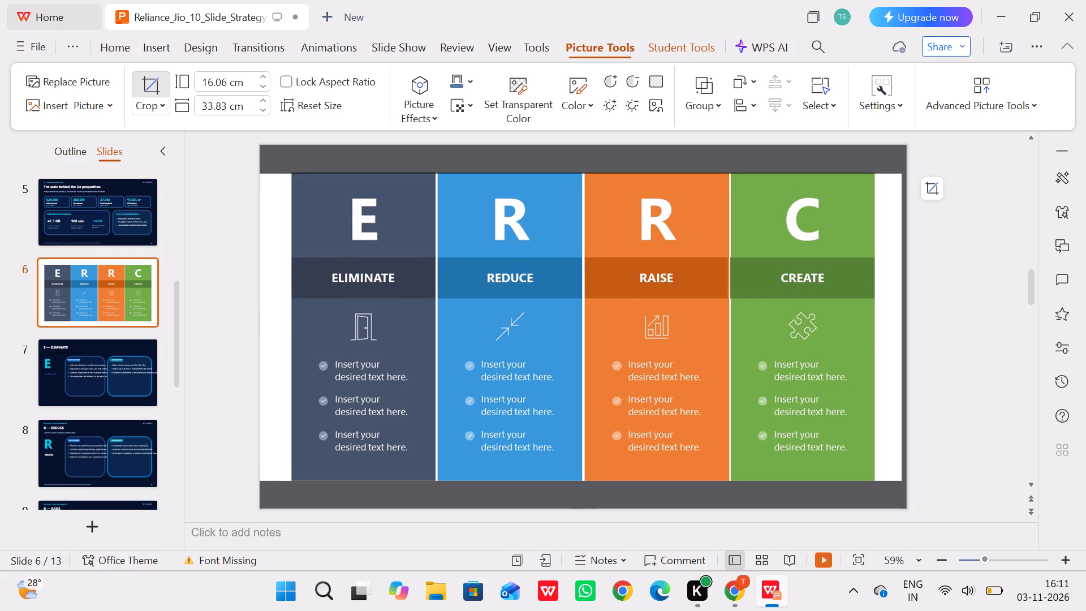
{"action": "left_click_drag", "start_coordinate": [882, 333], "coordinate": [876, 335]}
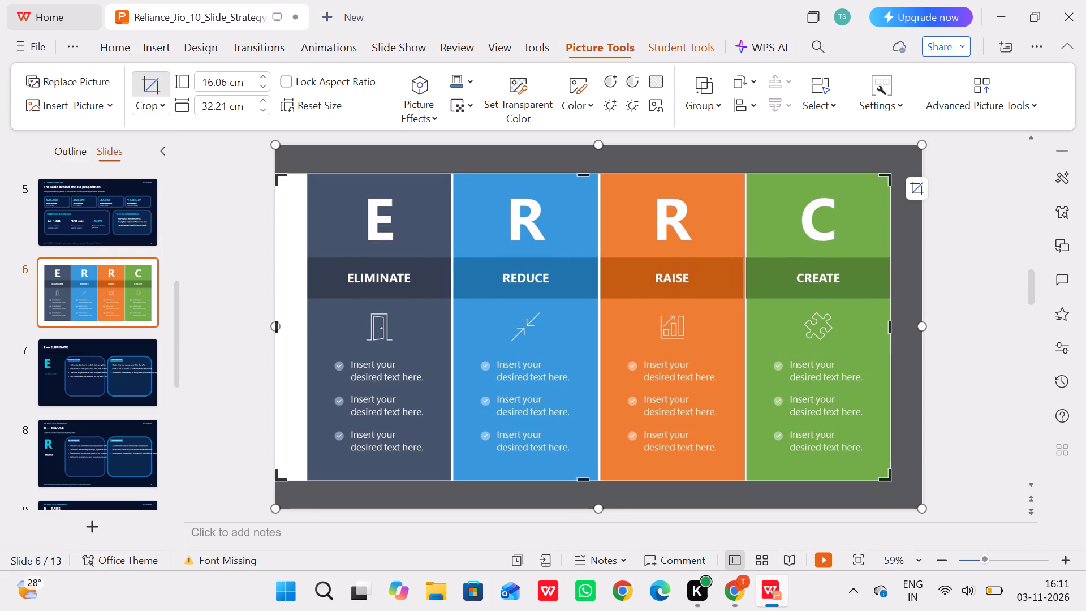
{"action": "left_click_drag", "start_coordinate": [273, 325], "coordinate": [301, 328]}
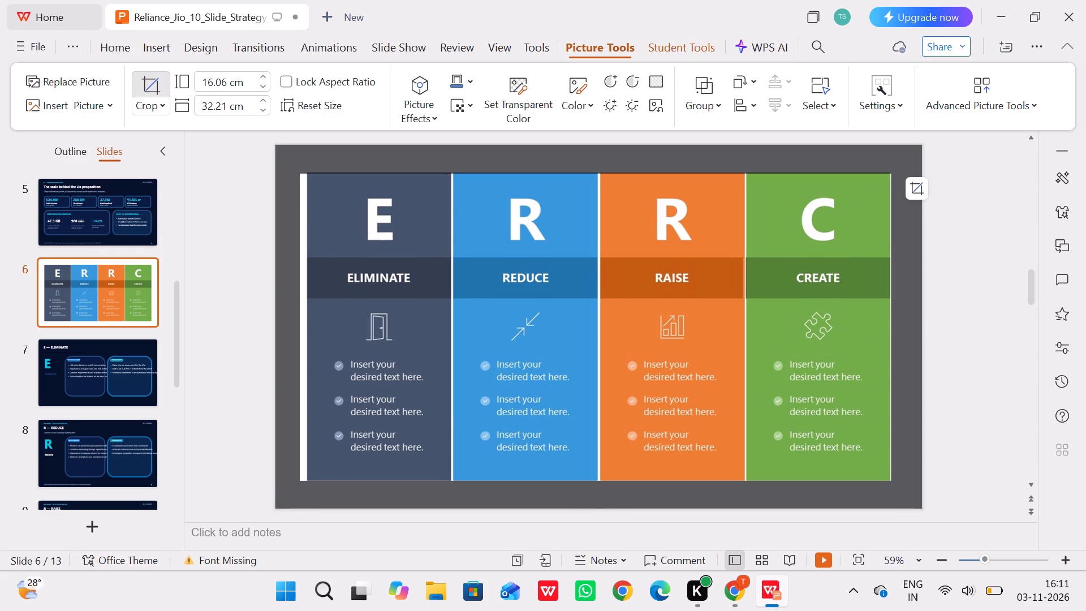
{"action": "left_click_drag", "start_coordinate": [301, 328], "coordinate": [307, 330]}
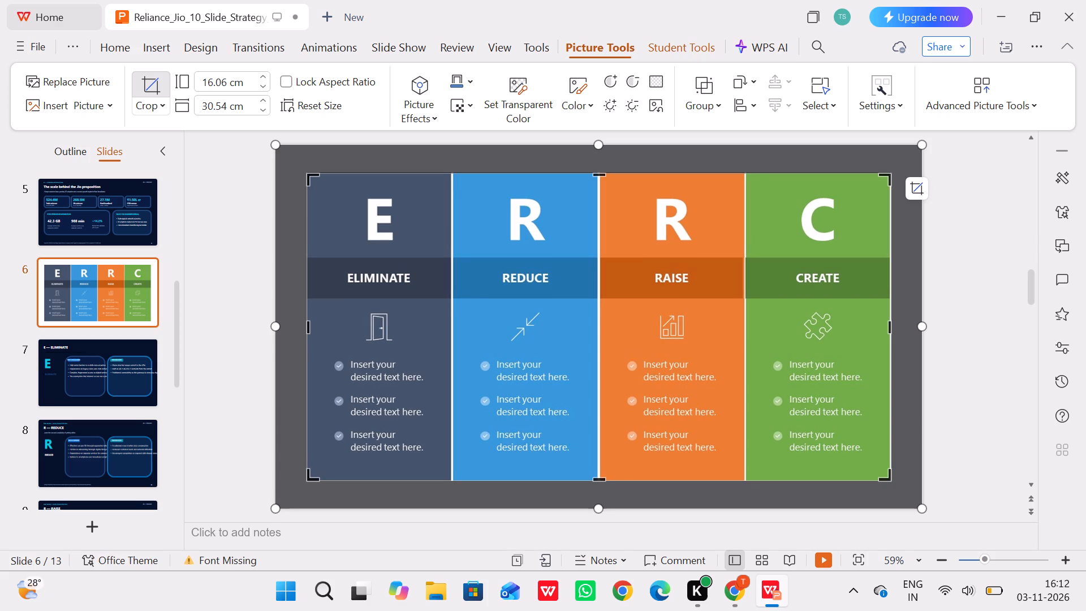
{"action": "left_click_drag", "start_coordinate": [886, 330], "coordinate": [882, 332]}
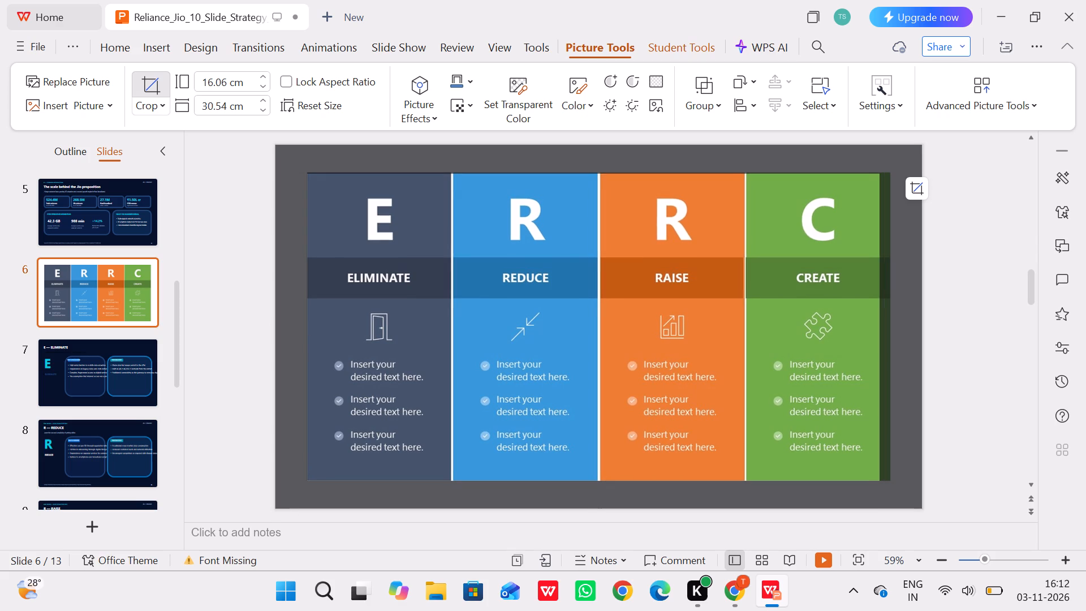
{"action": "left_click_drag", "start_coordinate": [882, 332], "coordinate": [891, 337]}
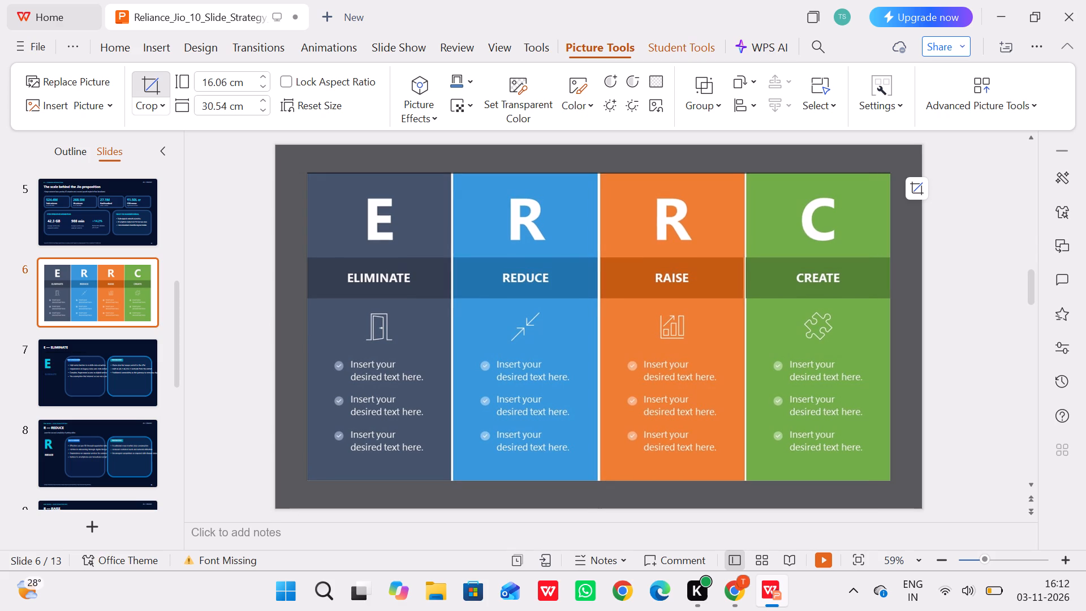
{"action": "left_click_drag", "start_coordinate": [891, 337], "coordinate": [889, 339]}
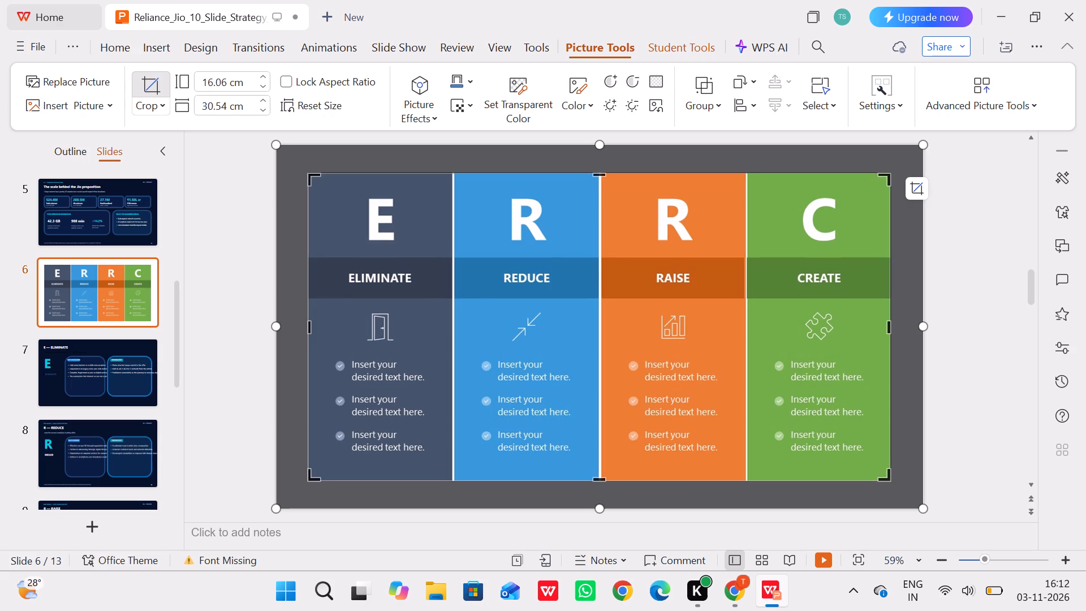
{"action": "left_click", "coordinate": [604, 477]}
{"action": "left_click", "coordinate": [675, 486]}
{"action": "left_click", "coordinate": [966, 227]}
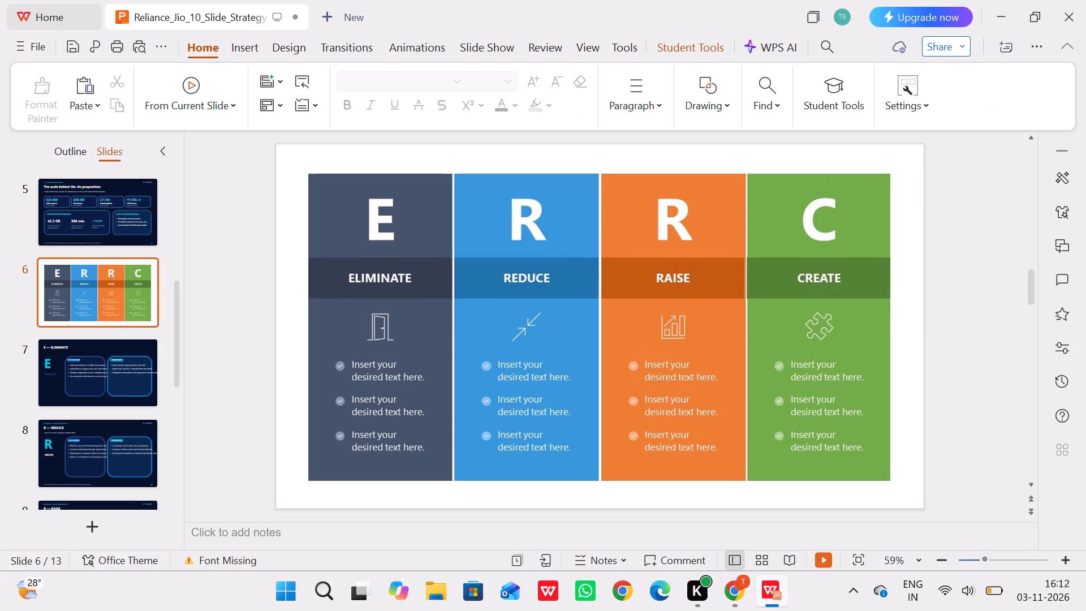
Move the cropped ERRC picture to the slide's edge and stretch it to fill the whole slide, about 19.05 cm by 33.86 cm.
{"action": "left_click_drag", "start_coordinate": [593, 242], "coordinate": [561, 240]}
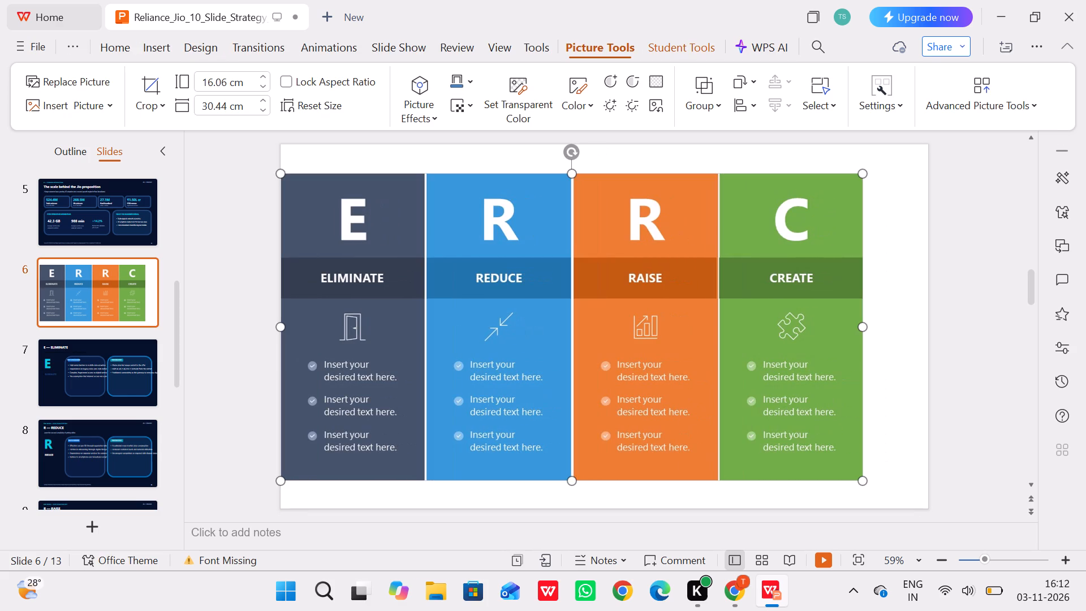
{"action": "left_click_drag", "start_coordinate": [574, 174], "coordinate": [575, 148]}
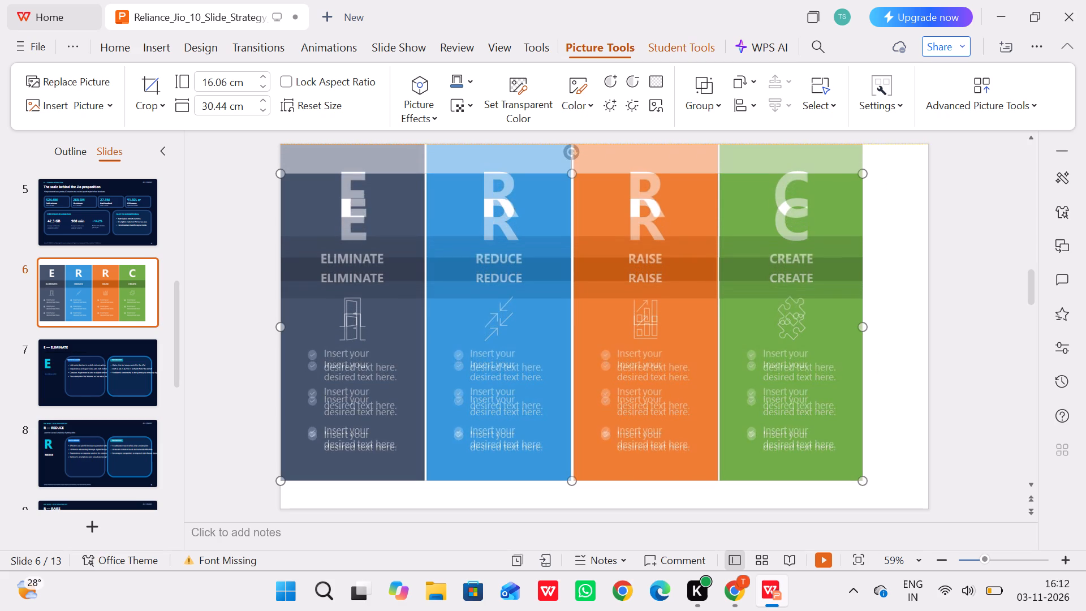
{"action": "left_click_drag", "start_coordinate": [863, 311], "coordinate": [925, 295]}
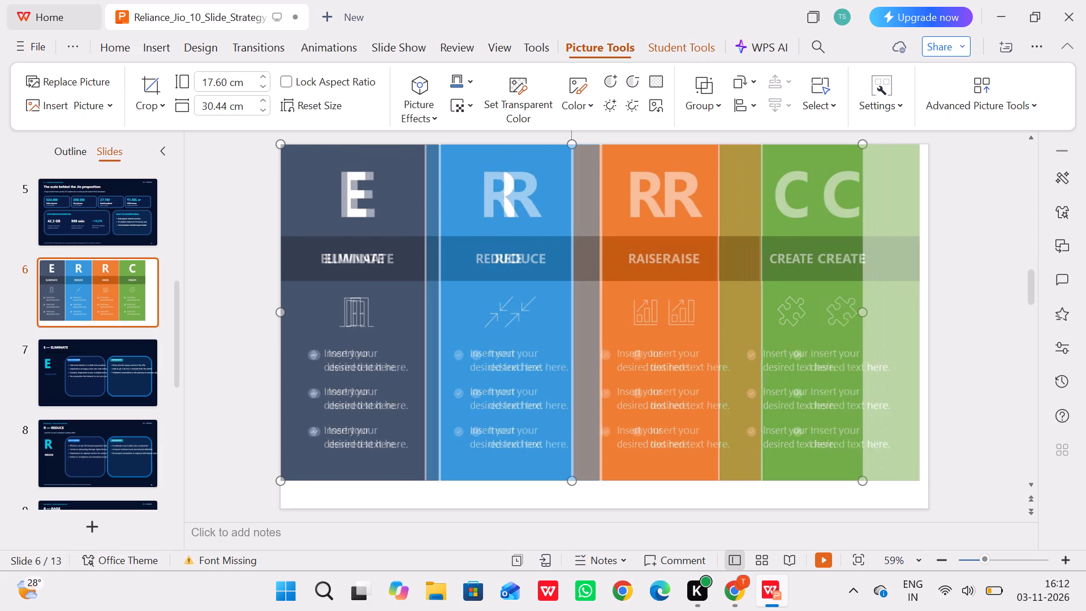
{"action": "left_click_drag", "start_coordinate": [925, 295], "coordinate": [926, 295]}
{"action": "left_click_drag", "start_coordinate": [585, 480], "coordinate": [585, 484]}
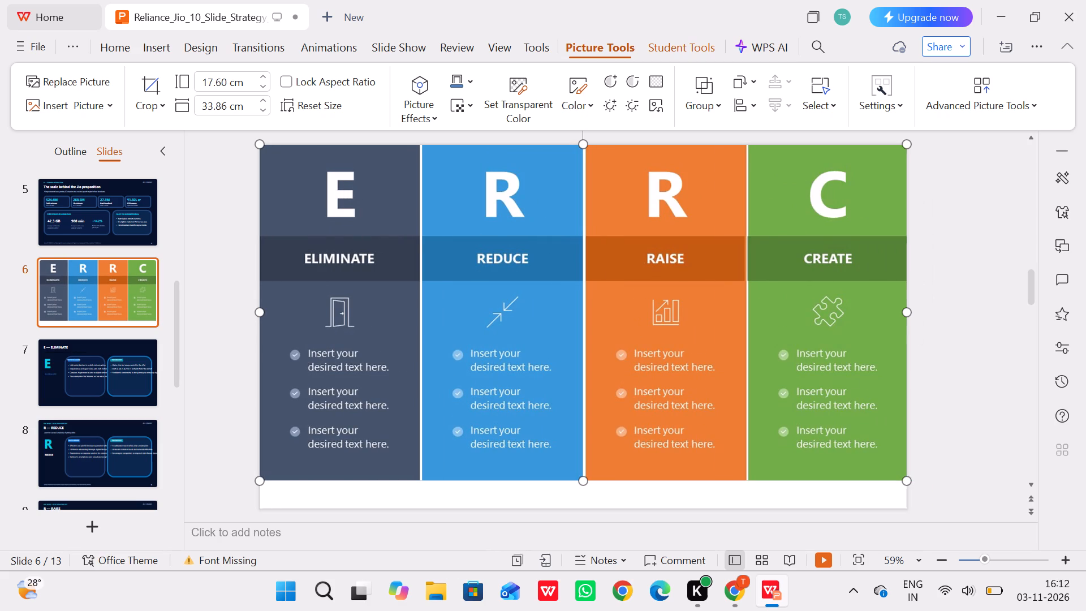
{"action": "left_click_drag", "start_coordinate": [585, 484], "coordinate": [588, 509]}
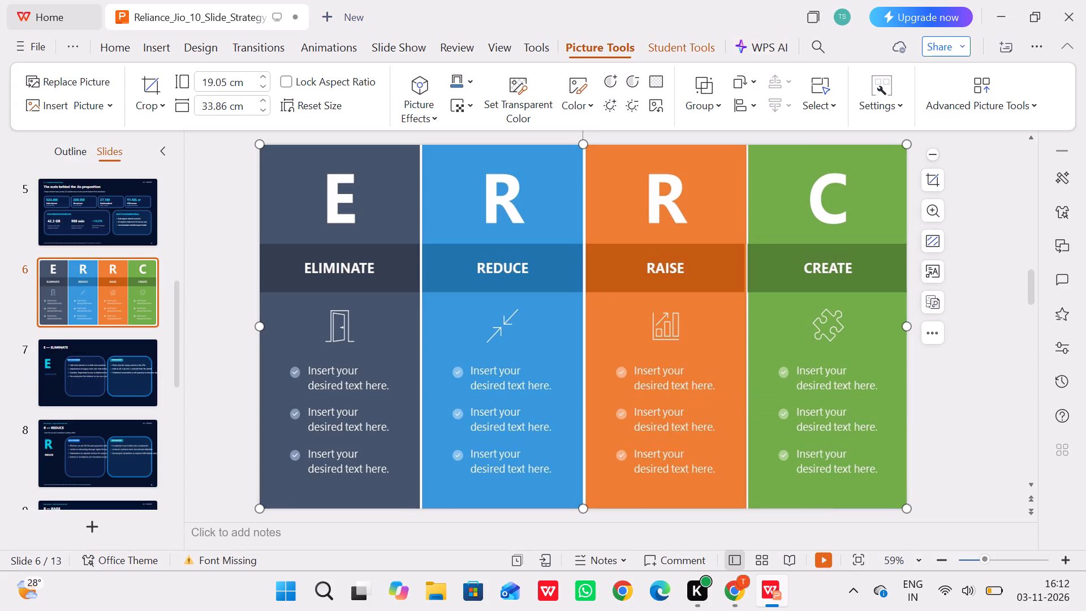
Switch to the Chrome search for "errc model 4K" and examine the related images under the SlideModel preview.
{"action": "left_click", "coordinate": [747, 534]}
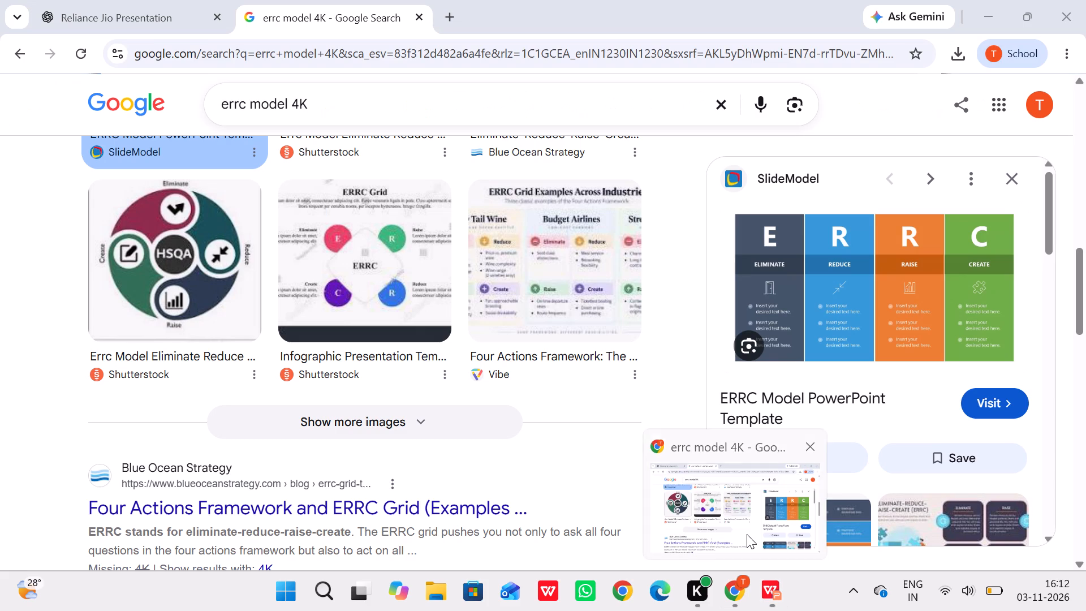
{"action": "scroll", "coordinate": [847, 394], "scroll_direction": "down", "scroll_amount": 4}
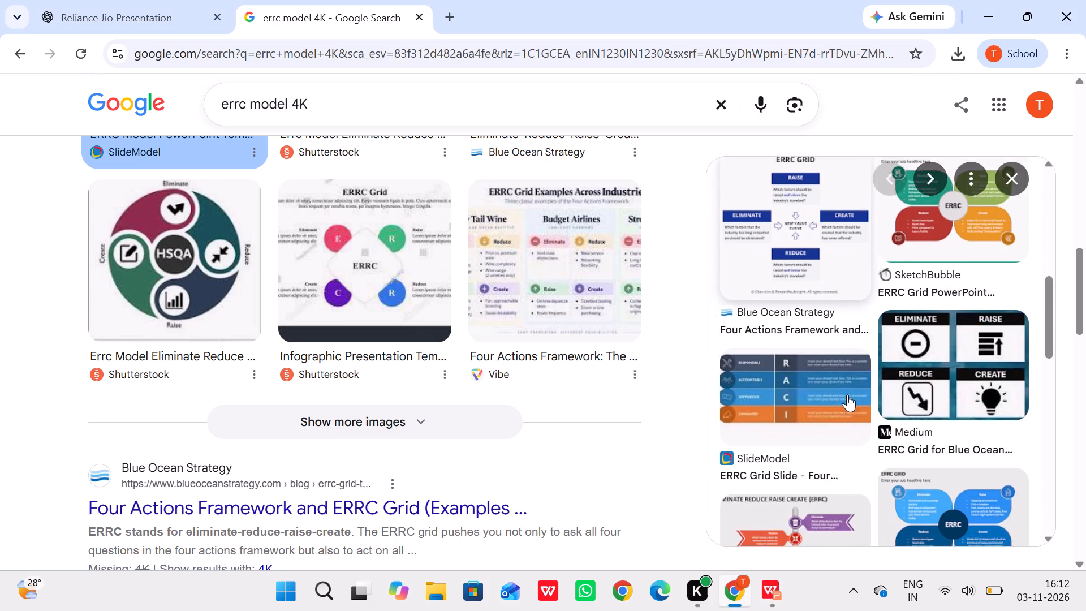
{"action": "scroll", "coordinate": [847, 394], "scroll_direction": "down", "scroll_amount": 8}
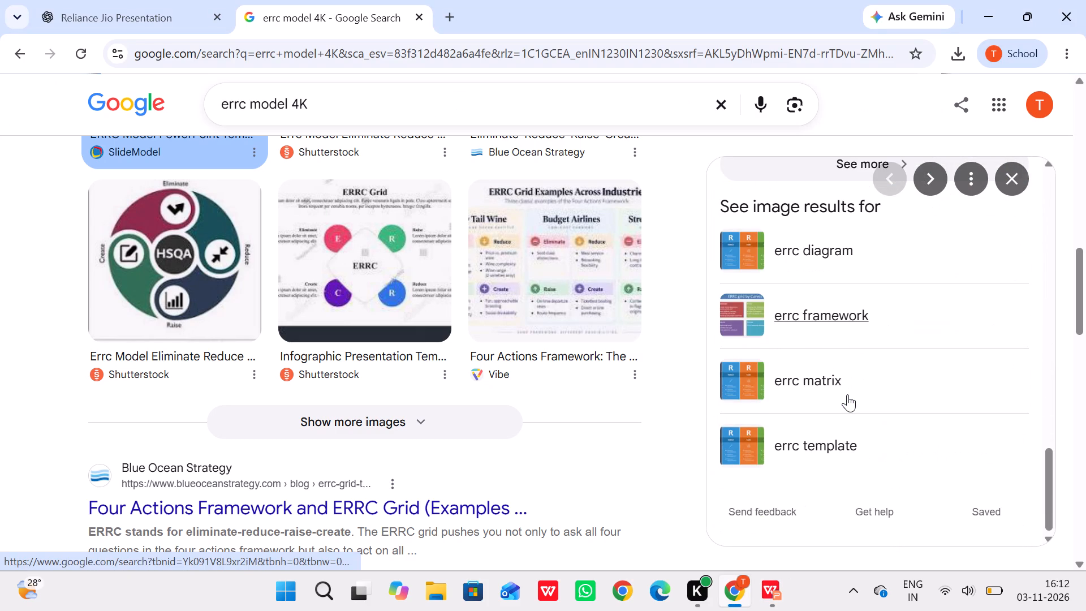
{"action": "scroll", "coordinate": [847, 394], "scroll_direction": "down", "scroll_amount": 1}
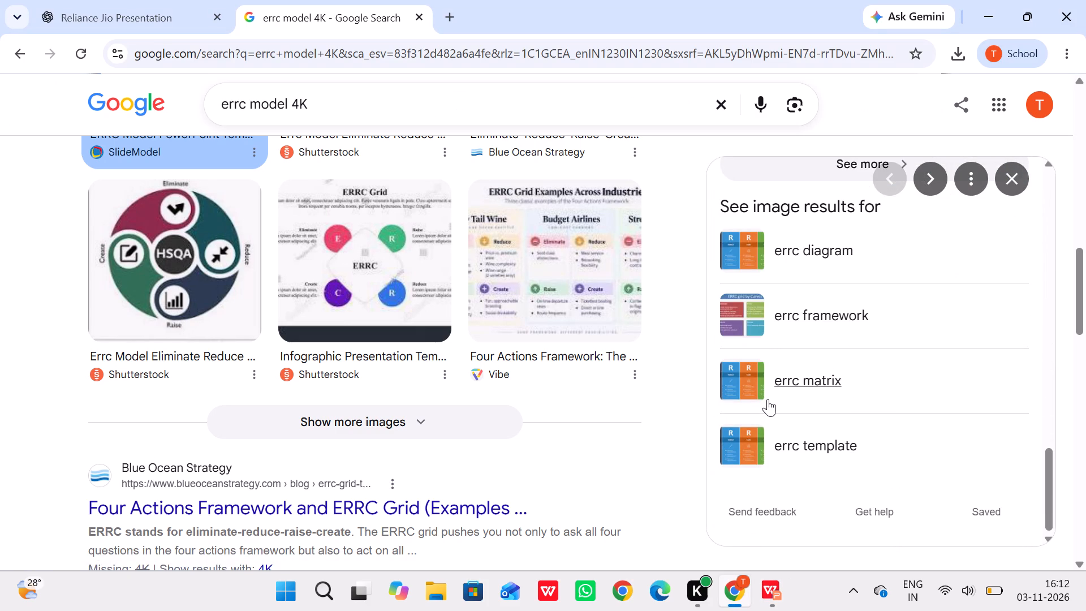
{"action": "scroll", "coordinate": [314, 129], "scroll_direction": "up", "scroll_amount": 4}
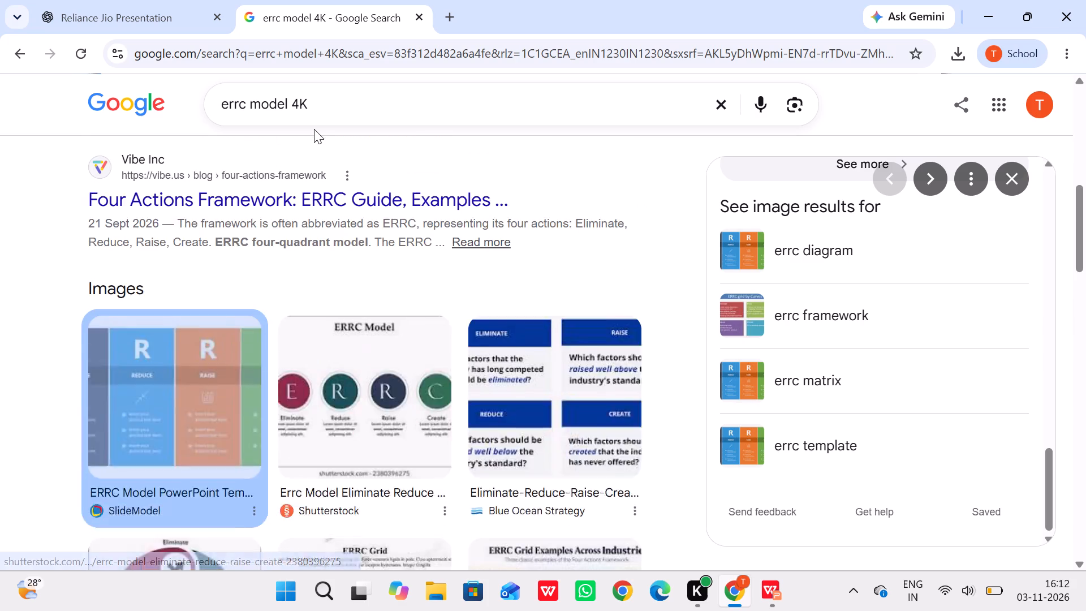
{"action": "scroll", "coordinate": [195, 208], "scroll_direction": "up", "scroll_amount": 8}
Show the image results for "errc model 4K" and examine the alternative ERRC diagrams.
{"action": "left_click", "coordinate": [212, 177]}
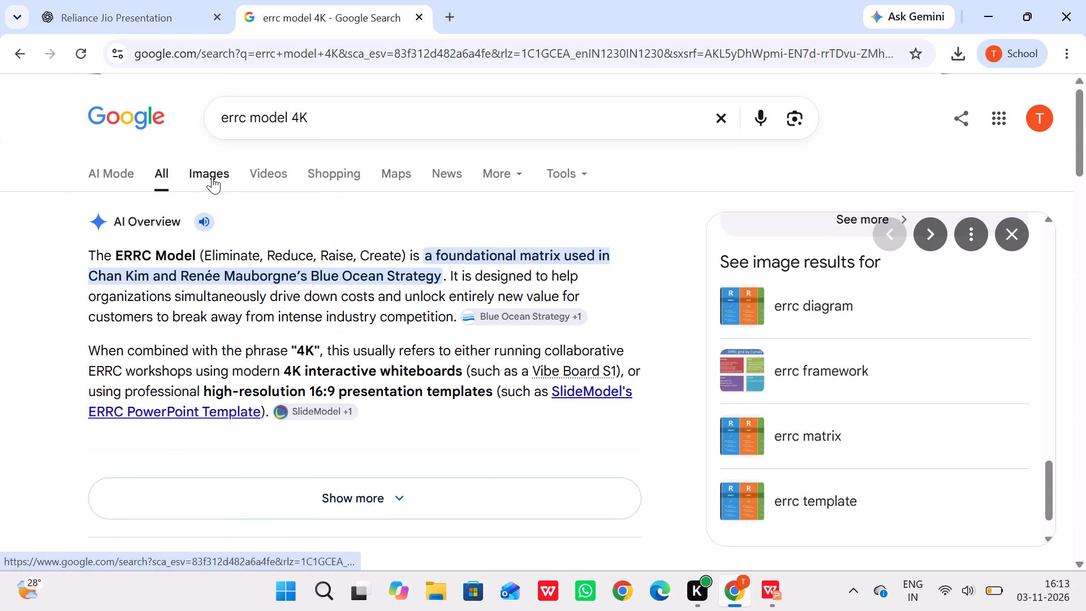
{"action": "scroll", "coordinate": [443, 431], "scroll_direction": "down", "scroll_amount": 3}
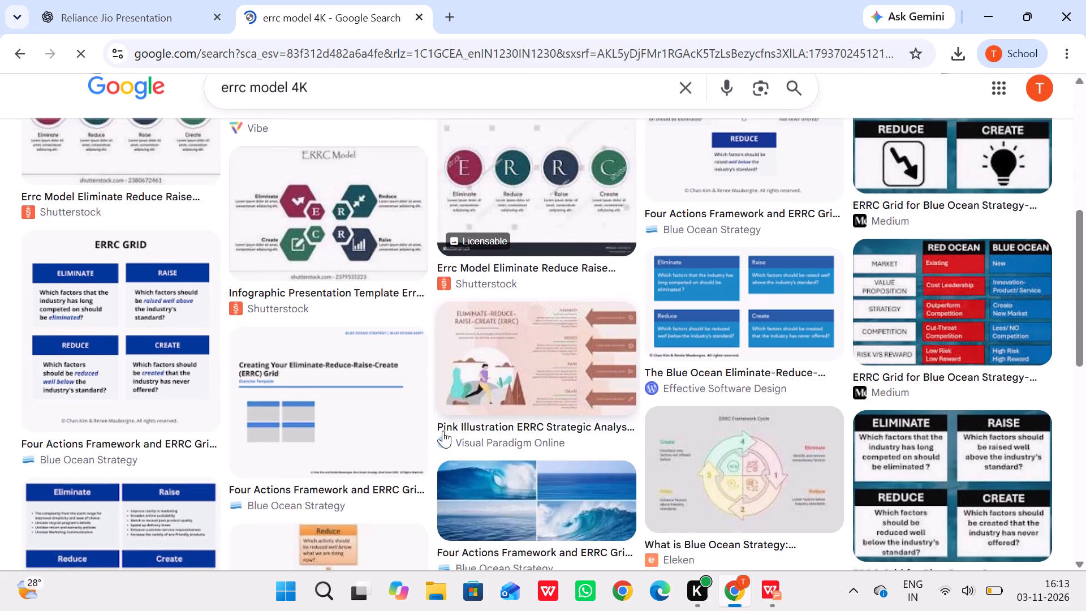
{"action": "scroll", "coordinate": [443, 431], "scroll_direction": "down", "scroll_amount": 8}
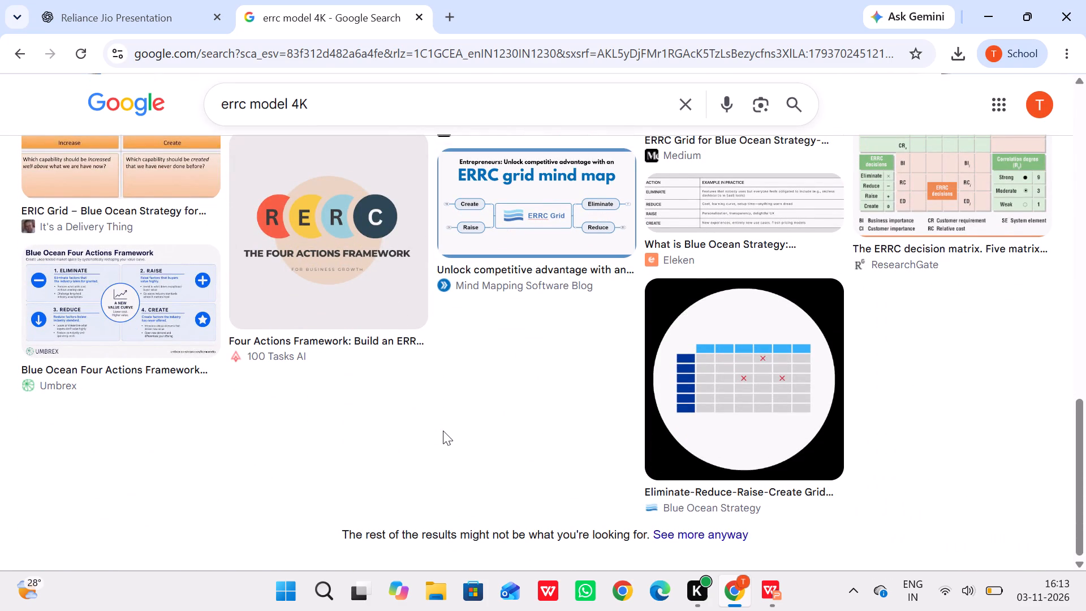
{"action": "scroll", "coordinate": [443, 431], "scroll_direction": "down", "scroll_amount": 2}
{"action": "scroll", "coordinate": [443, 431], "scroll_direction": "up", "scroll_amount": 3}
{"action": "scroll", "coordinate": [443, 431], "scroll_direction": "down", "scroll_amount": 1}
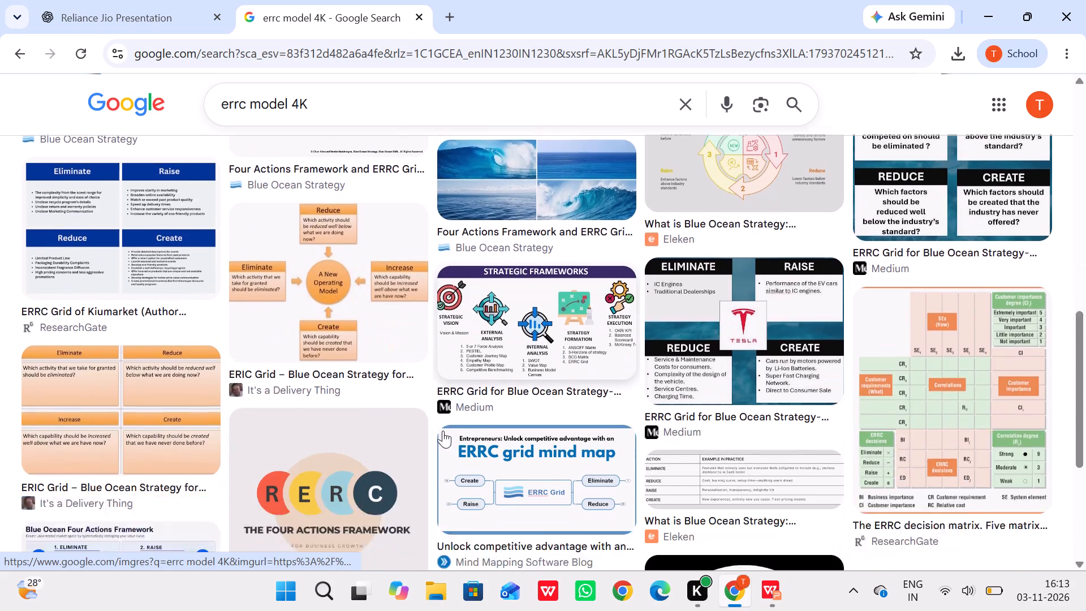
{"action": "scroll", "coordinate": [443, 431], "scroll_direction": "down", "scroll_amount": 1}
{"action": "scroll", "coordinate": [443, 431], "scroll_direction": "up", "scroll_amount": 6}
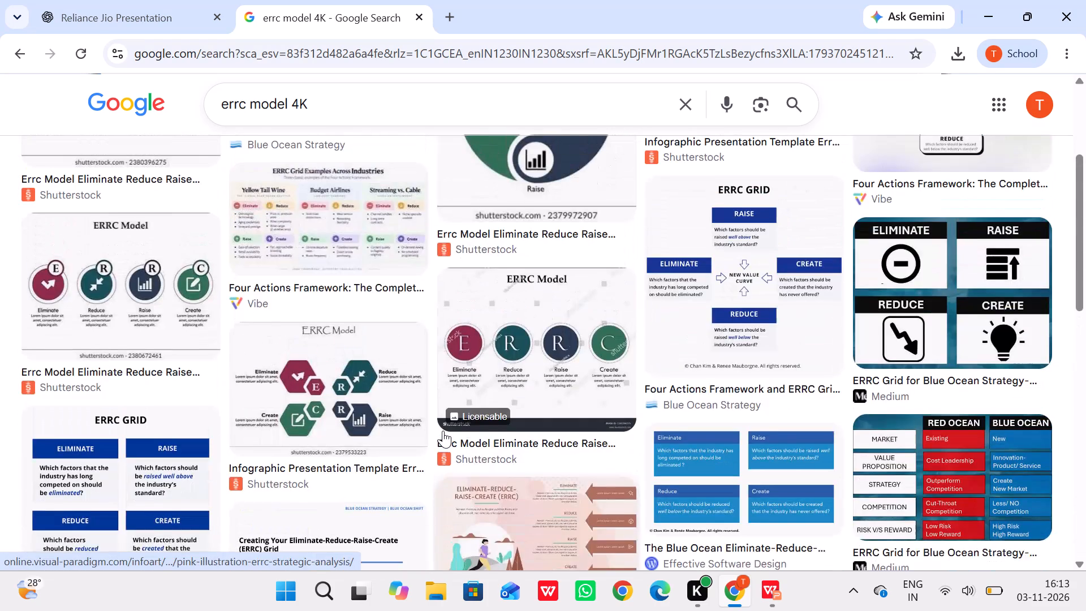
{"action": "scroll", "coordinate": [443, 431], "scroll_direction": "up", "scroll_amount": 4}
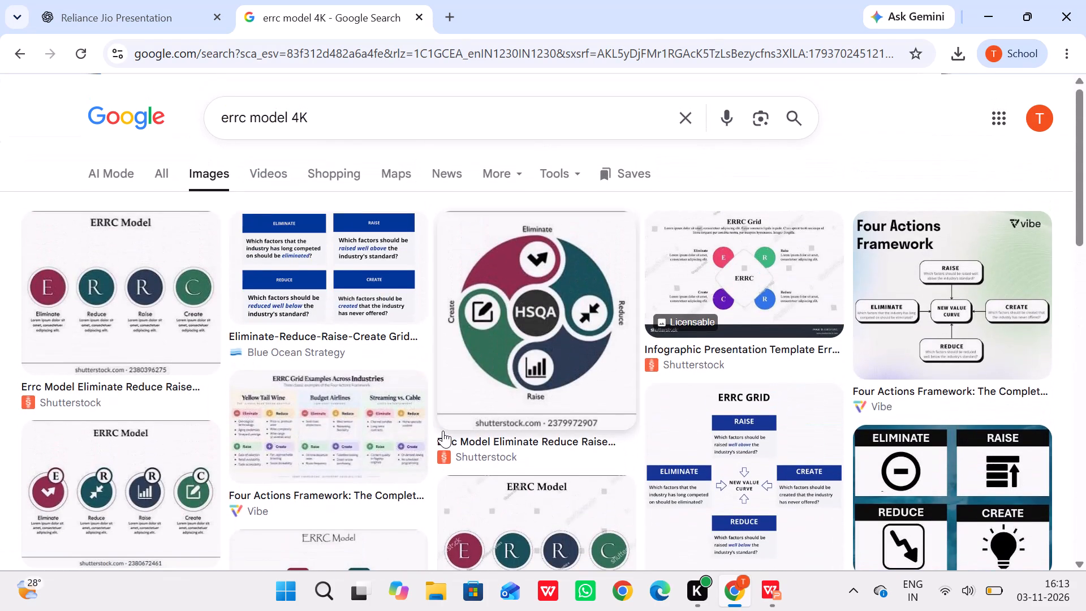
{"action": "scroll", "coordinate": [443, 431], "scroll_direction": "up", "scroll_amount": 1}
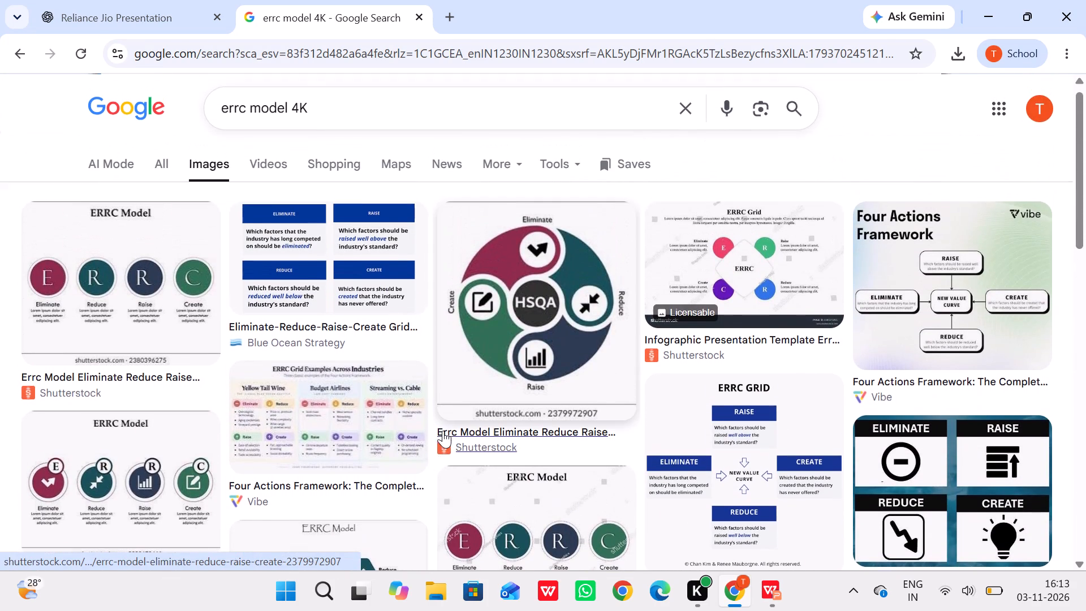
{"action": "scroll", "coordinate": [443, 431], "scroll_direction": "up", "scroll_amount": 1}
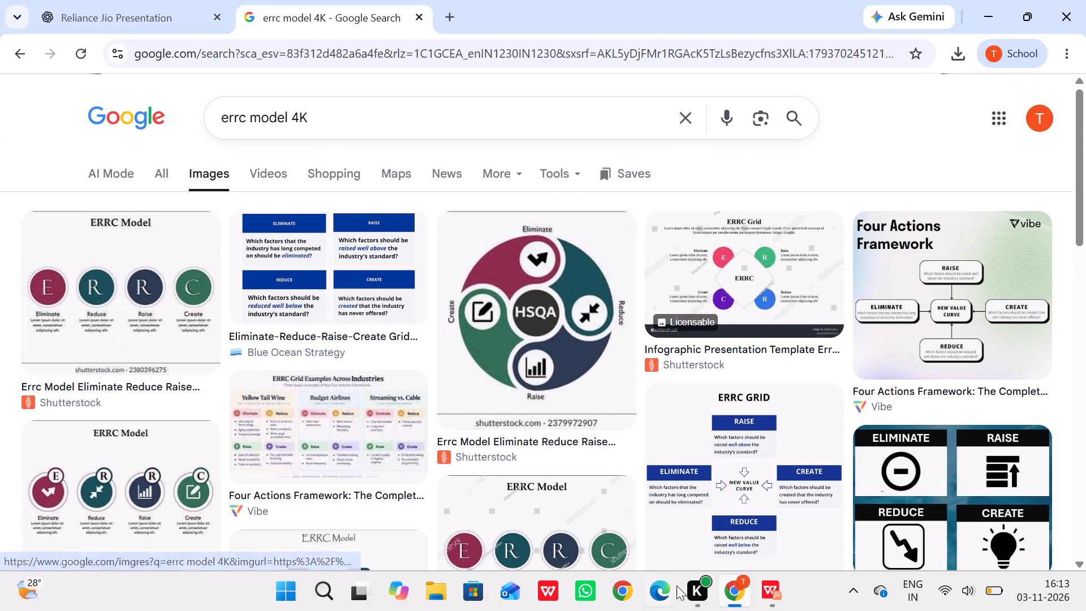
Return to the WPS presentation and crop slide 6's ERRC picture to its ELIMINATE column, about 8.29 cm wide.
{"action": "left_click", "coordinate": [772, 578]}
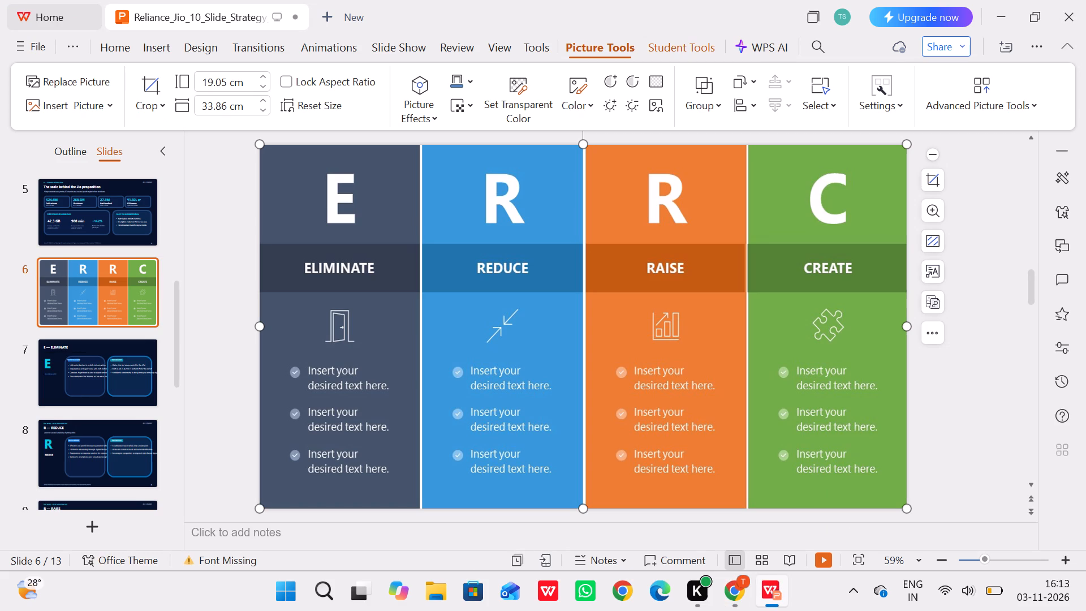
{"action": "left_click", "coordinate": [468, 381]}
{"action": "left_click", "coordinate": [933, 183]}
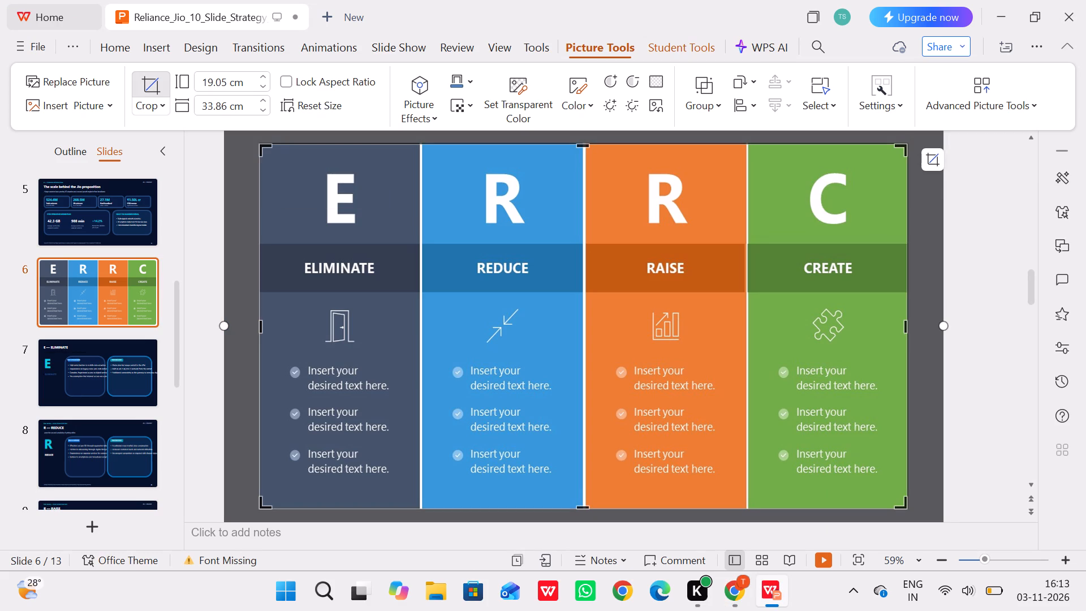
{"action": "left_click_drag", "start_coordinate": [907, 326], "coordinate": [525, 309]}
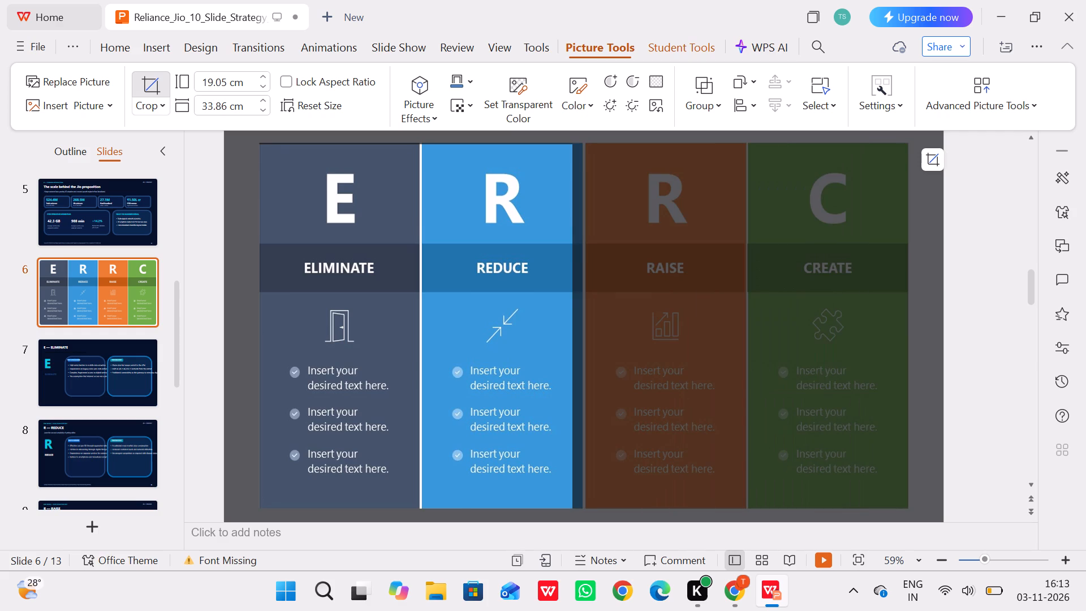
{"action": "left_click_drag", "start_coordinate": [525, 309], "coordinate": [421, 320]}
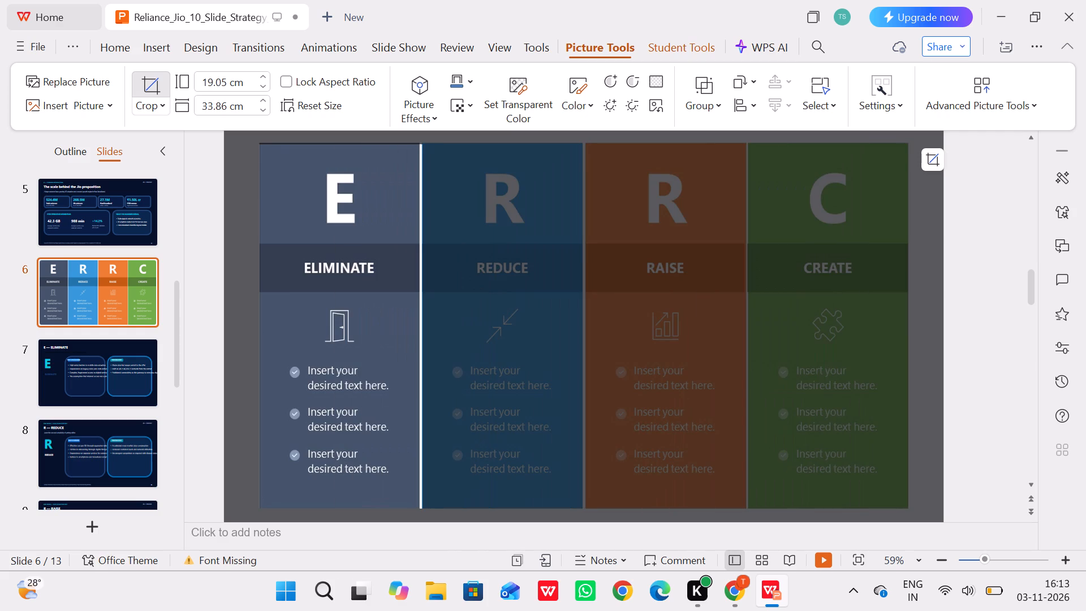
{"action": "left_click_drag", "start_coordinate": [421, 320], "coordinate": [416, 329]}
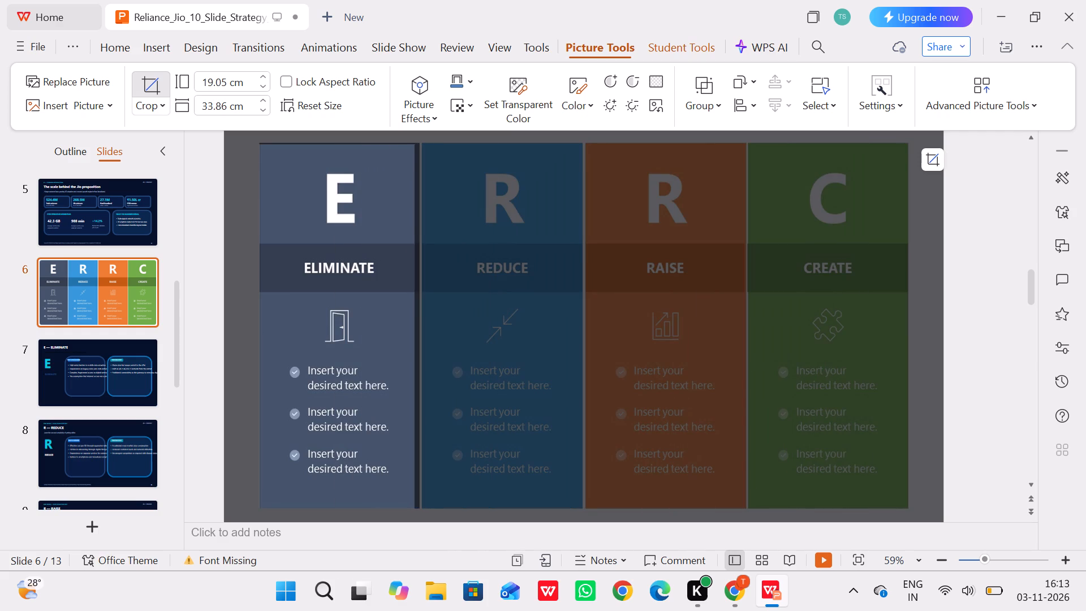
{"action": "left_click_drag", "start_coordinate": [416, 329], "coordinate": [425, 337]}
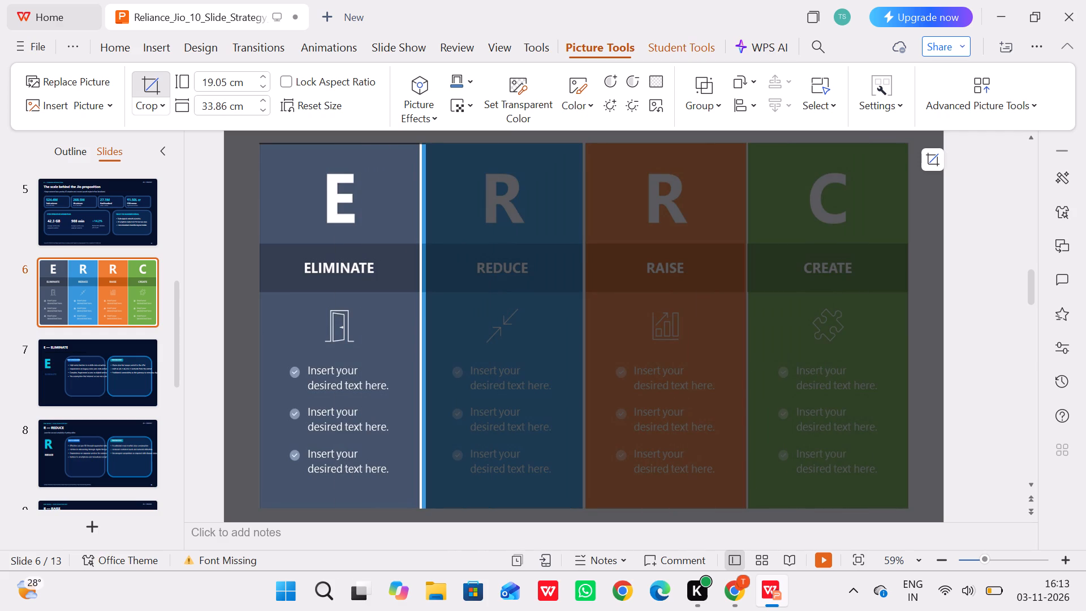
{"action": "left_click_drag", "start_coordinate": [425, 337], "coordinate": [418, 338]}
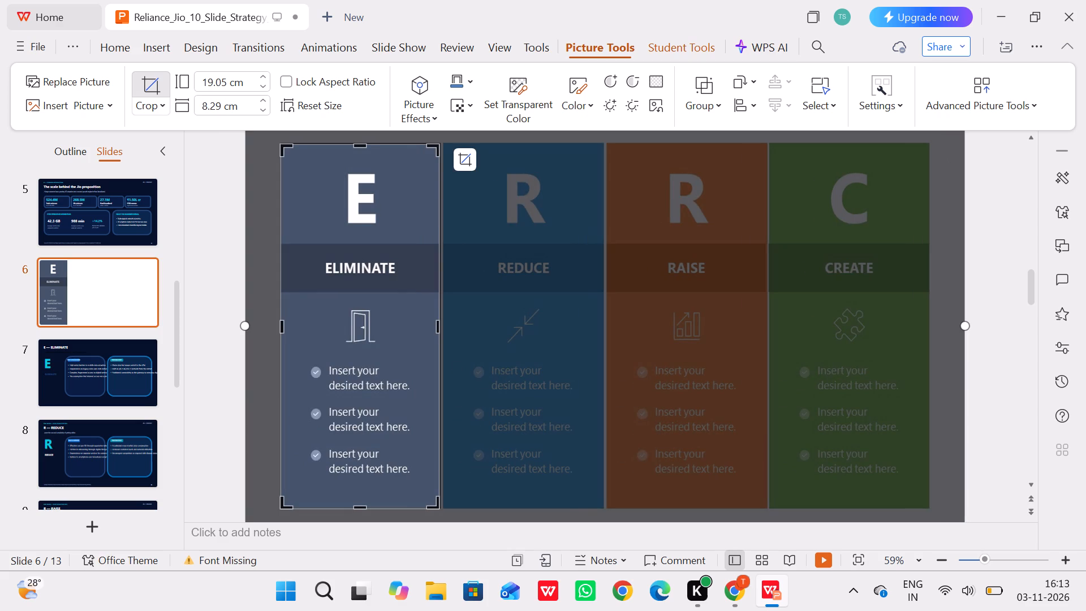
{"action": "left_click", "coordinate": [229, 270]}
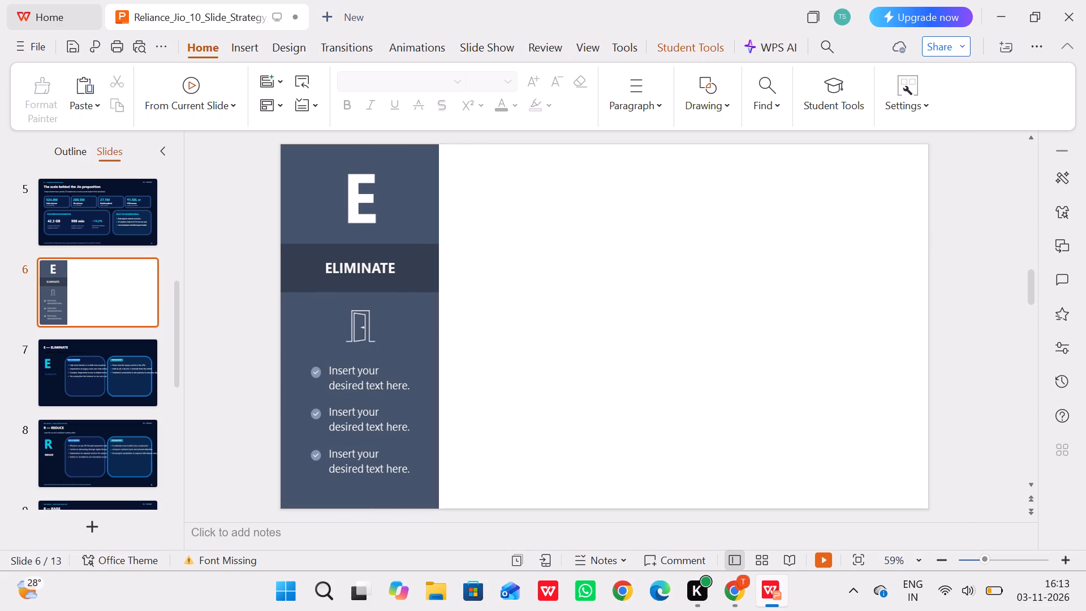
Paste the original uncropped ERRC picture onto slide 6, over the ELIMINATE column.
{"action": "left_click", "coordinate": [346, 363]}
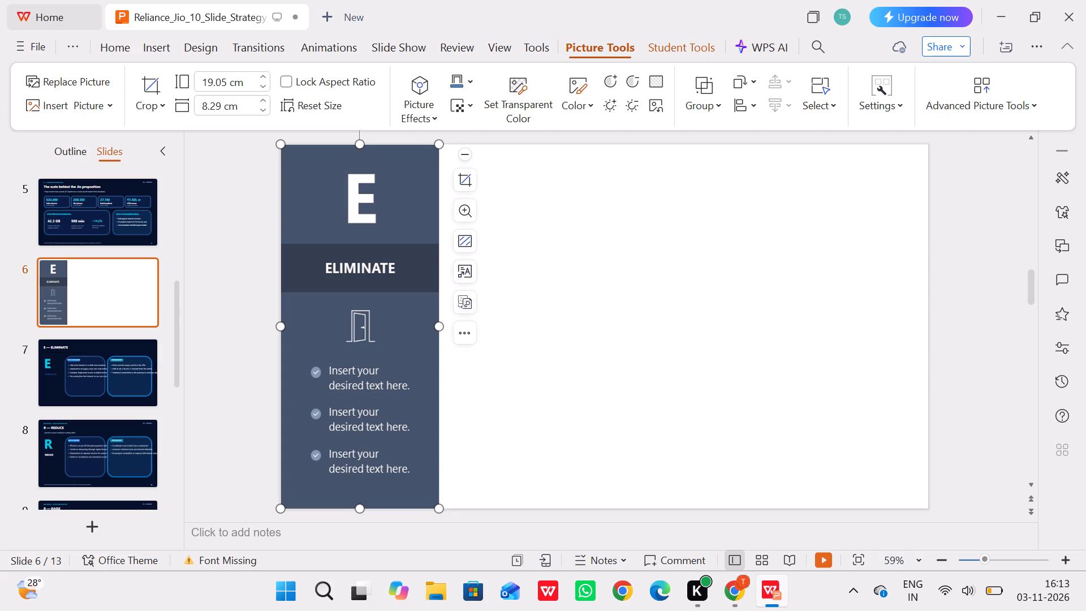
{"action": "left_click", "coordinate": [200, 158]}
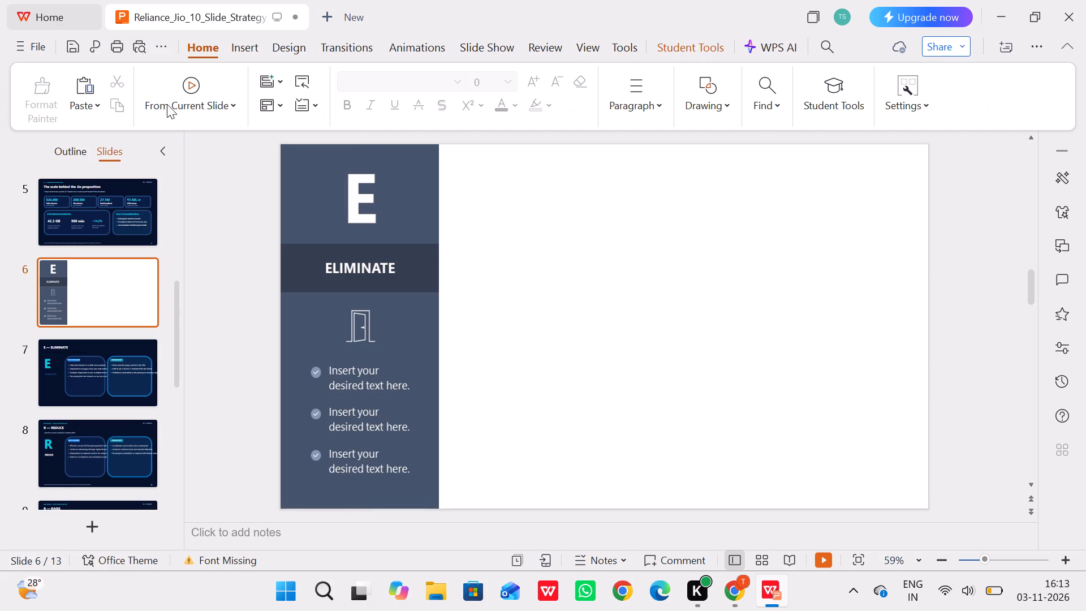
{"action": "left_click", "coordinate": [166, 40]}
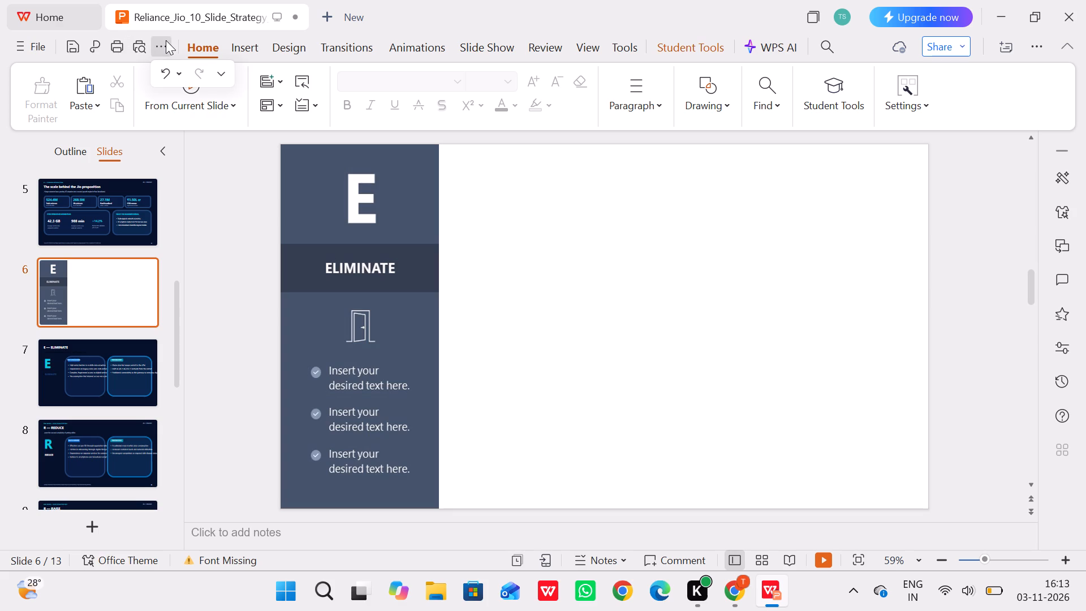
{"action": "left_click", "coordinate": [82, 86]}
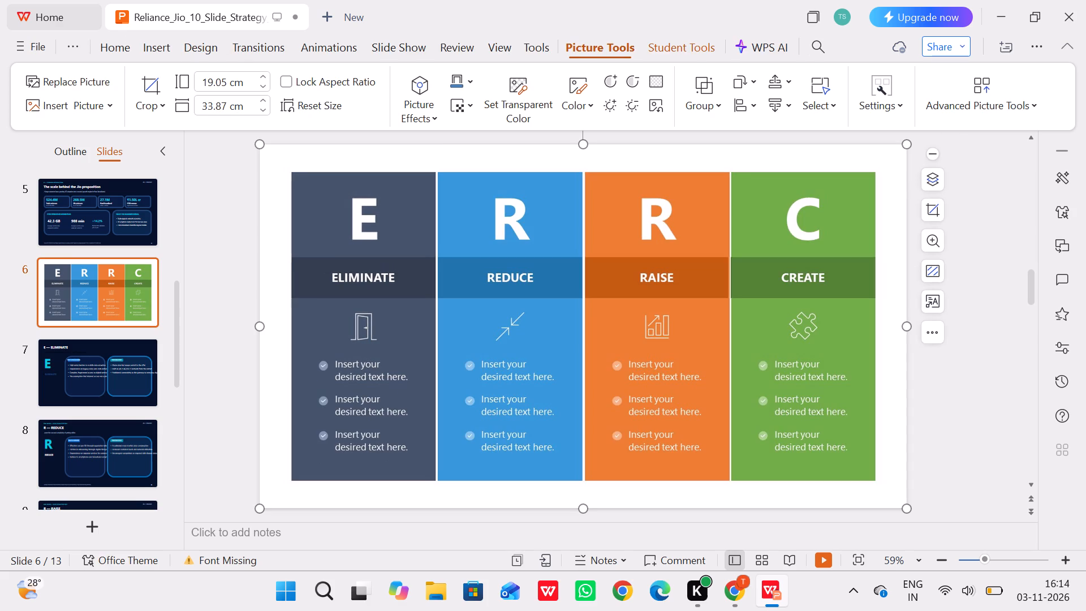
Crop the pasted ERRC picture to a plain dark-blue patch beside the letter E, about 4.29 cm high by 2.80 cm wide.
{"action": "left_click", "coordinate": [307, 308]}
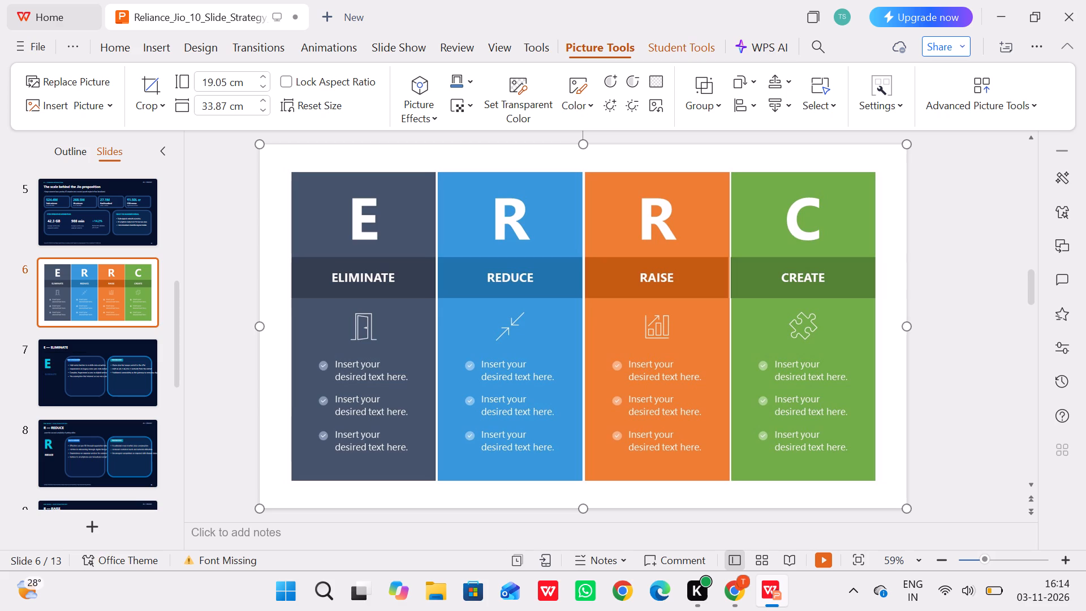
{"action": "left_click", "coordinate": [940, 208]}
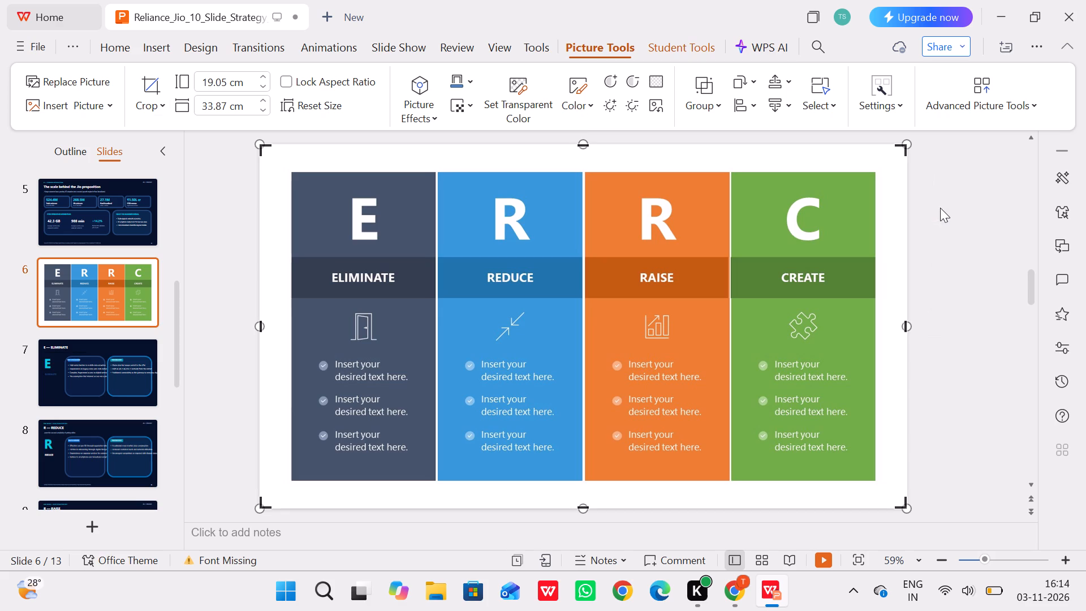
{"action": "left_click_drag", "start_coordinate": [581, 142], "coordinate": [583, 183]}
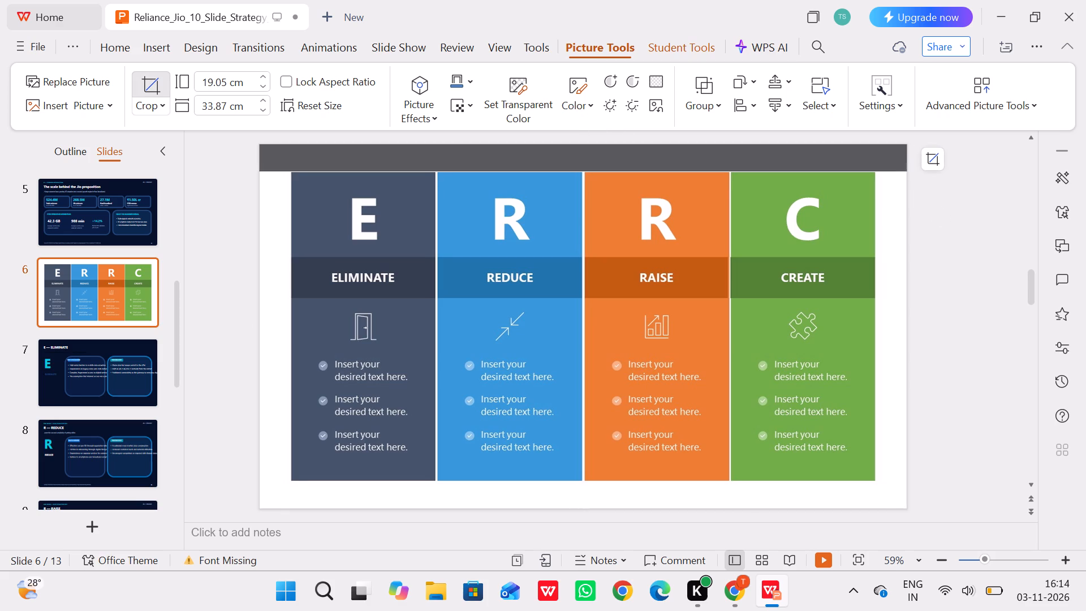
{"action": "left_click_drag", "start_coordinate": [583, 183], "coordinate": [561, 179]}
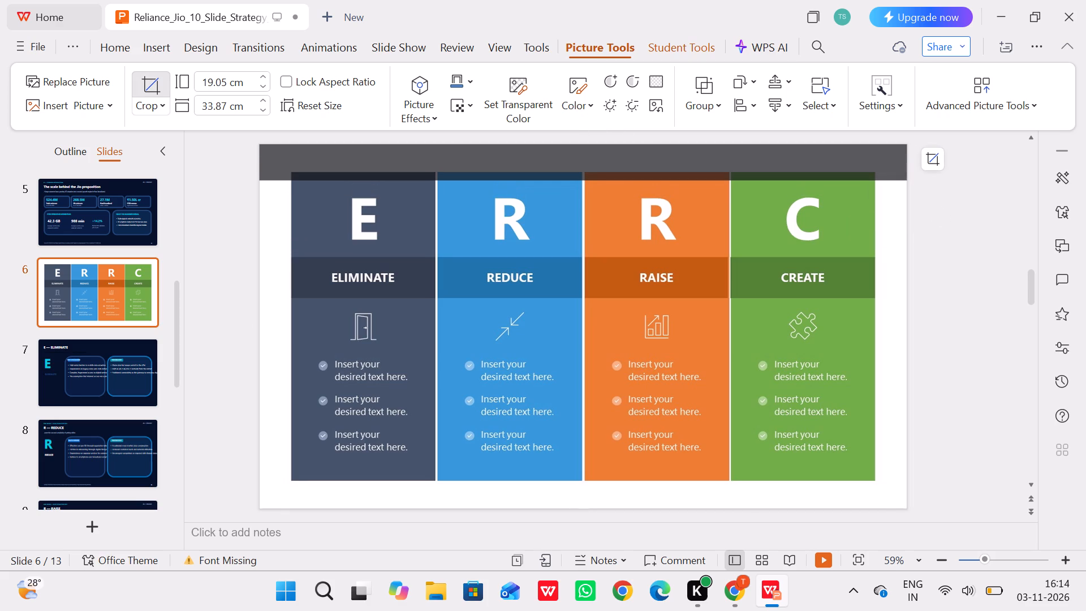
{"action": "left_click_drag", "start_coordinate": [561, 179], "coordinate": [555, 175]}
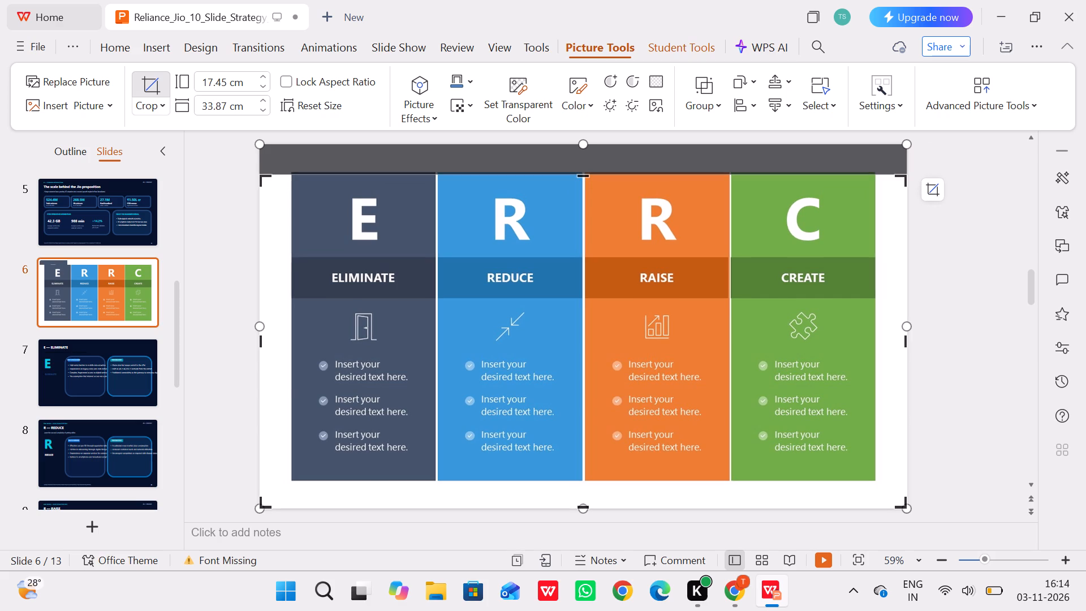
{"action": "left_click_drag", "start_coordinate": [581, 504], "coordinate": [556, 258]}
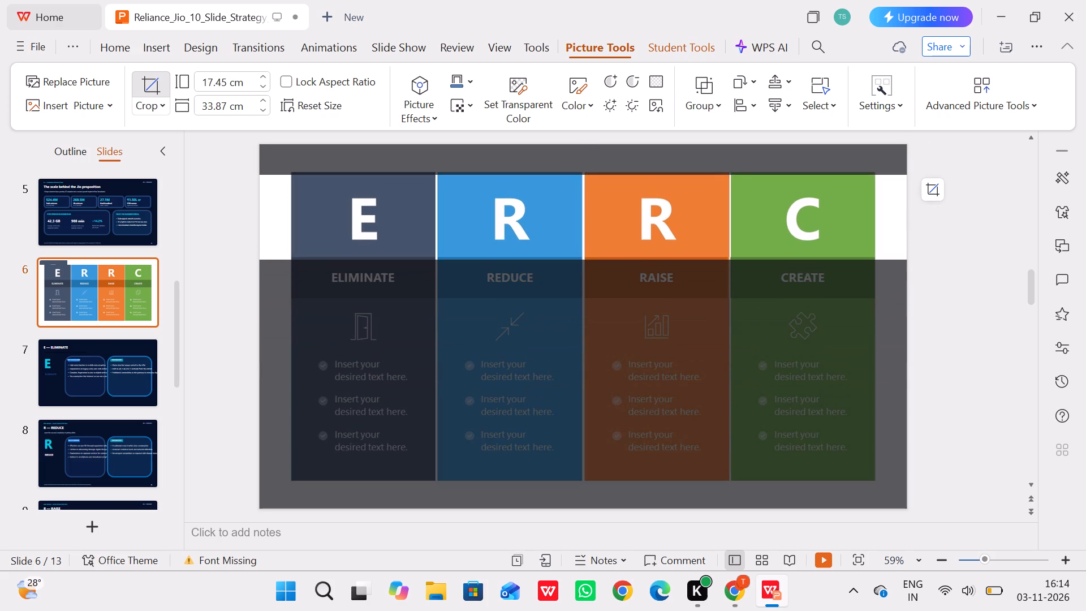
{"action": "left_click_drag", "start_coordinate": [556, 258], "coordinate": [556, 257]}
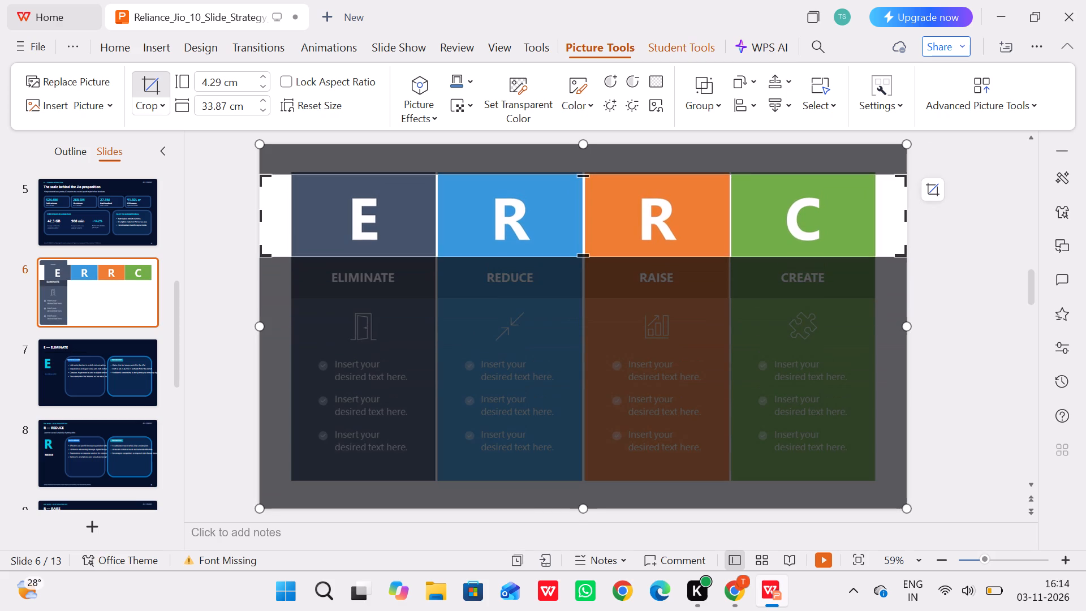
{"action": "left_click_drag", "start_coordinate": [904, 215], "coordinate": [387, 187]}
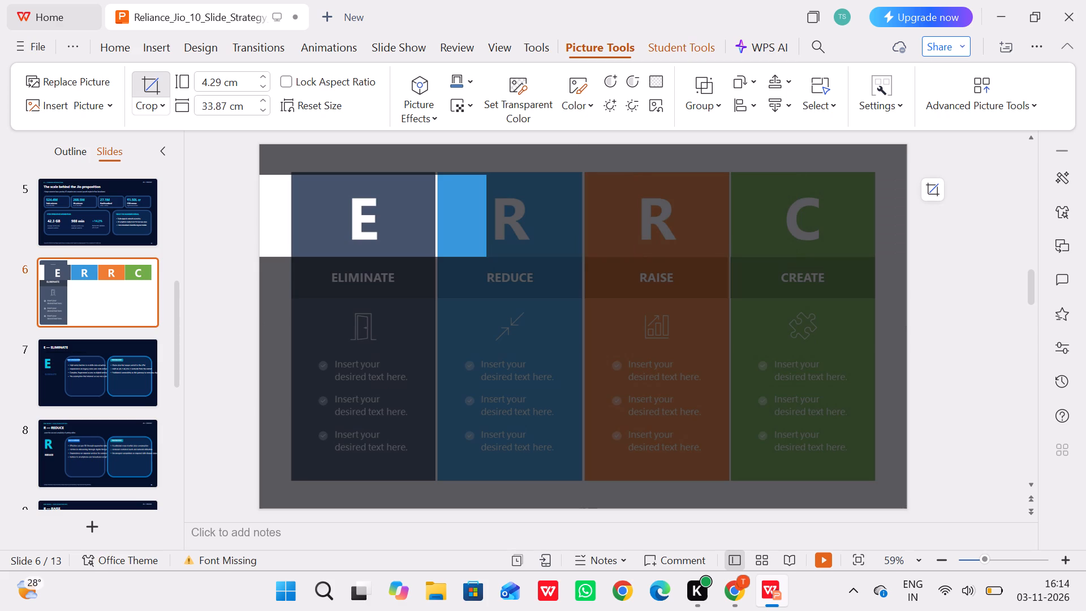
{"action": "left_click_drag", "start_coordinate": [387, 187], "coordinate": [346, 206]}
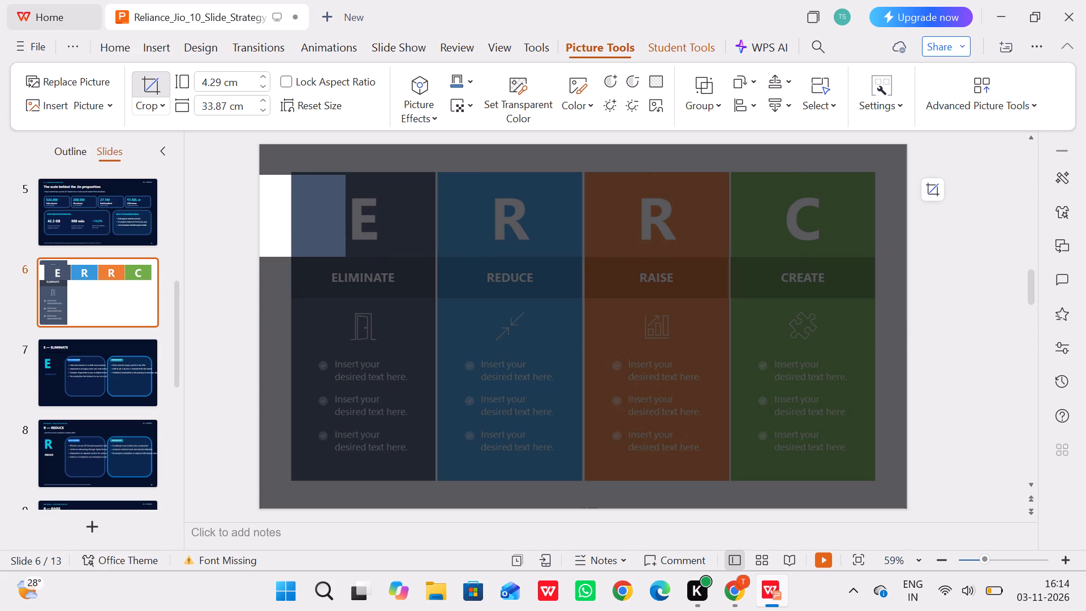
{"action": "left_click_drag", "start_coordinate": [346, 206], "coordinate": [350, 215]}
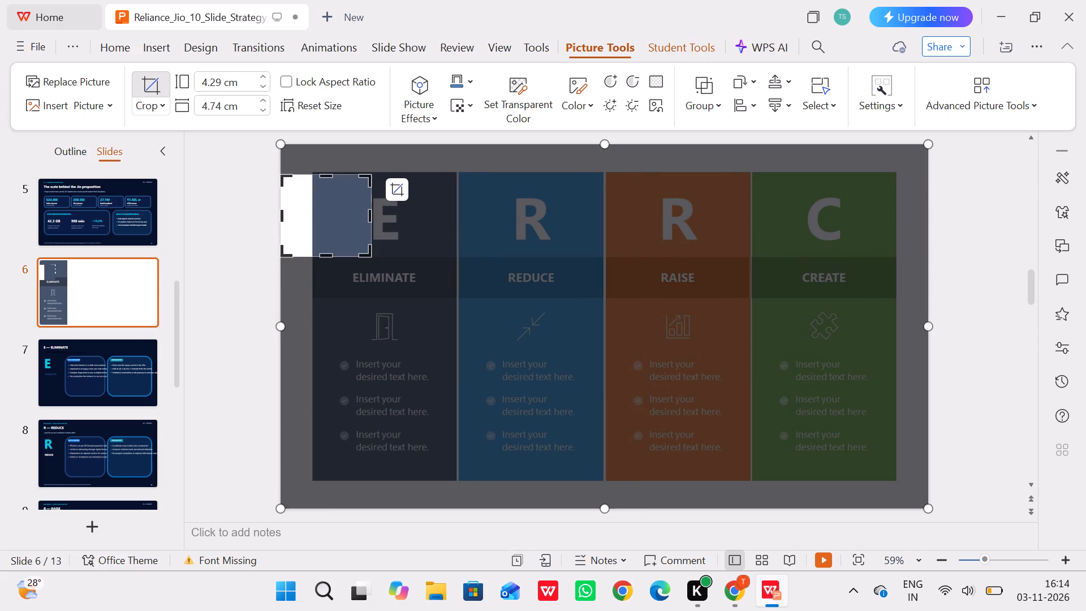
{"action": "left_click_drag", "start_coordinate": [282, 220], "coordinate": [318, 217]}
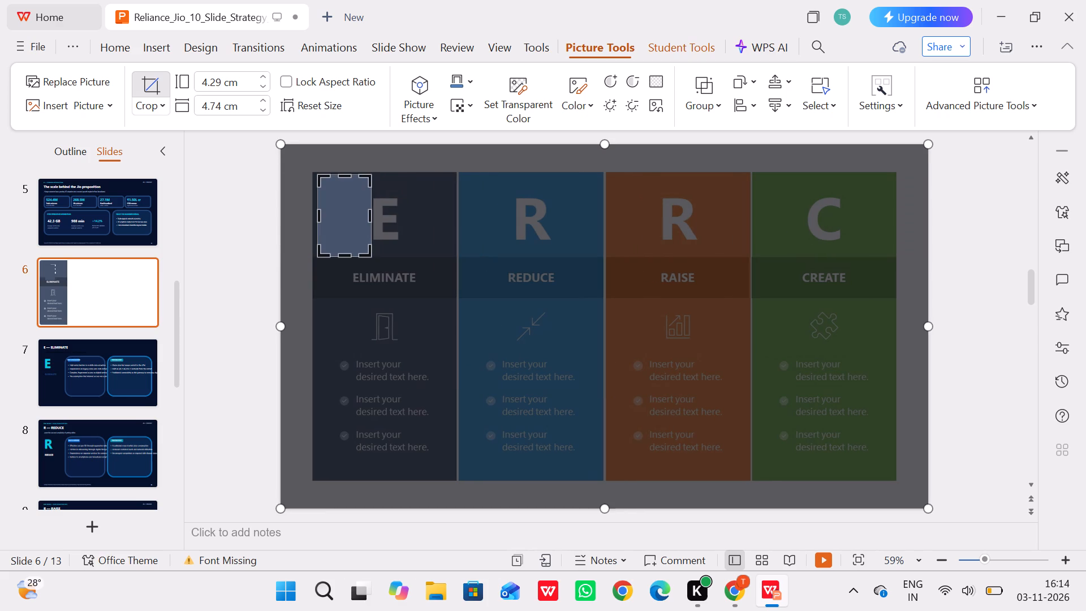
{"action": "left_click", "coordinate": [249, 266]}
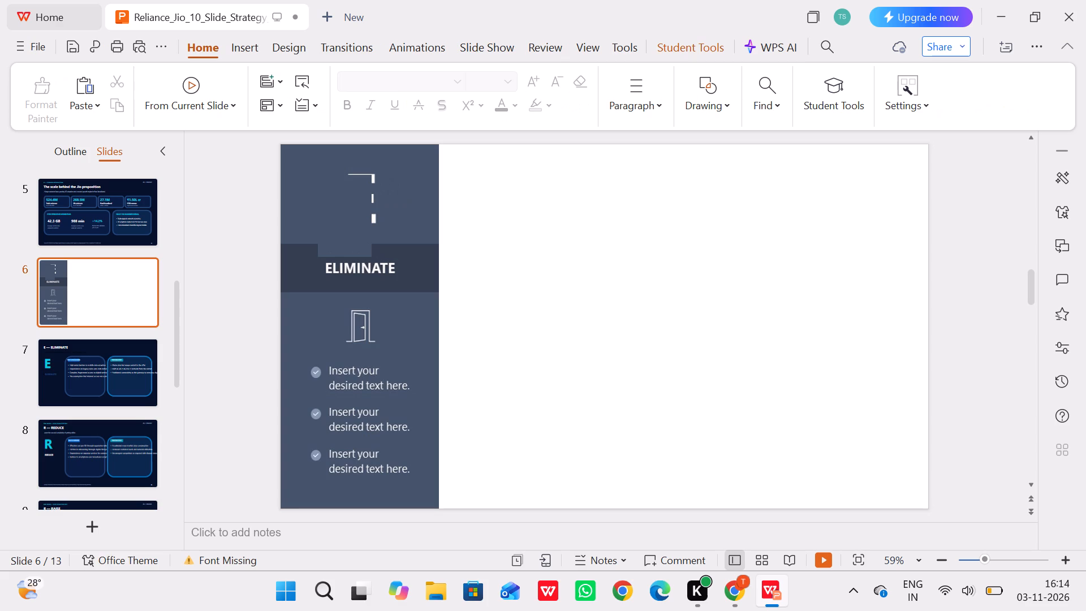
Move the dark-blue patch onto the blank slide area and resize it to about 7.07 cm high by 6.64 cm wide.
{"action": "left_click_drag", "start_coordinate": [344, 228], "coordinate": [350, 368]}
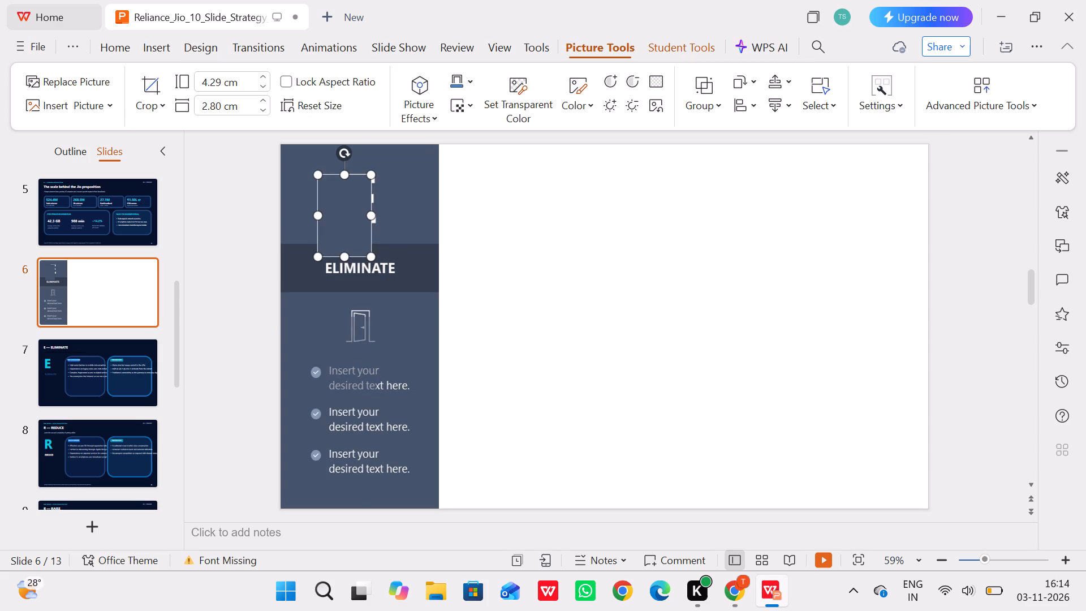
{"action": "left_click_drag", "start_coordinate": [350, 368], "coordinate": [488, 312]}
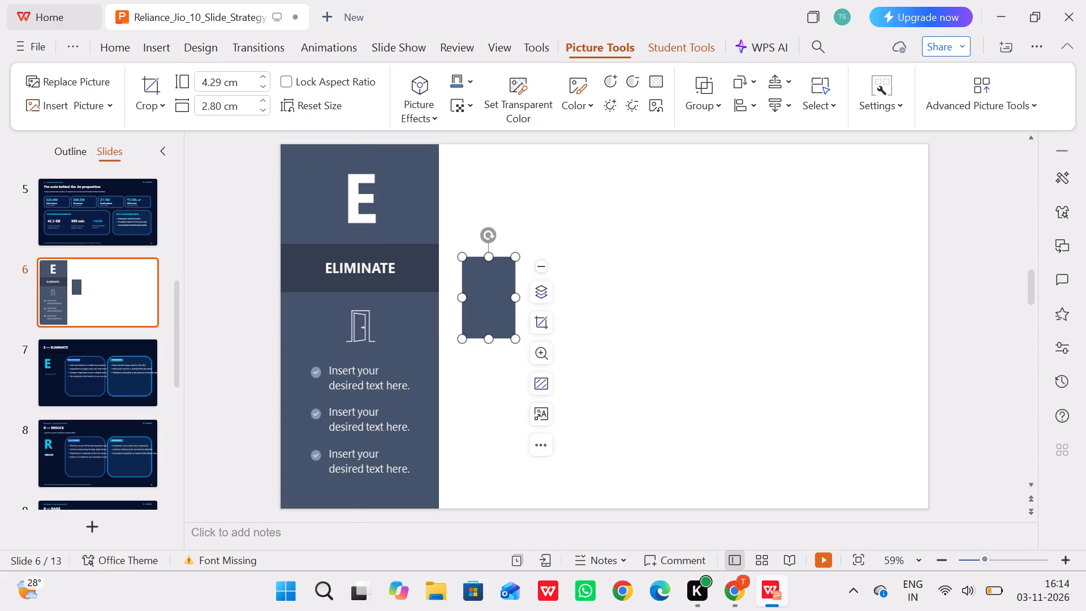
{"action": "left_click_drag", "start_coordinate": [487, 338], "coordinate": [494, 447]}
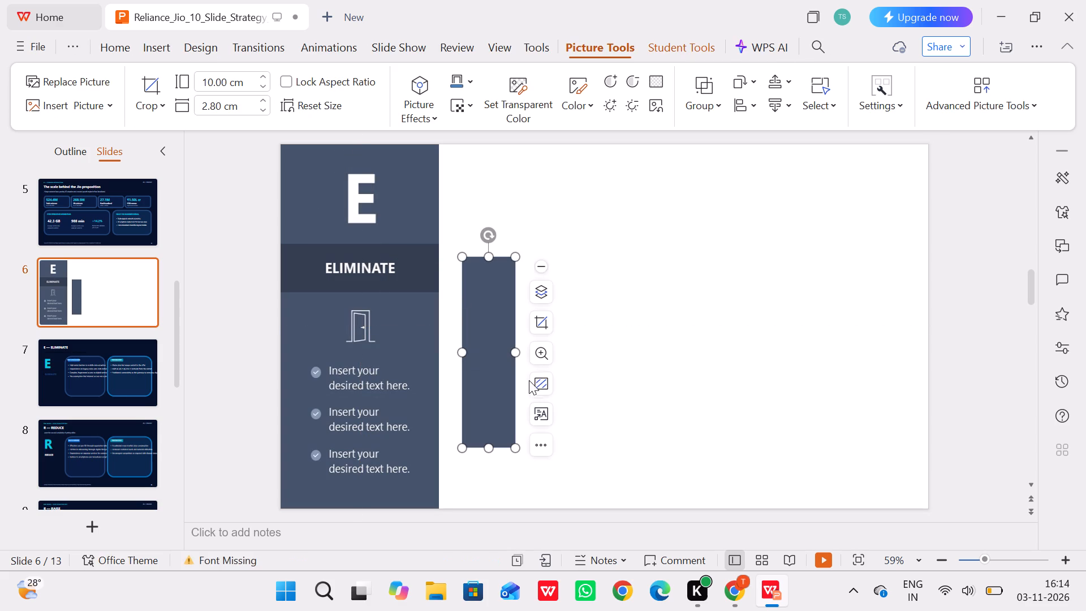
{"action": "left_click_drag", "start_coordinate": [516, 350], "coordinate": [584, 362]}
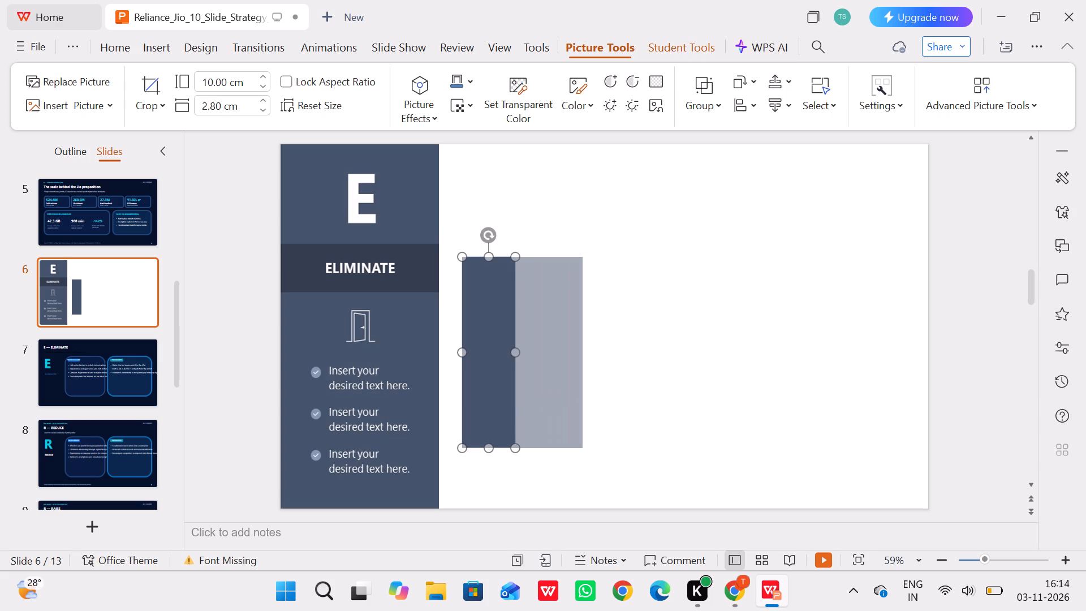
{"action": "left_click_drag", "start_coordinate": [584, 362], "coordinate": [589, 363]}
{"action": "left_click_drag", "start_coordinate": [529, 339], "coordinate": [611, 282]}
{"action": "left_click_drag", "start_coordinate": [606, 391], "coordinate": [615, 335]}
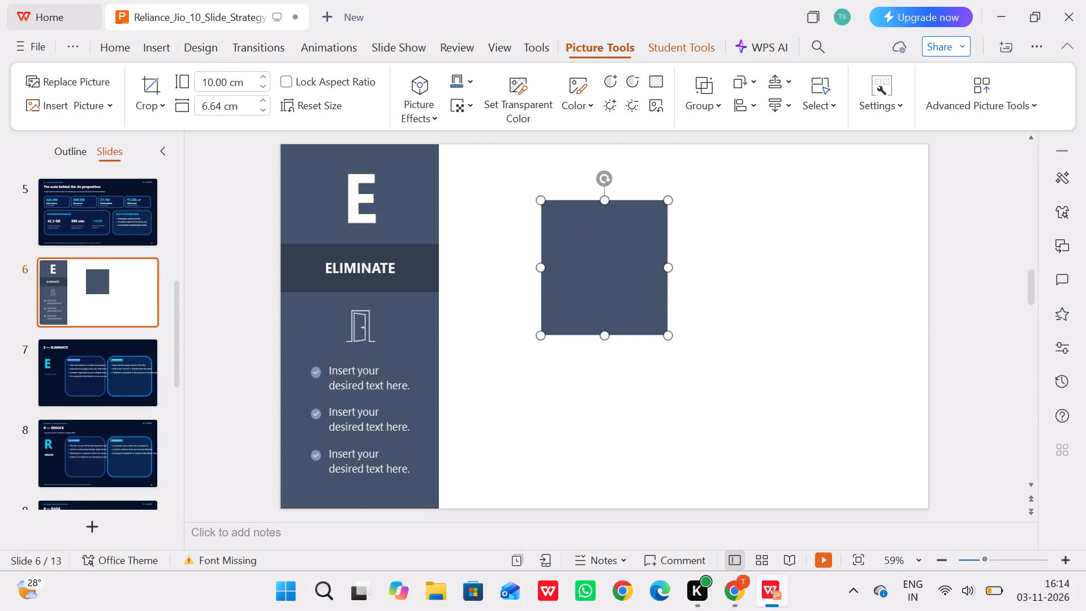
Place the dark-blue patch over the three placeholder bullets below the door icon in the ELIMINATE column.
{"action": "left_click_drag", "start_coordinate": [598, 260], "coordinate": [367, 415]}
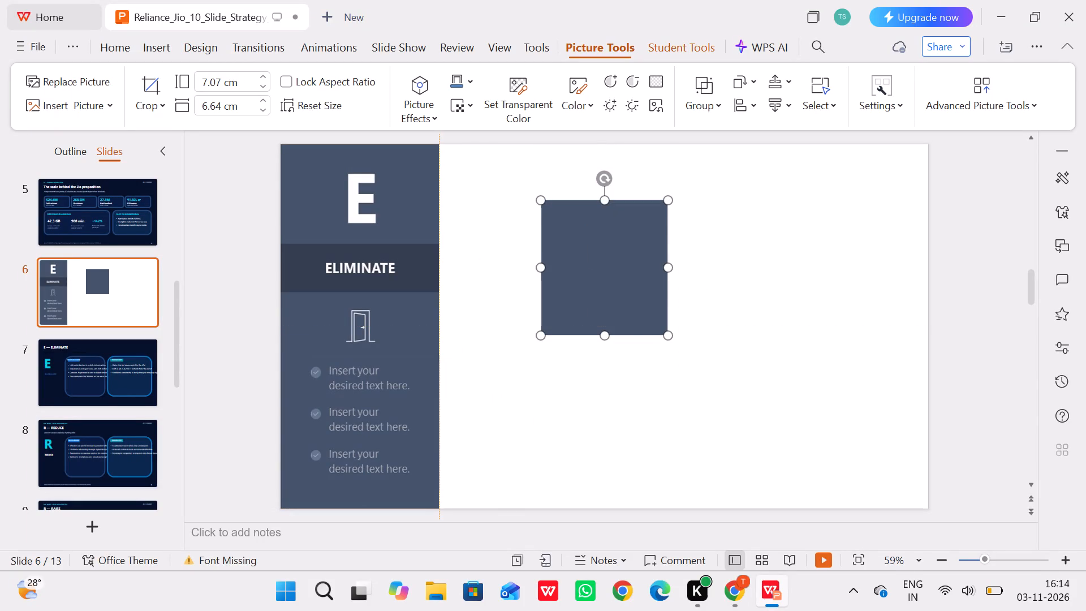
{"action": "left_click_drag", "start_coordinate": [367, 415], "coordinate": [361, 415]}
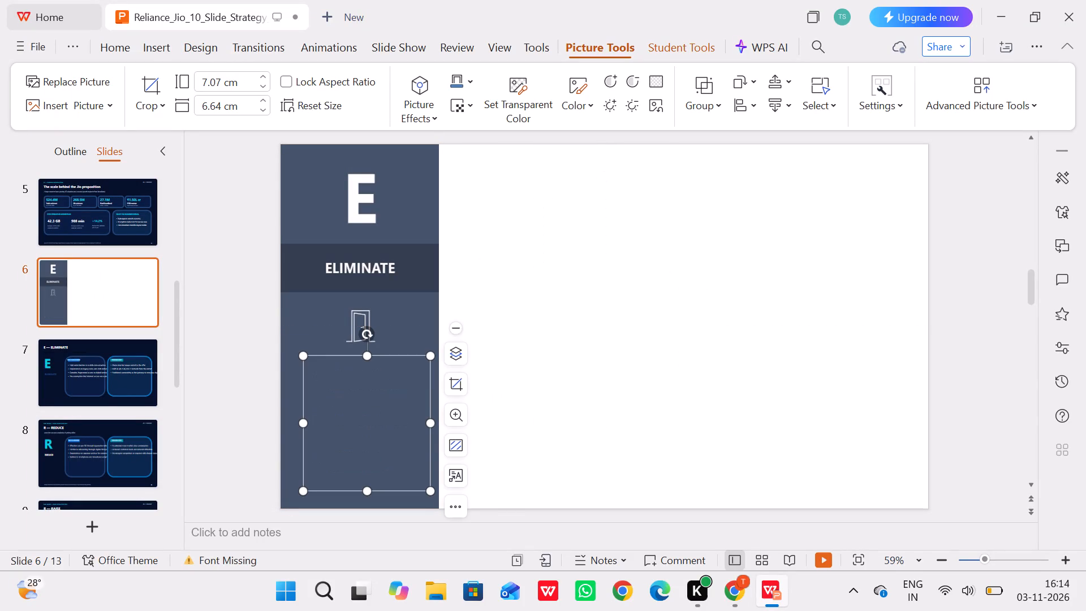
{"action": "left_click", "coordinate": [574, 287]}
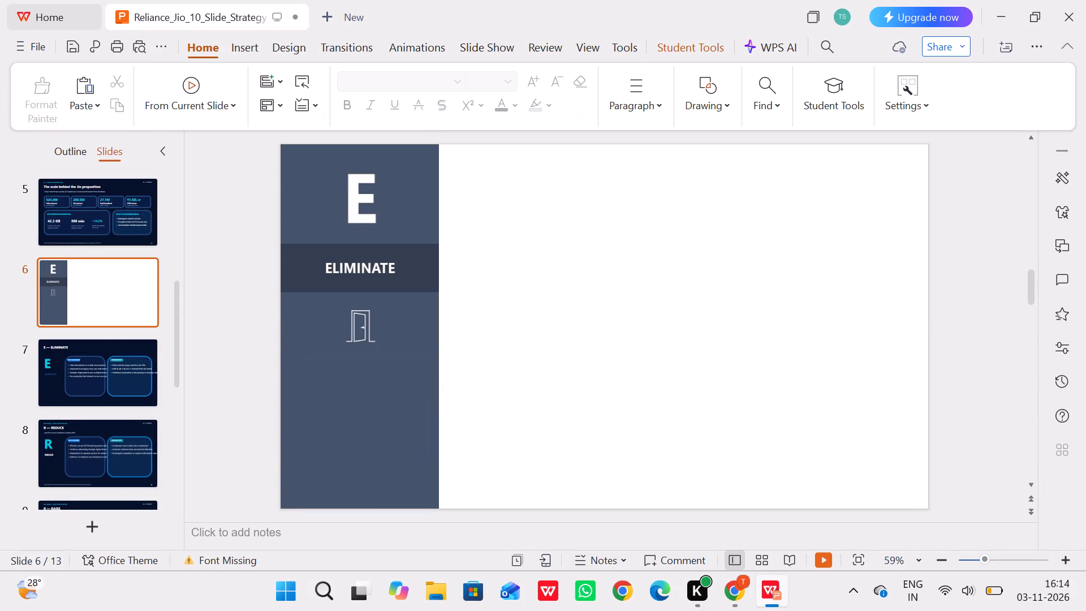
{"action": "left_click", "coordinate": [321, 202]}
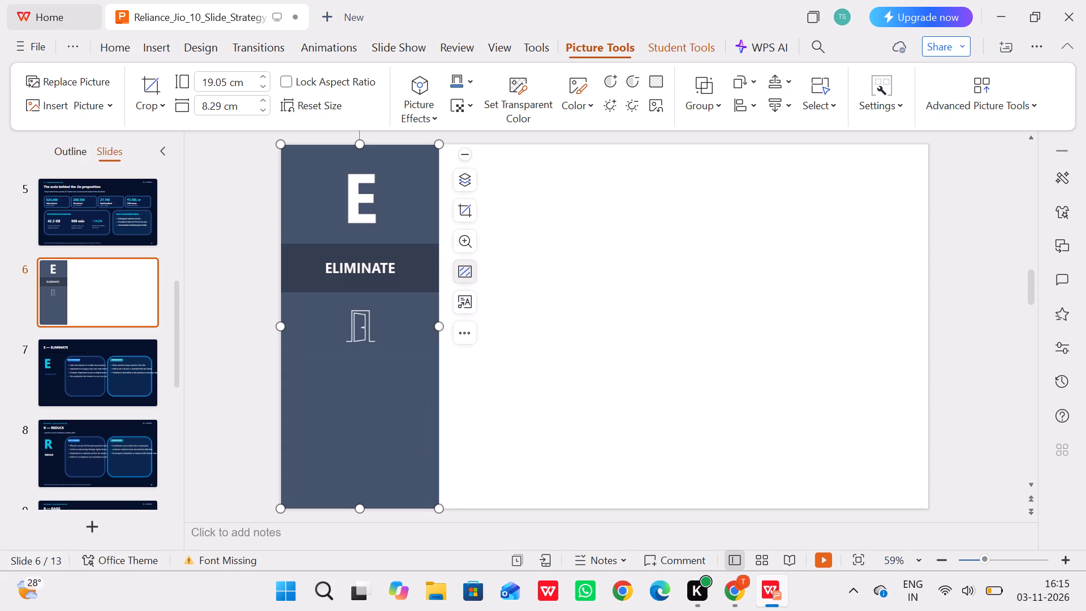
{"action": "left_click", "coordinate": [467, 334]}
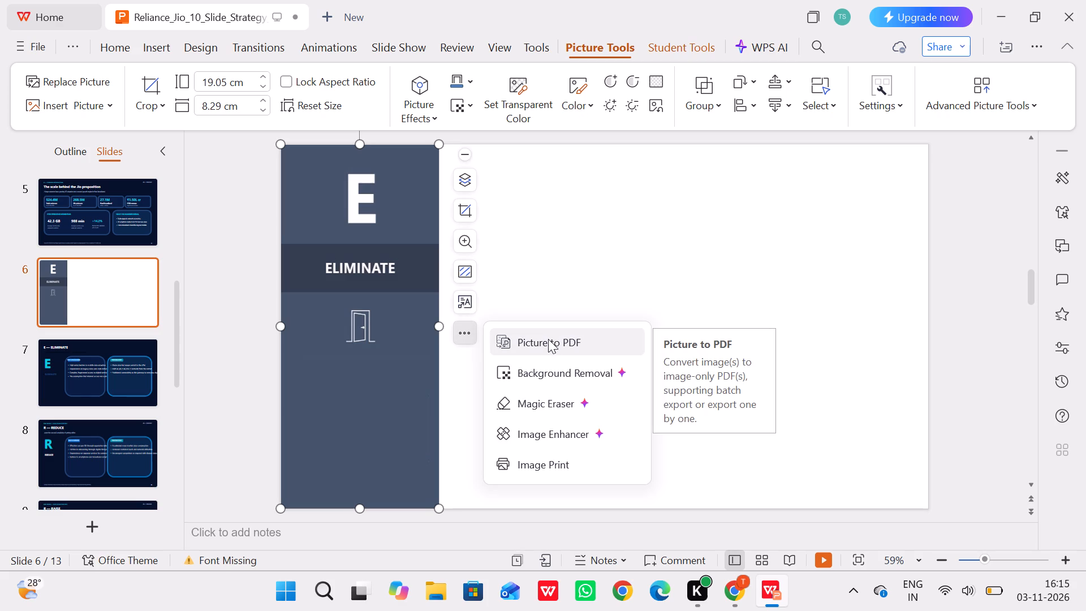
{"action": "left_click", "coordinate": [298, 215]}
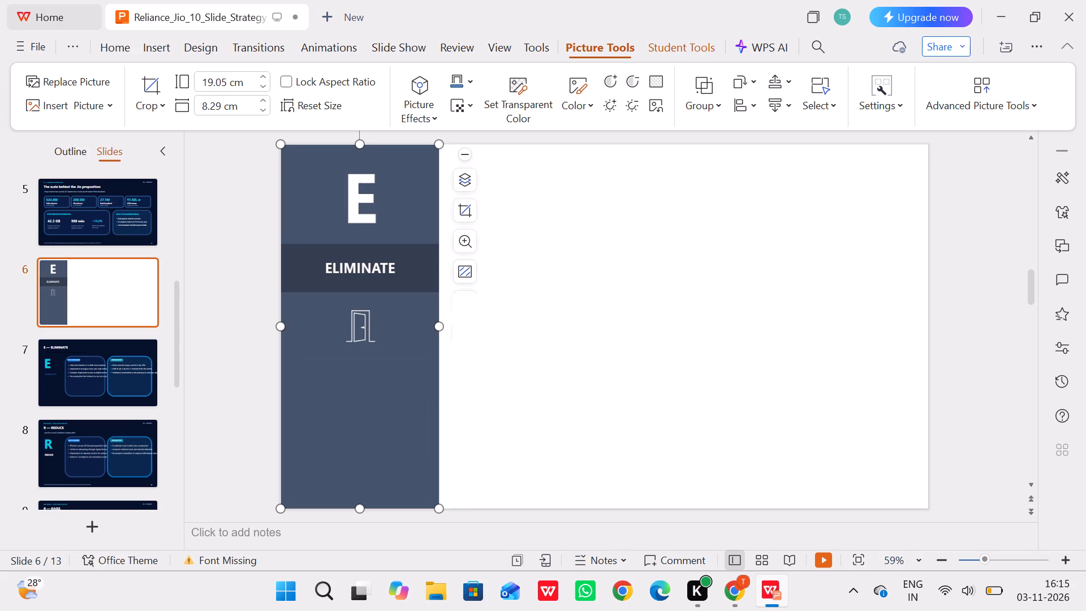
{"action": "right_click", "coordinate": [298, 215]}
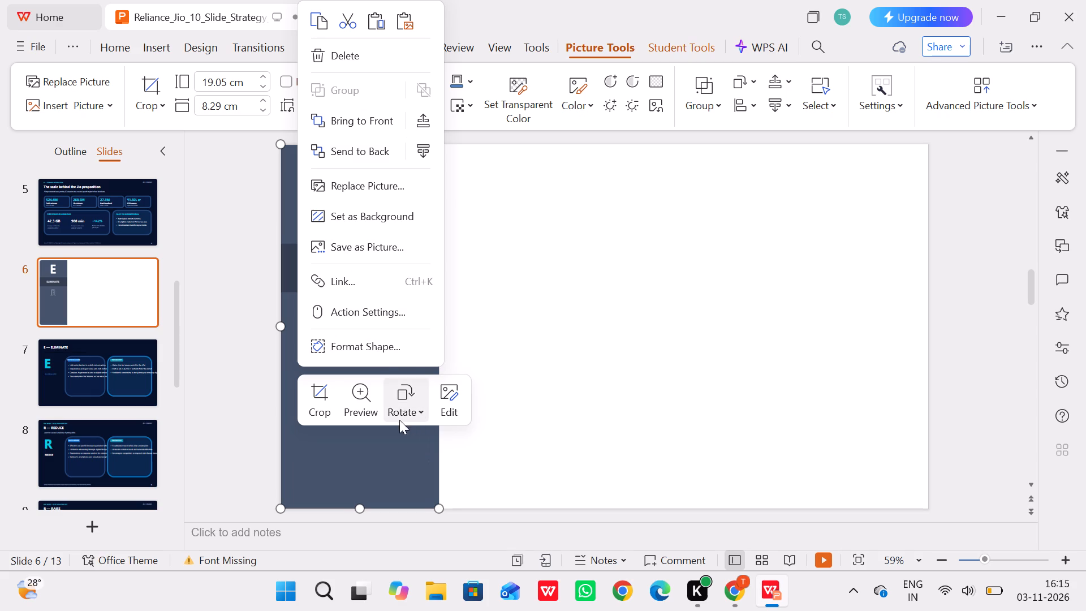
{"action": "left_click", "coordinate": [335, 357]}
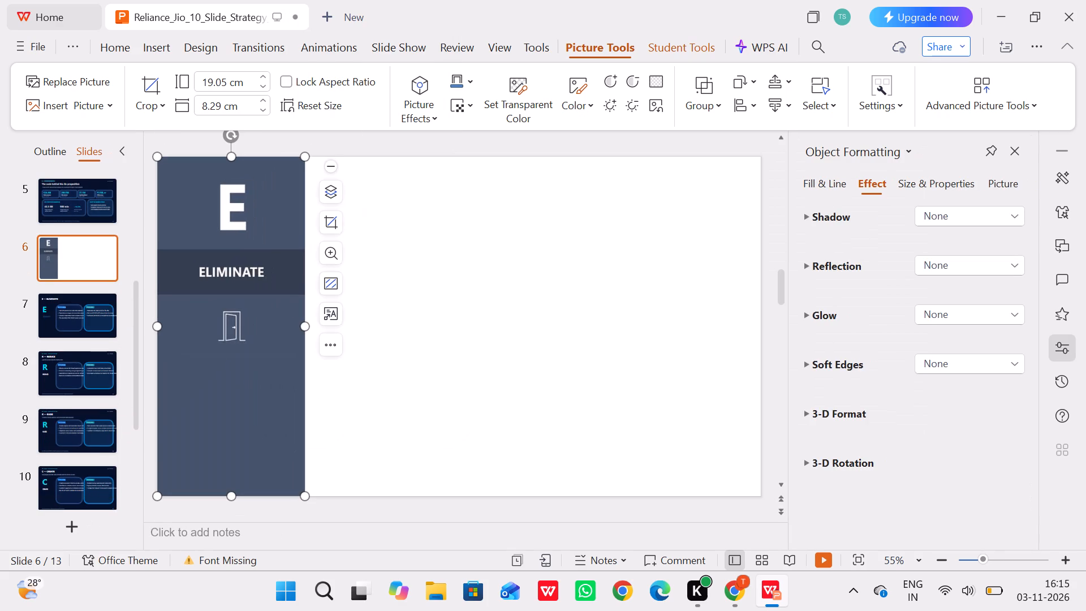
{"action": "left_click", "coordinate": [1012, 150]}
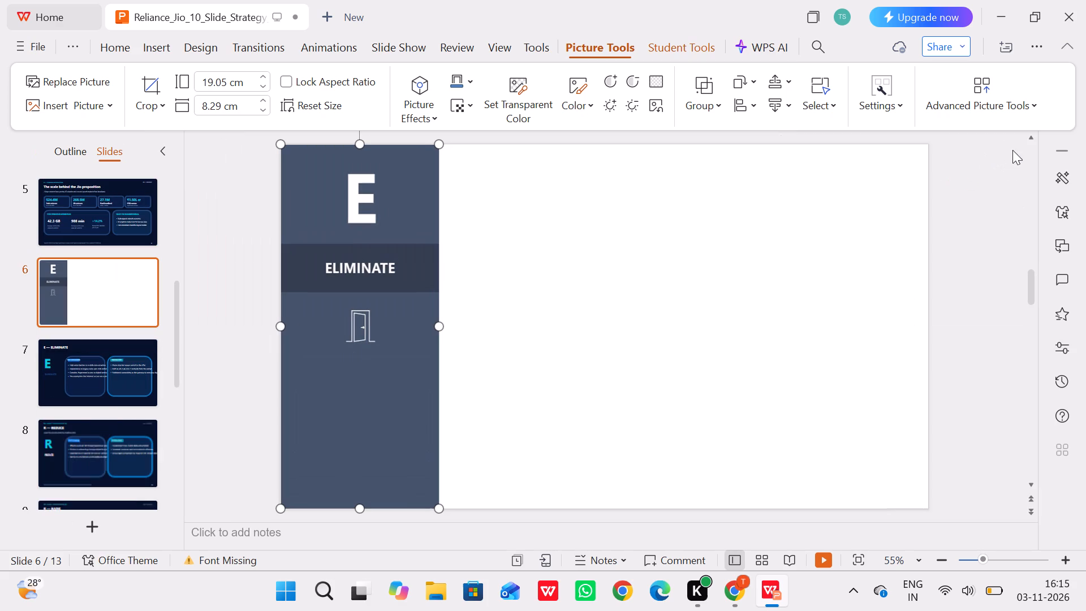
Group the ELIMINATE column picture on slide 6 with the dark-blue patch covering its placeholder bullets.
{"action": "left_click_drag", "start_coordinate": [253, 134], "coordinate": [459, 362]}
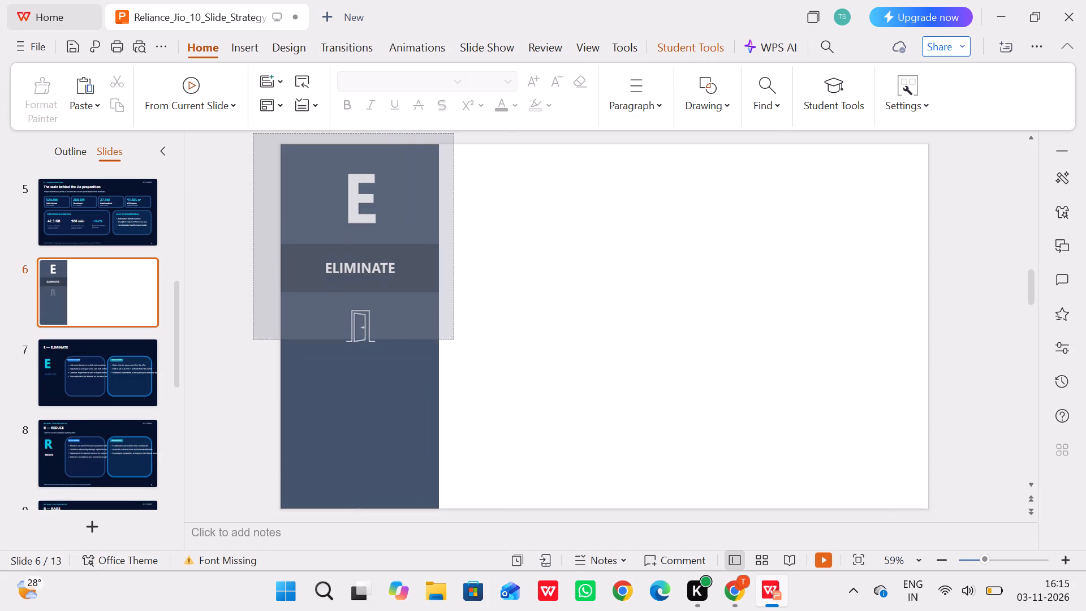
{"action": "left_click_drag", "start_coordinate": [459, 362], "coordinate": [507, 575]}
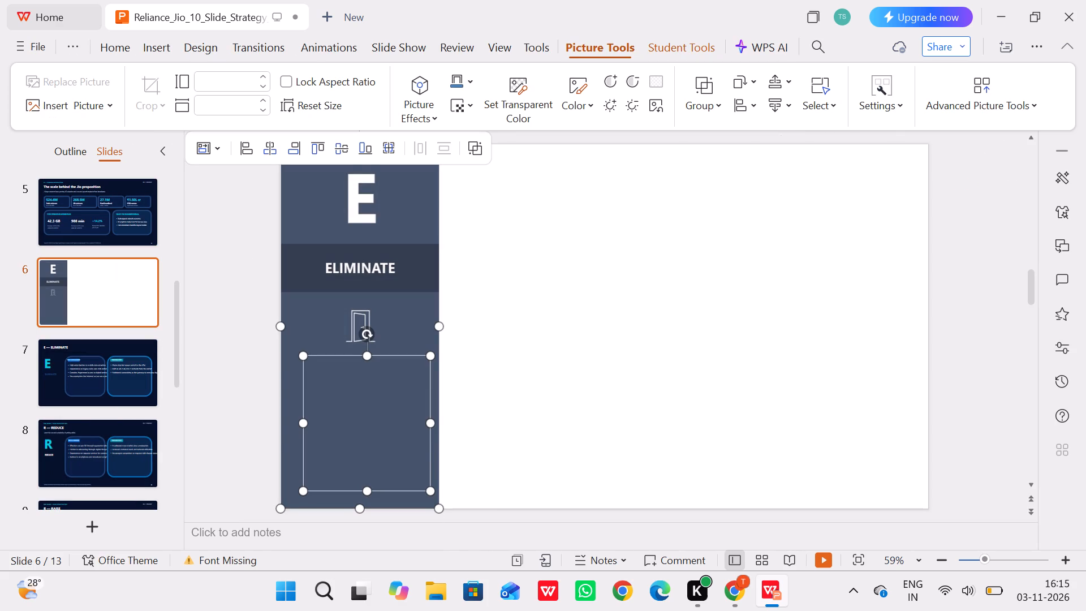
{"action": "right_click", "coordinate": [308, 313]}
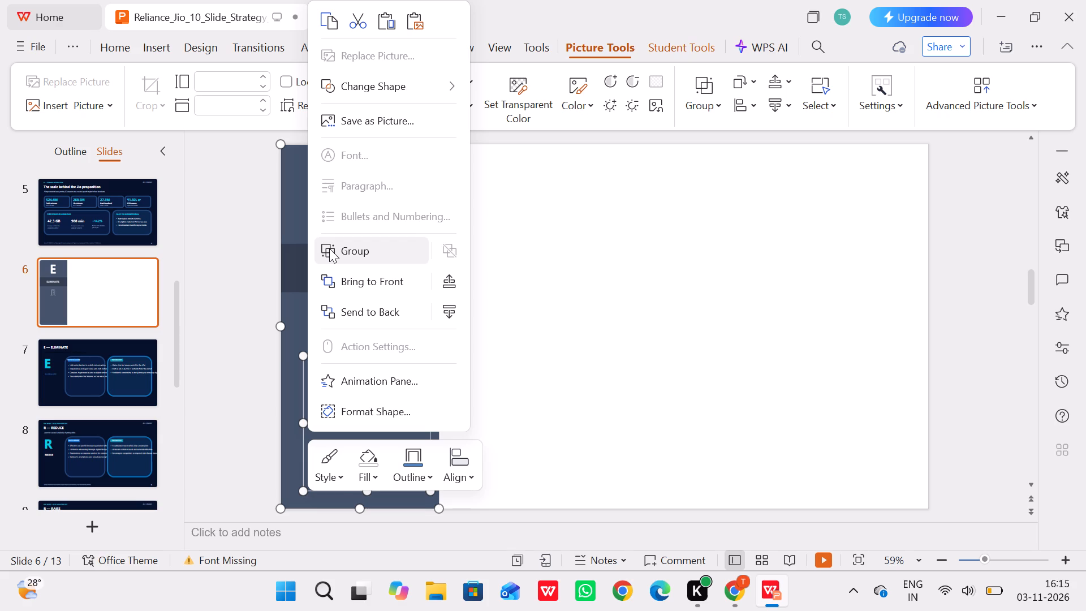
{"action": "left_click", "coordinate": [329, 248]}
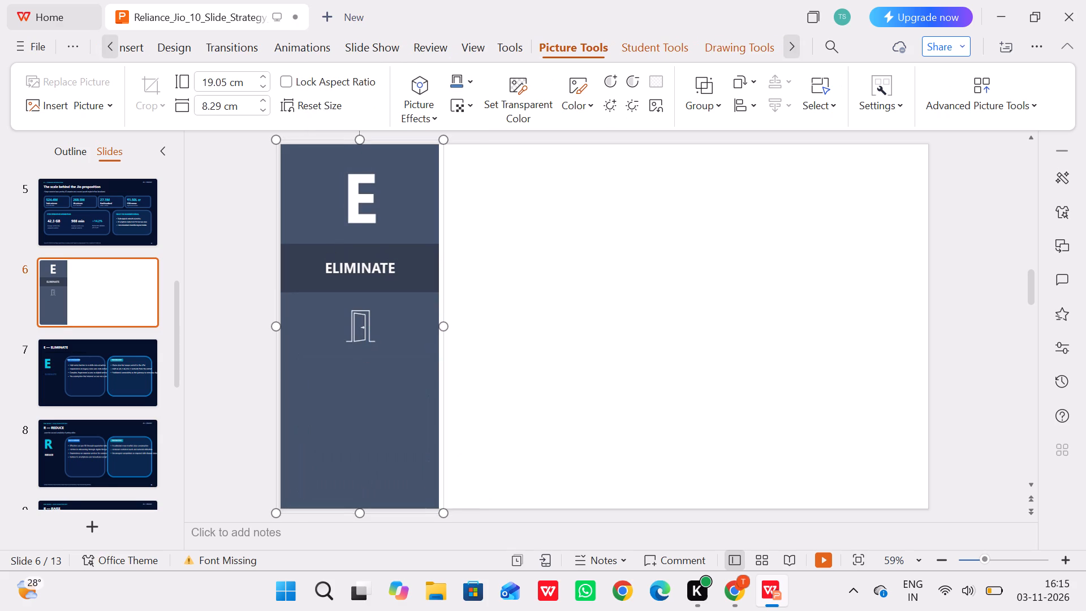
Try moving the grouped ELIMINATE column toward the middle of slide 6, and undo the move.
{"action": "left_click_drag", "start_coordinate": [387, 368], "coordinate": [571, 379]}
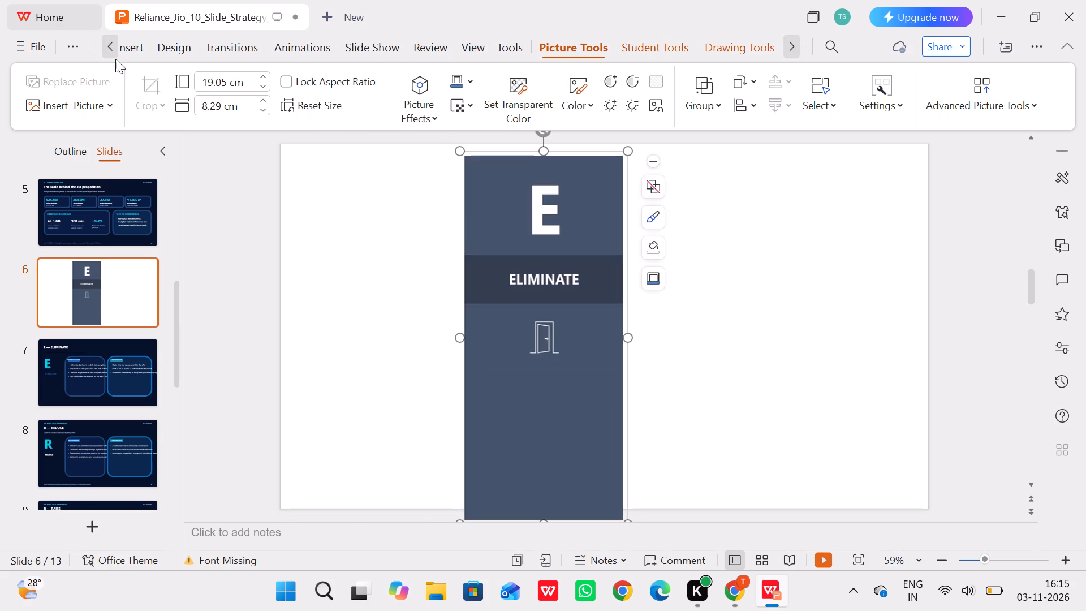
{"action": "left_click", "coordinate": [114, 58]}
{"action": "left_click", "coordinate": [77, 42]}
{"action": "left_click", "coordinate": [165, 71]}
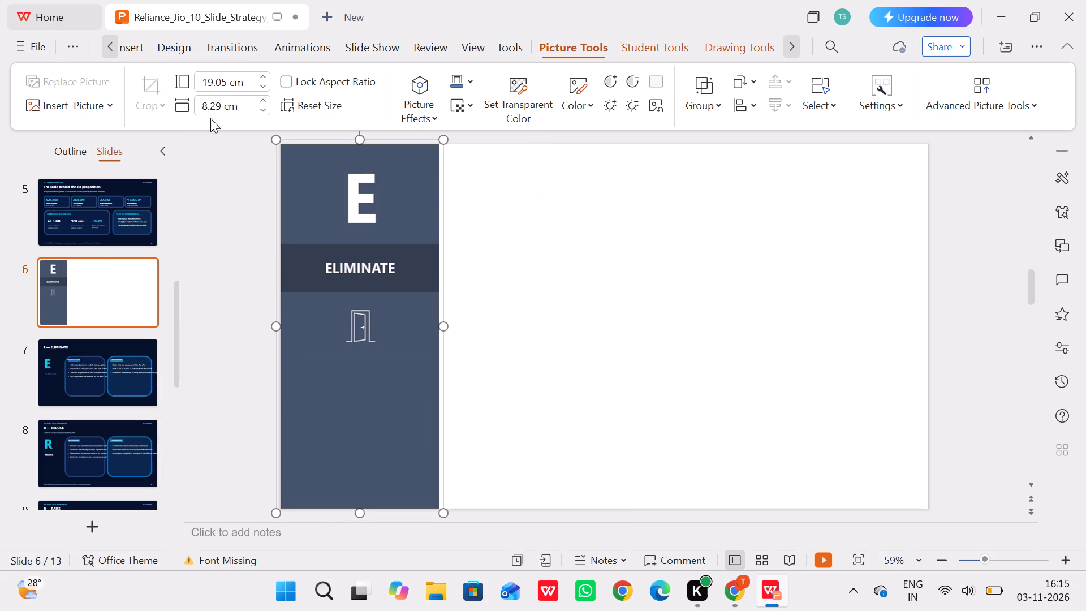
Paste the original uncropped ERRC picture onto slide 6 again, over the grouped ELIMINATE column.
{"action": "left_click", "coordinate": [201, 222]}
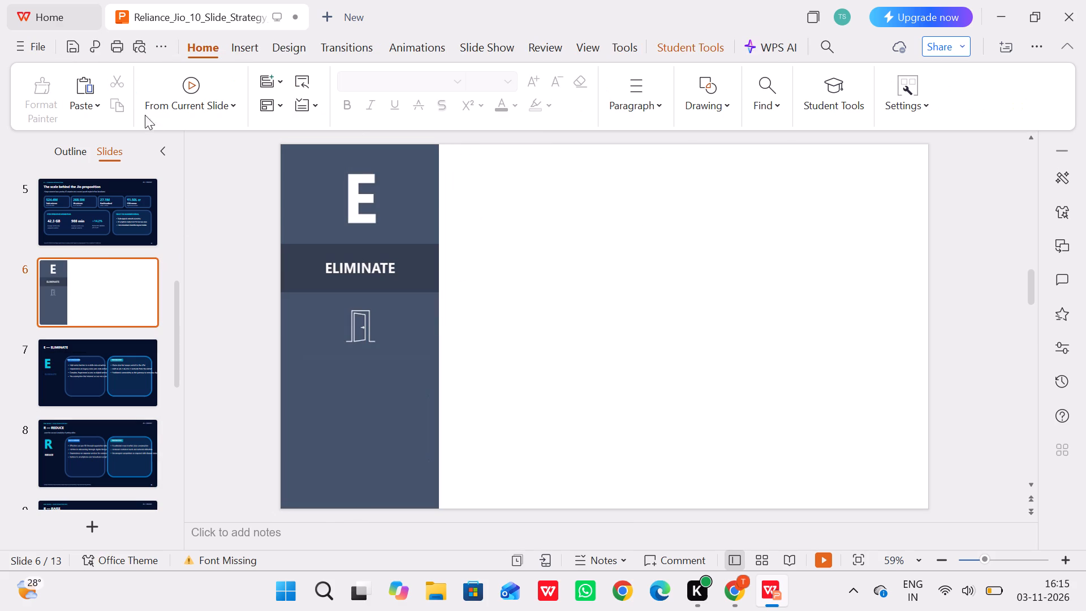
{"action": "left_click", "coordinate": [89, 87]}
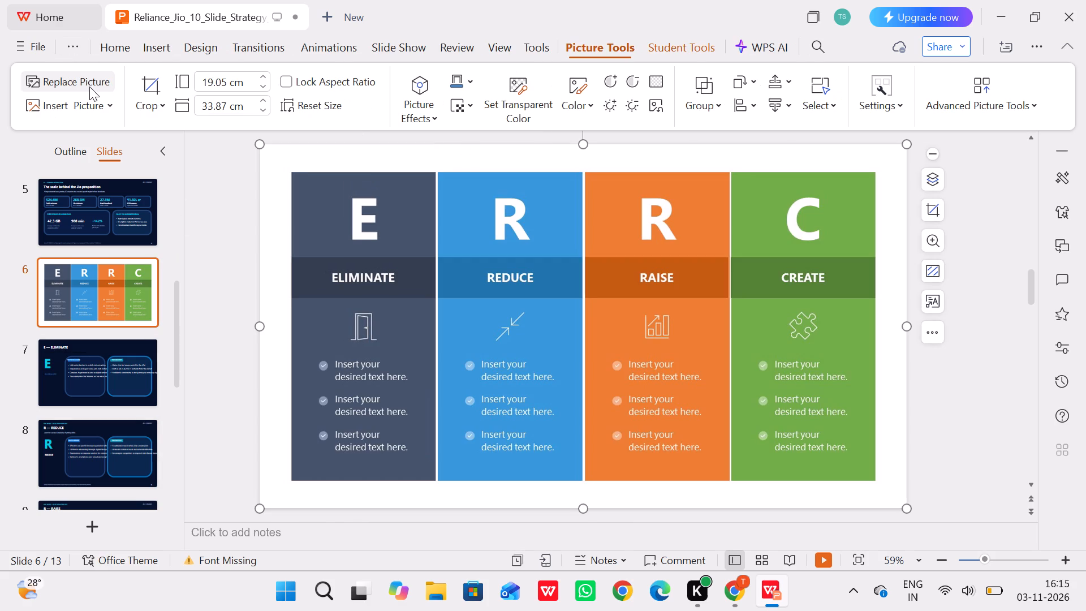
{"action": "left_click", "coordinate": [348, 225]}
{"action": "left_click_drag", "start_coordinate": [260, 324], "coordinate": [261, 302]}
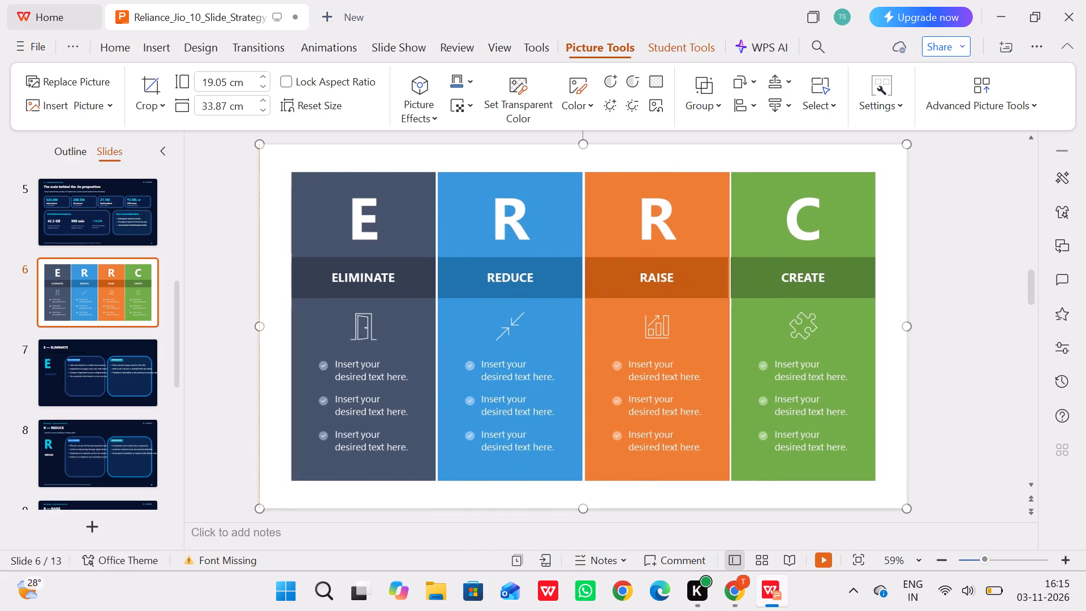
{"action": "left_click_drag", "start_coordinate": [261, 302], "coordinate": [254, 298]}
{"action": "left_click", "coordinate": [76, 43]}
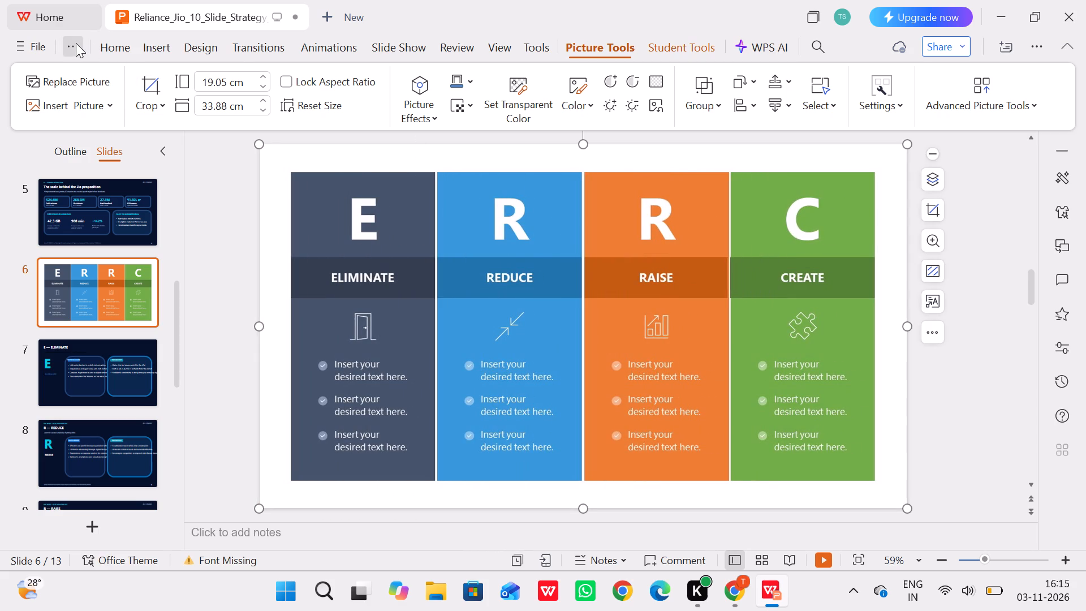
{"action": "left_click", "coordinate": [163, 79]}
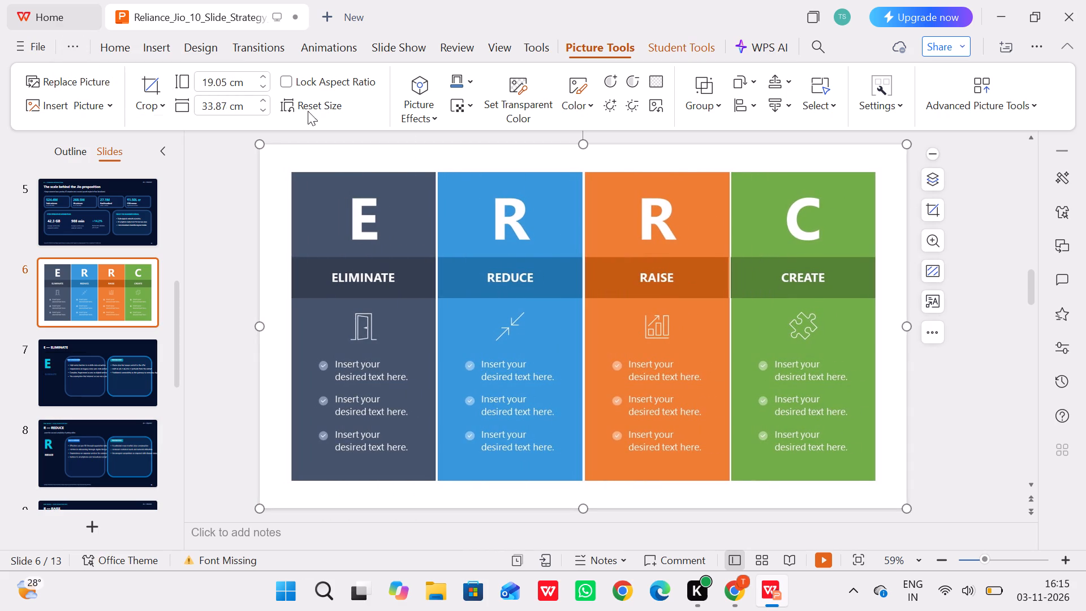
Crop off the pasted ERRC picture's top and bottom margins and its RAISE and CREATE columns, leaving about 16.06 cm high by 16.93 cm wide.
{"action": "left_click", "coordinate": [929, 216]}
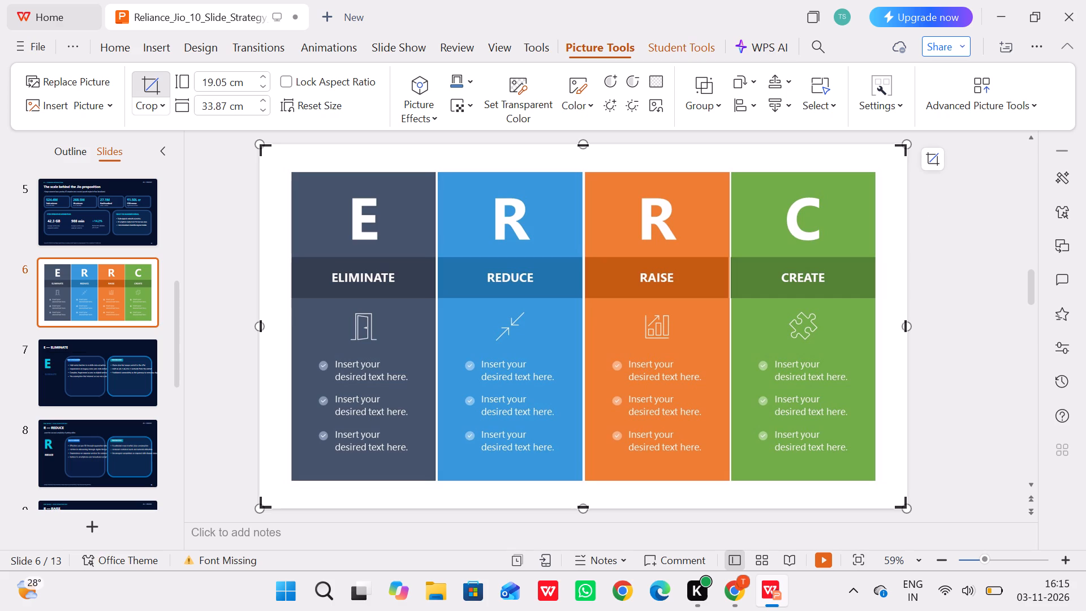
{"action": "left_click_drag", "start_coordinate": [584, 148], "coordinate": [586, 175]}
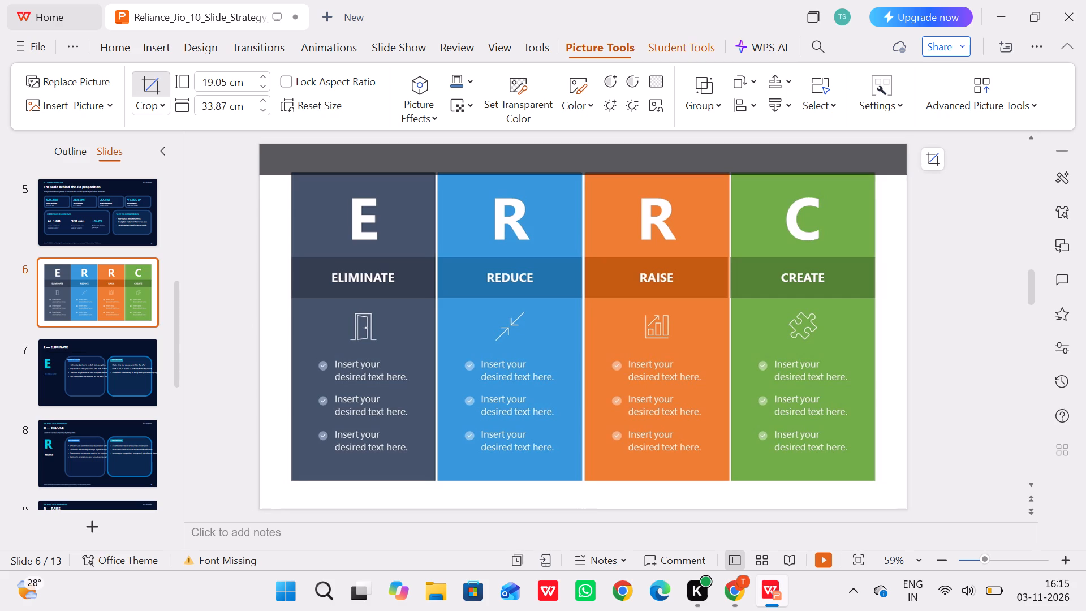
{"action": "left_click_drag", "start_coordinate": [586, 175], "coordinate": [585, 173]}
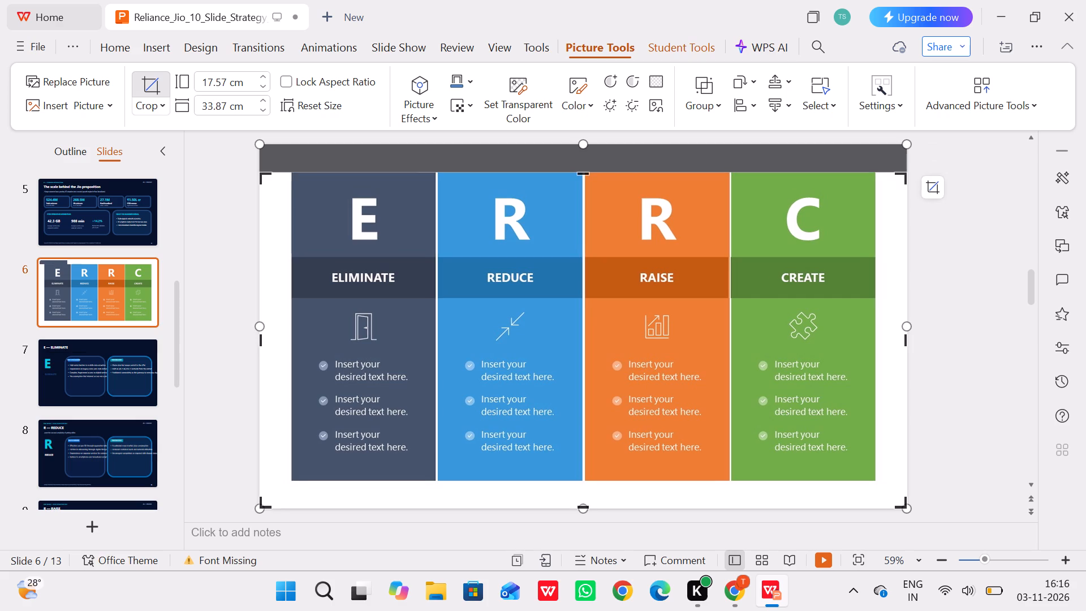
{"action": "left_click_drag", "start_coordinate": [902, 334], "coordinate": [613, 325]}
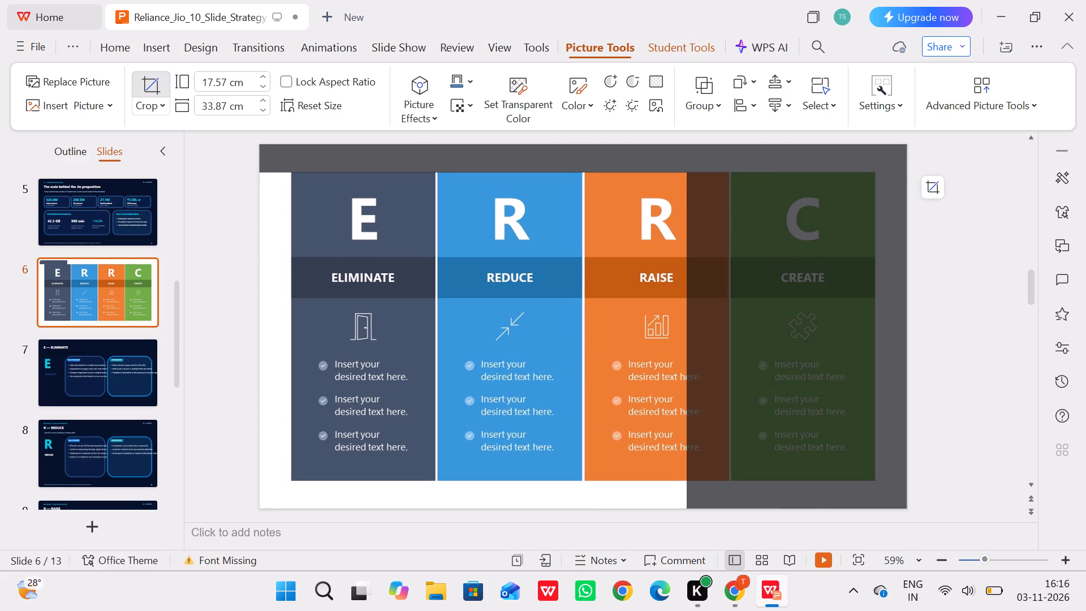
{"action": "left_click_drag", "start_coordinate": [613, 325], "coordinate": [576, 320]}
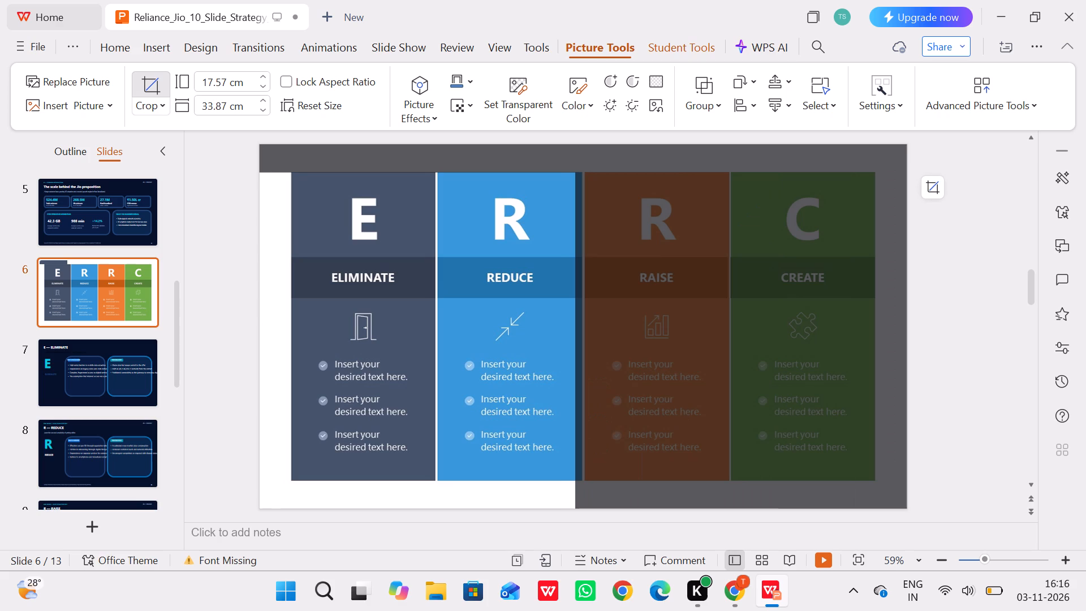
{"action": "left_click_drag", "start_coordinate": [576, 320], "coordinate": [580, 330]}
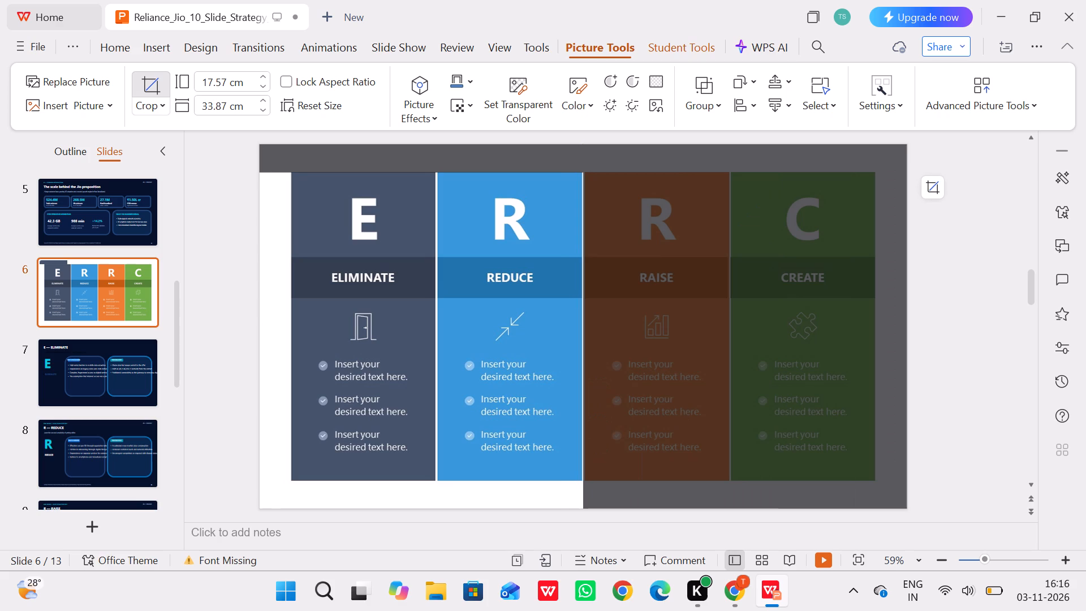
{"action": "left_click_drag", "start_coordinate": [580, 330], "coordinate": [583, 334]}
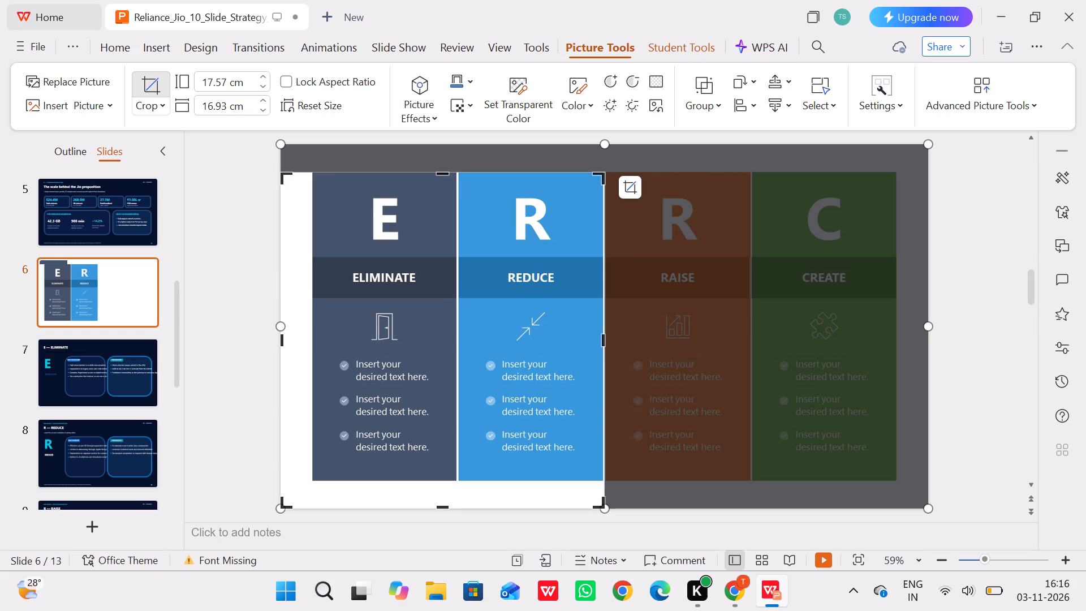
{"action": "left_click_drag", "start_coordinate": [441, 504], "coordinate": [450, 476]}
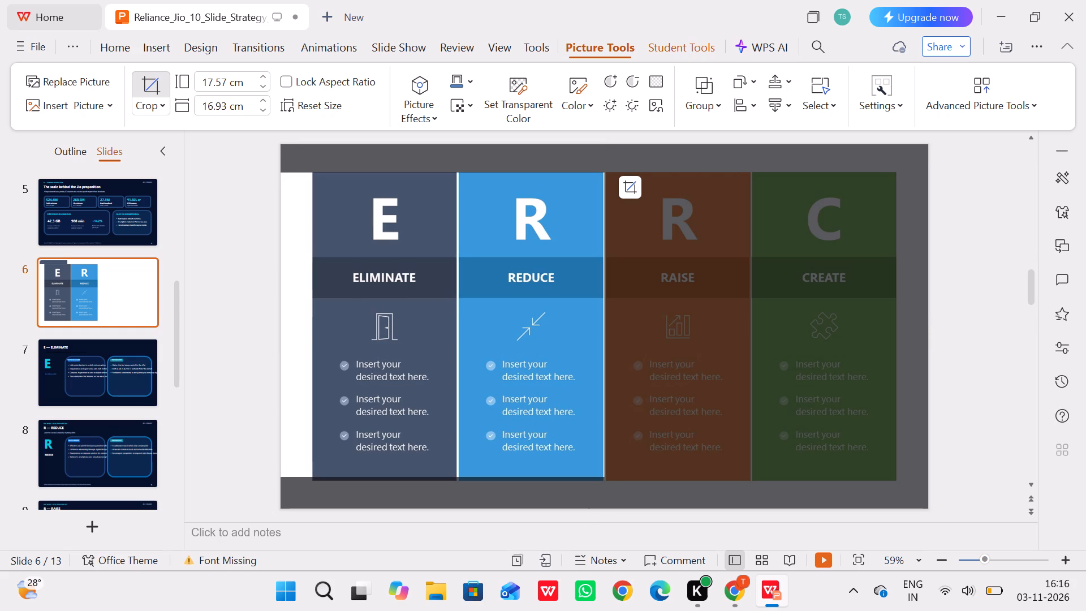
{"action": "left_click_drag", "start_coordinate": [450, 476], "coordinate": [451, 480]}
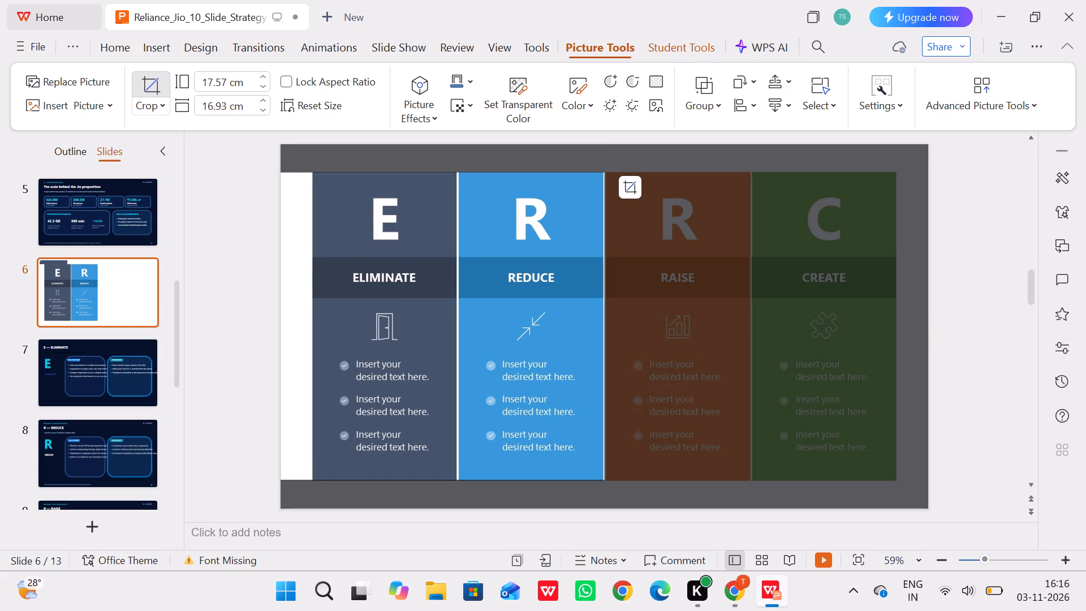
{"action": "left_click_drag", "start_coordinate": [451, 480], "coordinate": [451, 480]}
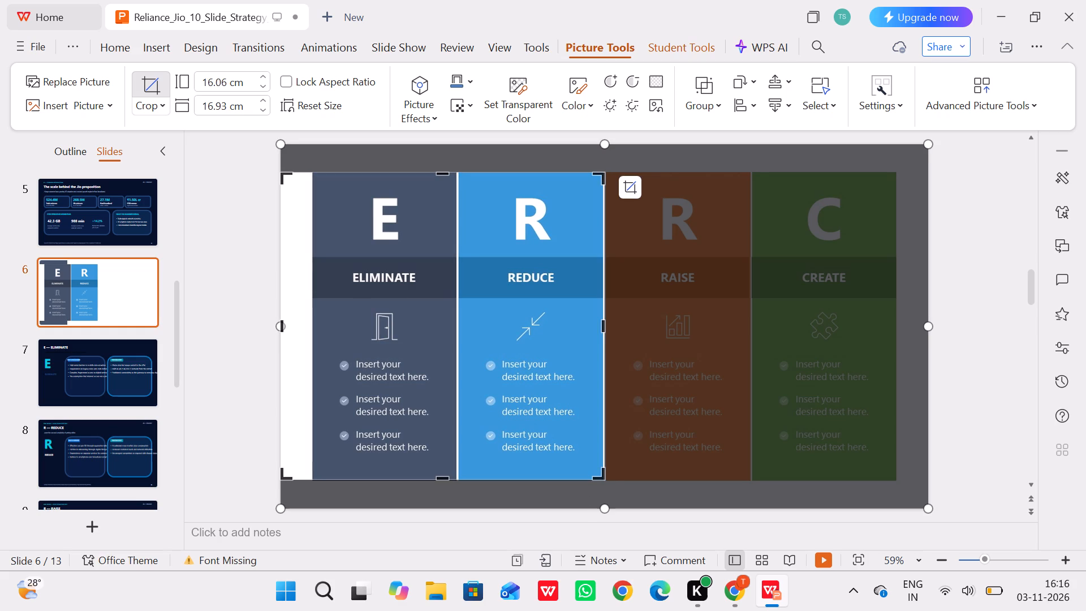
Crop the ELIMINATE column off the pasted ERRC picture, leaving only the REDUCE column about 16.06 cm high by 7.74 cm wide.
{"action": "left_click_drag", "start_coordinate": [287, 325], "coordinate": [453, 333]}
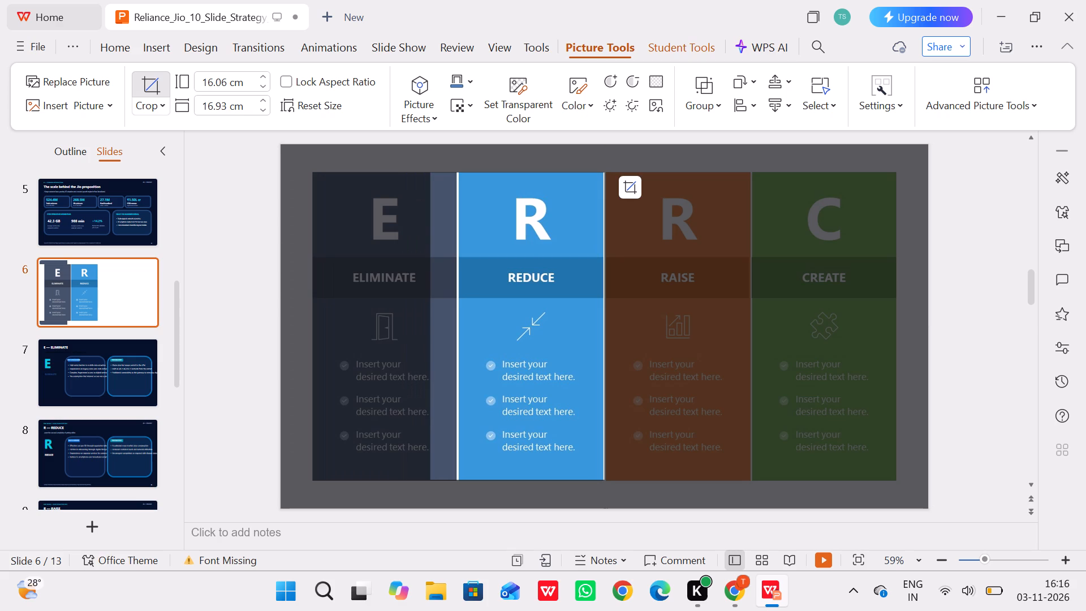
{"action": "left_click_drag", "start_coordinate": [453, 333], "coordinate": [460, 337]}
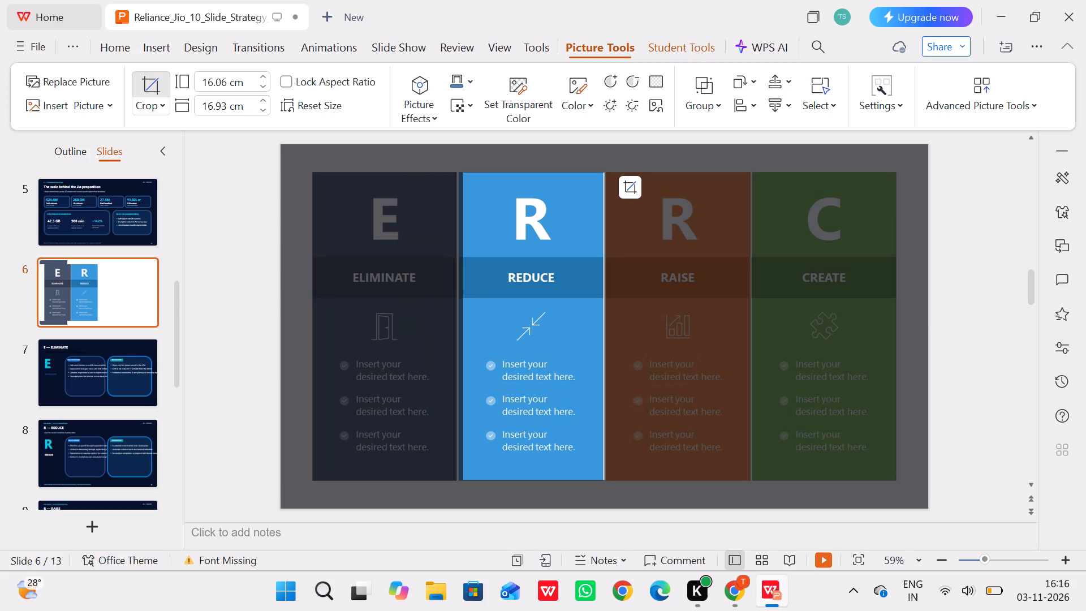
{"action": "left_click_drag", "start_coordinate": [460, 337], "coordinate": [458, 337]}
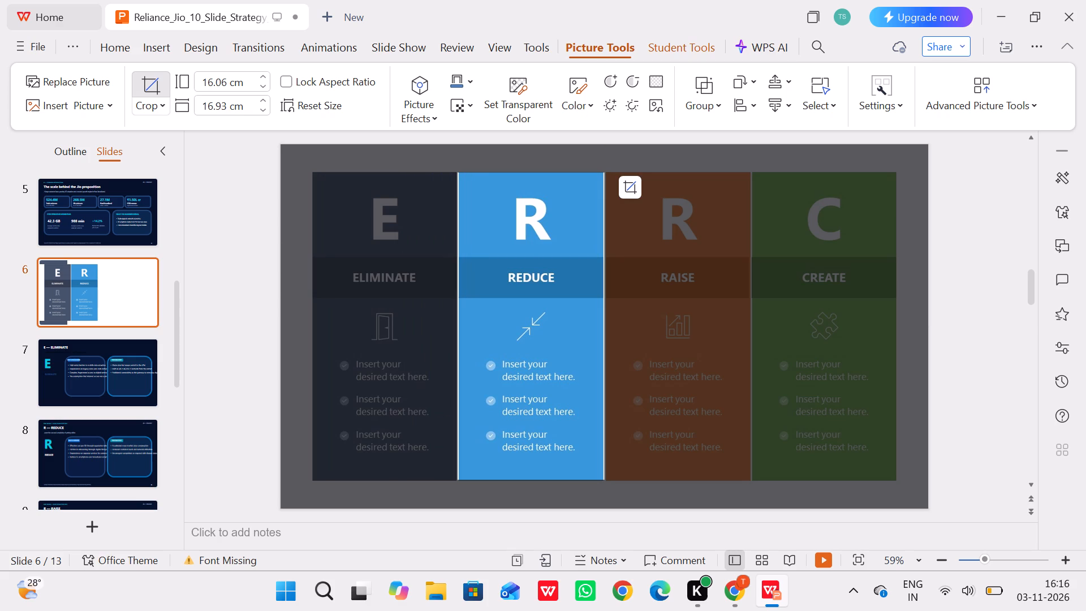
{"action": "left_click_drag", "start_coordinate": [458, 337], "coordinate": [456, 339]}
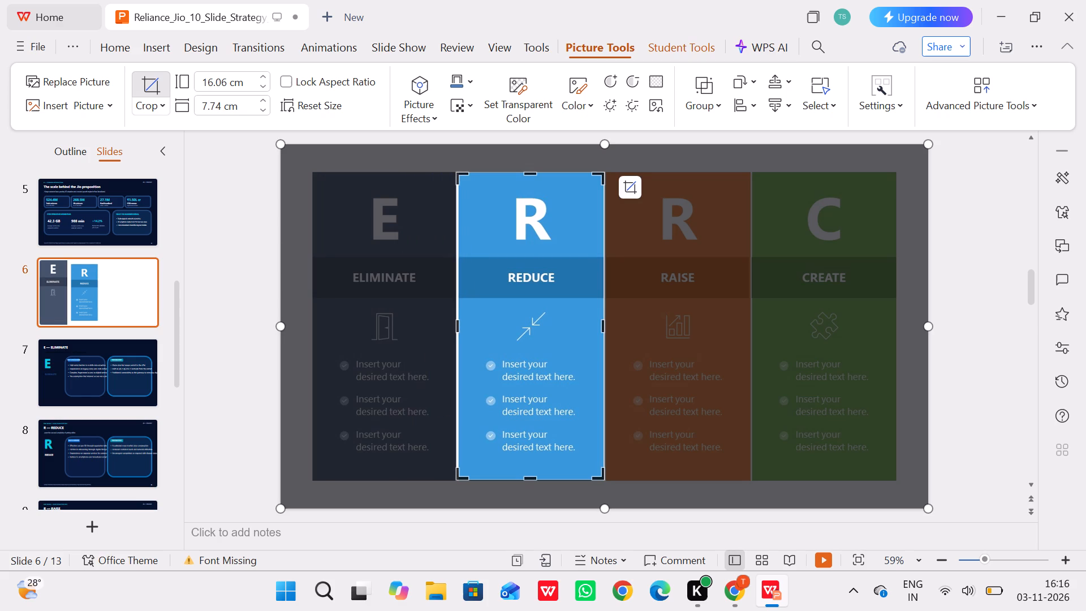
Try to fine-tune the REDUCE picture's crop edge bordering the RAISE column, and finish the crop.
{"action": "left_click_drag", "start_coordinate": [602, 319], "coordinate": [605, 329]}
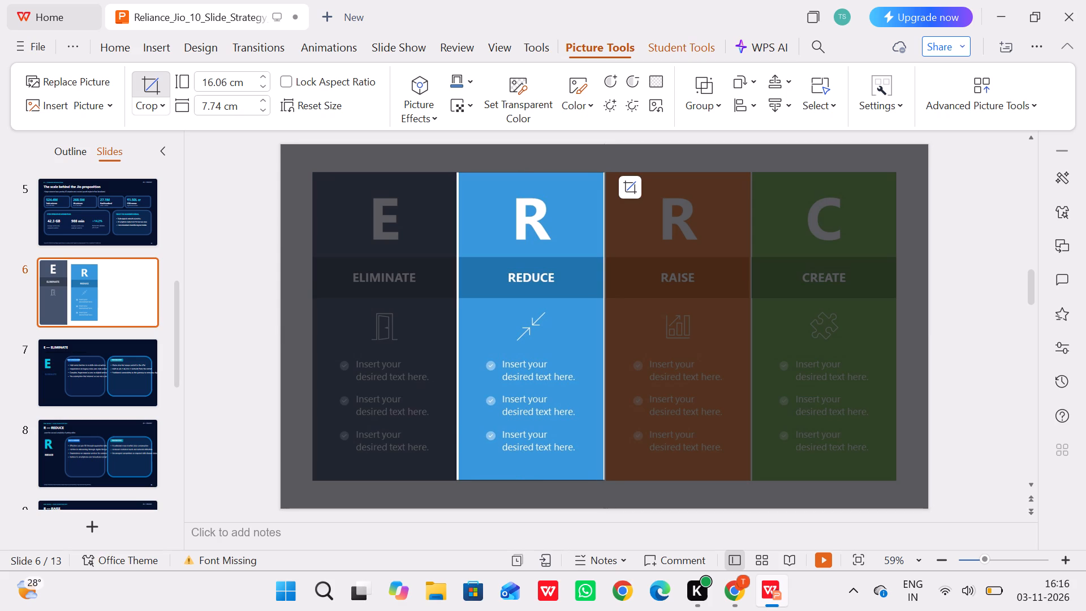
{"action": "left_click_drag", "start_coordinate": [605, 329], "coordinate": [601, 341]}
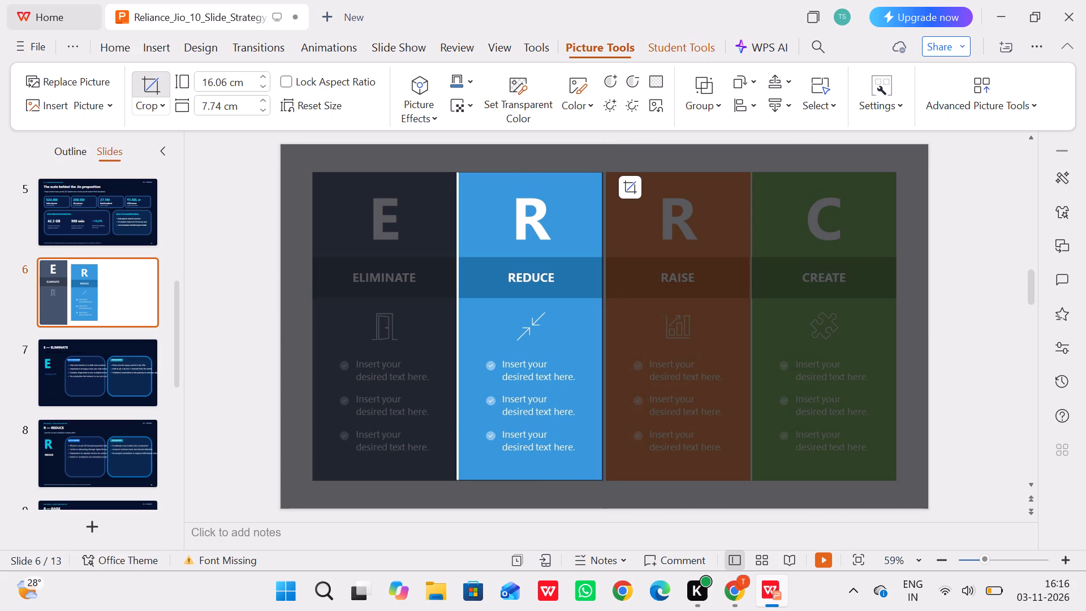
{"action": "left_click_drag", "start_coordinate": [601, 341], "coordinate": [597, 298]}
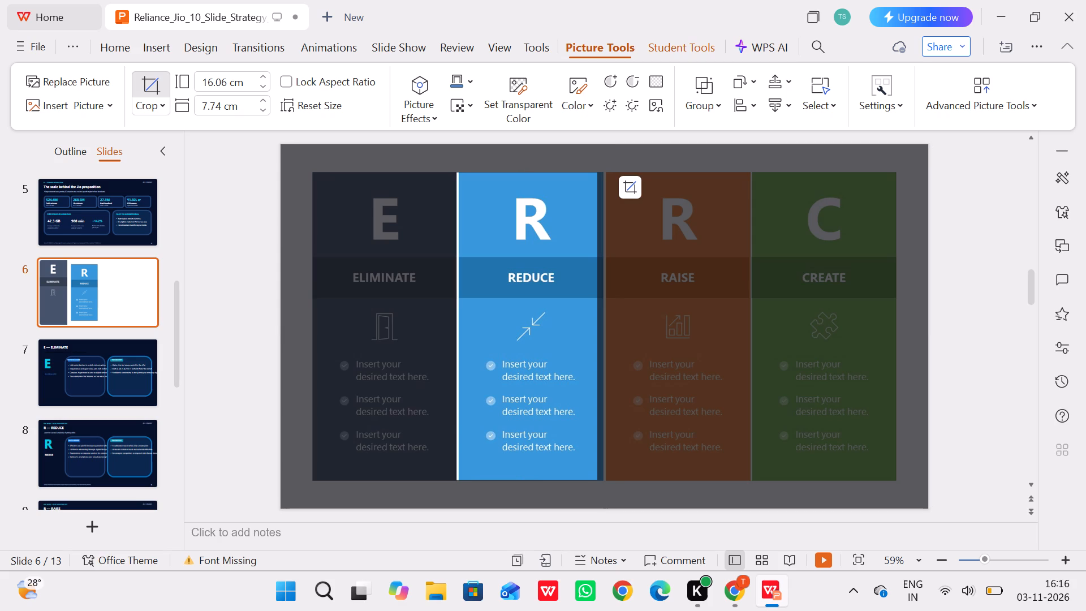
{"action": "left_click_drag", "start_coordinate": [597, 298], "coordinate": [602, 294]}
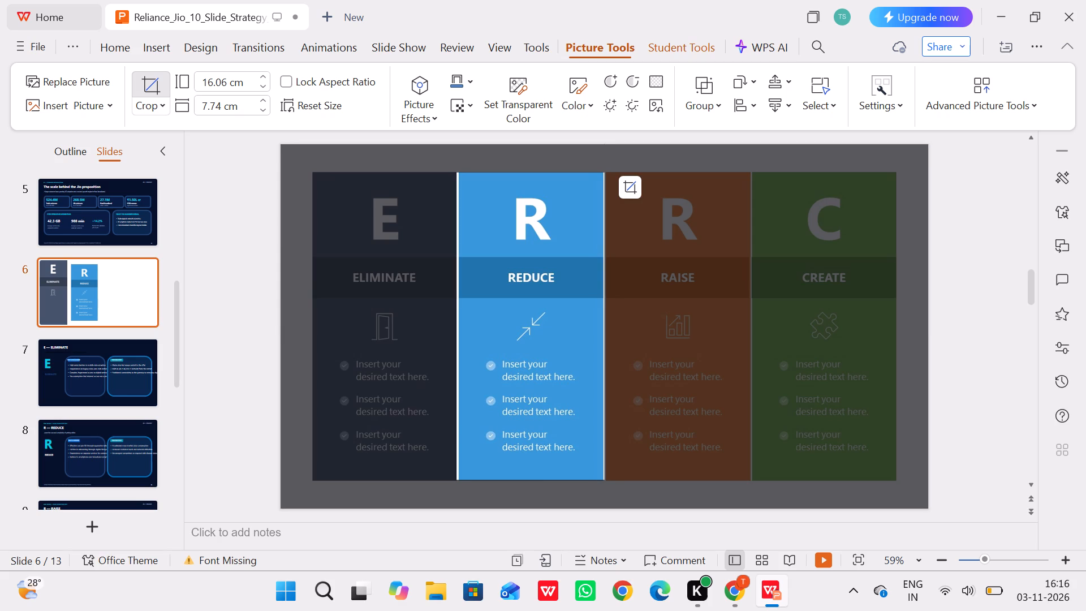
{"action": "left_click_drag", "start_coordinate": [602, 294], "coordinate": [602, 309]}
{"action": "left_click", "coordinate": [602, 309]}
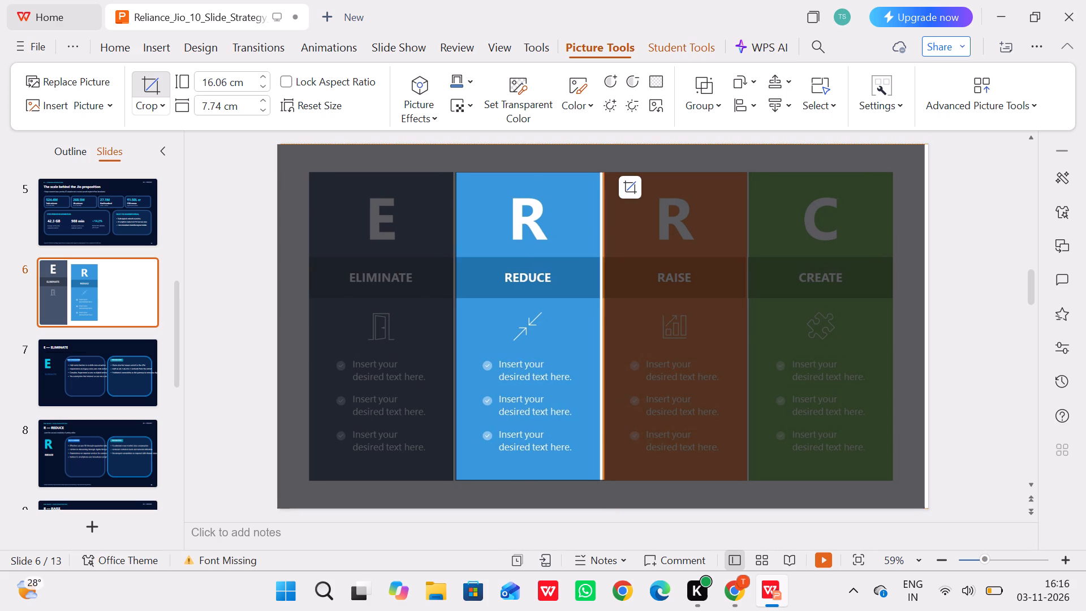
{"action": "left_click_drag", "start_coordinate": [571, 304], "coordinate": [575, 304]}
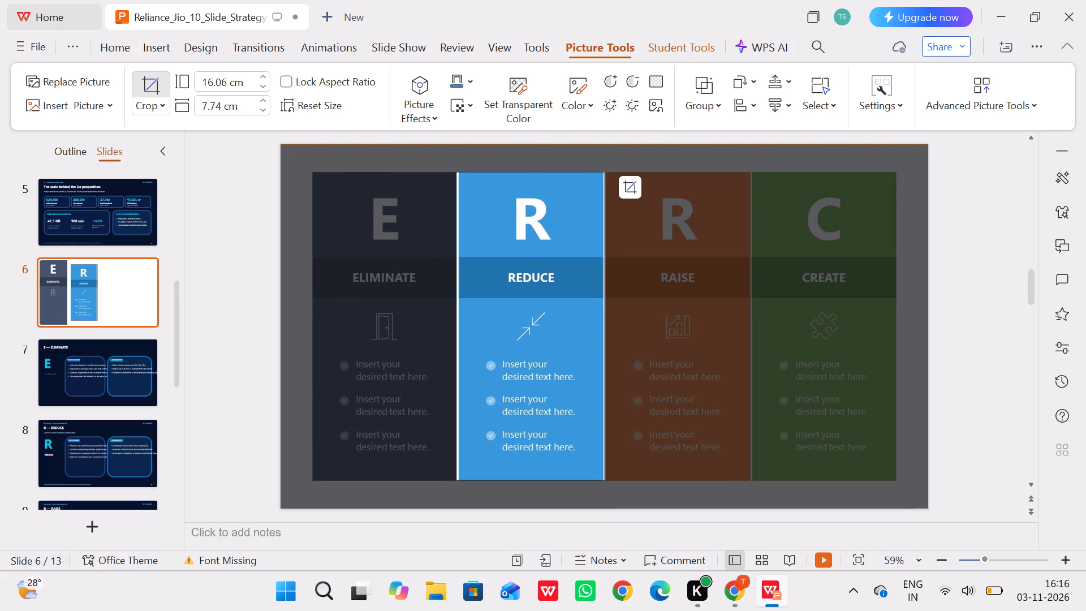
{"action": "left_click_drag", "start_coordinate": [575, 304], "coordinate": [580, 307]}
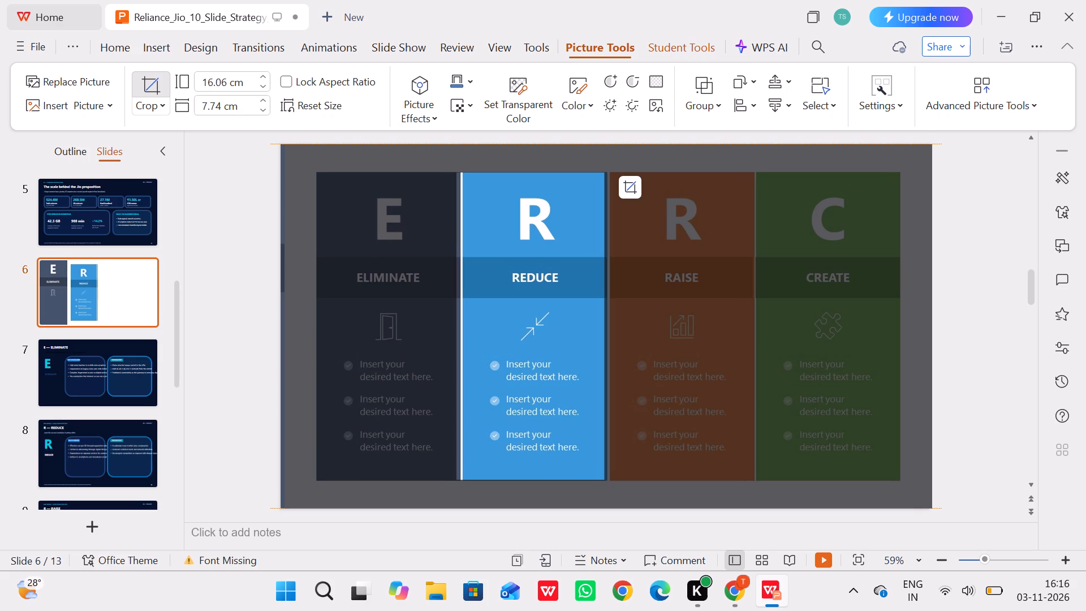
{"action": "left_click_drag", "start_coordinate": [580, 307], "coordinate": [580, 308]}
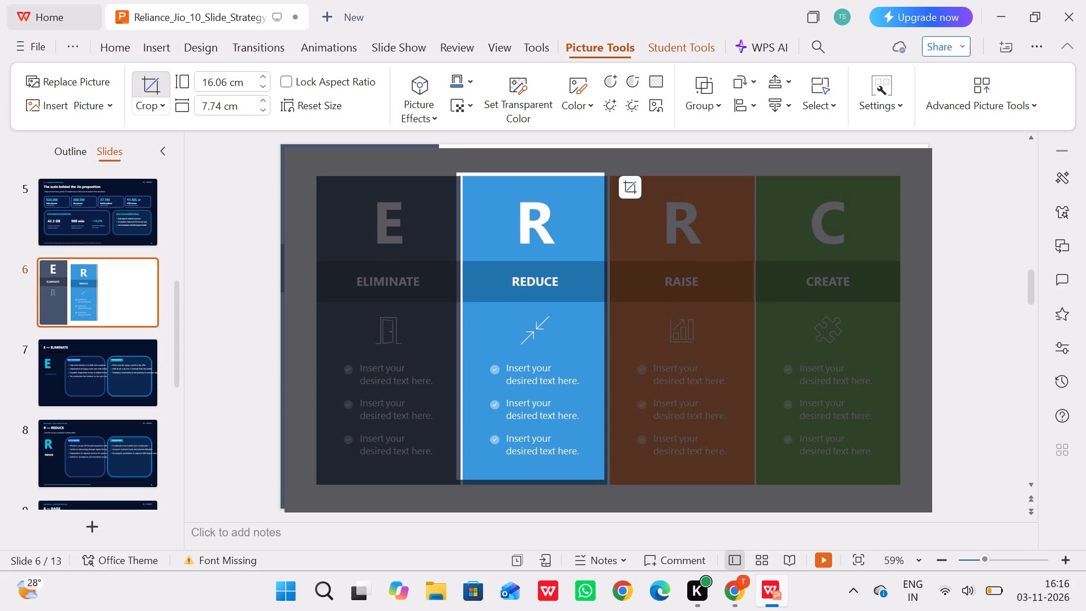
{"action": "left_click_drag", "start_coordinate": [580, 308], "coordinate": [579, 305]}
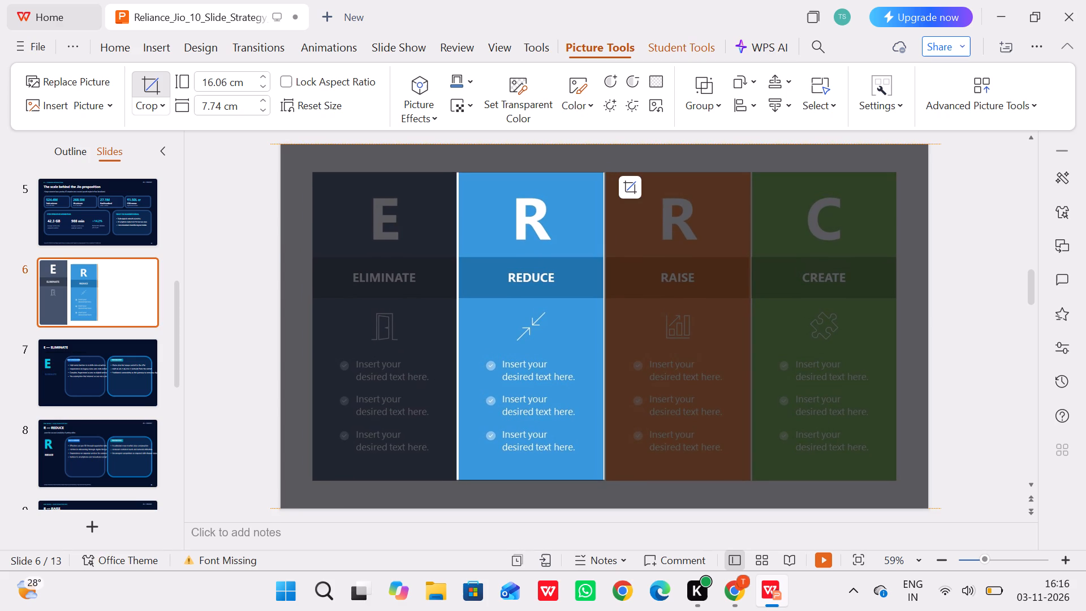
{"action": "left_click_drag", "start_coordinate": [579, 305], "coordinate": [578, 305]}
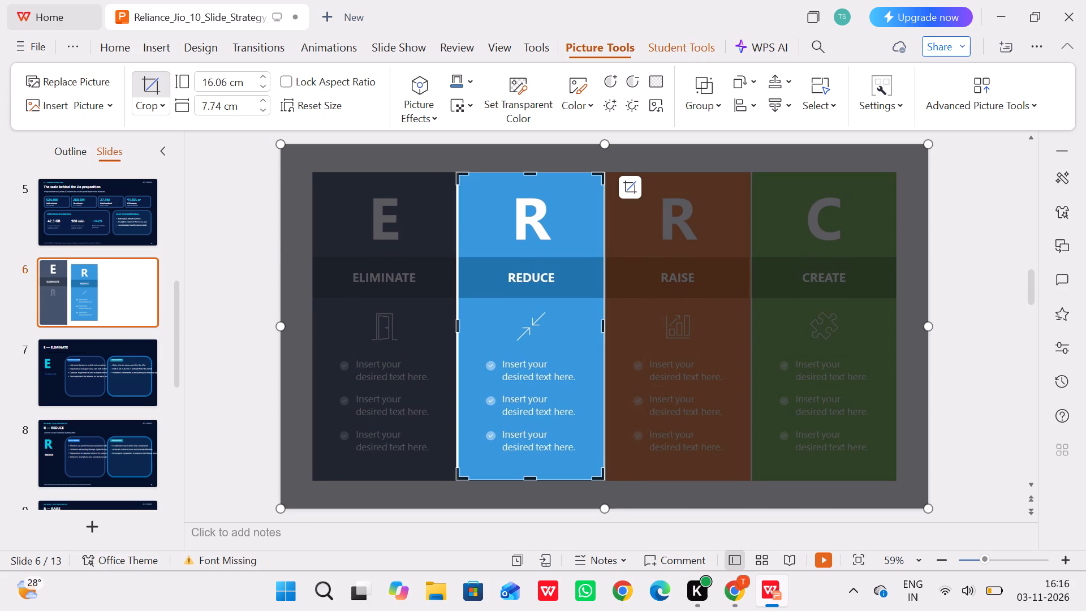
{"action": "left_click", "coordinate": [604, 316]}
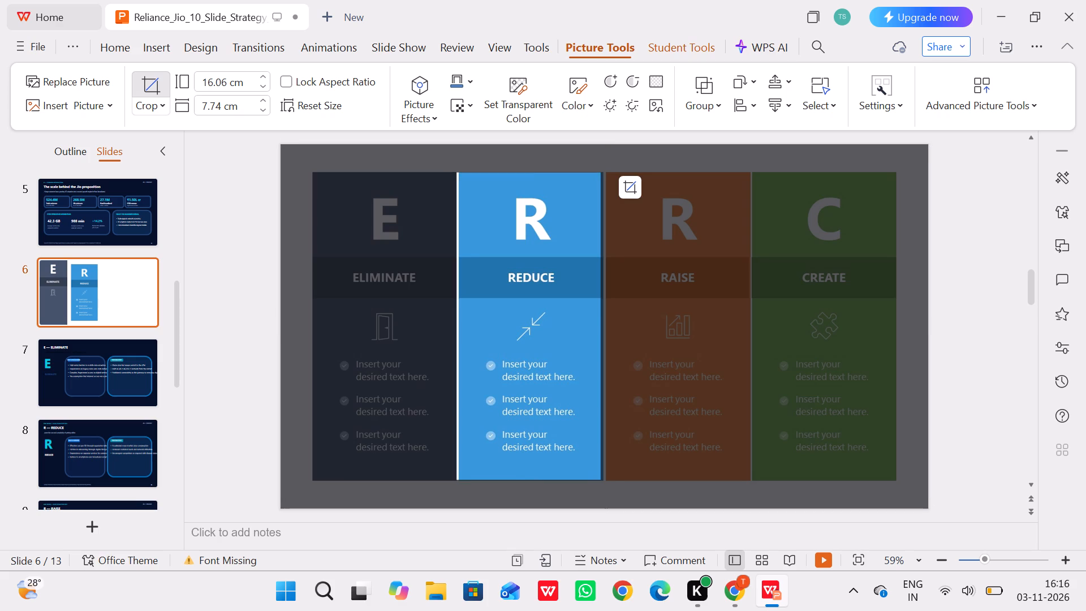
{"action": "left_click", "coordinate": [601, 318]}
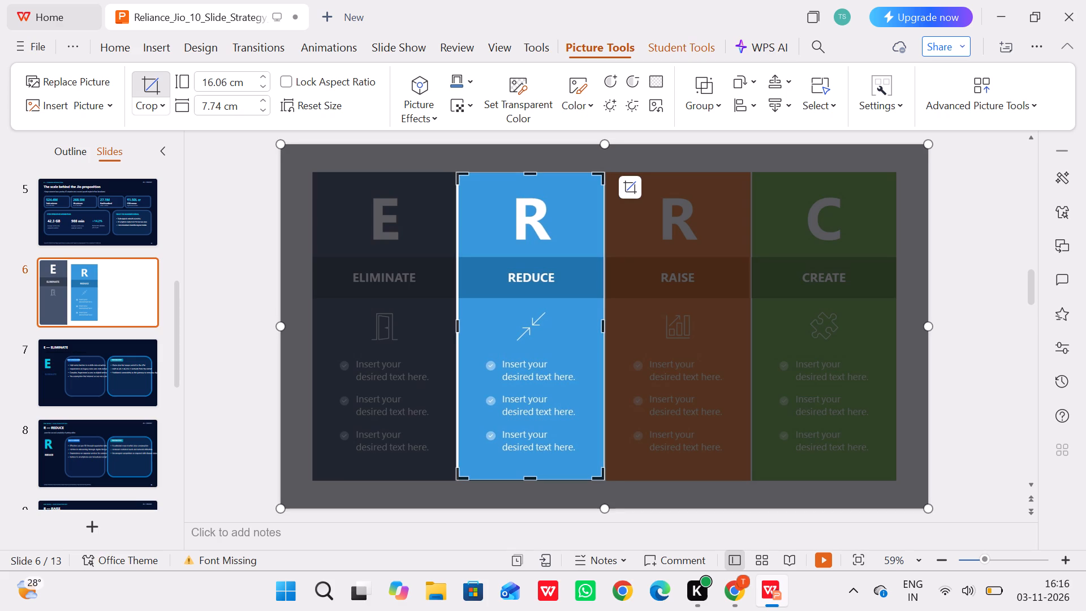
{"action": "left_click", "coordinate": [253, 249]}
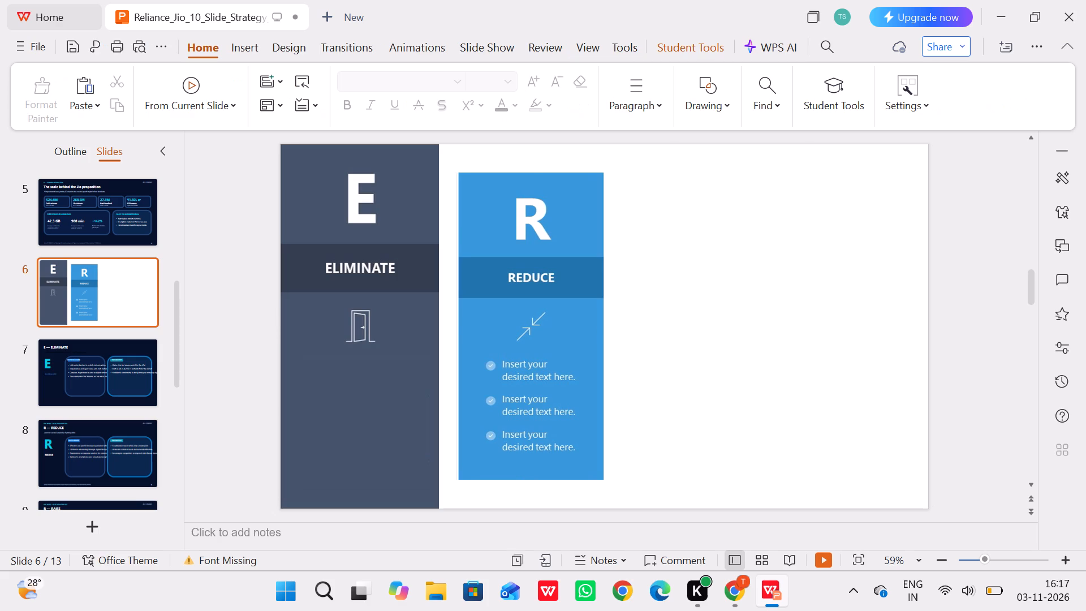
Move the REDUCE column picture directly beside the ELIMINATE column, level with the slide's top edge.
{"action": "left_click_drag", "start_coordinate": [528, 290], "coordinate": [510, 266]}
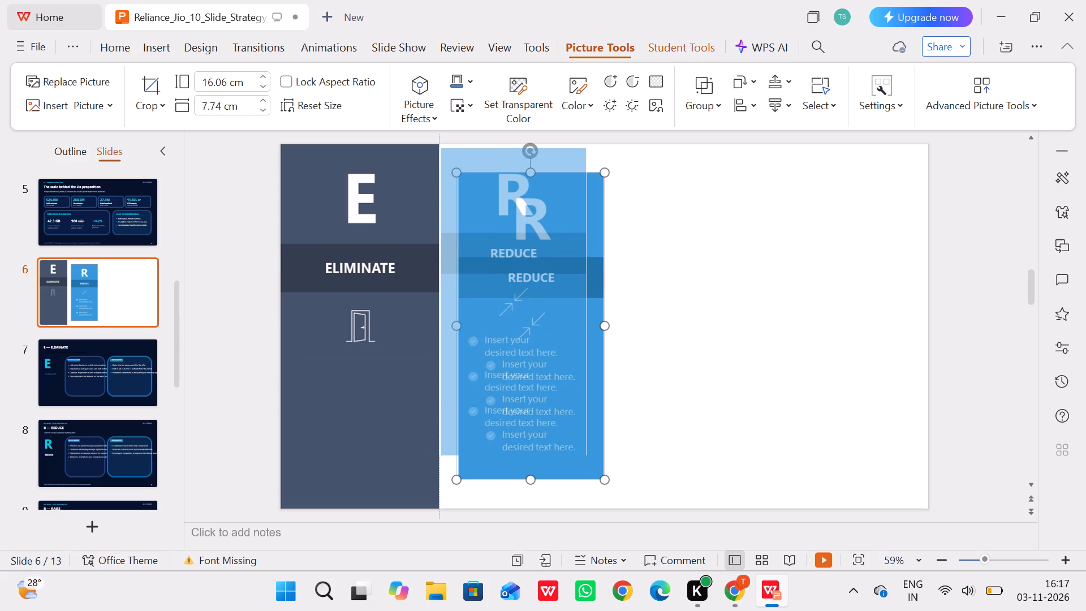
{"action": "left_click_drag", "start_coordinate": [510, 266], "coordinate": [510, 263]}
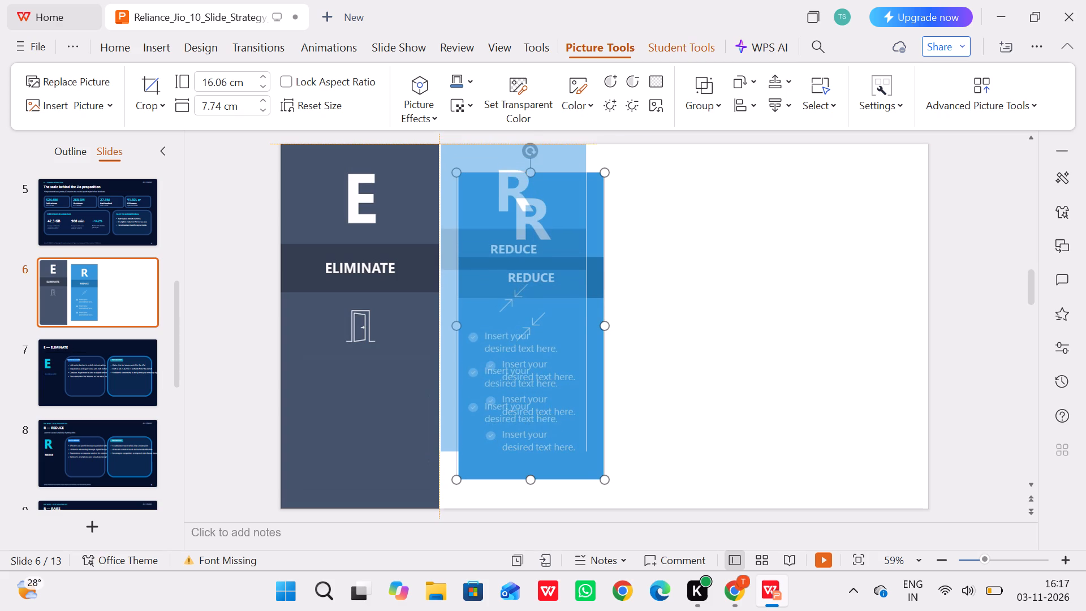
{"action": "left_click_drag", "start_coordinate": [510, 263], "coordinate": [510, 265]}
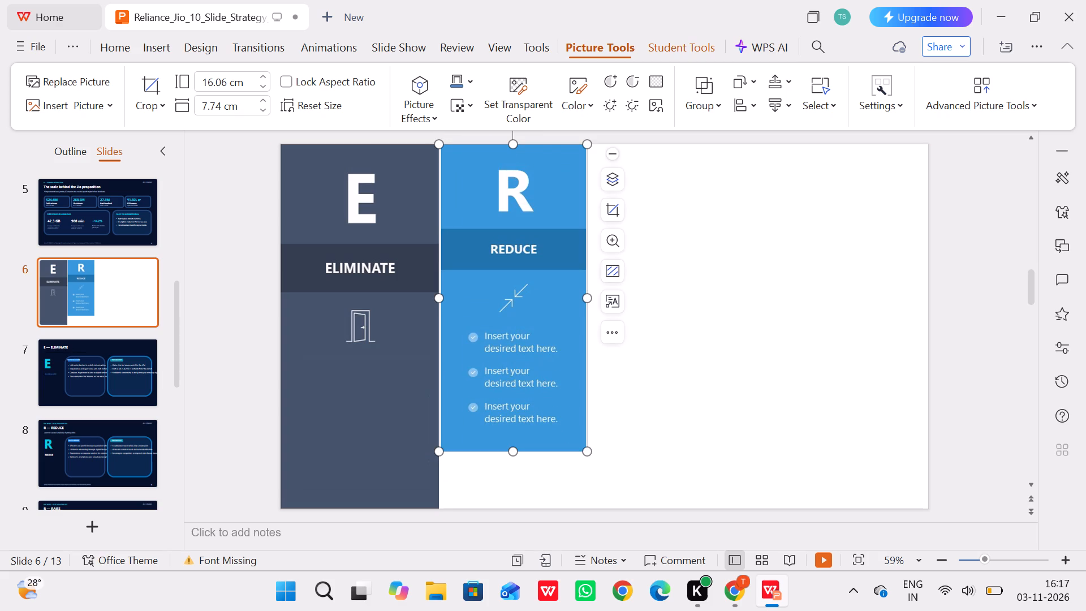
Stretch the REDUCE column picture to the slide's full height and wider, about 19.17 cm high by 8.64 cm wide.
{"action": "left_click_drag", "start_coordinate": [515, 449], "coordinate": [518, 506]}
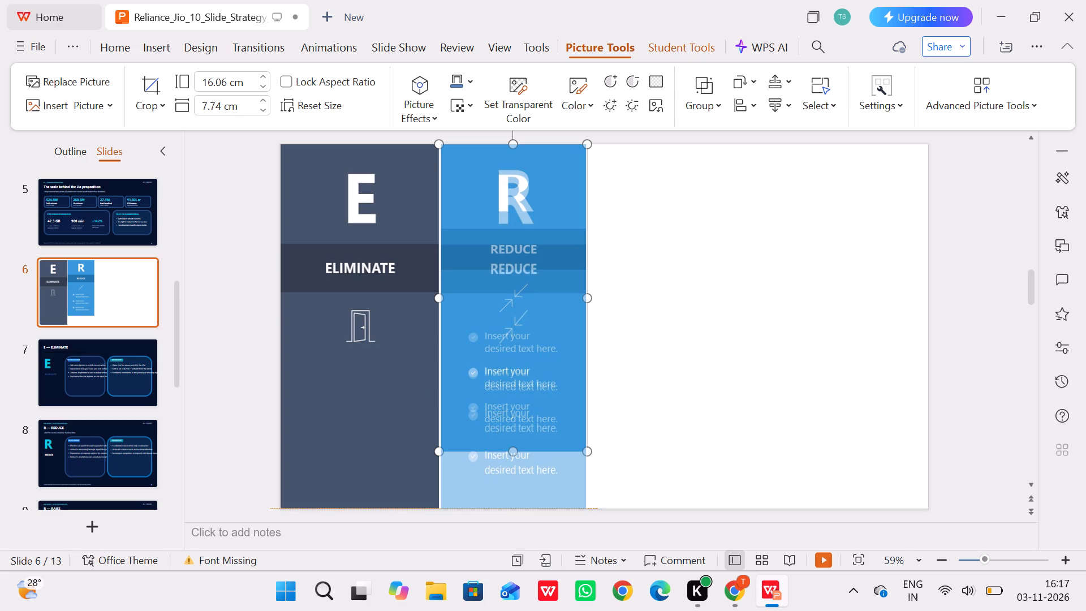
{"action": "left_click_drag", "start_coordinate": [518, 506], "coordinate": [516, 502]}
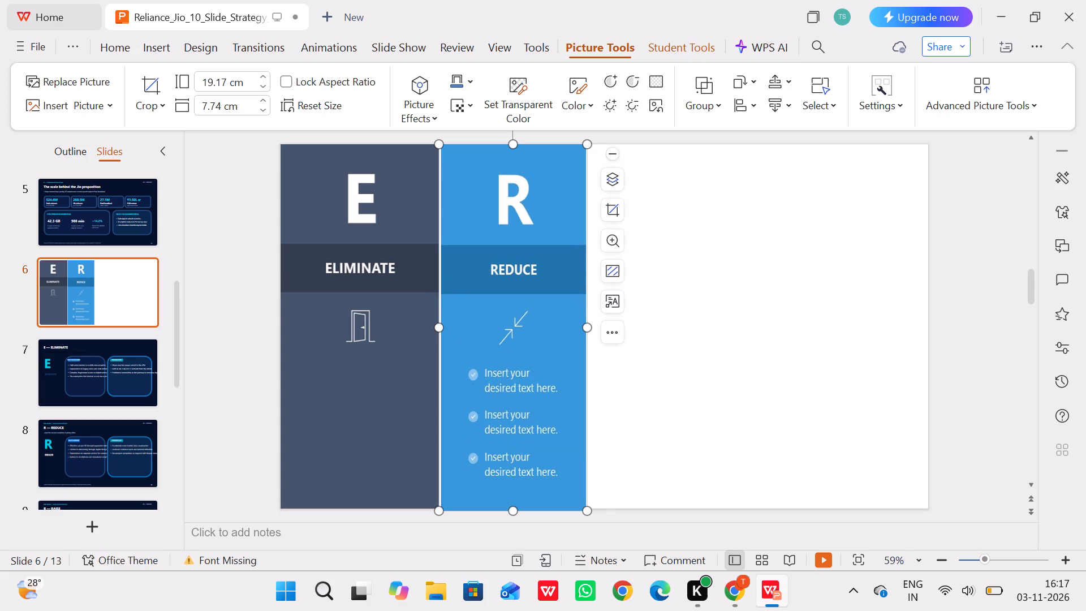
{"action": "left_click_drag", "start_coordinate": [587, 329], "coordinate": [607, 328]}
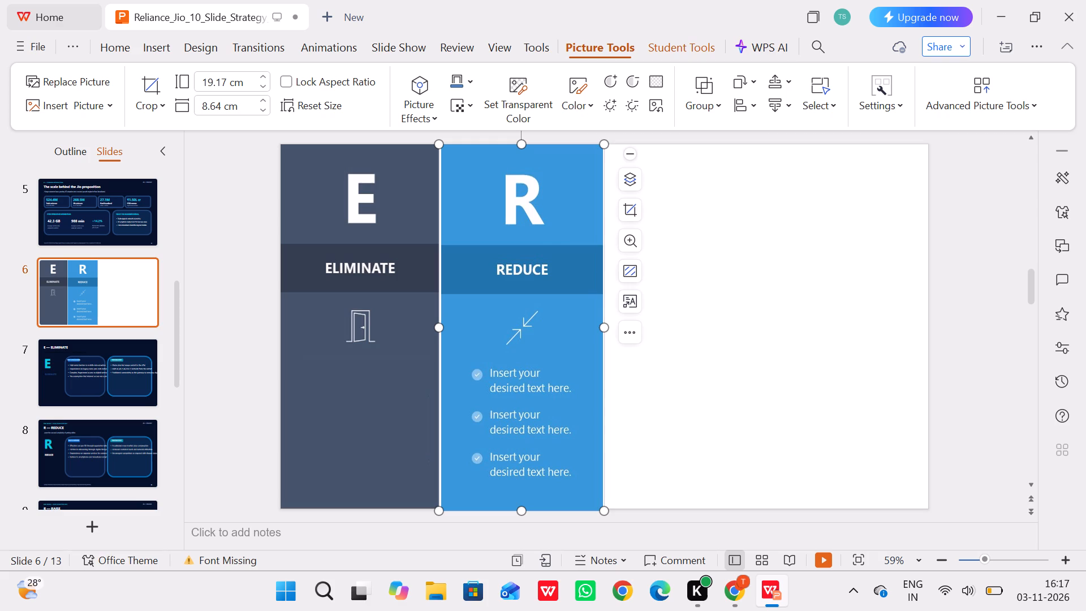
{"action": "left_click", "coordinate": [697, 271]}
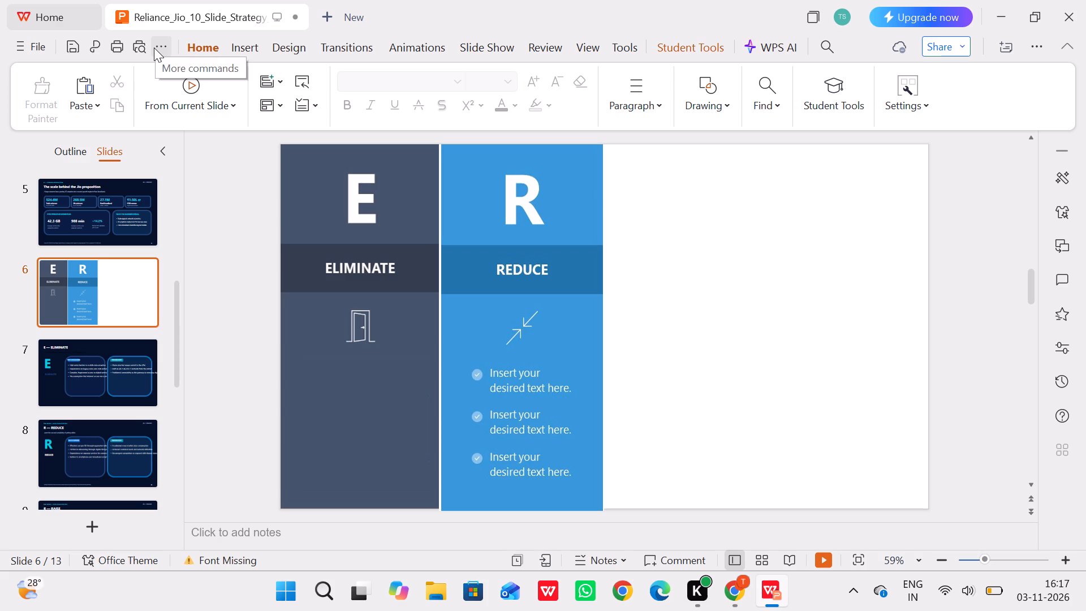
Paste the original ERRC picture again and crop it to a plain blue patch of the REDUCE column, about 2.87 cm high by 2.58 cm wide.
{"action": "left_click", "coordinate": [85, 90]}
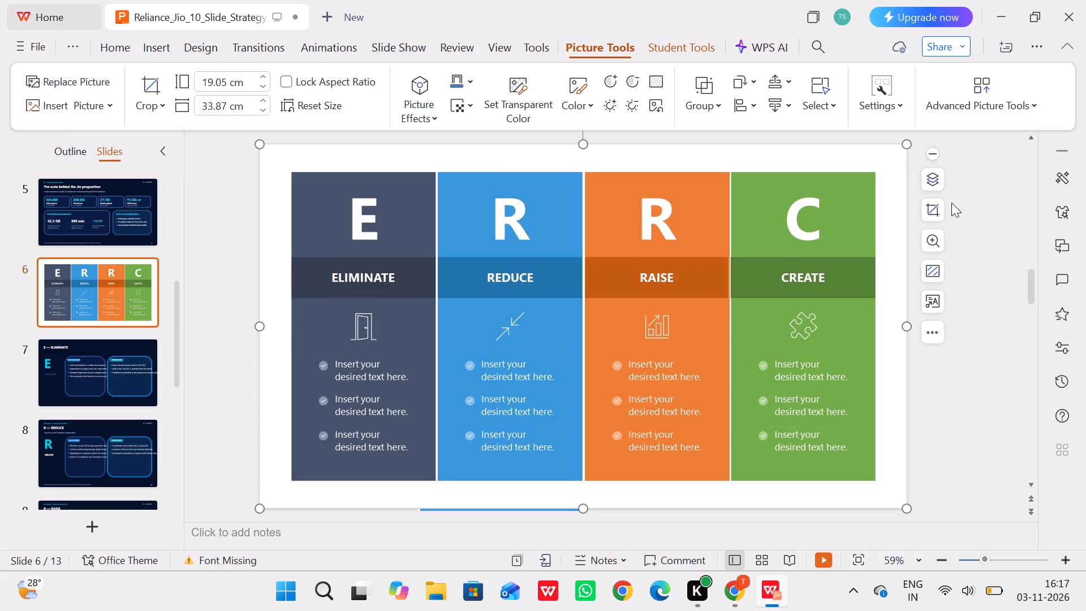
{"action": "left_click", "coordinate": [936, 205]}
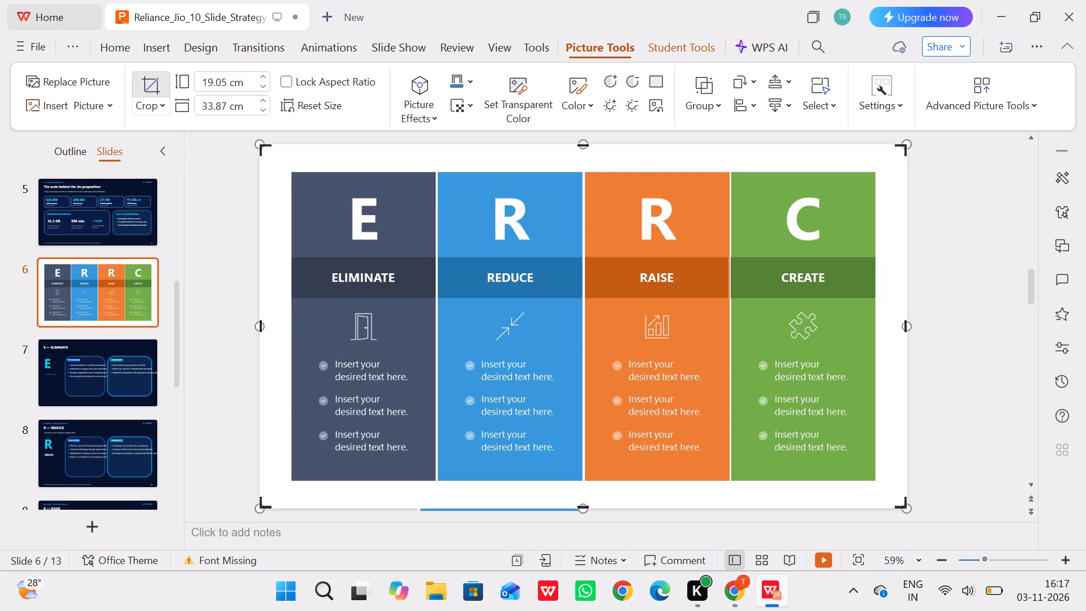
{"action": "left_click_drag", "start_coordinate": [261, 146], "coordinate": [449, 179]}
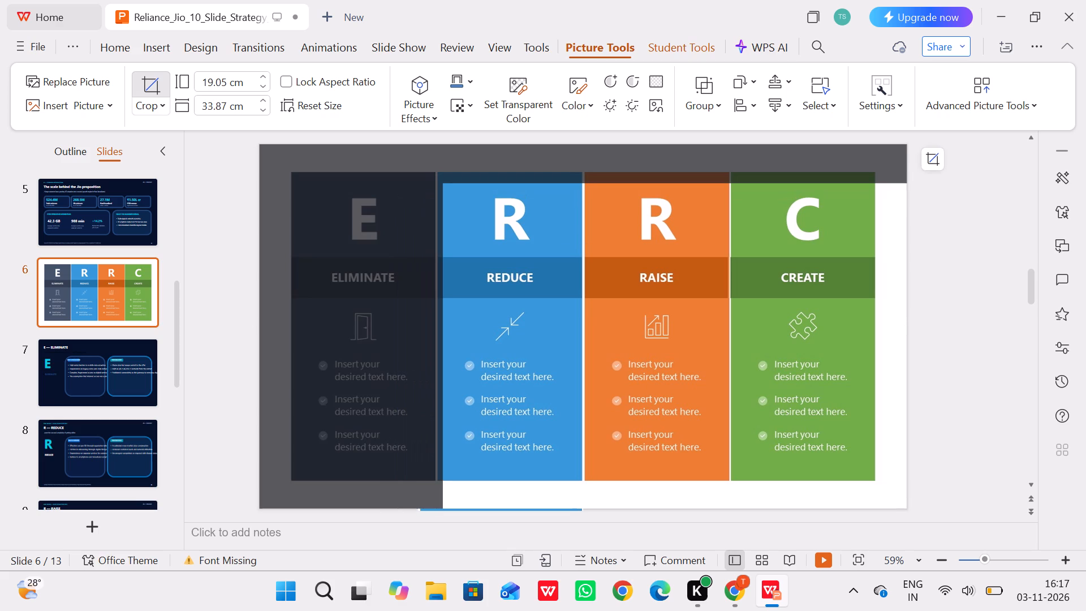
{"action": "left_click_drag", "start_coordinate": [449, 179], "coordinate": [441, 178]}
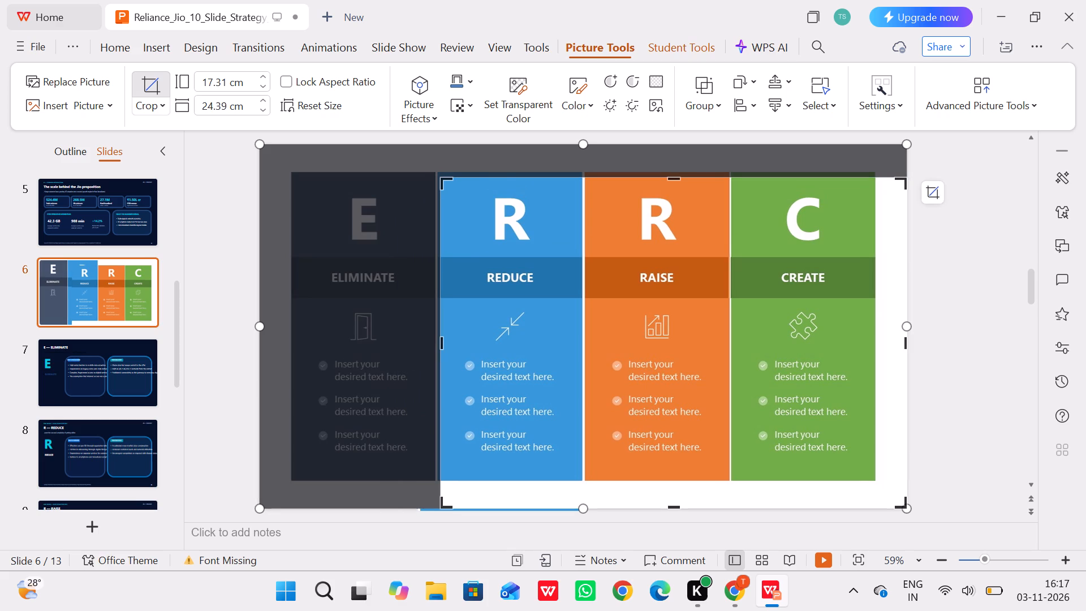
{"action": "left_click_drag", "start_coordinate": [902, 342], "coordinate": [490, 257]}
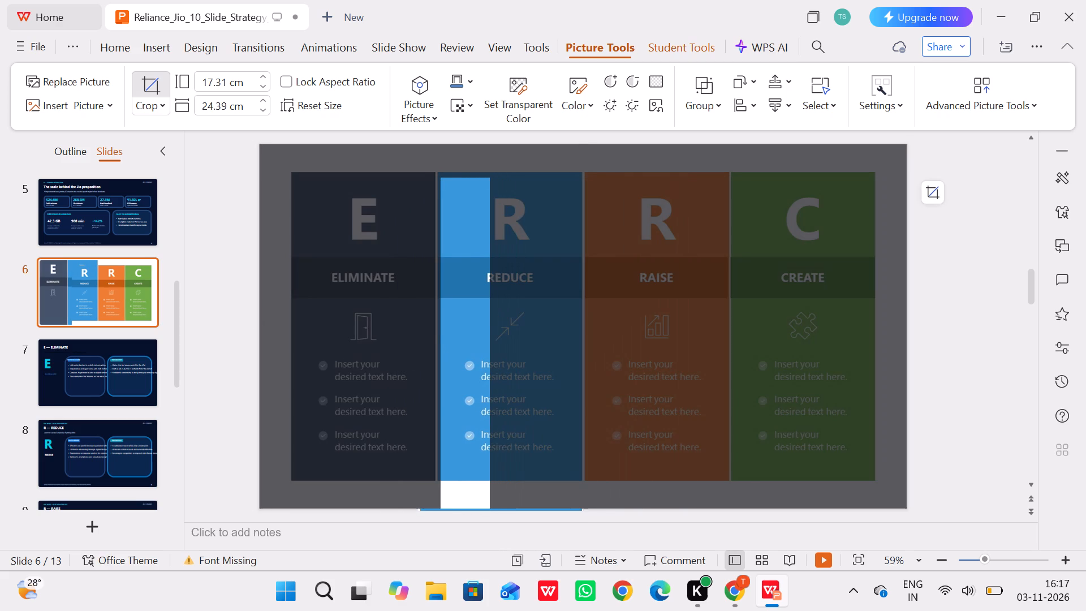
{"action": "left_click_drag", "start_coordinate": [489, 505], "coordinate": [495, 284]}
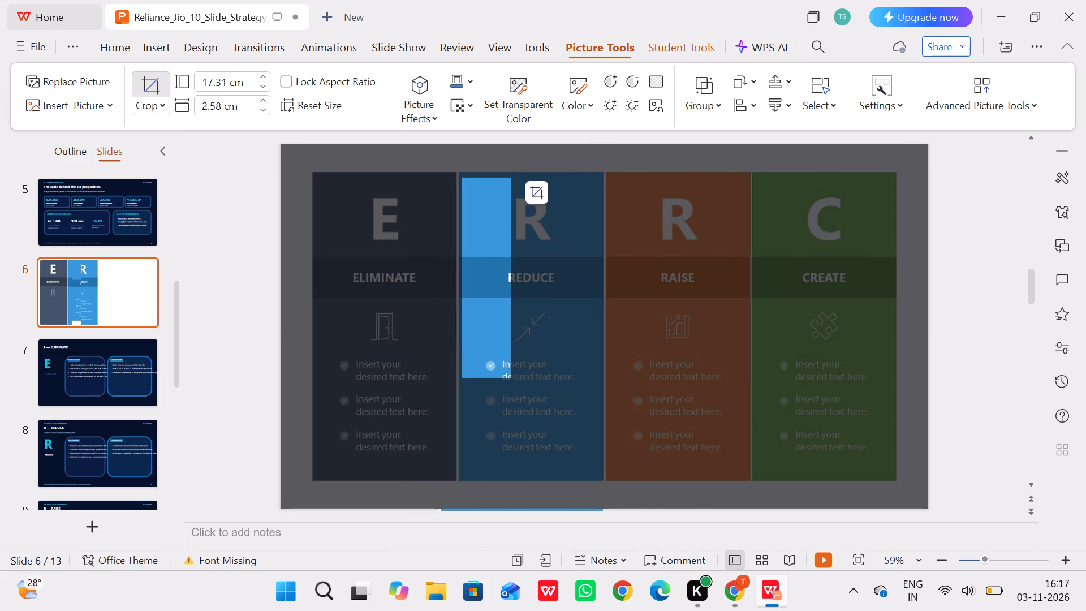
{"action": "left_click_drag", "start_coordinate": [495, 284], "coordinate": [493, 233]}
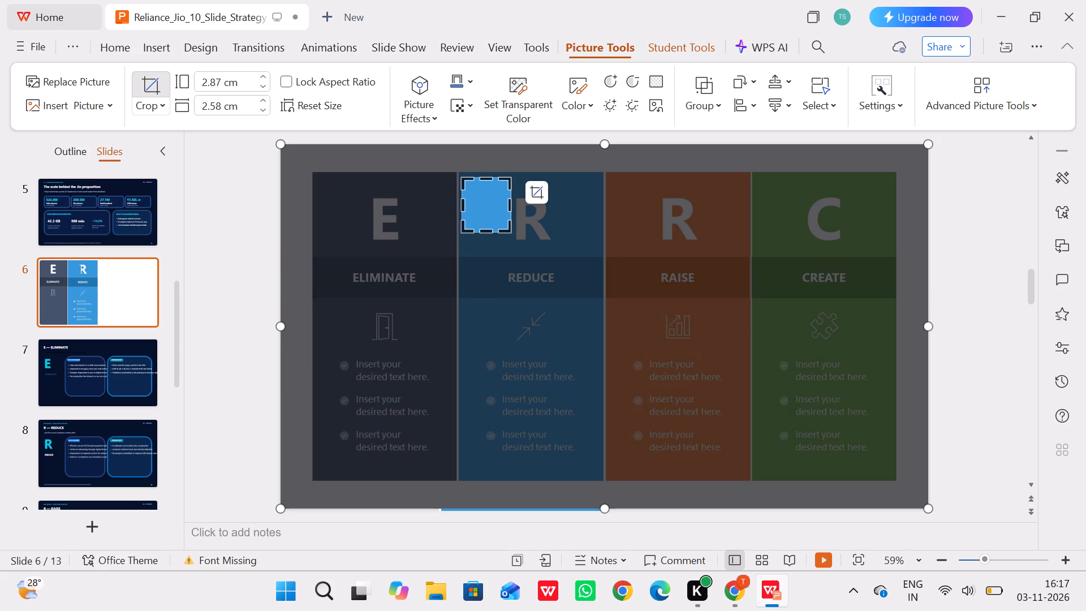
{"action": "left_click", "coordinate": [831, 147]}
{"action": "left_click", "coordinate": [662, 277]}
{"action": "left_click", "coordinate": [235, 236]}
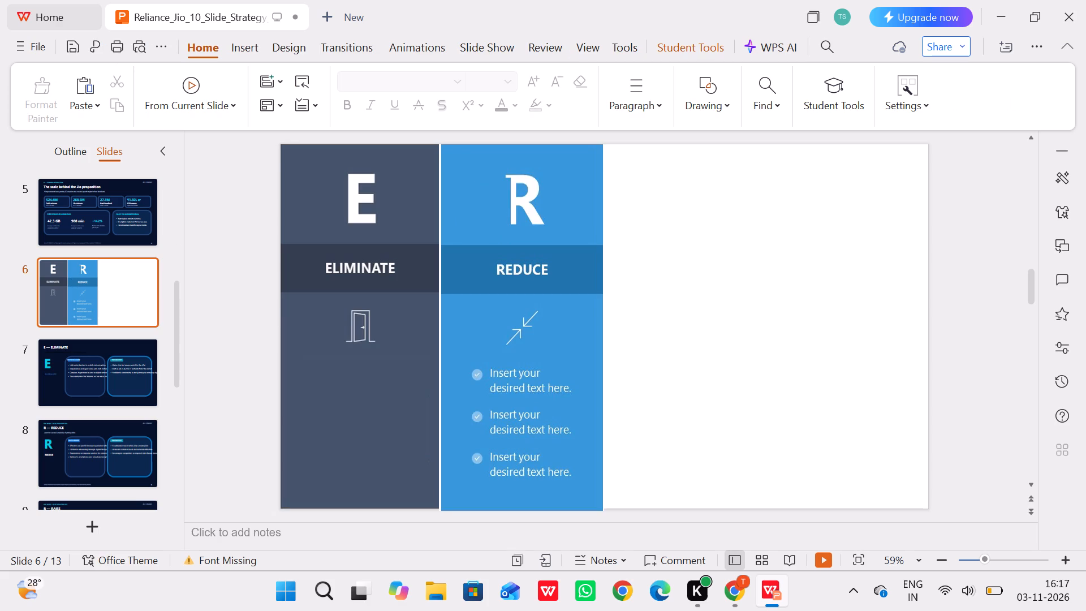
Move the plain blue patch onto the slide's empty area and enlarge it to about 5.59 cm high by 5.18 cm wide.
{"action": "left_click_drag", "start_coordinate": [490, 193], "coordinate": [636, 228]}
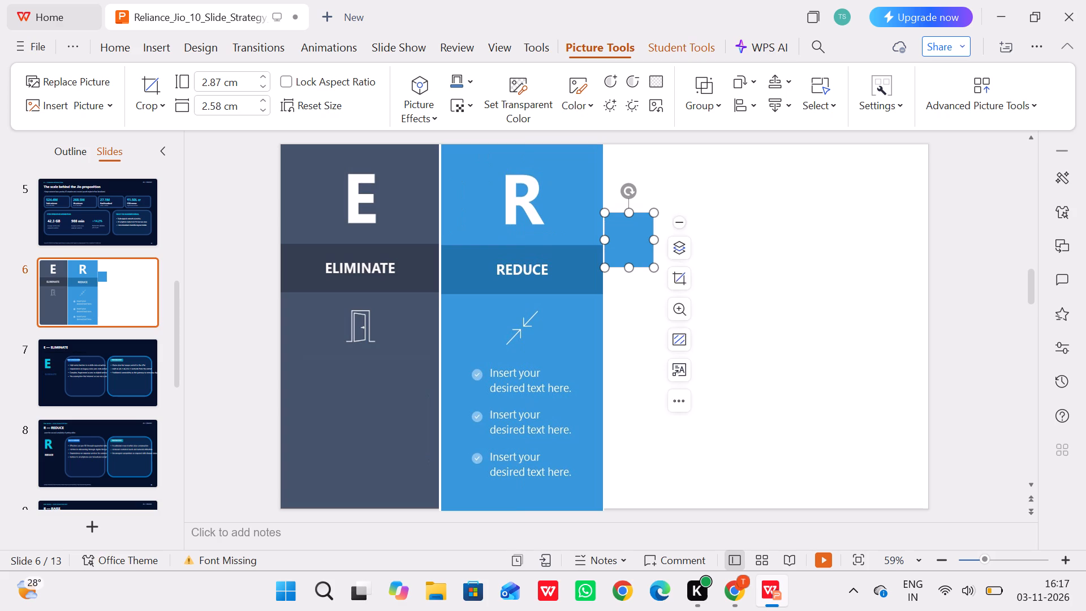
{"action": "left_click", "coordinate": [635, 233]}
{"action": "left_click_drag", "start_coordinate": [632, 272], "coordinate": [646, 320]}
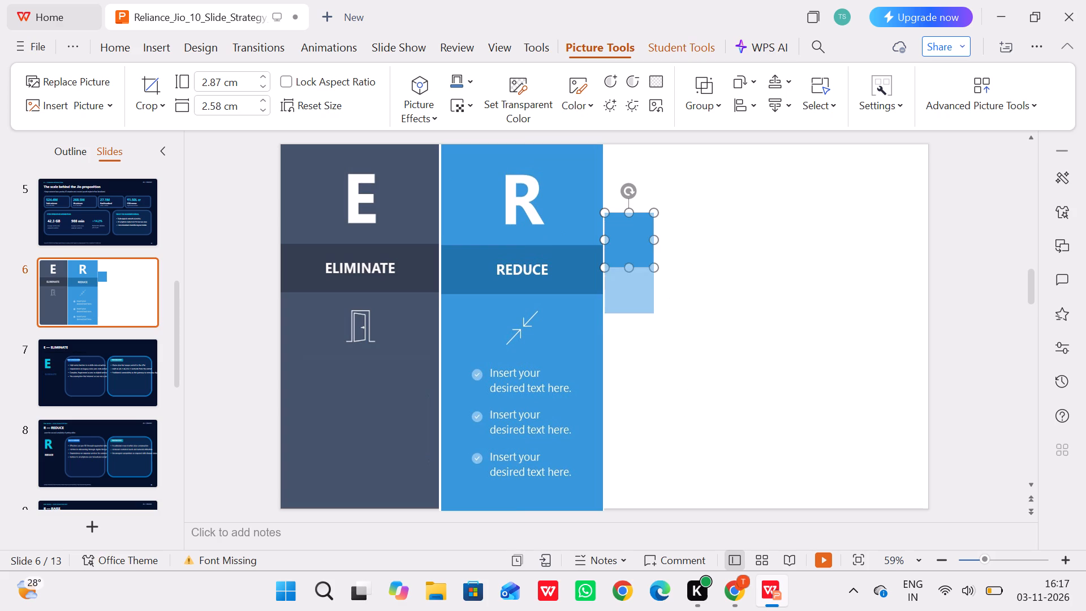
{"action": "left_click_drag", "start_coordinate": [646, 320], "coordinate": [649, 324]}
{"action": "left_click_drag", "start_coordinate": [654, 265], "coordinate": [697, 273]}
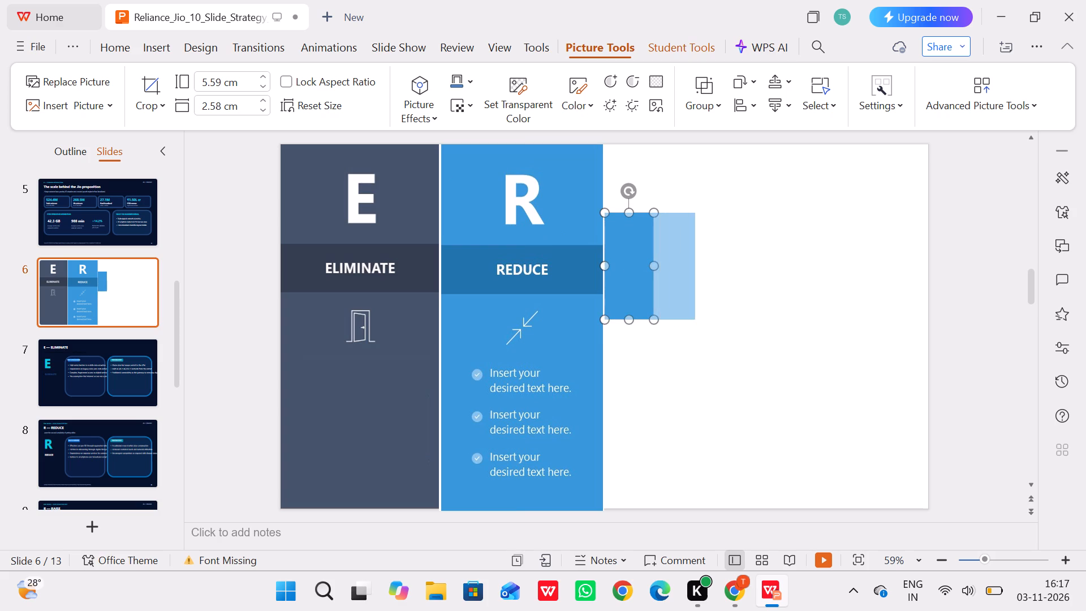
{"action": "left_click_drag", "start_coordinate": [697, 273], "coordinate": [704, 274]}
{"action": "left_click_drag", "start_coordinate": [647, 261], "coordinate": [519, 425]}
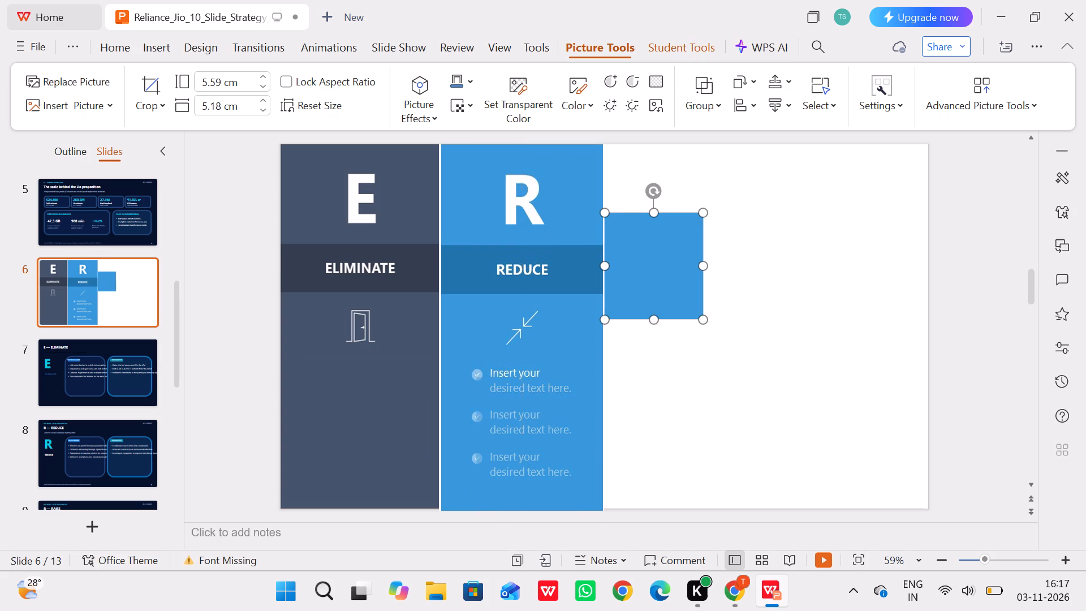
{"action": "left_click_drag", "start_coordinate": [519, 425], "coordinate": [735, 297]}
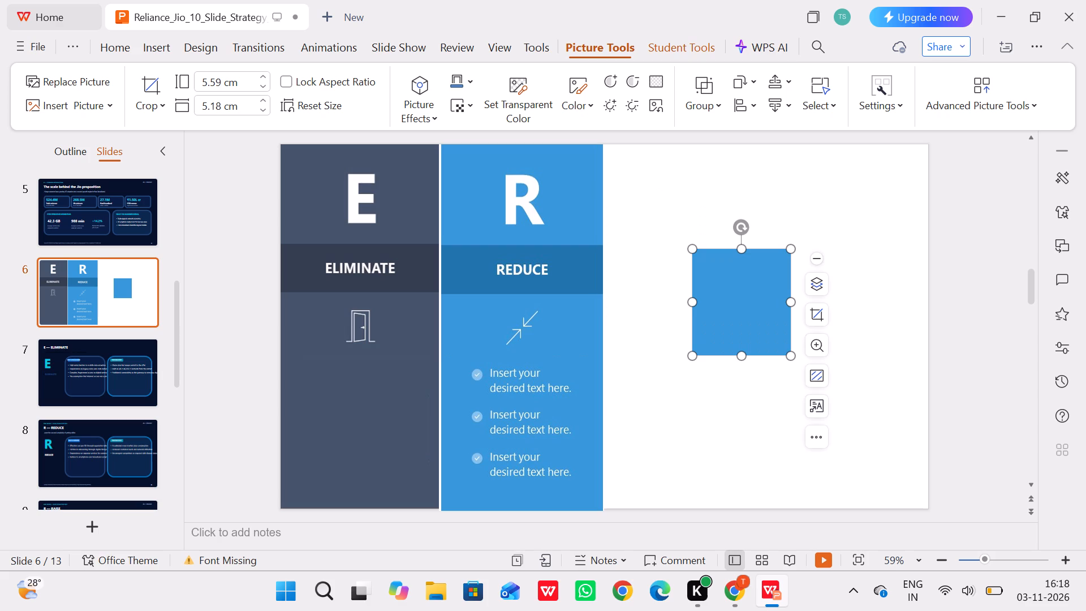
Enlarge the blue patch to about 8.03 cm high by 6.62 cm wide, testing it against the REDUCE column's placeholder text.
{"action": "left_click_drag", "start_coordinate": [791, 302], "coordinate": [819, 300]}
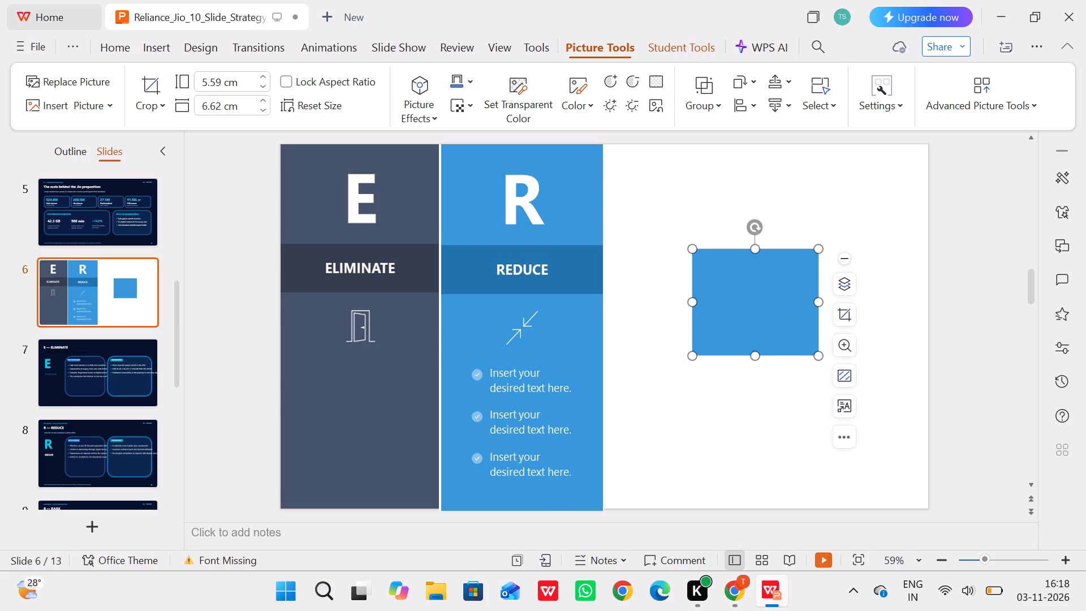
{"action": "left_click", "coordinate": [756, 359]}
{"action": "left_click_drag", "start_coordinate": [756, 359], "coordinate": [757, 369]}
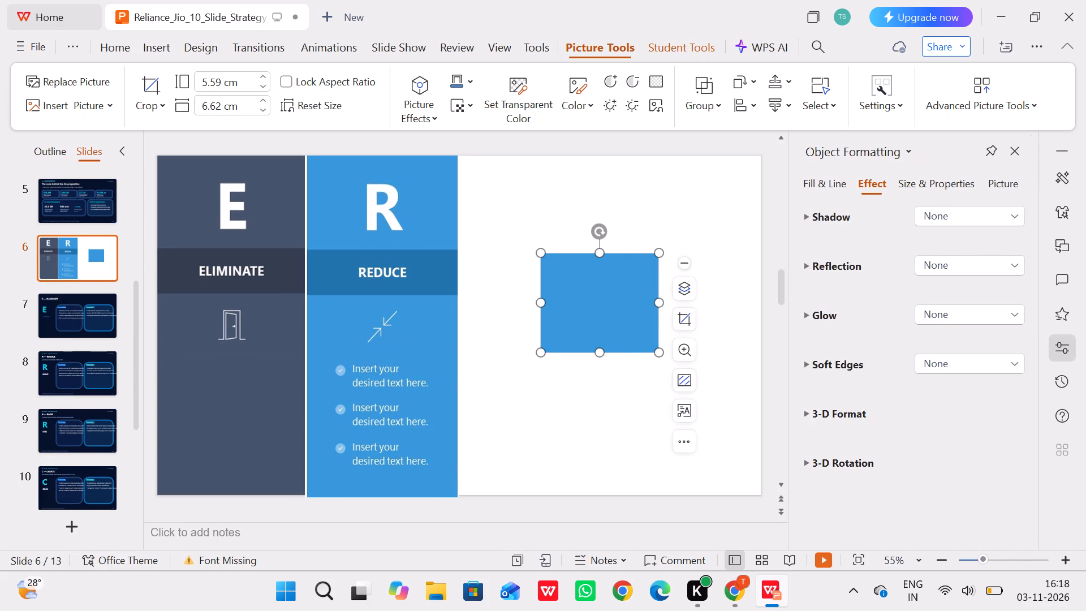
{"action": "left_click_drag", "start_coordinate": [598, 350], "coordinate": [600, 362]}
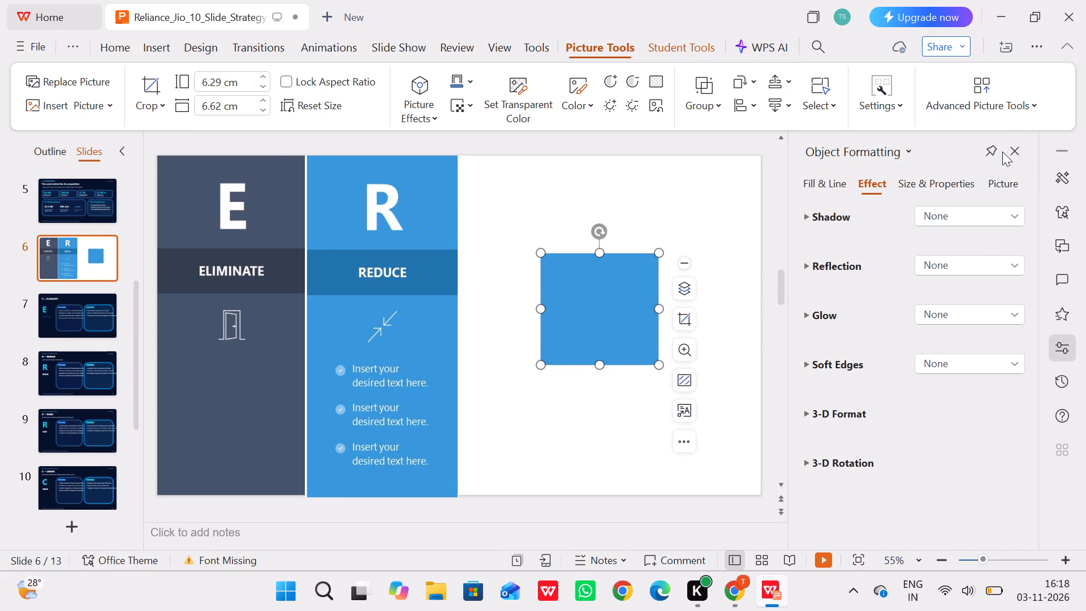
{"action": "left_click", "coordinate": [1009, 153]}
{"action": "left_click_drag", "start_coordinate": [756, 311], "coordinate": [548, 407]}
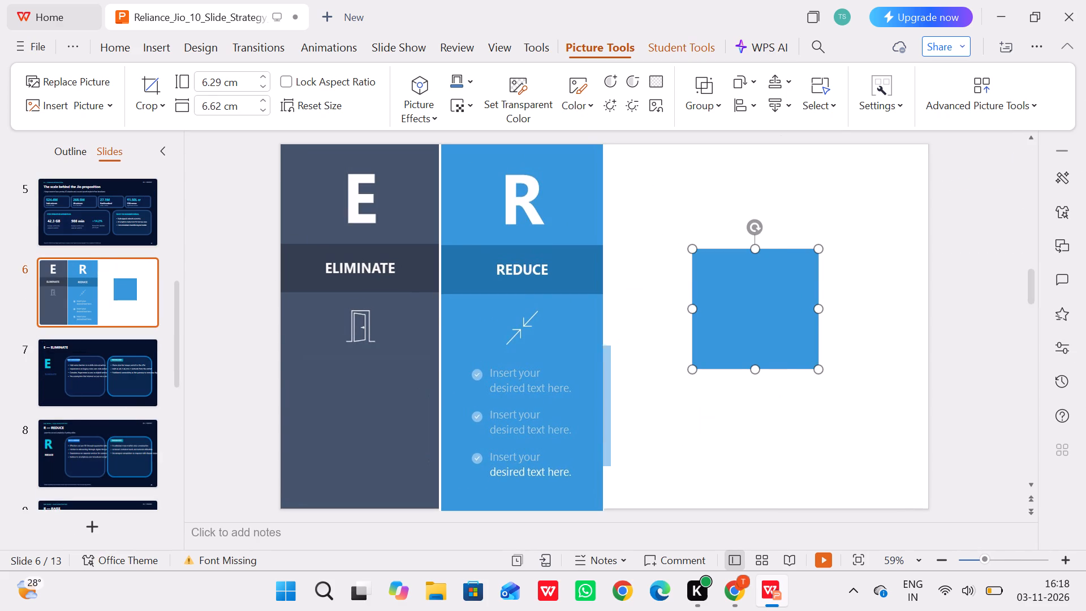
{"action": "left_click_drag", "start_coordinate": [548, 407], "coordinate": [712, 299]}
{"action": "left_click_drag", "start_coordinate": [713, 358], "coordinate": [714, 391]}
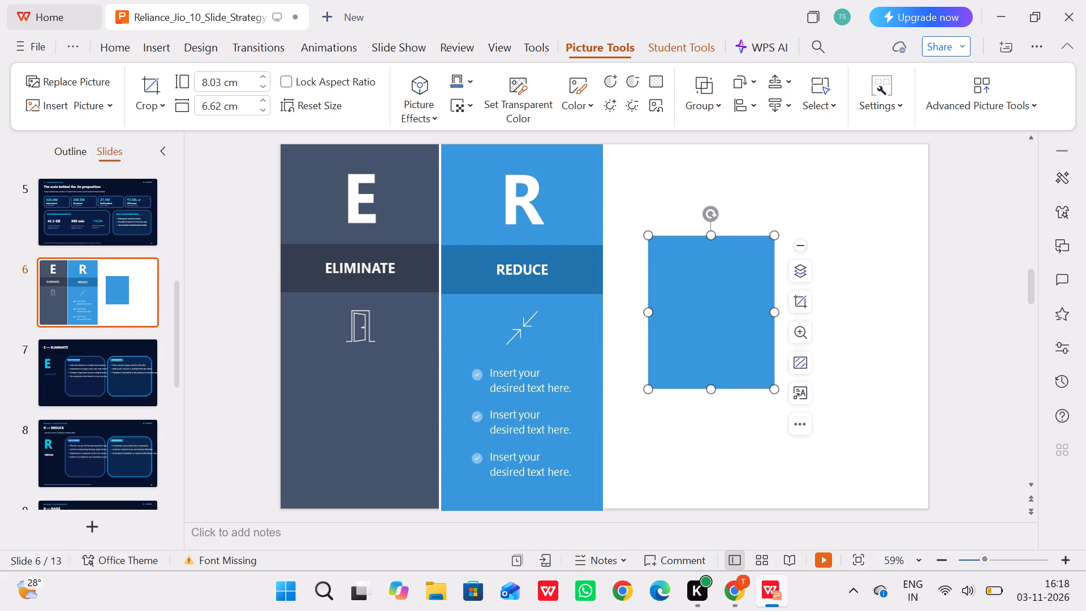
Place the blue patch over the three placeholder text lines in the REDUCE column, below the arrows icon.
{"action": "left_click_drag", "start_coordinate": [716, 315], "coordinate": [531, 438]}
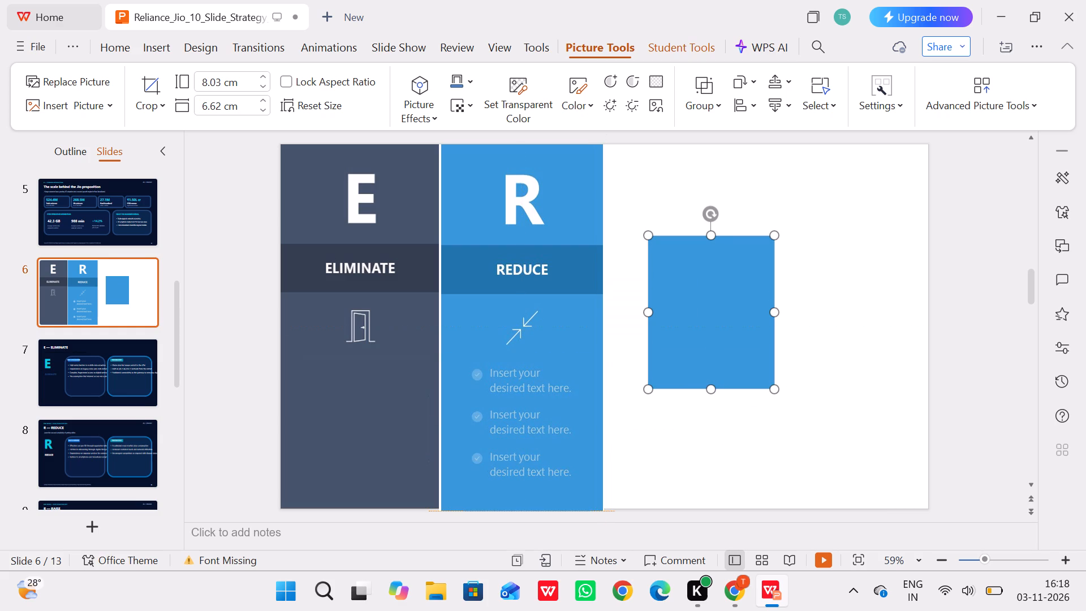
{"action": "left_click_drag", "start_coordinate": [531, 438], "coordinate": [531, 434]}
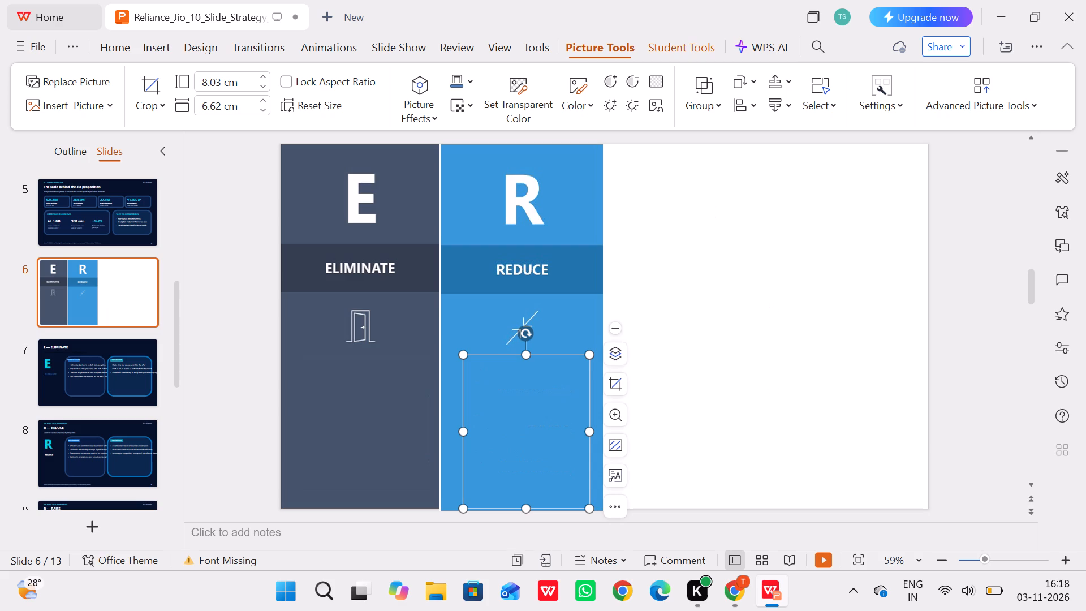
{"action": "left_click", "coordinate": [711, 318]}
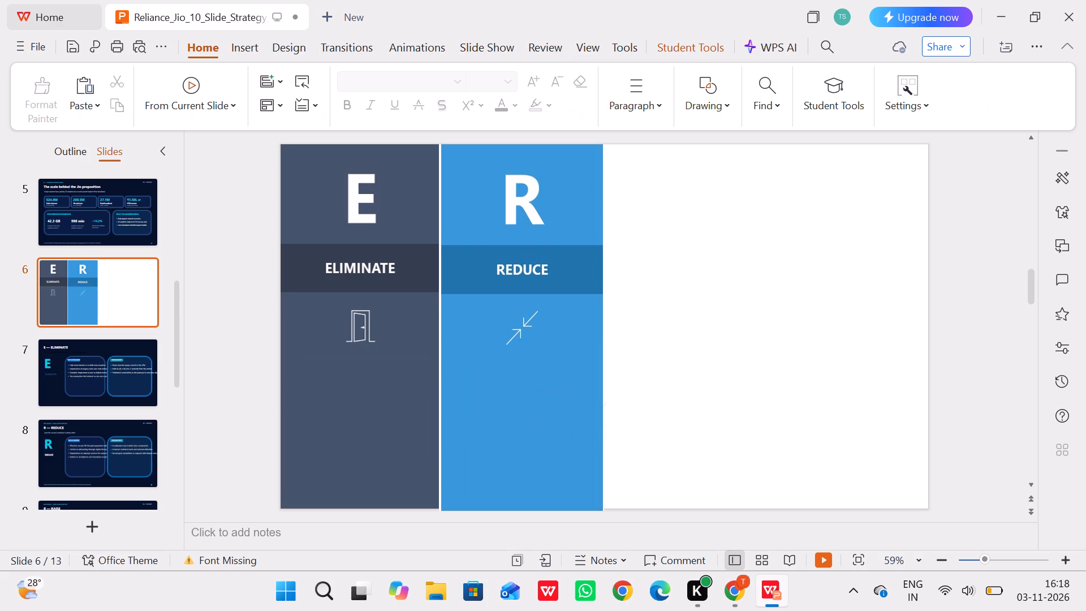
Group the blue patch with the REDUCE column picture.
{"action": "left_click_drag", "start_coordinate": [645, 133], "coordinate": [457, 593]}
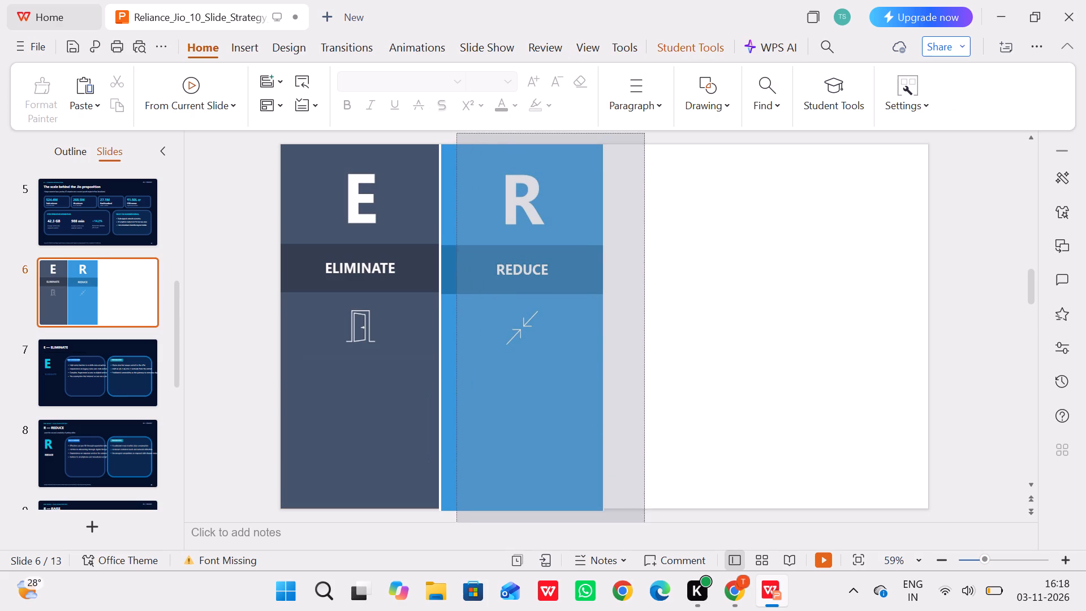
{"action": "left_click_drag", "start_coordinate": [457, 593], "coordinate": [453, 561]}
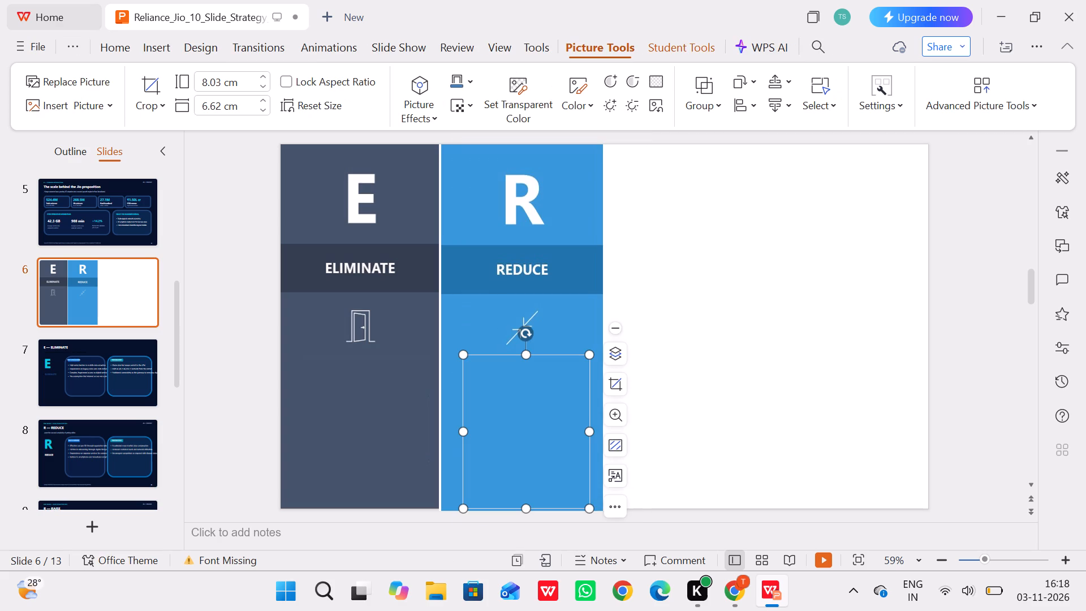
{"action": "left_click_drag", "start_coordinate": [617, 135], "coordinate": [593, 147]}
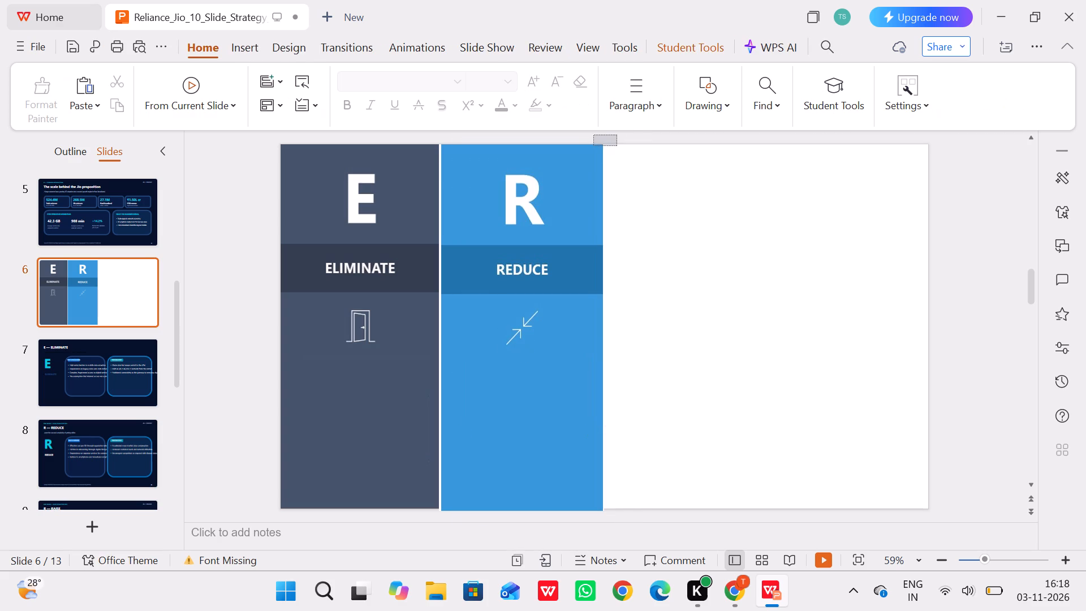
{"action": "left_click_drag", "start_coordinate": [593, 147], "coordinate": [425, 518]}
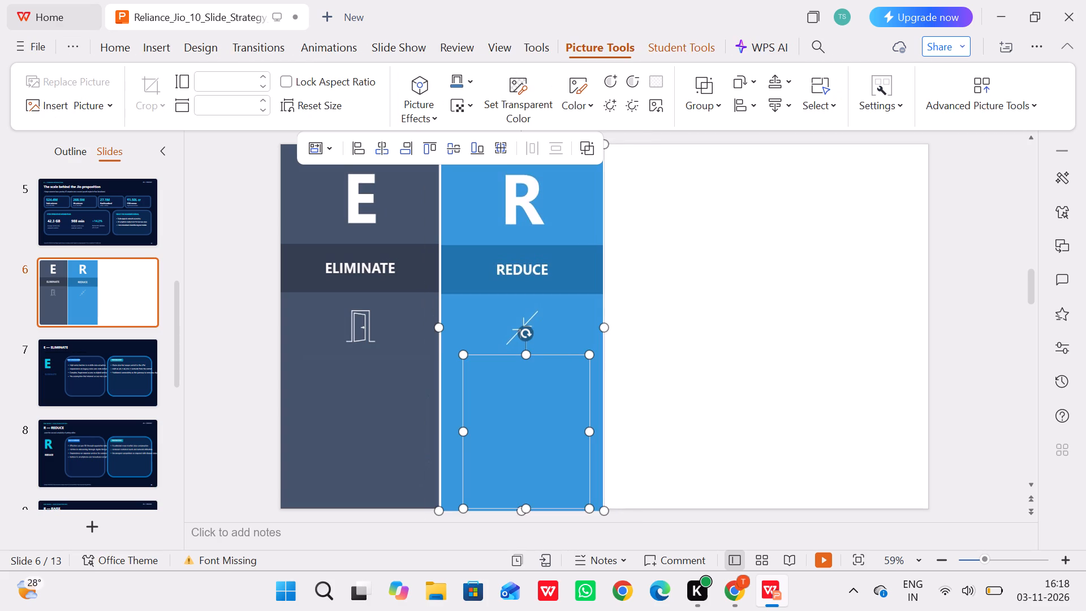
{"action": "right_click", "coordinate": [546, 297]}
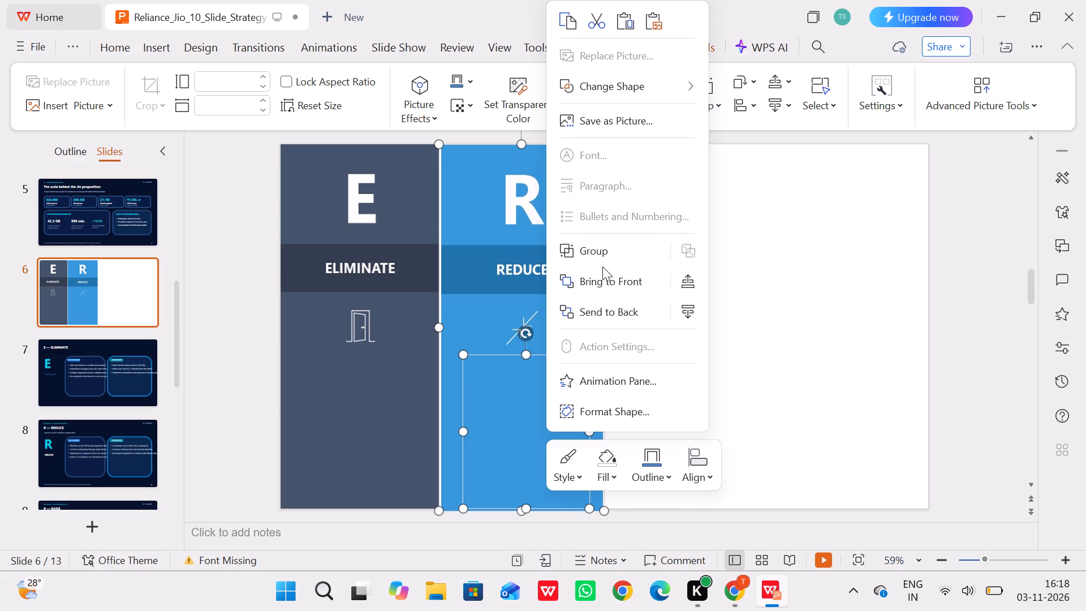
{"action": "left_click", "coordinate": [597, 246]}
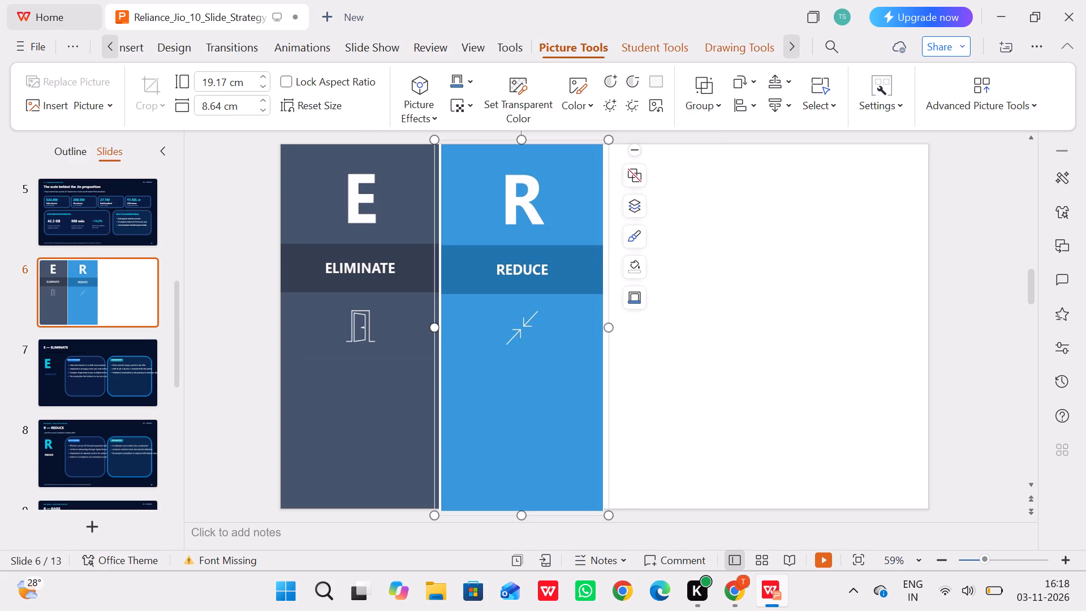
{"action": "left_click", "coordinate": [250, 254]}
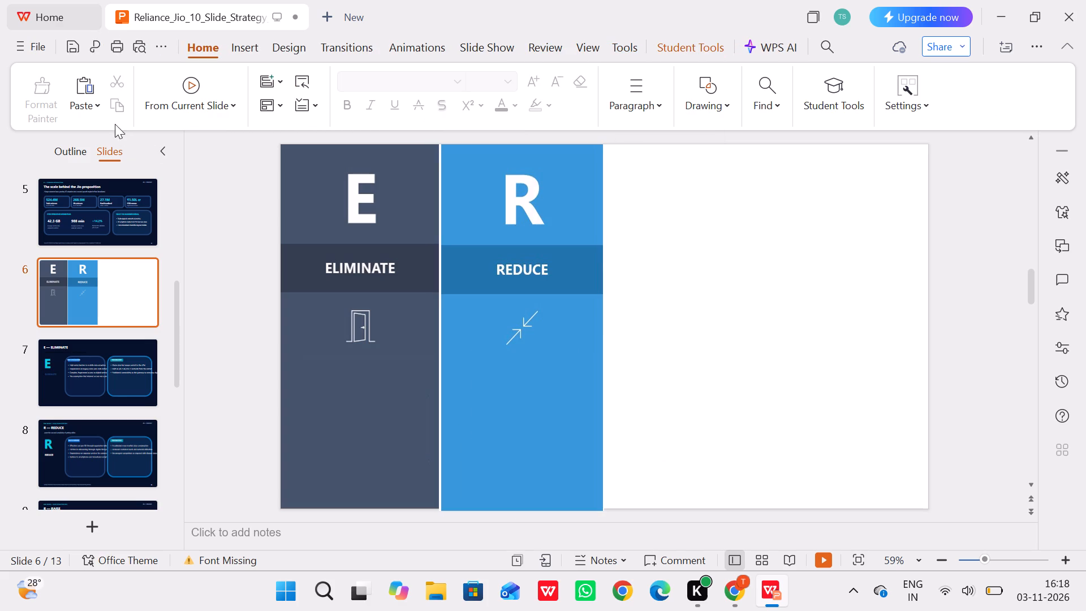
Paste the original ERRC picture again and crop off its upper and lower white margins, leaving it about 16.12 cm high.
{"action": "left_click", "coordinate": [88, 83]}
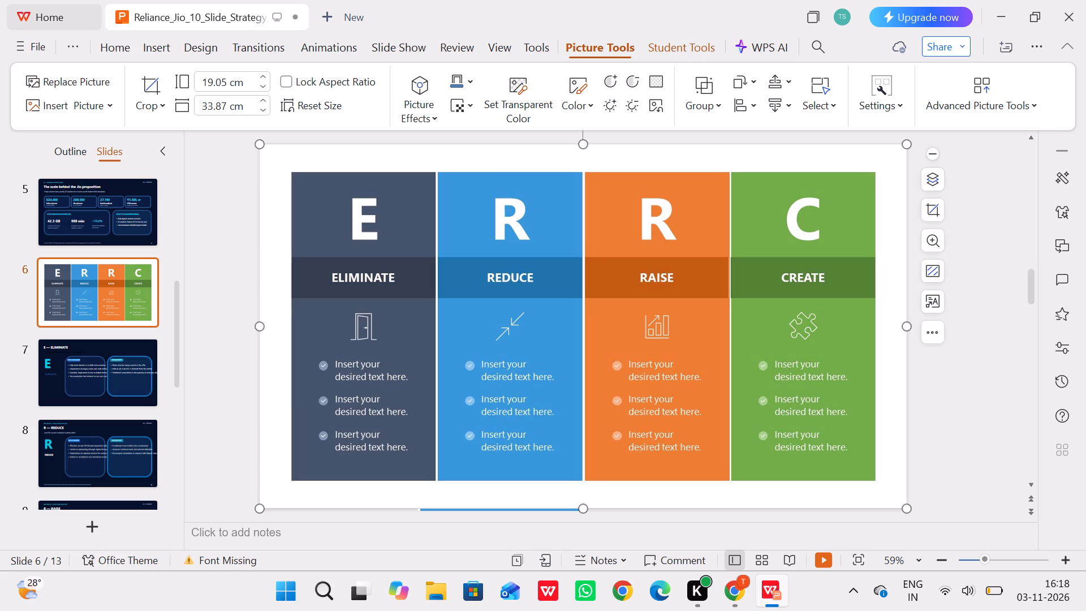
{"action": "left_click_drag", "start_coordinate": [903, 324], "coordinate": [907, 341]}
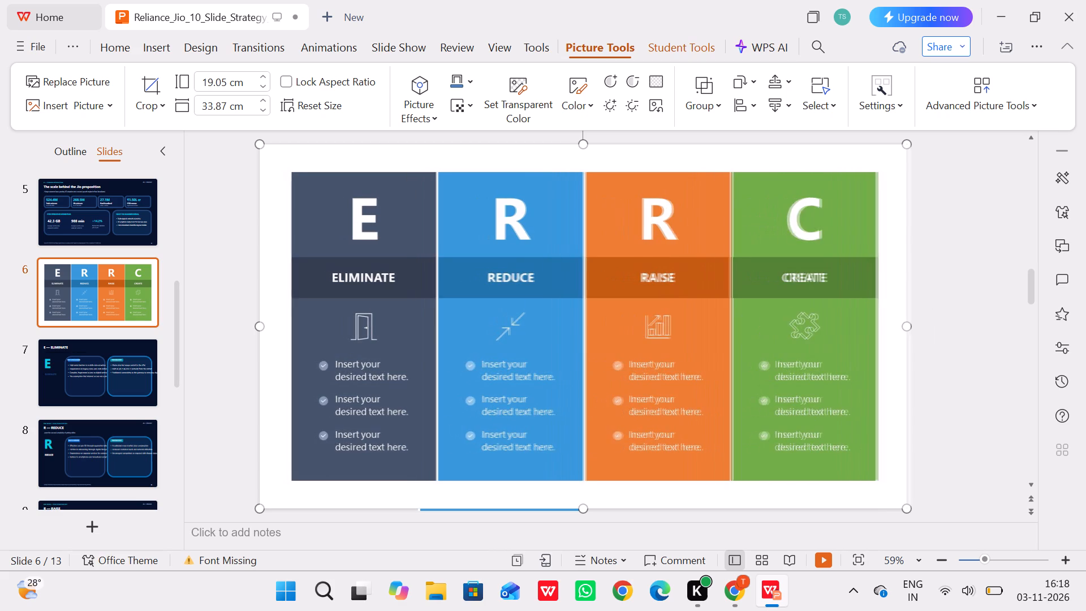
{"action": "left_click_drag", "start_coordinate": [907, 341], "coordinate": [904, 340]}
{"action": "left_click", "coordinate": [937, 216]}
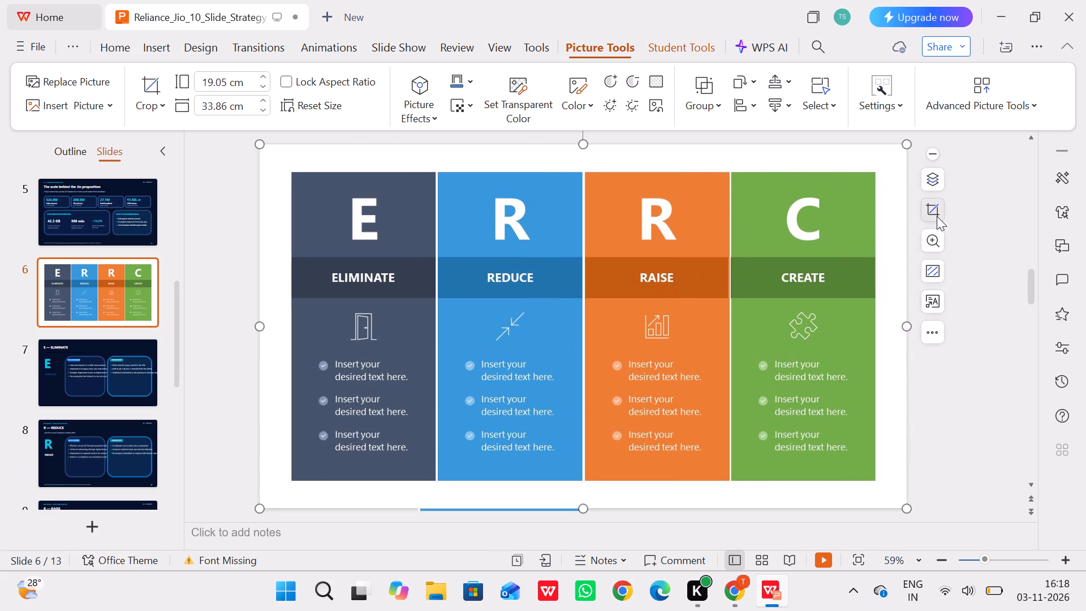
{"action": "left_click_drag", "start_coordinate": [578, 147], "coordinate": [591, 169]}
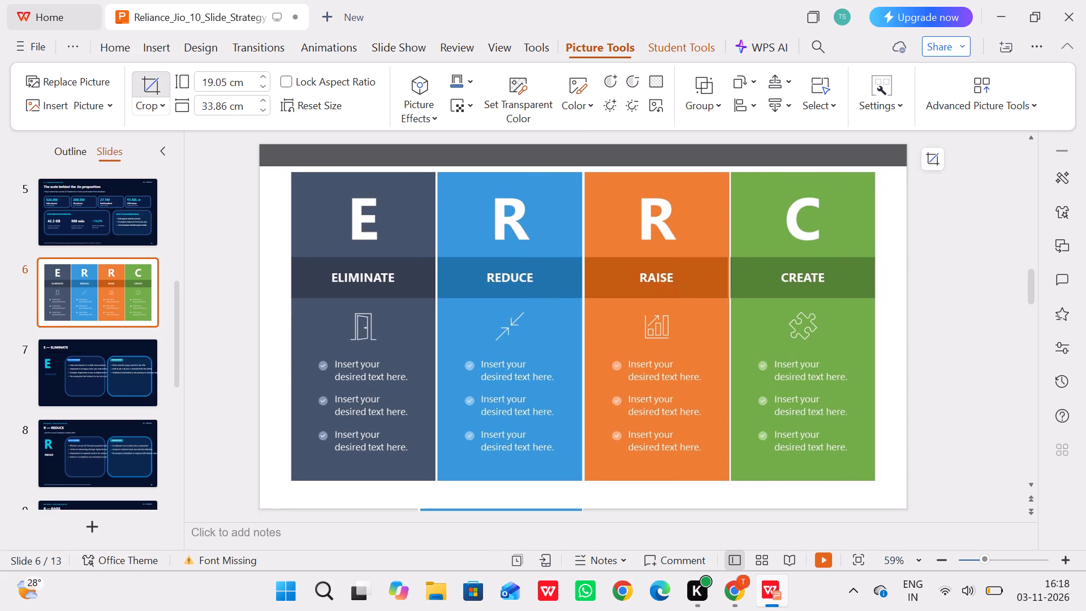
{"action": "left_click_drag", "start_coordinate": [591, 169], "coordinate": [591, 172]}
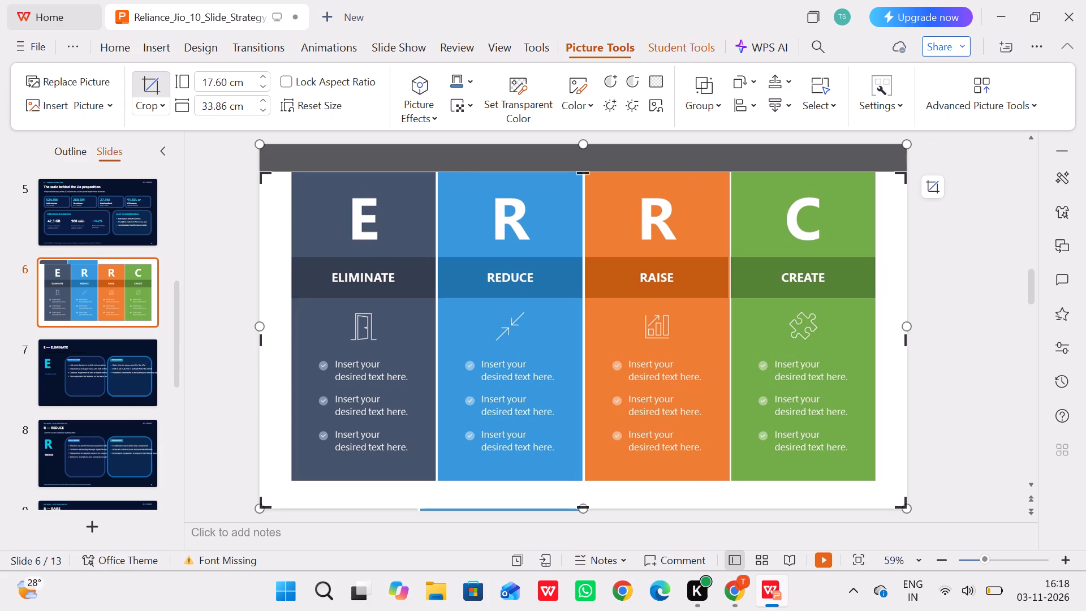
{"action": "left_click_drag", "start_coordinate": [589, 507], "coordinate": [593, 480]}
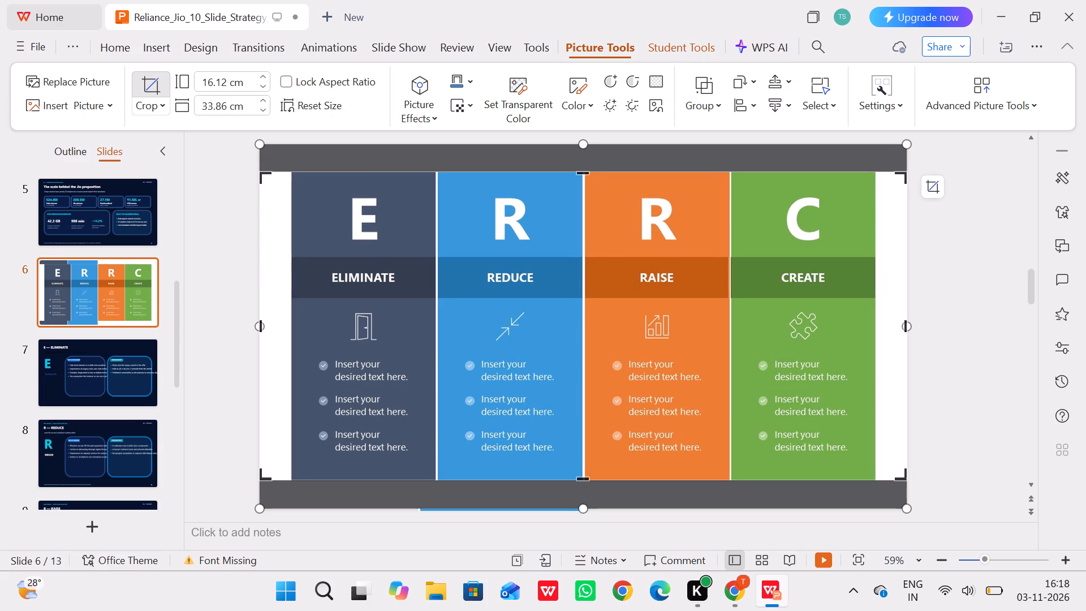
Crop the pasted picture's sides to the orange RAISE column only, about 7.63 cm wide, and finish the crop.
{"action": "left_click_drag", "start_coordinate": [264, 322], "coordinate": [541, 324]}
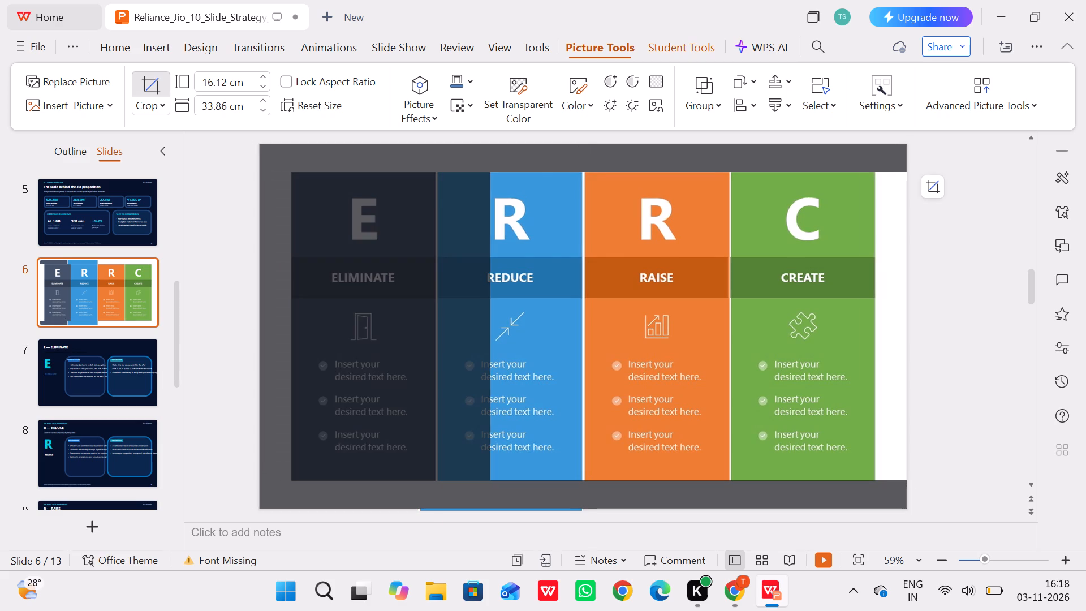
{"action": "left_click_drag", "start_coordinate": [541, 324], "coordinate": [587, 333]}
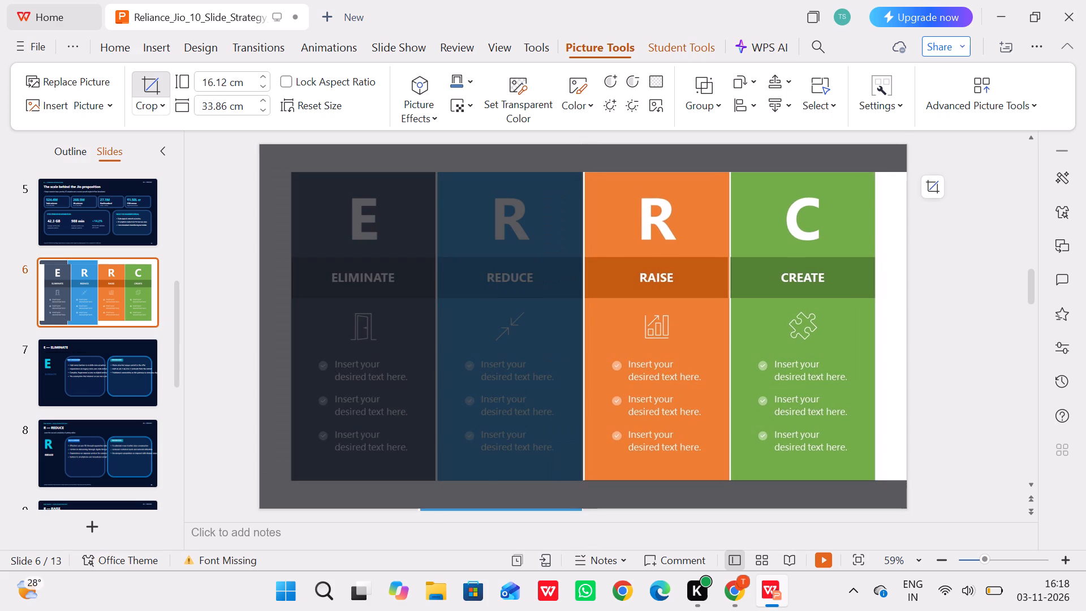
{"action": "left_click_drag", "start_coordinate": [587, 333], "coordinate": [585, 345]}
{"action": "left_click_drag", "start_coordinate": [585, 345], "coordinate": [586, 346]}
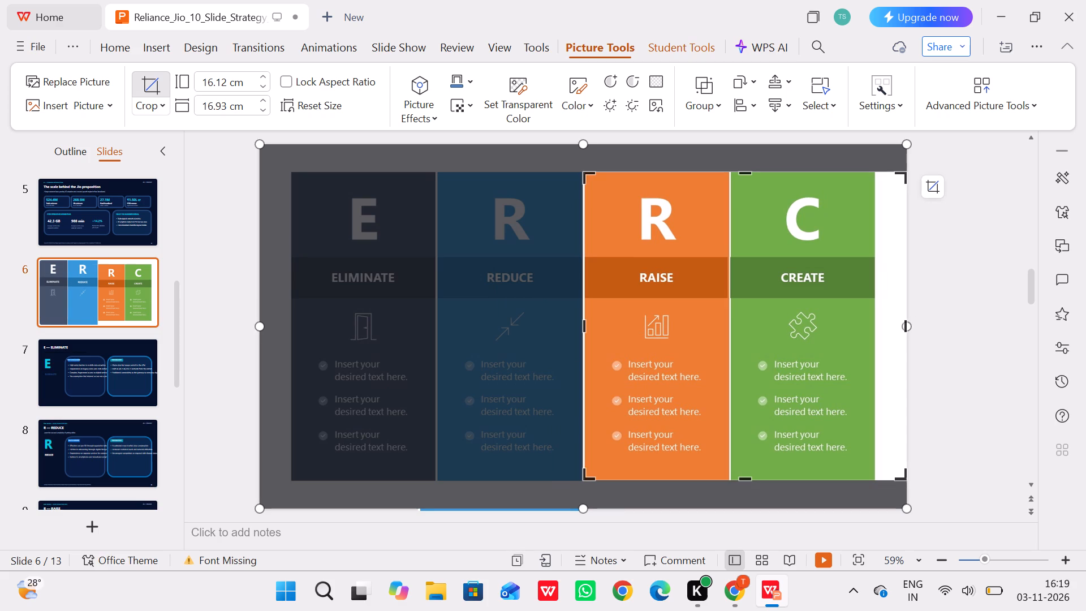
{"action": "left_click_drag", "start_coordinate": [900, 325], "coordinate": [740, 324]}
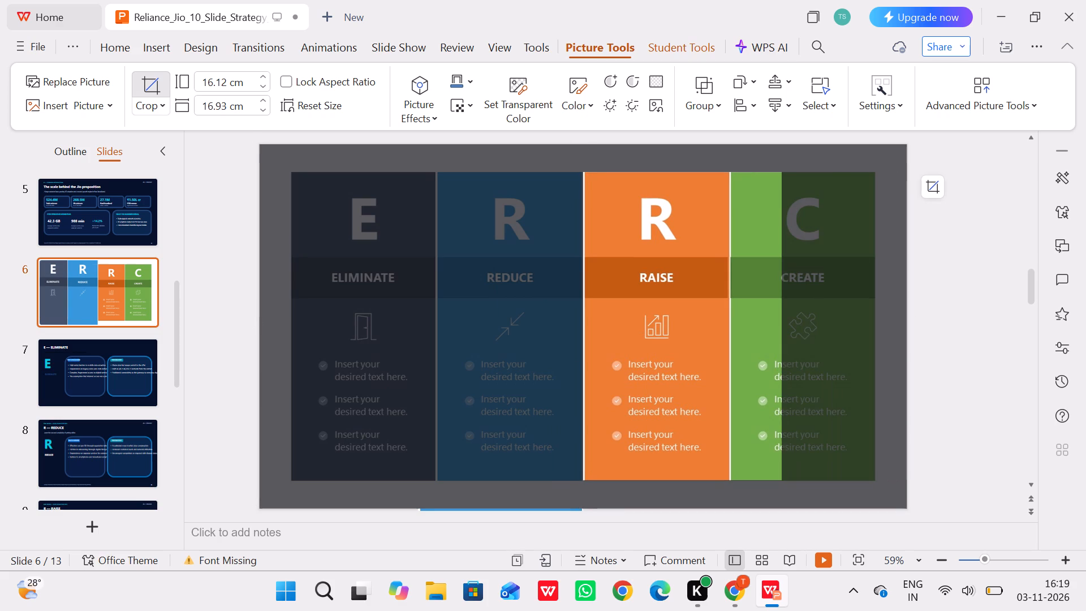
{"action": "left_click_drag", "start_coordinate": [740, 324], "coordinate": [727, 326]}
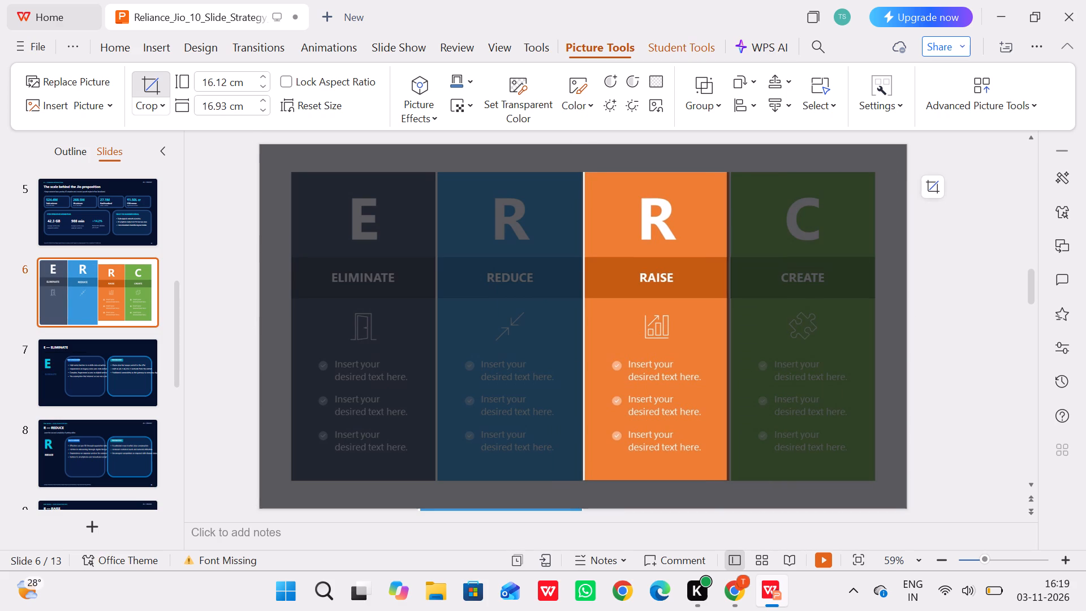
{"action": "left_click_drag", "start_coordinate": [727, 326], "coordinate": [728, 329]}
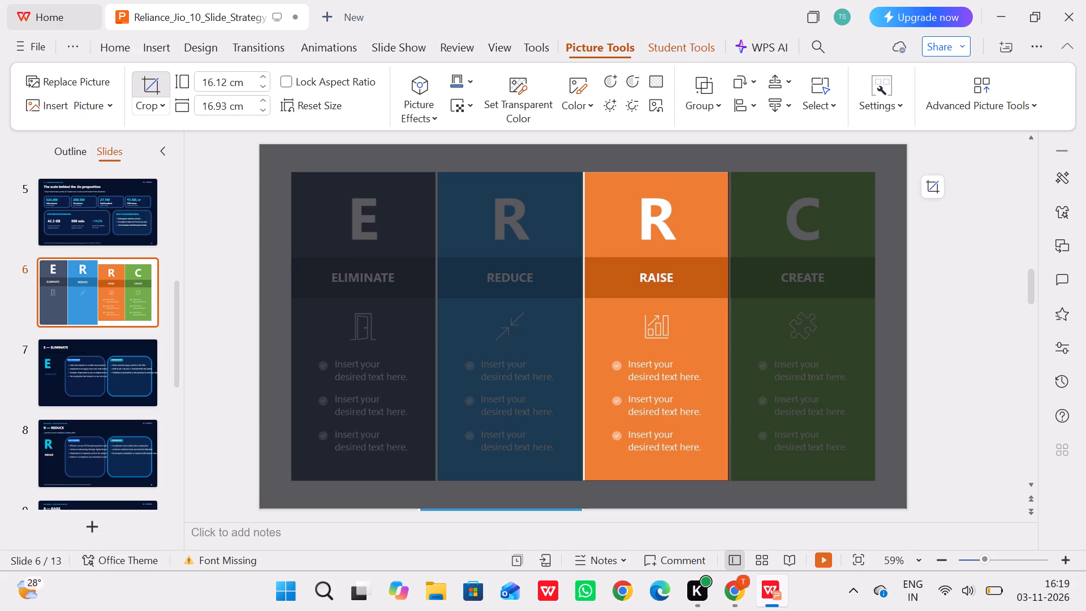
{"action": "left_click_drag", "start_coordinate": [728, 329], "coordinate": [729, 329]}
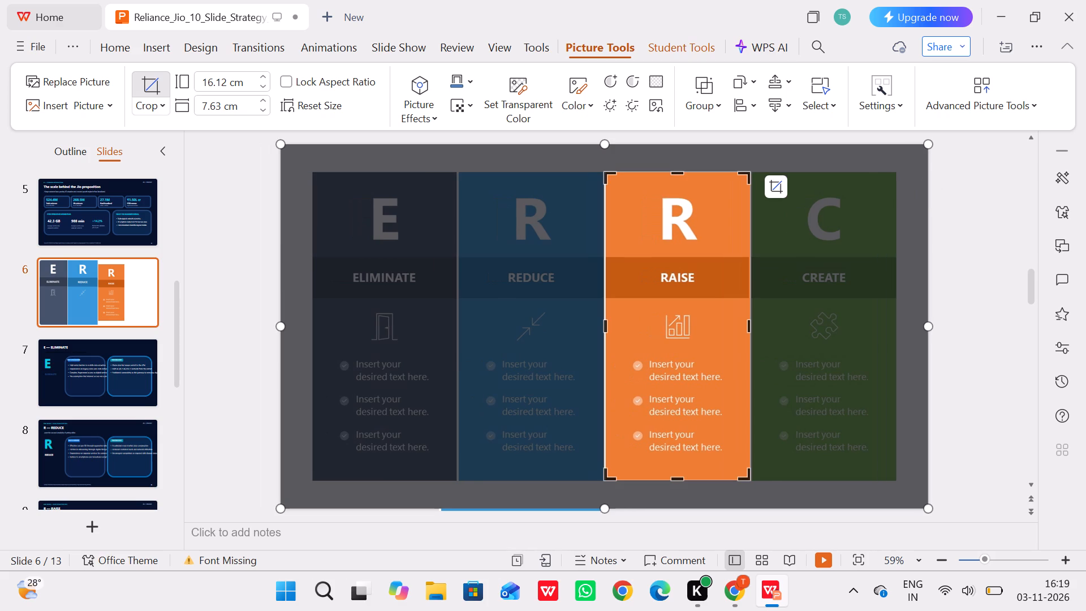
{"action": "left_click", "coordinate": [954, 171]}
Move the RAISE column picture up to the slide's top edge and stretch it to the full slide height, 19.05 cm.
{"action": "left_click_drag", "start_coordinate": [693, 271], "coordinate": [691, 243]}
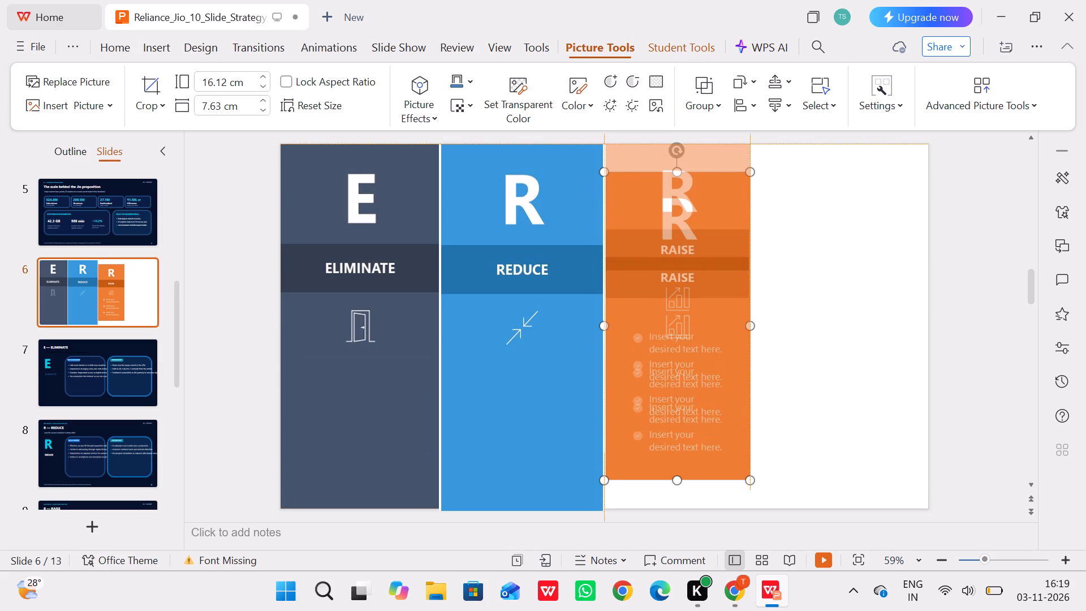
{"action": "left_click_drag", "start_coordinate": [691, 243], "coordinate": [691, 242]}
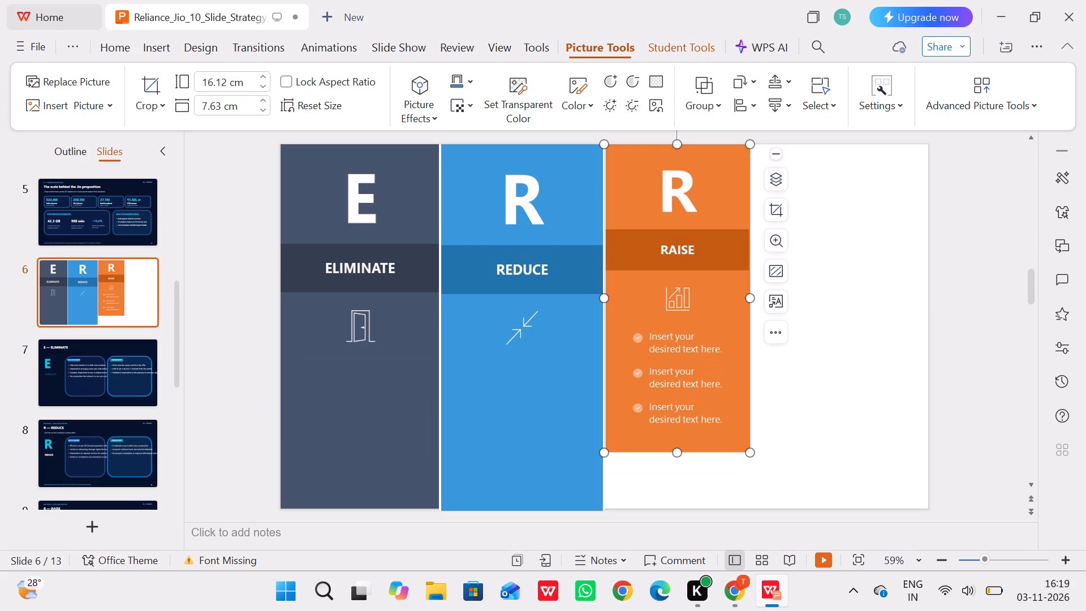
{"action": "left_click_drag", "start_coordinate": [753, 297], "coordinate": [775, 298]}
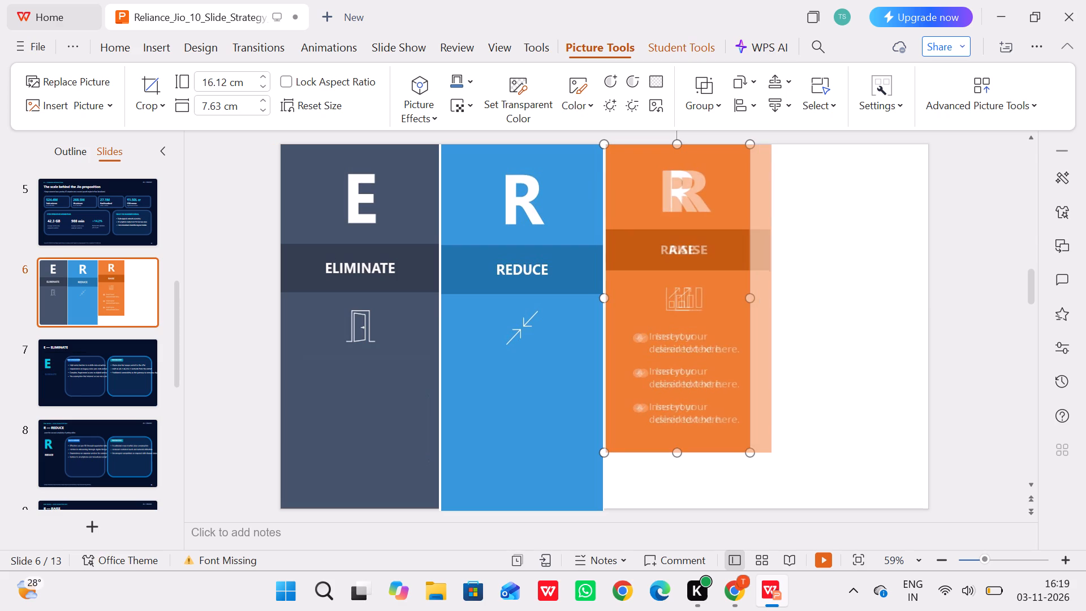
{"action": "left_click_drag", "start_coordinate": [775, 298], "coordinate": [765, 315]}
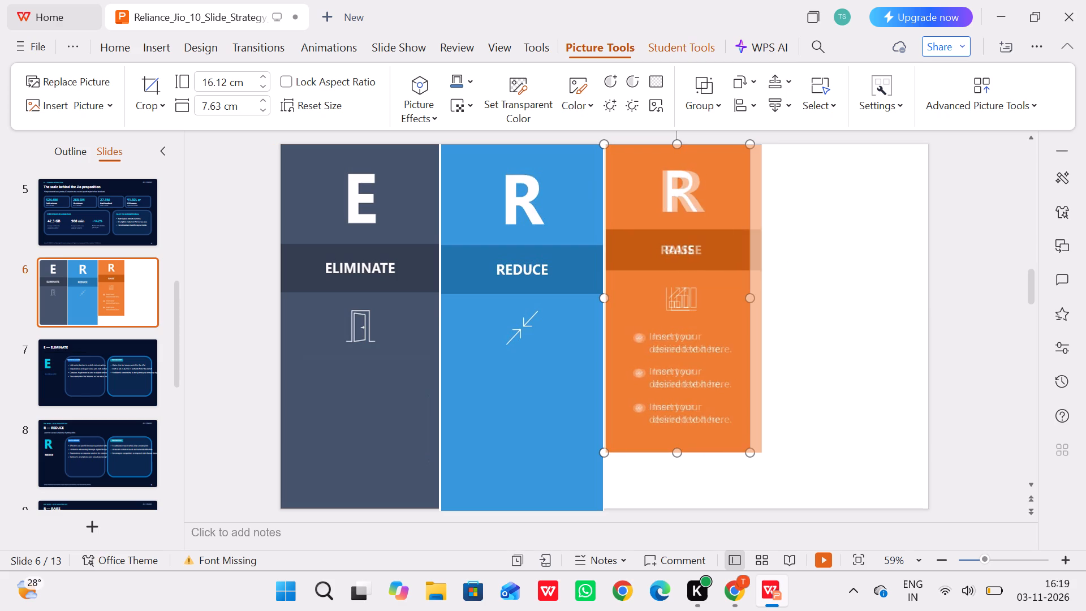
{"action": "left_click_drag", "start_coordinate": [765, 315], "coordinate": [757, 322]}
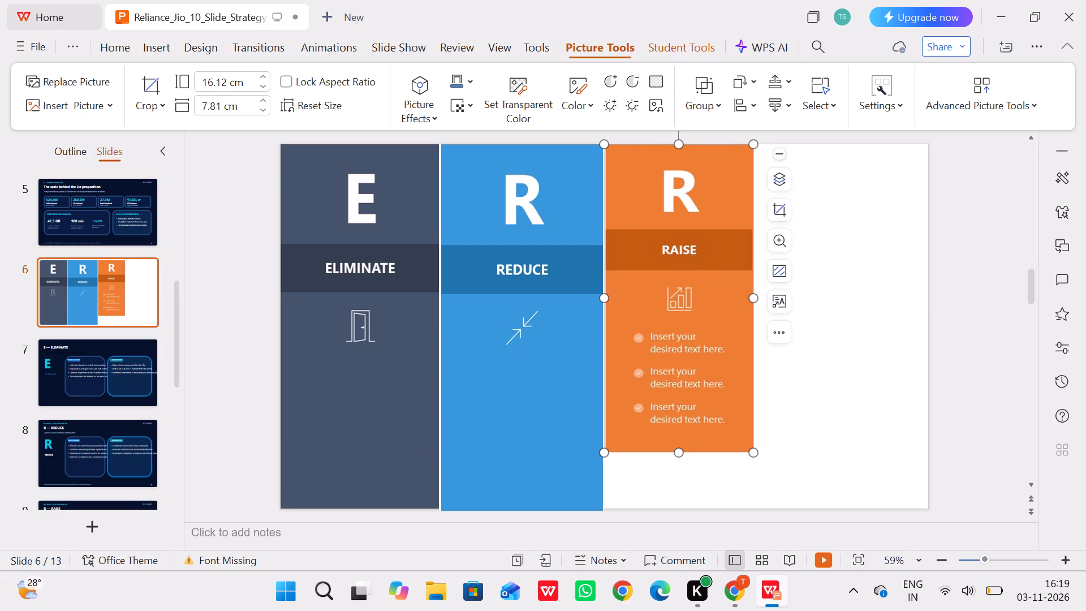
{"action": "left_click_drag", "start_coordinate": [682, 453], "coordinate": [676, 504]}
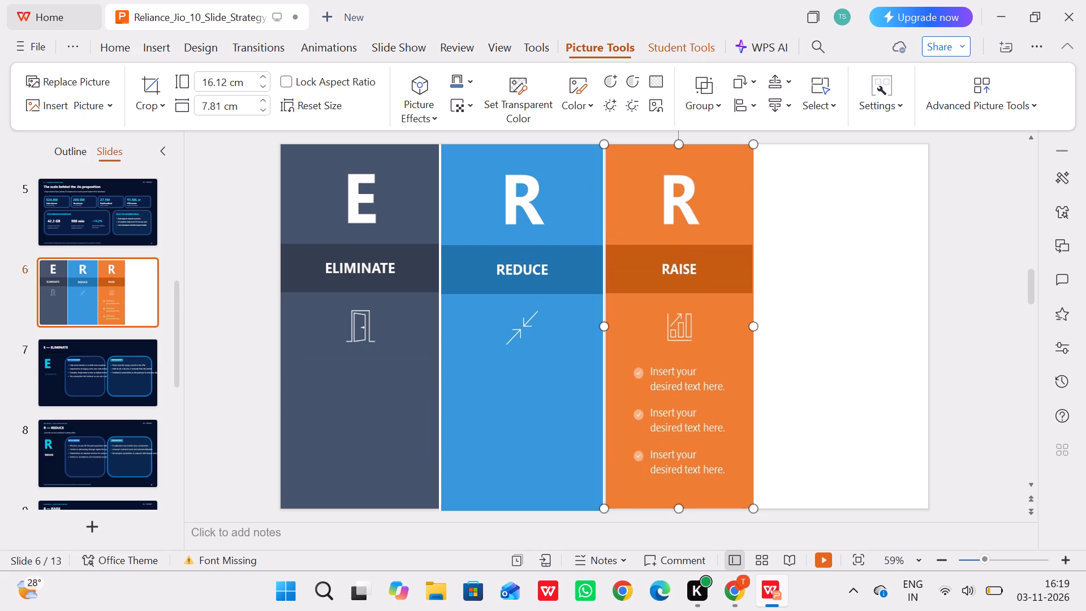
Match the RAISE picture's width to the ELIMINATE column by overlaying it, about 8.34 cm, and return it beside the REDUCE column.
{"action": "left_click_drag", "start_coordinate": [752, 329], "coordinate": [757, 332]}
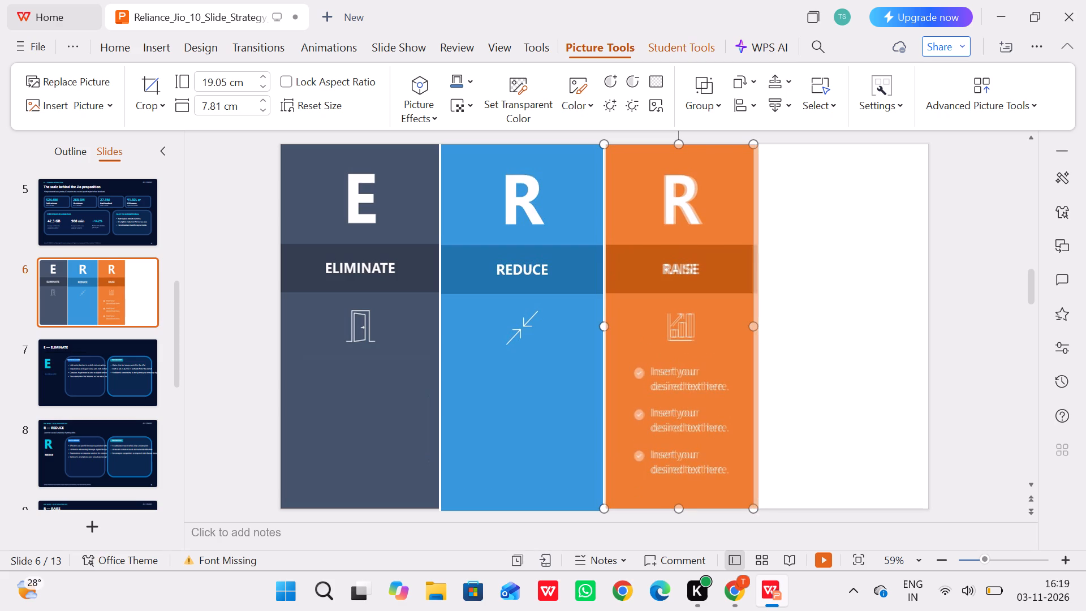
{"action": "left_click_drag", "start_coordinate": [757, 332], "coordinate": [682, 379]}
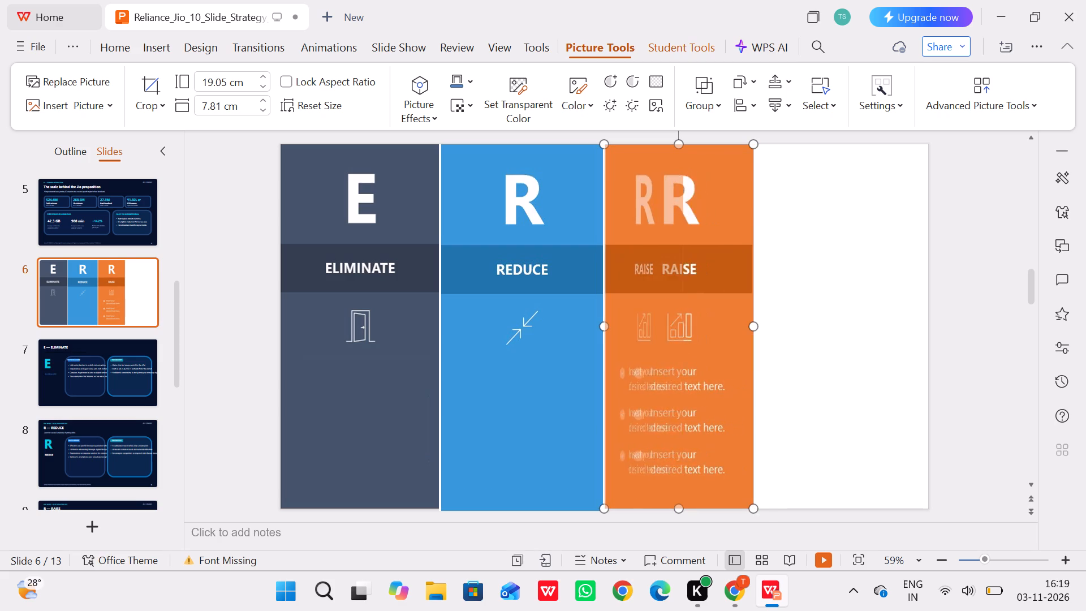
{"action": "left_click_drag", "start_coordinate": [682, 379], "coordinate": [772, 380]}
{"action": "left_click_drag", "start_coordinate": [657, 332], "coordinate": [527, 336]}
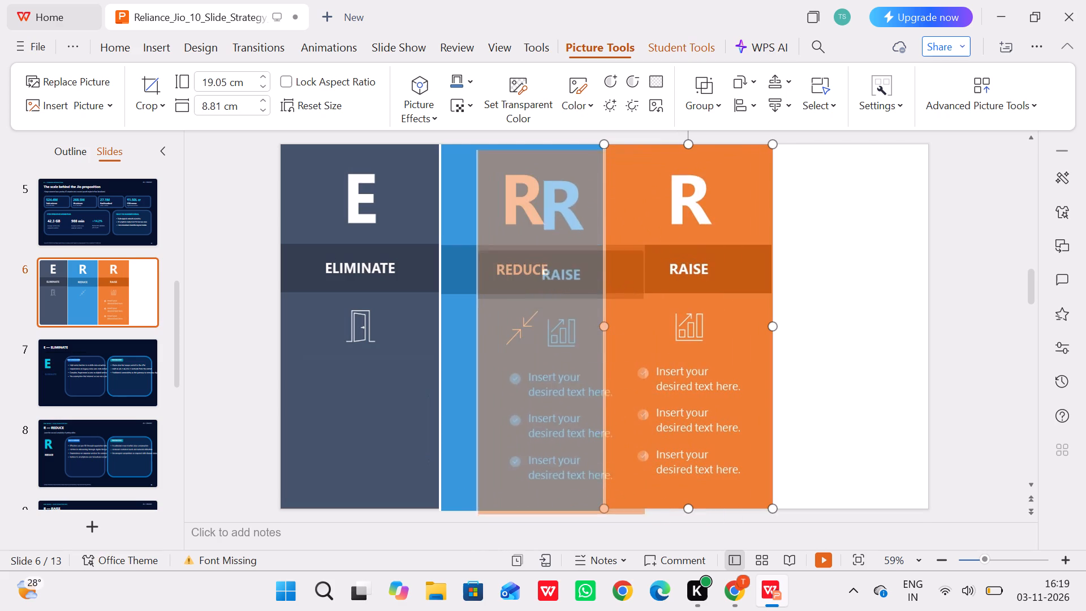
{"action": "left_click_drag", "start_coordinate": [527, 336], "coordinate": [342, 332]}
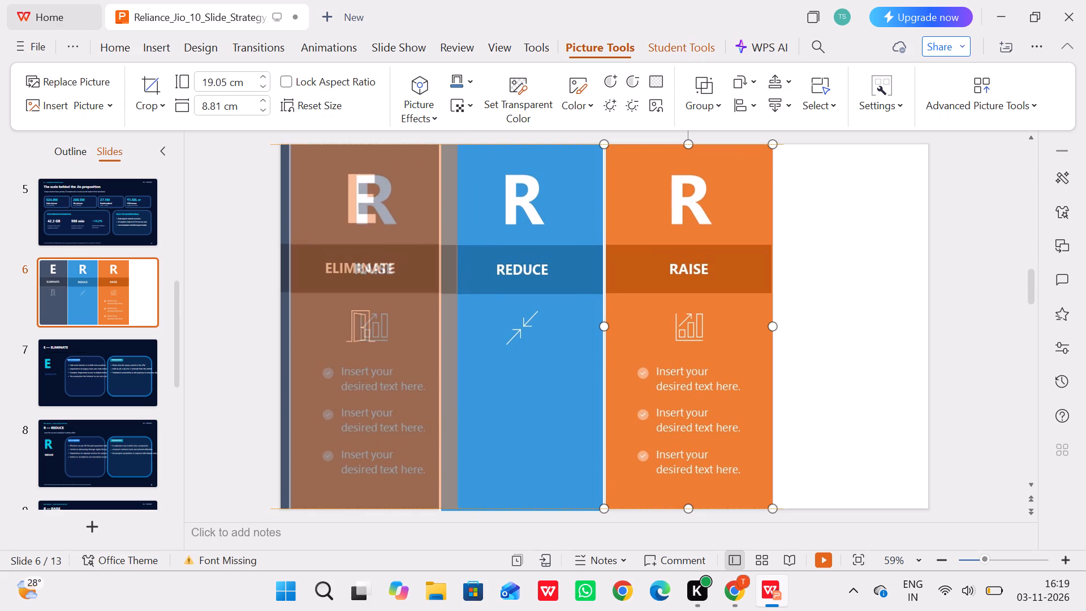
{"action": "left_click_drag", "start_coordinate": [342, 332], "coordinate": [334, 330]}
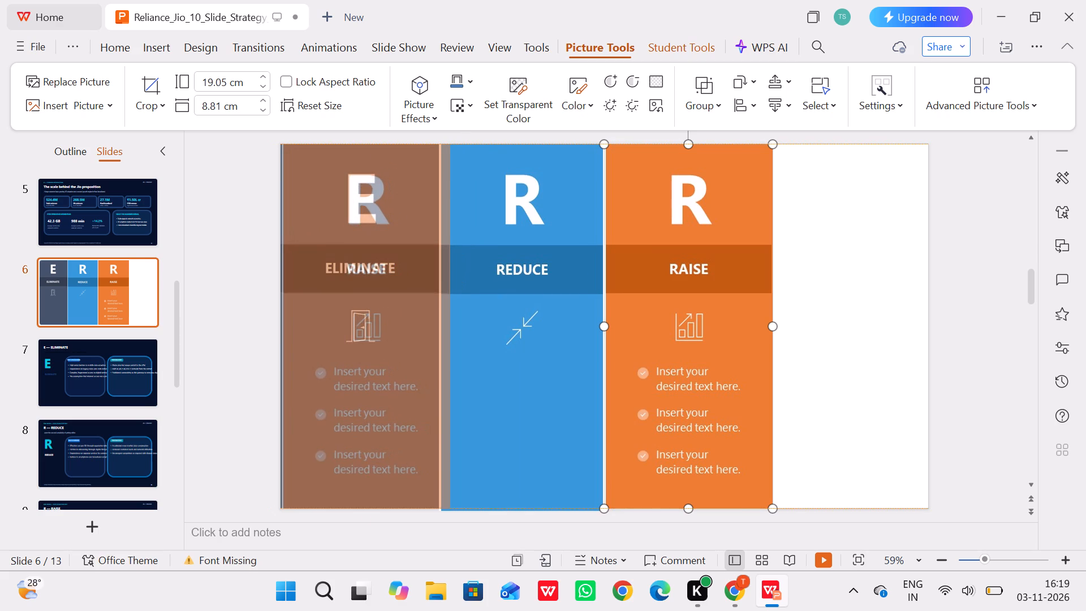
{"action": "left_click_drag", "start_coordinate": [334, 330], "coordinate": [332, 331]}
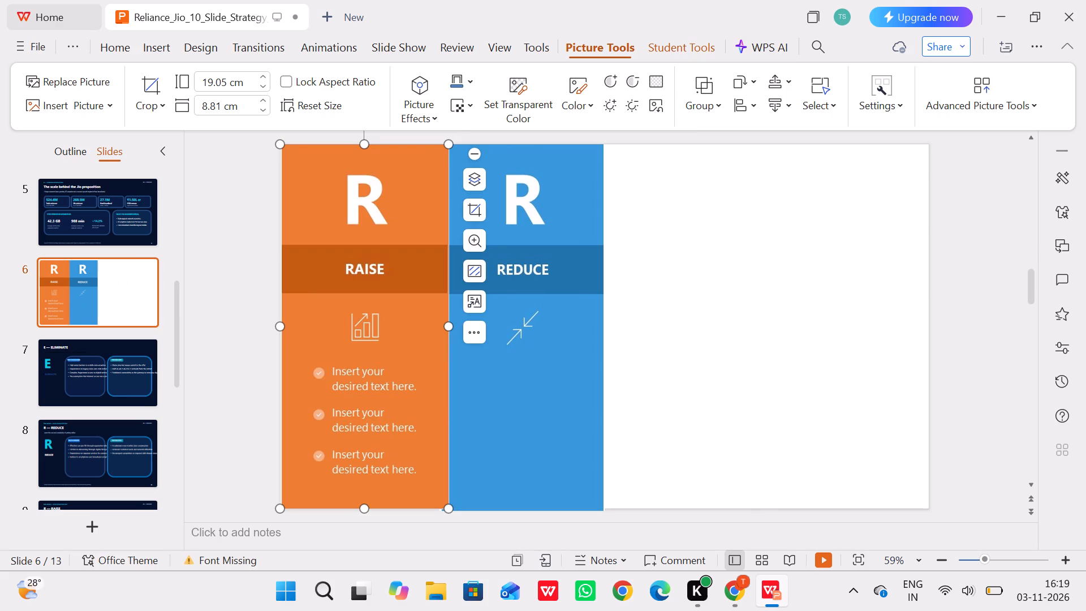
{"action": "left_click_drag", "start_coordinate": [450, 331], "coordinate": [443, 330]}
{"action": "left_click_drag", "start_coordinate": [369, 312], "coordinate": [687, 321]}
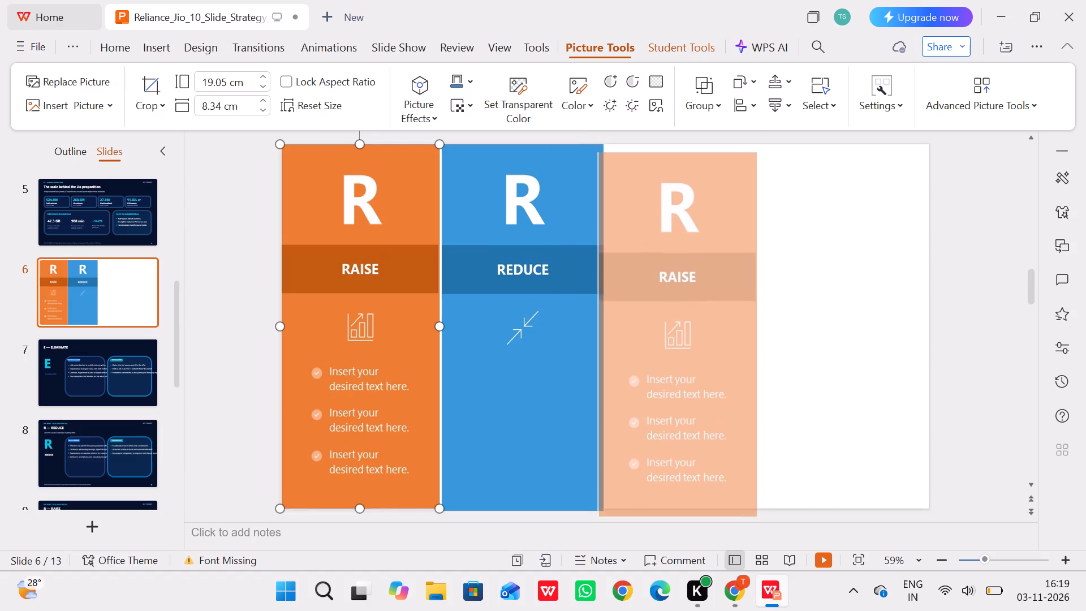
{"action": "left_click_drag", "start_coordinate": [687, 321], "coordinate": [691, 313]}
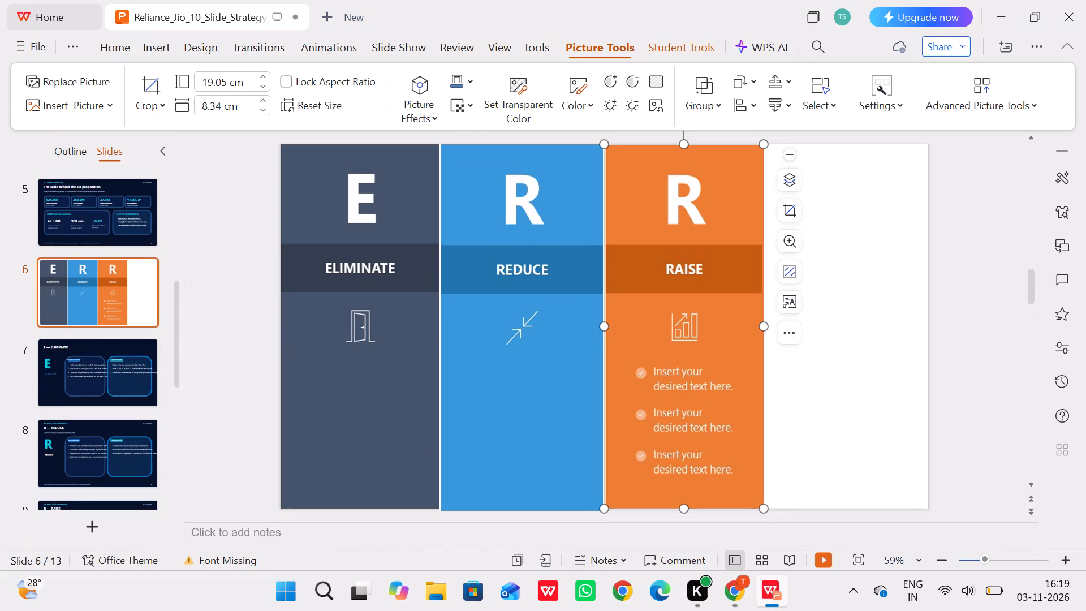
Widen the RAISE column picture to about 8.46 cm and check the REDUCE column's size for comparison.
{"action": "left_click", "coordinate": [760, 322]}
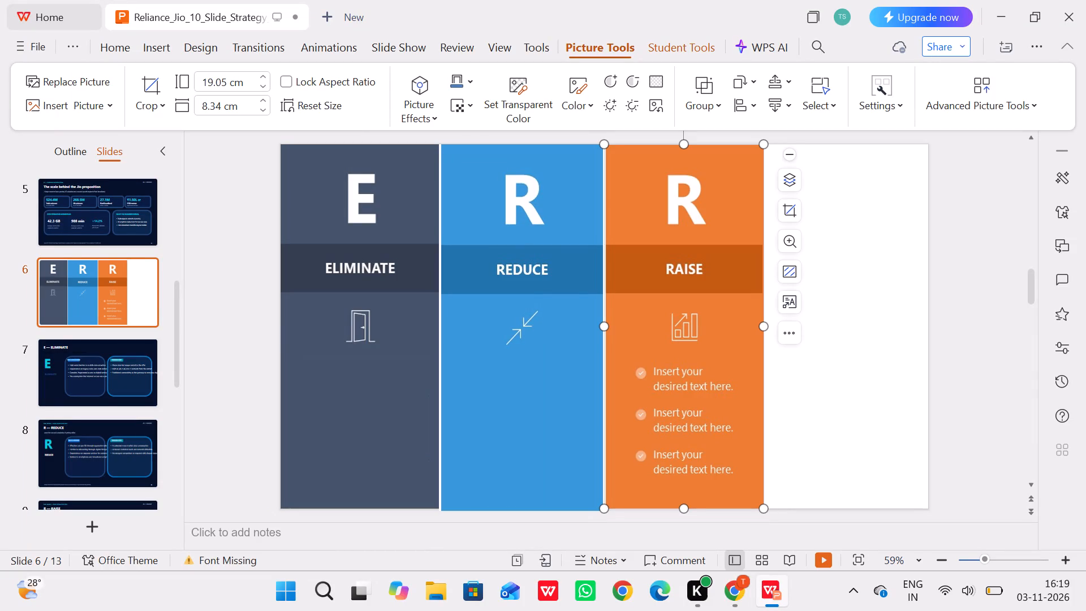
{"action": "left_click", "coordinate": [762, 326]}
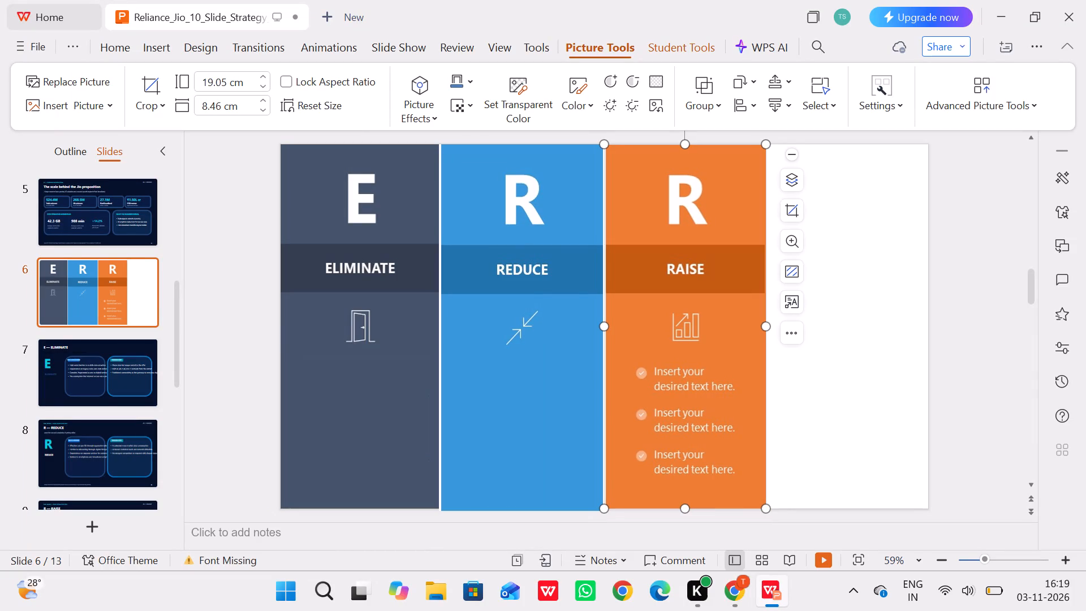
{"action": "left_click", "coordinate": [957, 231]}
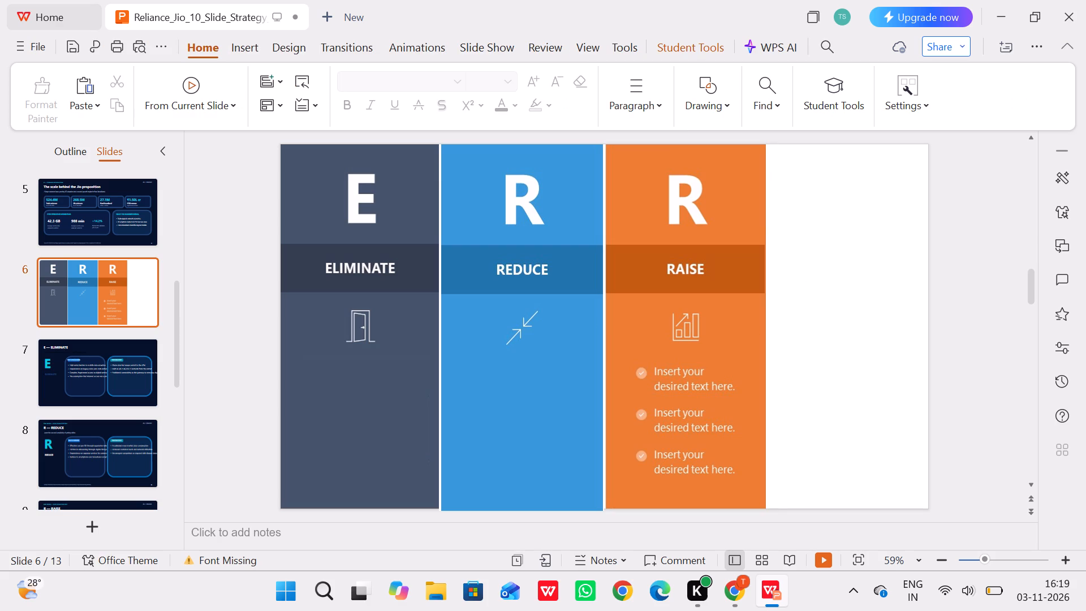
{"action": "left_click", "coordinate": [489, 280]}
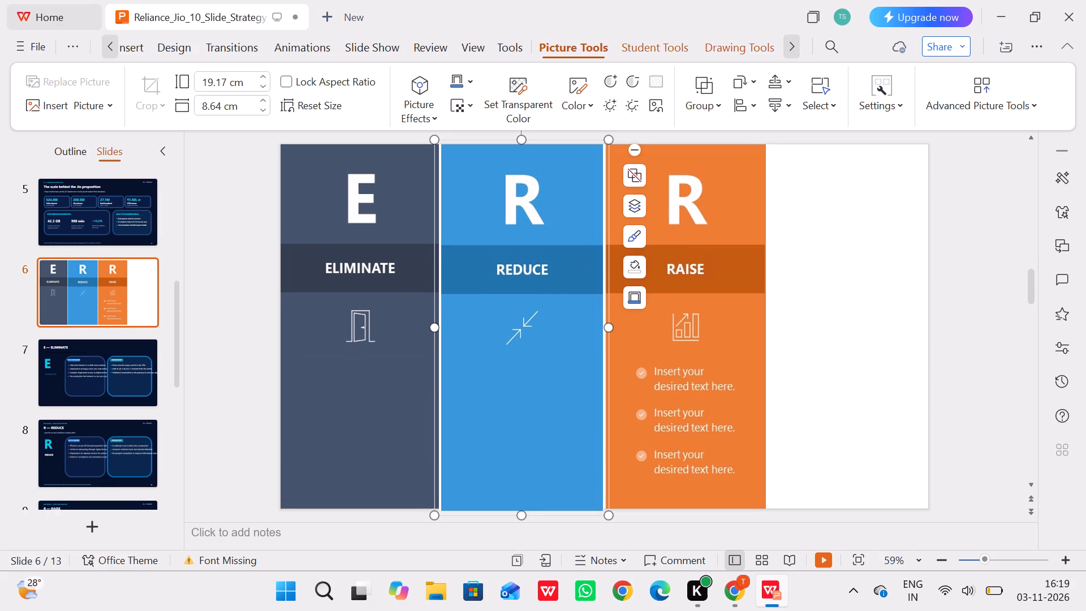
{"action": "left_click", "coordinate": [807, 216]}
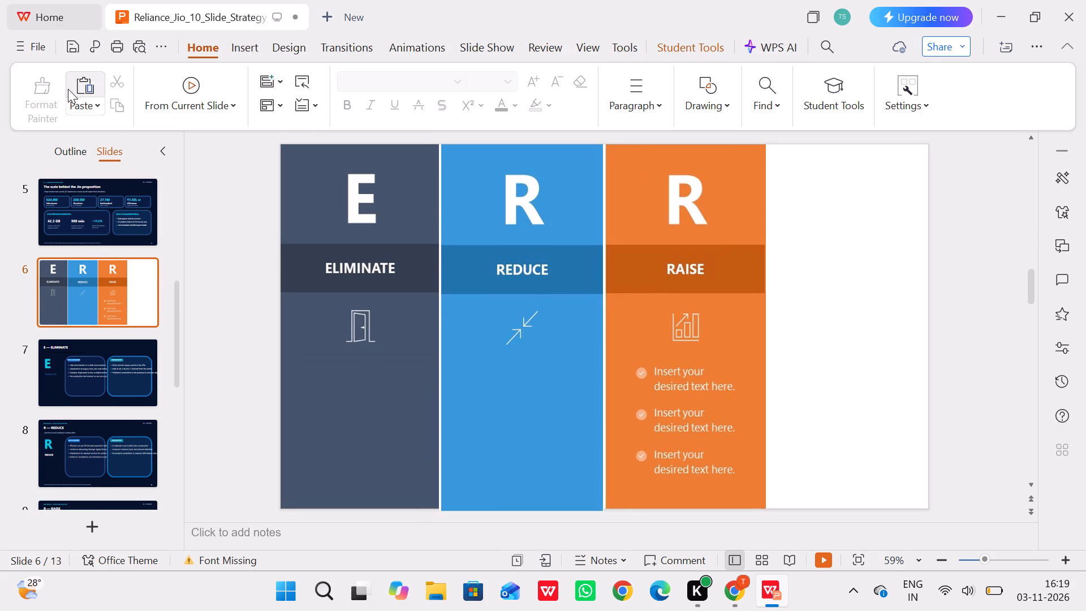
Paste the original ERRC picture again and crop it to a plain orange patch from the RAISE column, about 3.58 cm high and 2.15 cm wide.
{"action": "left_click", "coordinate": [83, 83]}
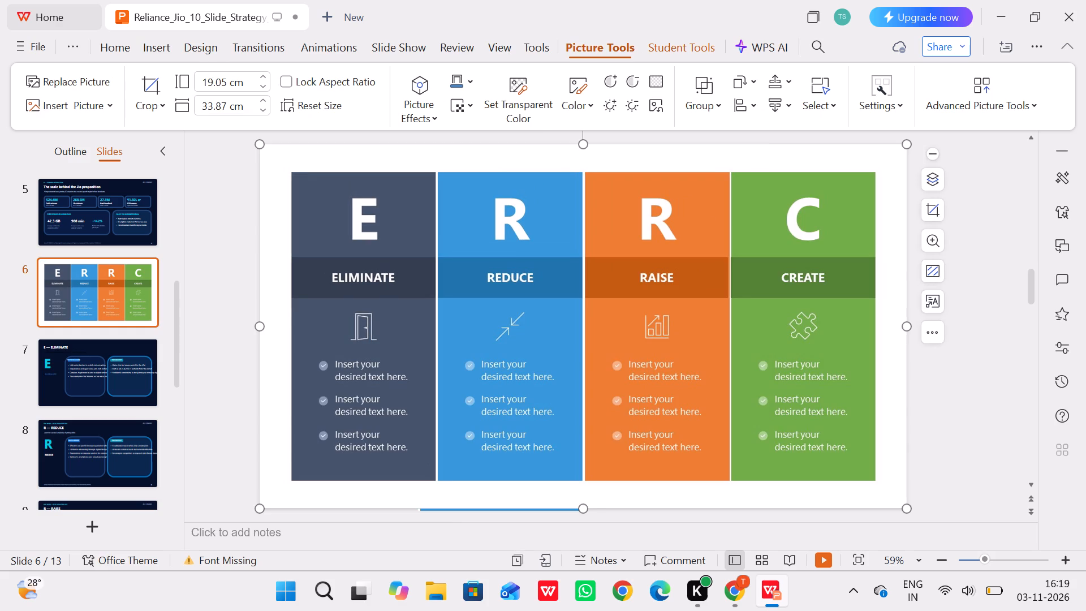
{"action": "left_click", "coordinate": [935, 203]}
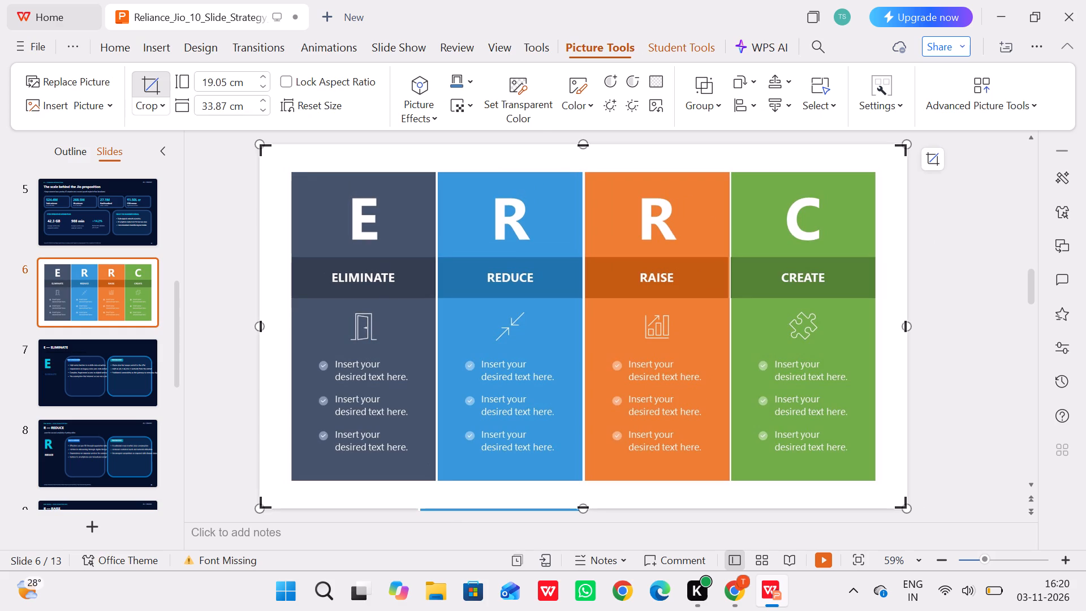
{"action": "left_click_drag", "start_coordinate": [584, 147], "coordinate": [592, 183]}
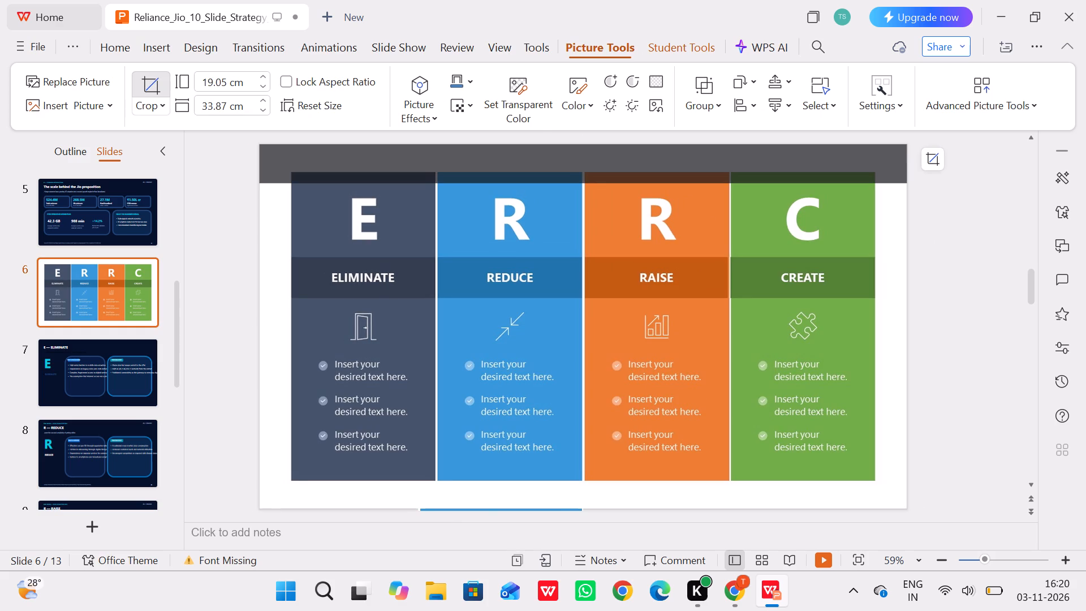
{"action": "left_click_drag", "start_coordinate": [592, 183], "coordinate": [589, 177]}
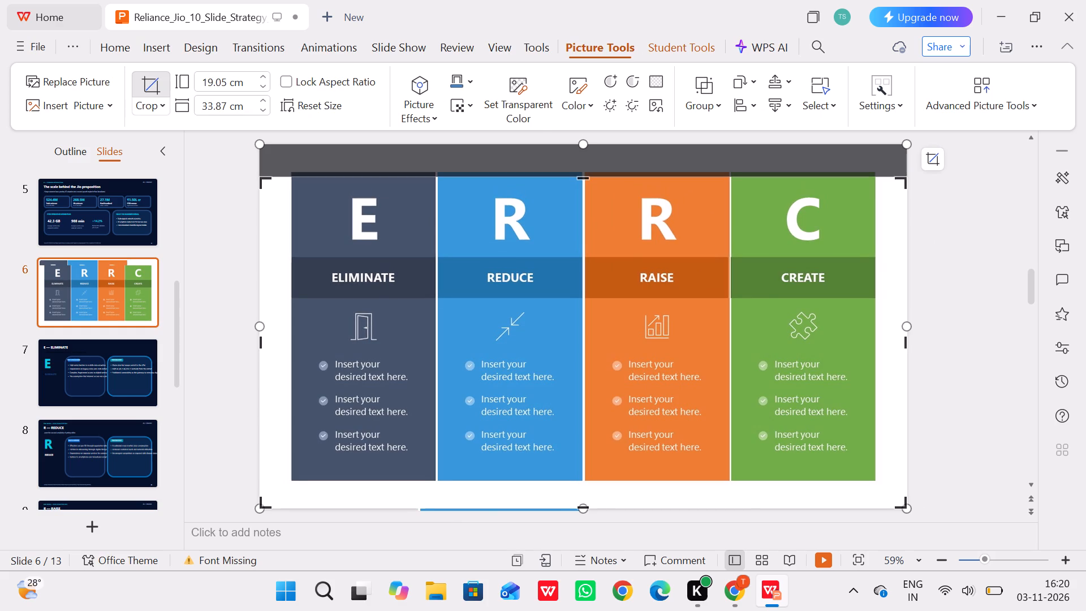
{"action": "left_click_drag", "start_coordinate": [259, 335], "coordinate": [284, 335]}
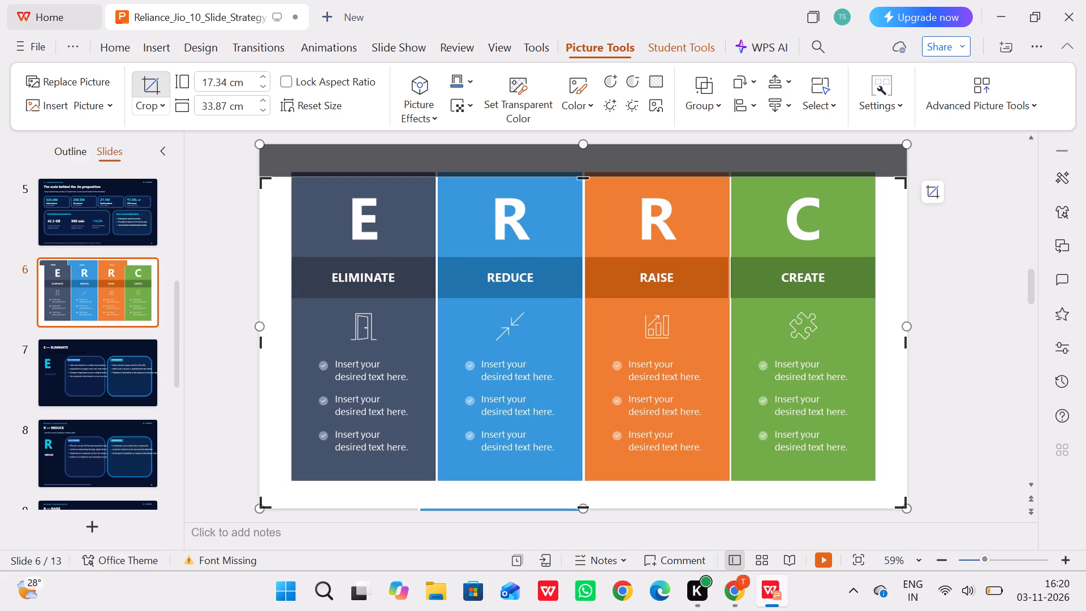
{"action": "left_click_drag", "start_coordinate": [284, 335], "coordinate": [585, 302]}
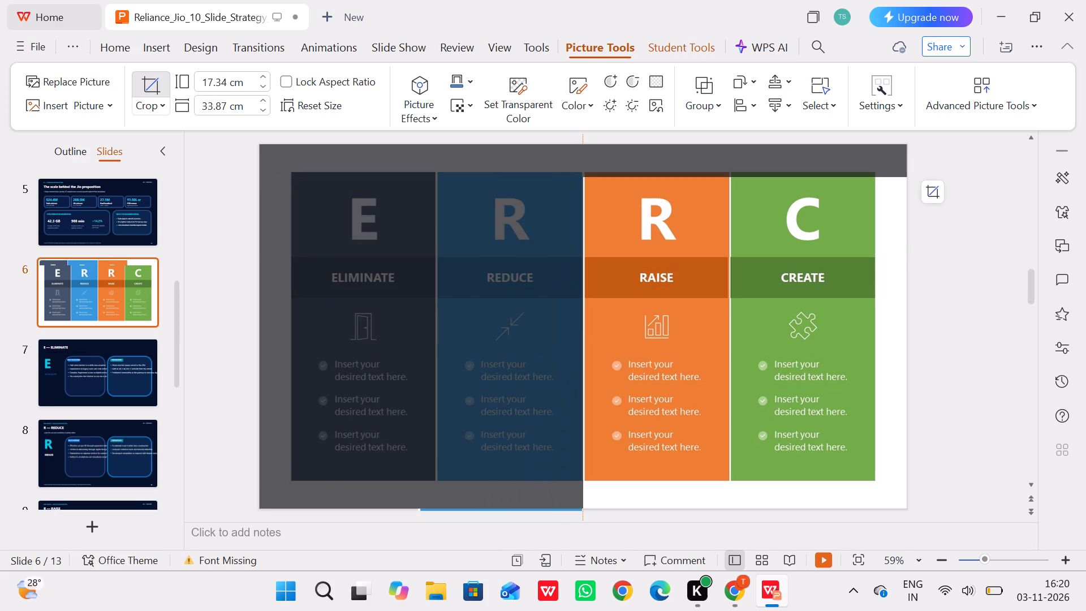
{"action": "left_click_drag", "start_coordinate": [585, 302], "coordinate": [591, 310]}
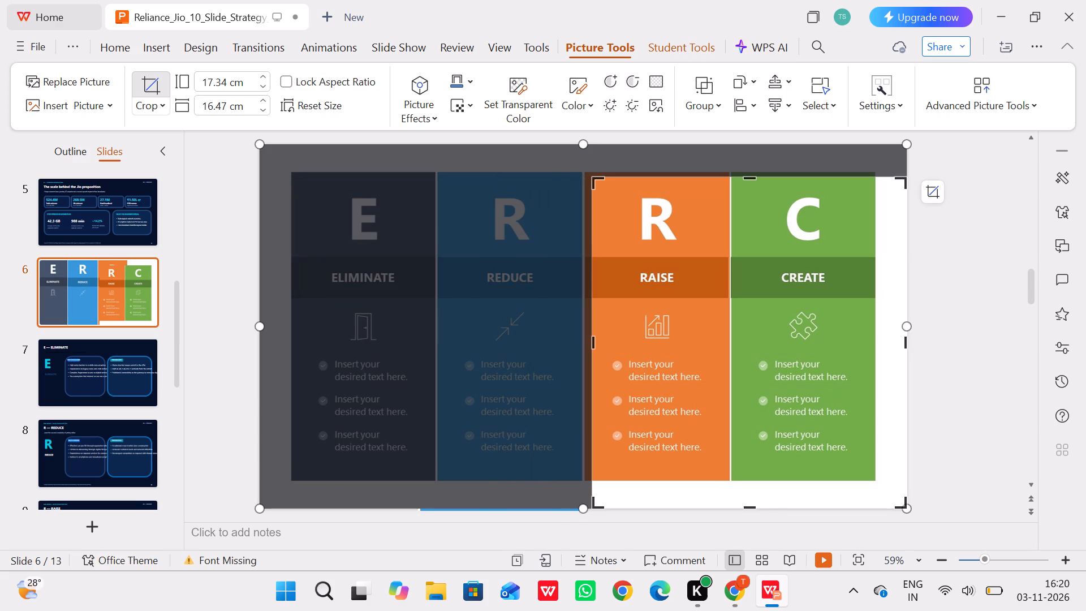
{"action": "left_click_drag", "start_coordinate": [901, 349], "coordinate": [813, 352]}
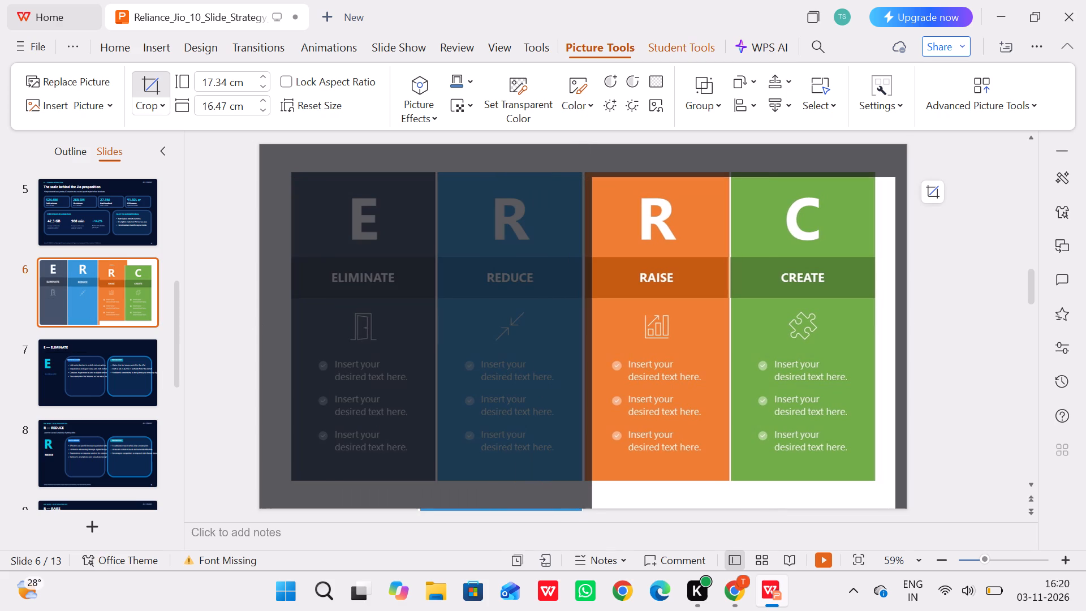
{"action": "left_click_drag", "start_coordinate": [813, 352], "coordinate": [646, 305]}
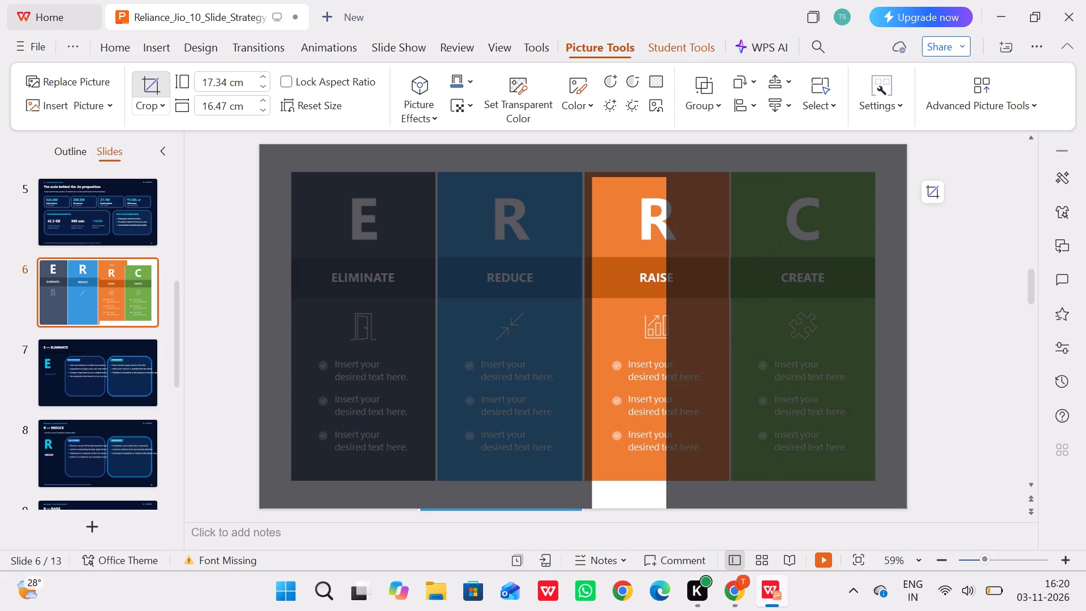
{"action": "left_click_drag", "start_coordinate": [646, 305], "coordinate": [630, 301]}
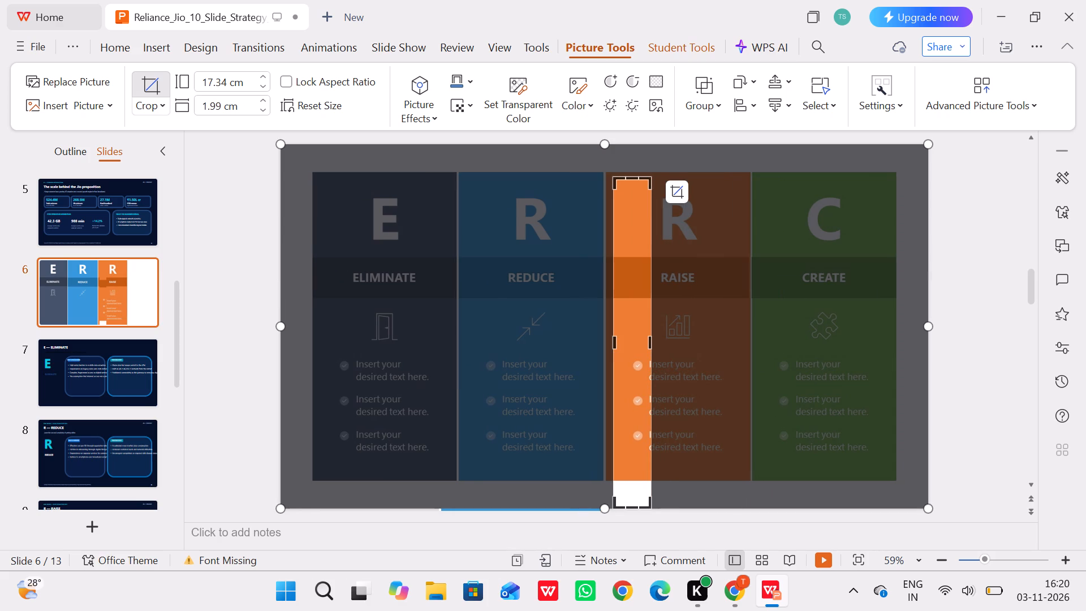
{"action": "left_click_drag", "start_coordinate": [633, 506], "coordinate": [628, 298]}
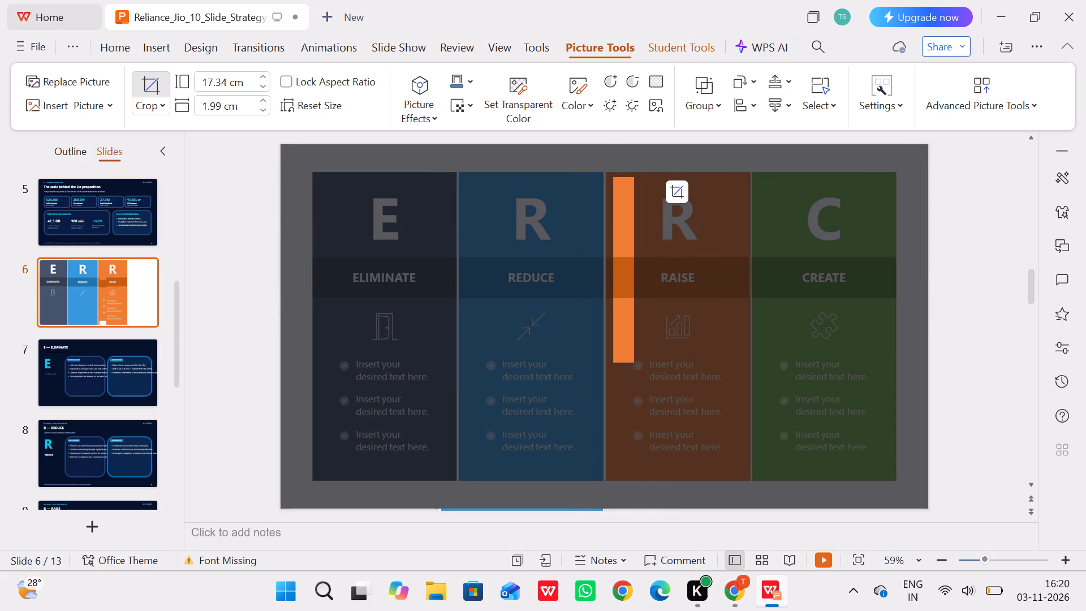
{"action": "left_click_drag", "start_coordinate": [628, 298], "coordinate": [644, 242]}
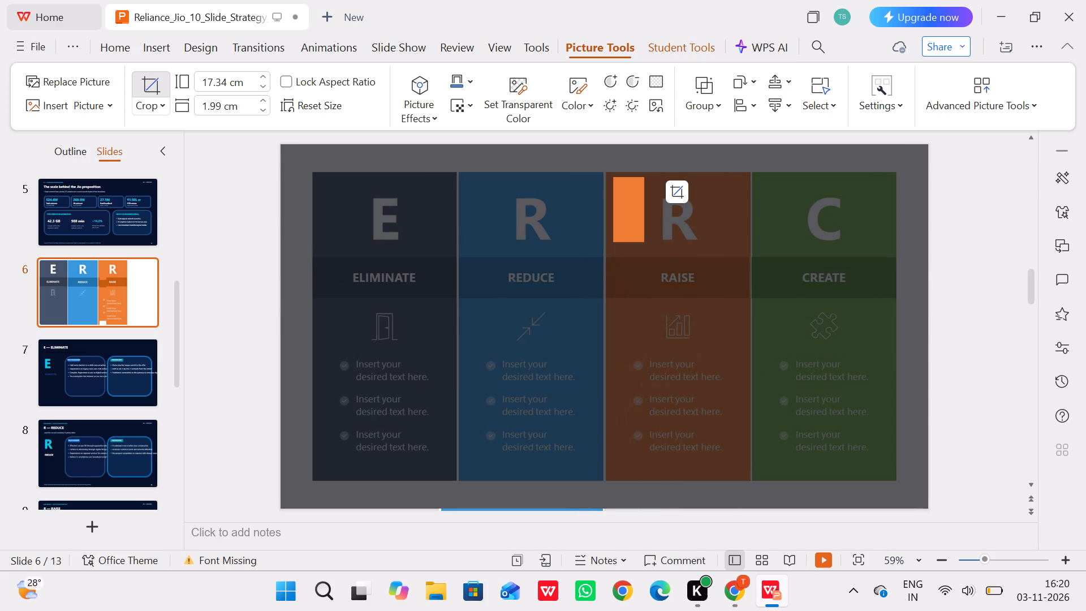
{"action": "left_click_drag", "start_coordinate": [644, 242], "coordinate": [654, 246]}
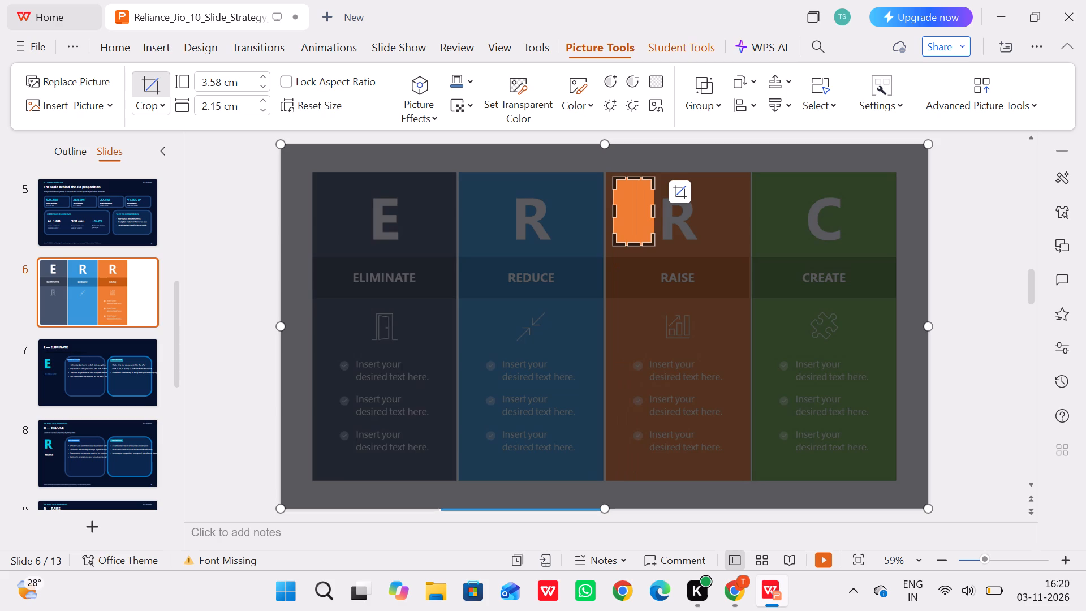
{"action": "left_click", "coordinate": [976, 174]}
Move the orange patch onto the blank area beside the RAISE column and enlarge it to about 7.54 cm high and 5.41 cm wide.
{"action": "left_click_drag", "start_coordinate": [636, 195], "coordinate": [842, 210]}
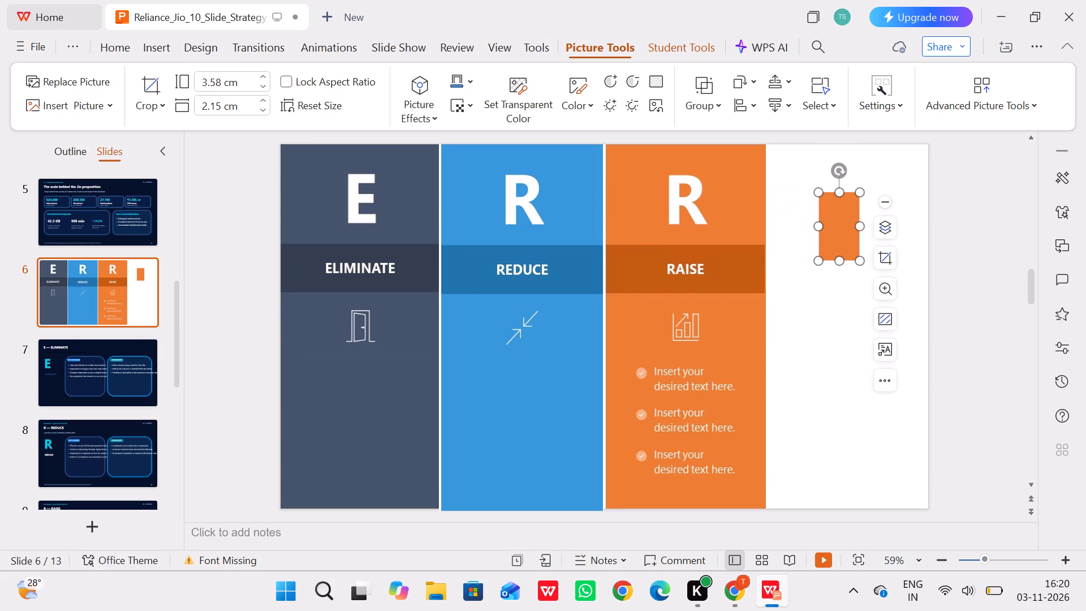
{"action": "left_click_drag", "start_coordinate": [839, 259], "coordinate": [838, 343]}
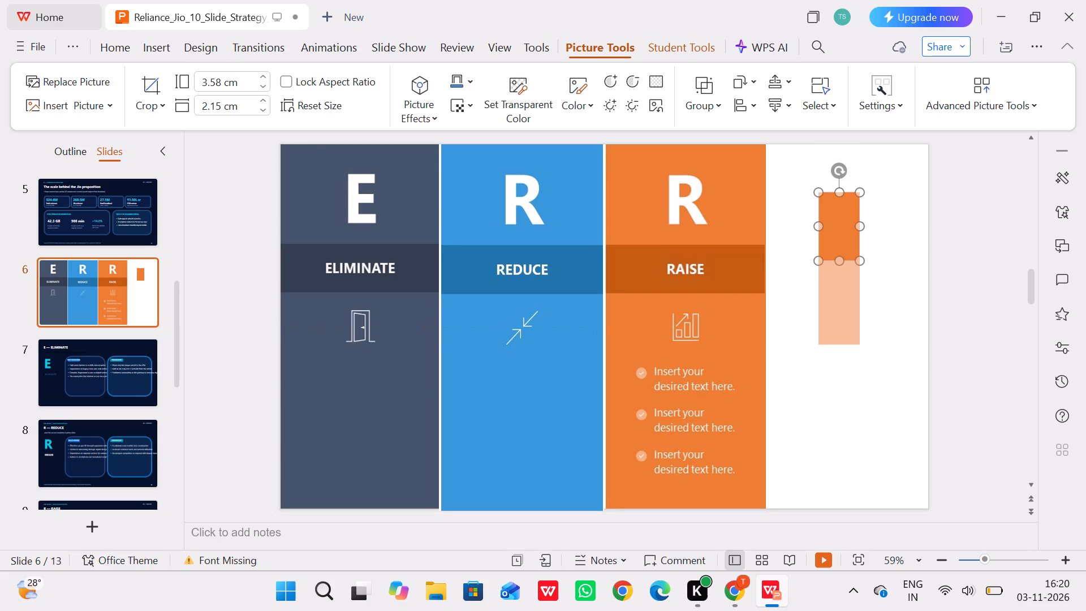
{"action": "left_click_drag", "start_coordinate": [838, 343], "coordinate": [837, 382]}
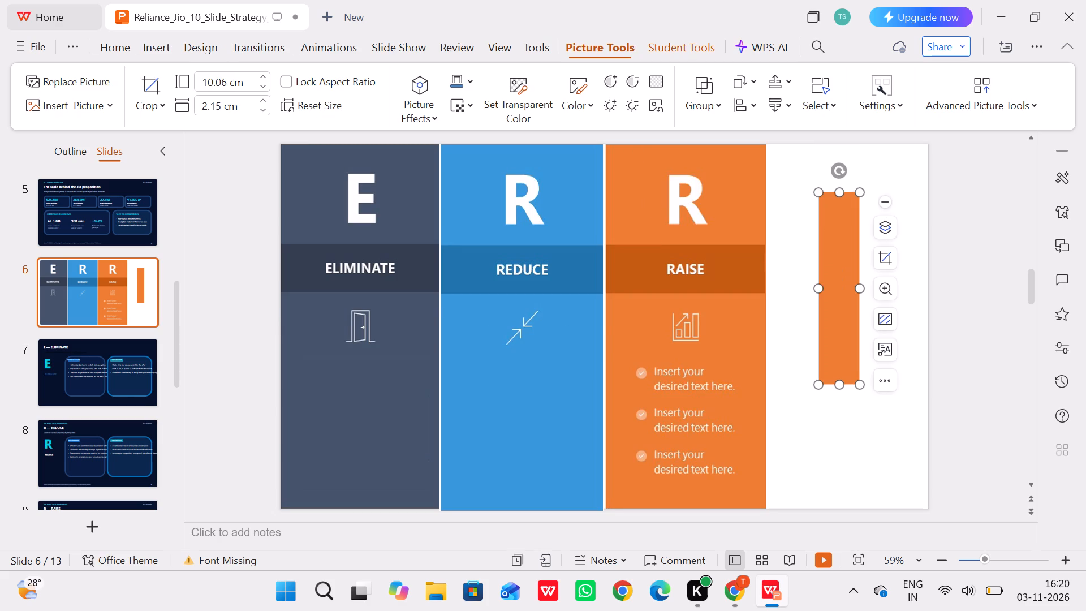
{"action": "left_click_drag", "start_coordinate": [859, 290], "coordinate": [892, 292]}
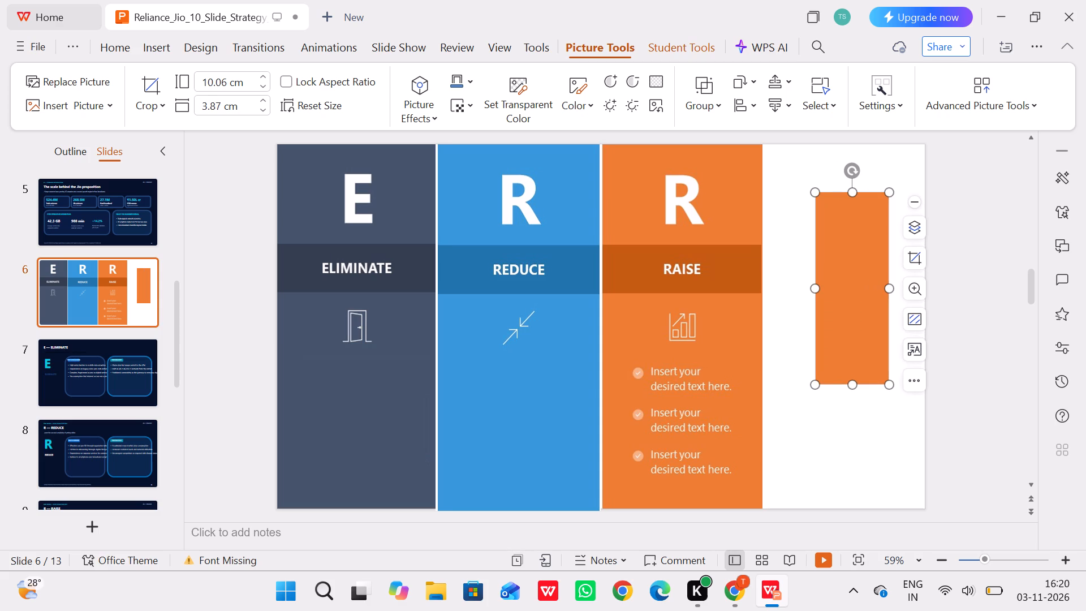
{"action": "left_click_drag", "start_coordinate": [852, 190], "coordinate": [854, 238]}
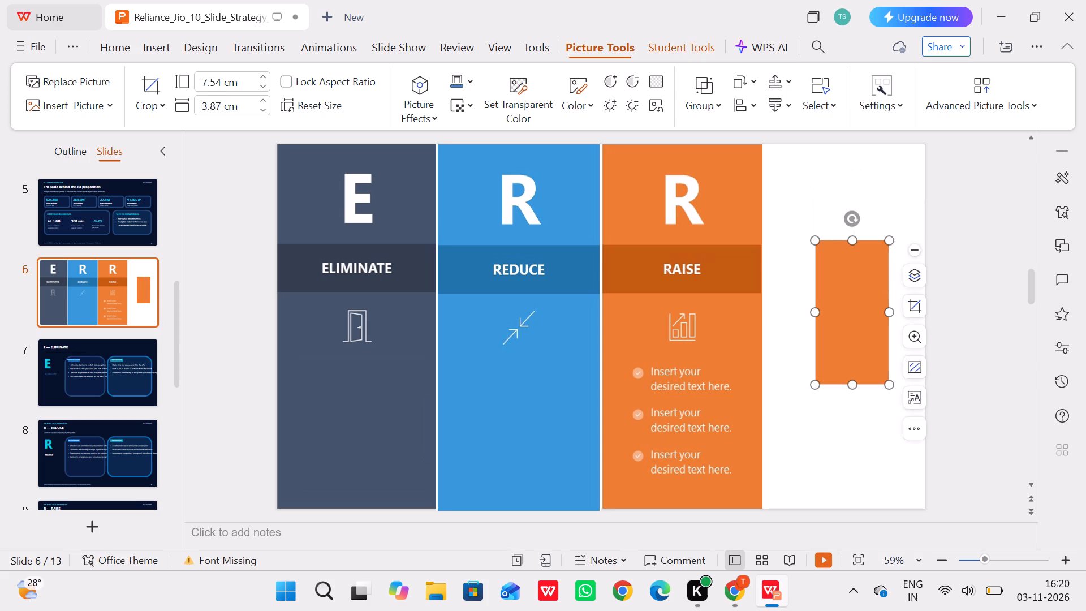
{"action": "left_click", "coordinate": [887, 317]}
{"action": "left_click_drag", "start_coordinate": [888, 312], "coordinate": [903, 311]}
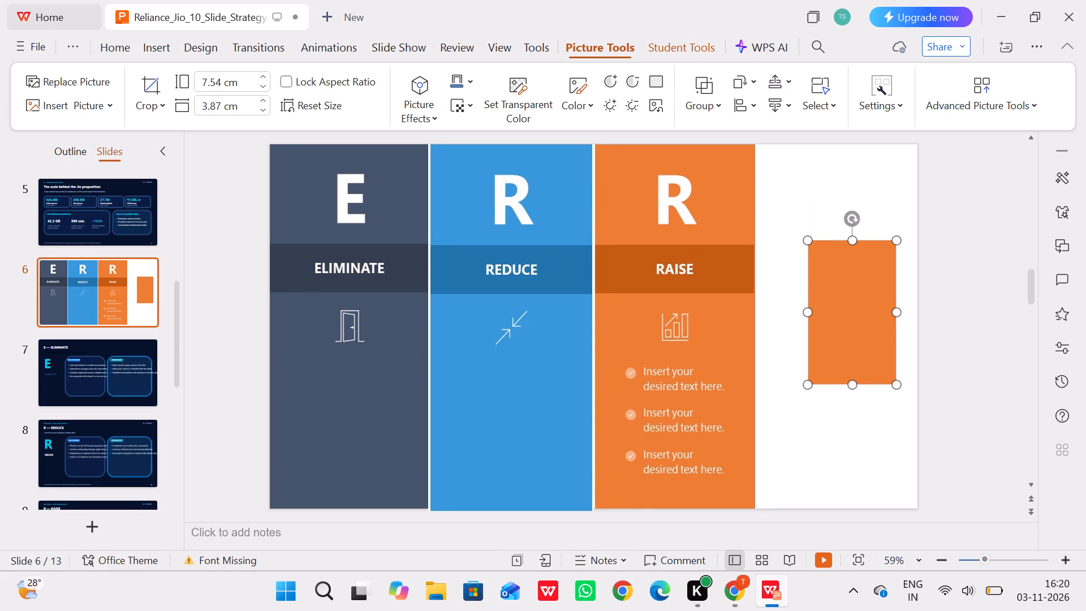
{"action": "left_click_drag", "start_coordinate": [851, 309], "coordinate": [803, 384]}
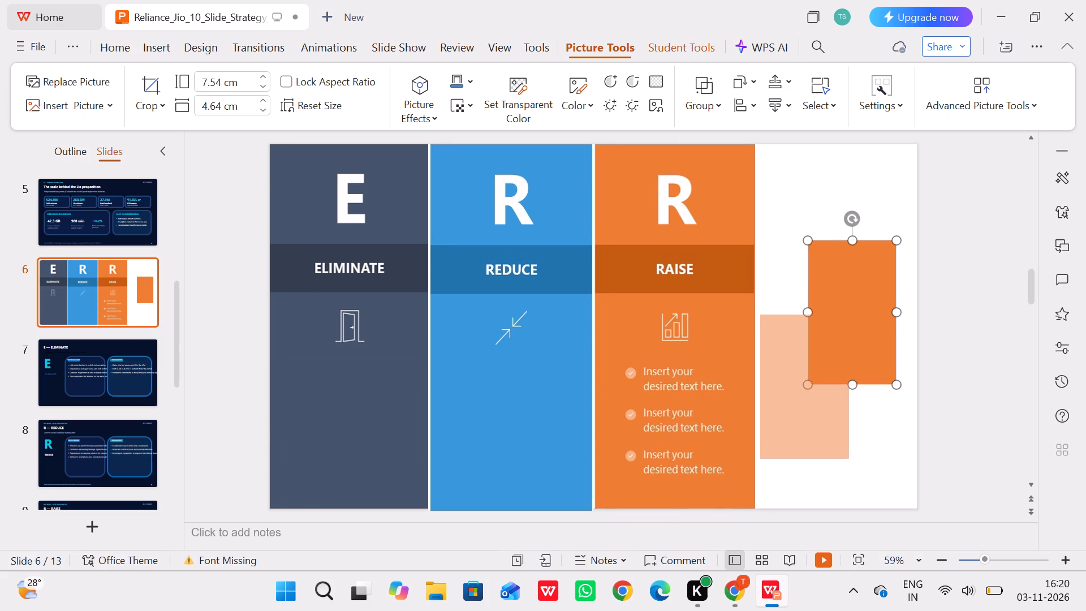
{"action": "left_click_drag", "start_coordinate": [803, 384], "coordinate": [803, 384]}
{"action": "left_click_drag", "start_coordinate": [863, 388], "coordinate": [877, 386]}
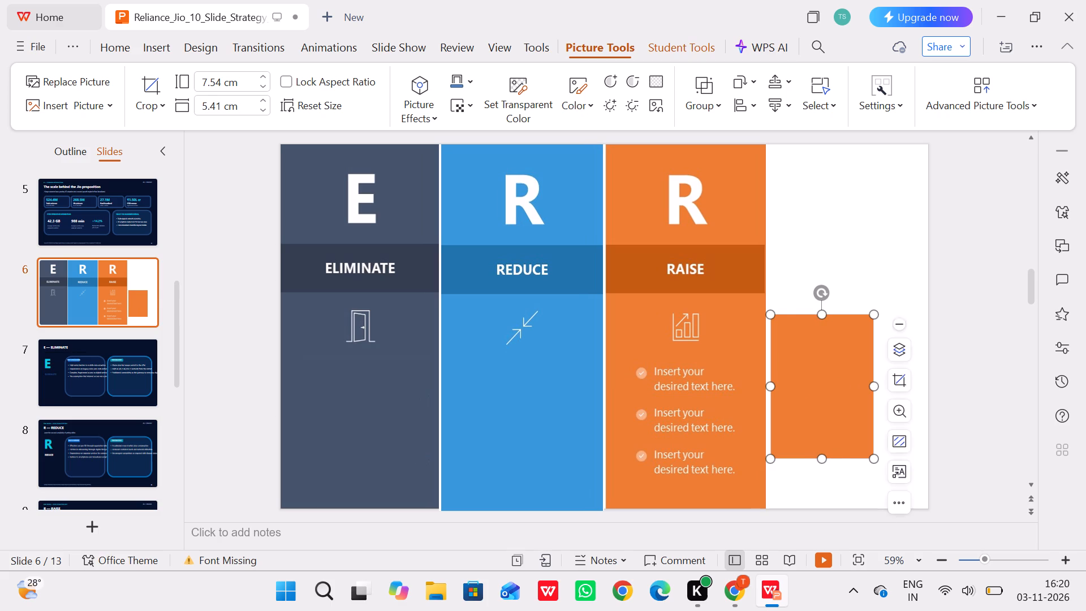
Widen the orange patch to about 6.18 cm and place it over the RAISE column's placeholder text.
{"action": "left_click_drag", "start_coordinate": [789, 391], "coordinate": [654, 425]}
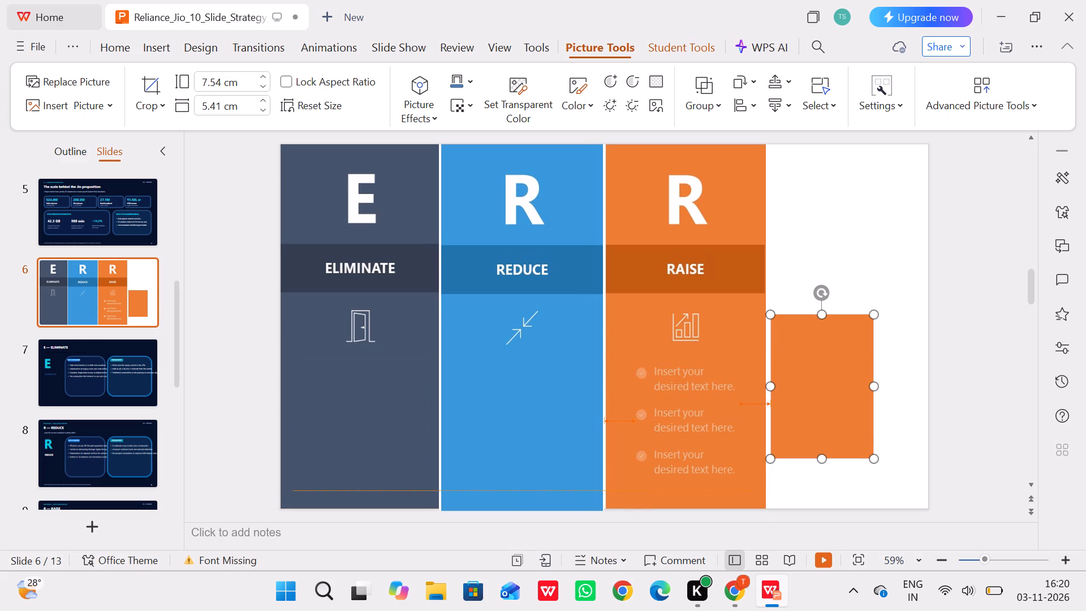
{"action": "left_click_drag", "start_coordinate": [654, 425], "coordinate": [840, 338]}
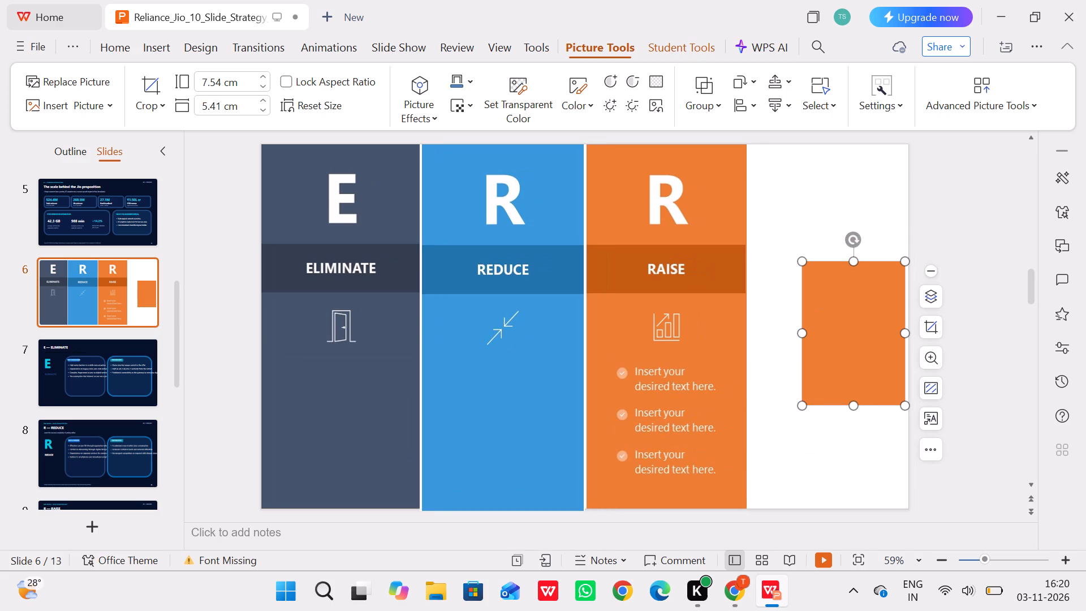
{"action": "left_click_drag", "start_coordinate": [803, 335], "coordinate": [788, 333]}
{"action": "left_click_drag", "start_coordinate": [821, 329], "coordinate": [787, 362]}
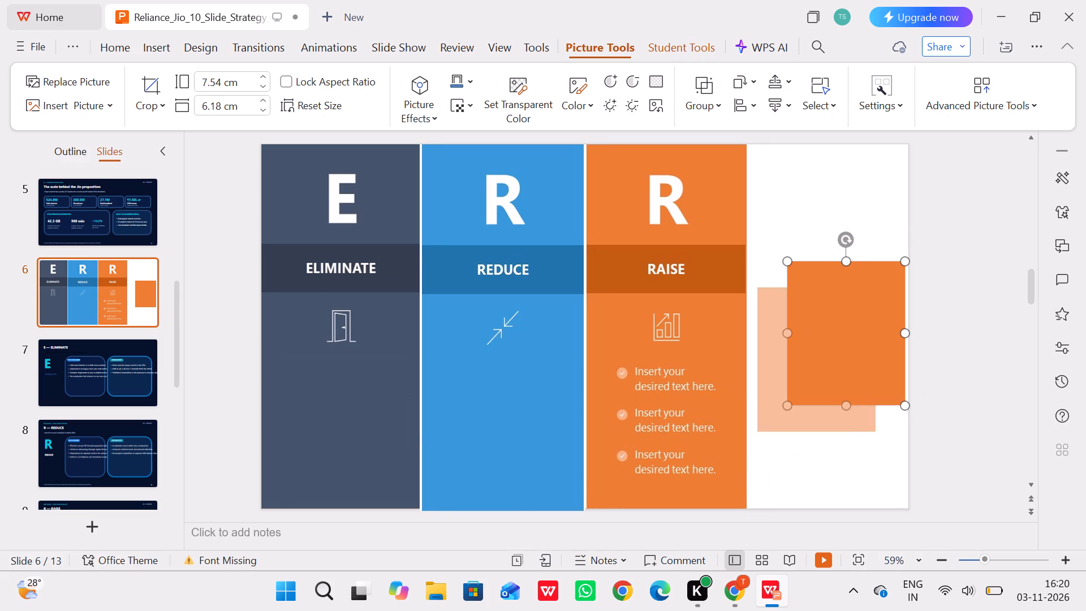
{"action": "left_click_drag", "start_coordinate": [787, 362], "coordinate": [644, 413]}
{"action": "left_click", "coordinate": [809, 325]}
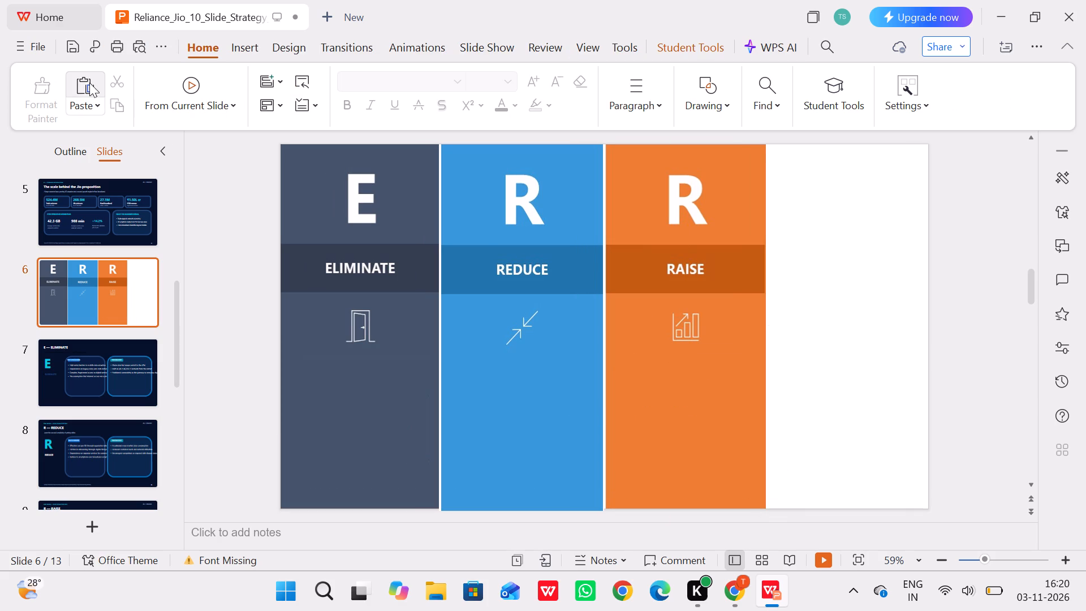
Paste the original ERRC picture again and crop it to the green CREATE column, about 16.12 cm high and 7.58 cm wide.
{"action": "left_click", "coordinate": [87, 79]}
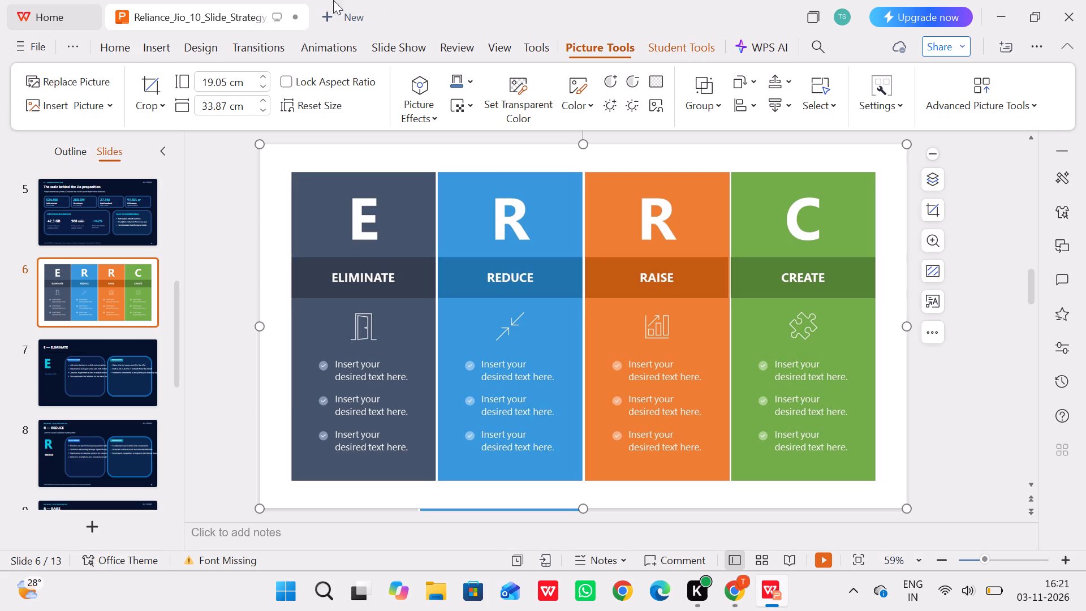
{"action": "left_click", "coordinate": [933, 202]}
{"action": "left_click_drag", "start_coordinate": [585, 148], "coordinate": [587, 179]}
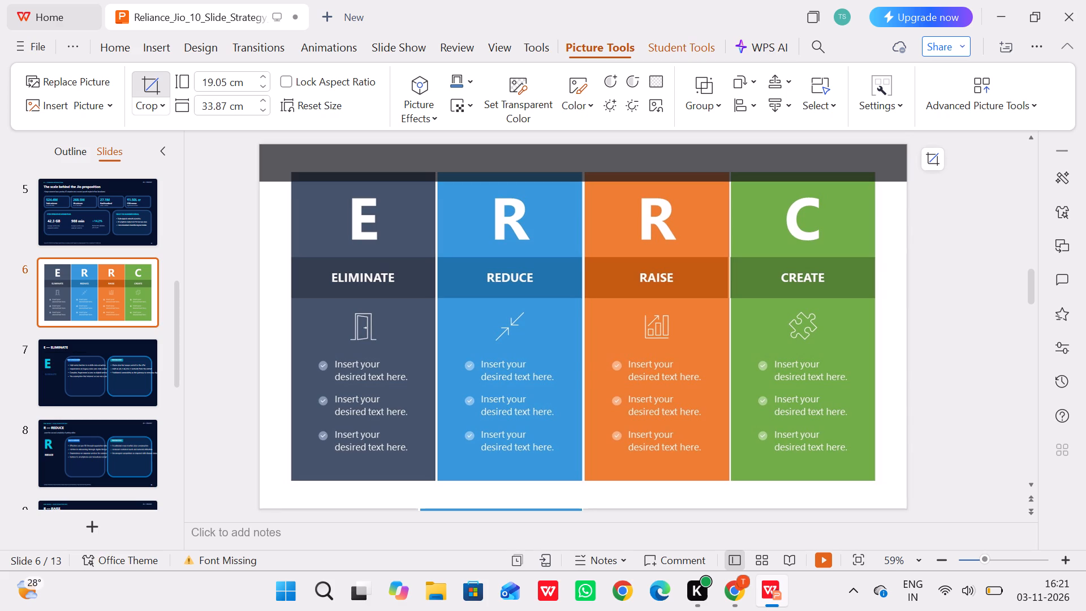
{"action": "left_click_drag", "start_coordinate": [587, 179], "coordinate": [585, 172]}
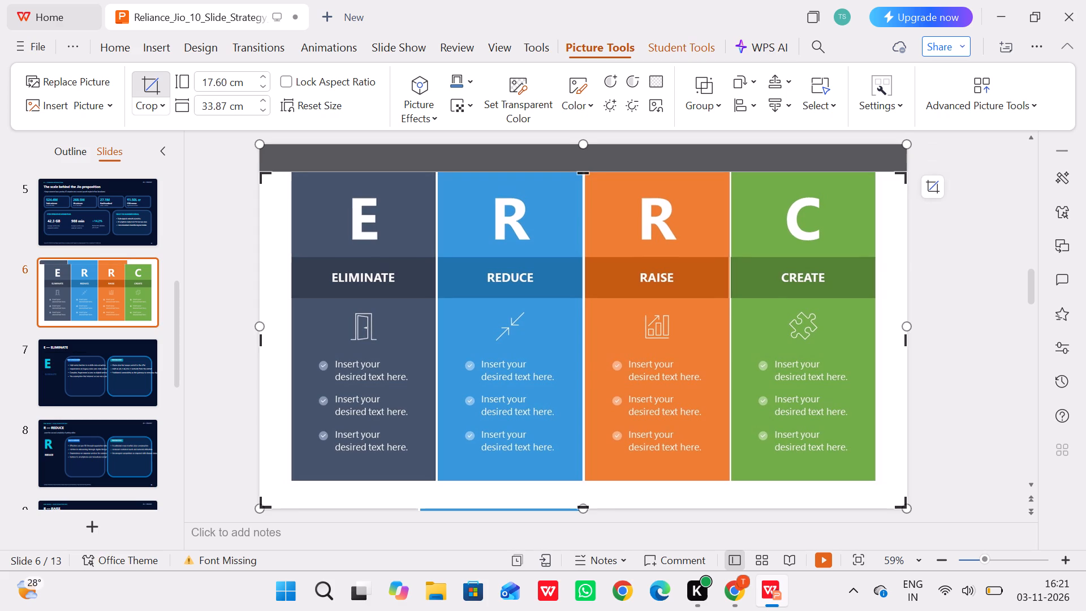
{"action": "left_click_drag", "start_coordinate": [906, 339], "coordinate": [883, 341]}
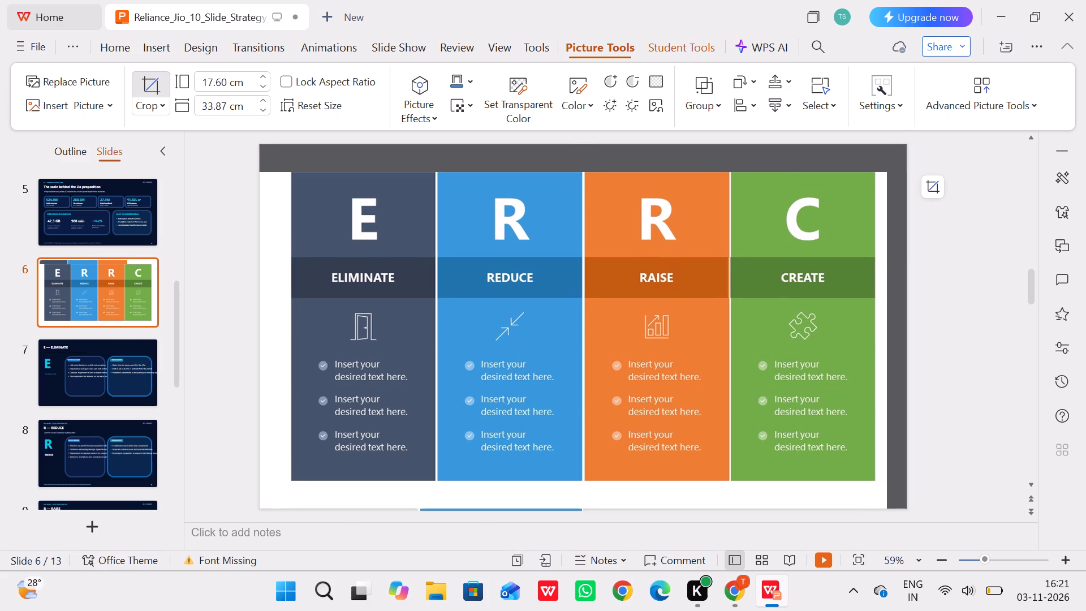
{"action": "left_click_drag", "start_coordinate": [883, 341], "coordinate": [876, 341]}
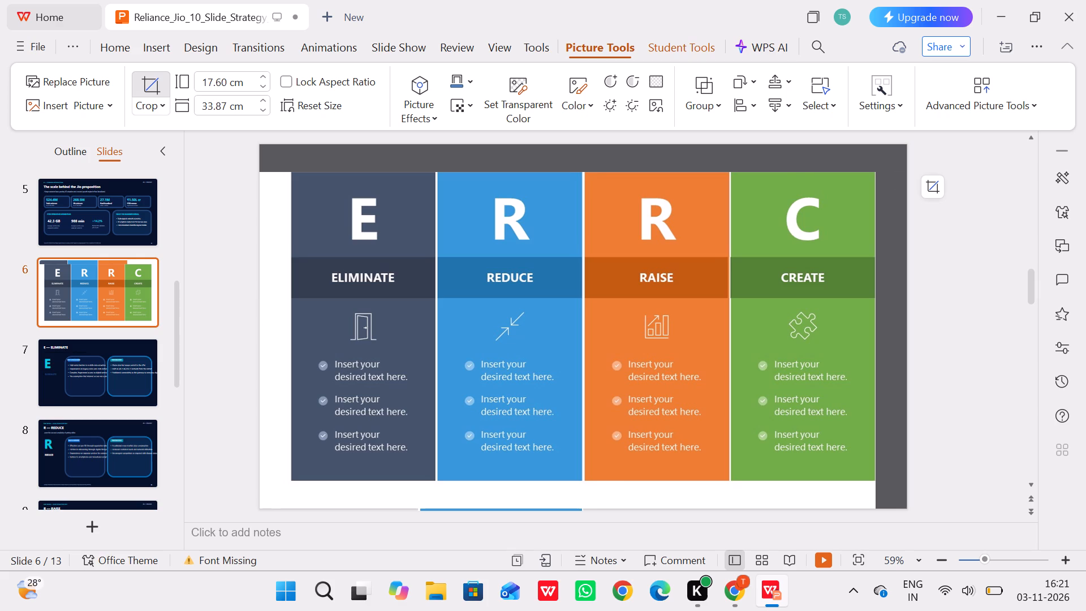
{"action": "left_click_drag", "start_coordinate": [876, 341], "coordinate": [875, 341]}
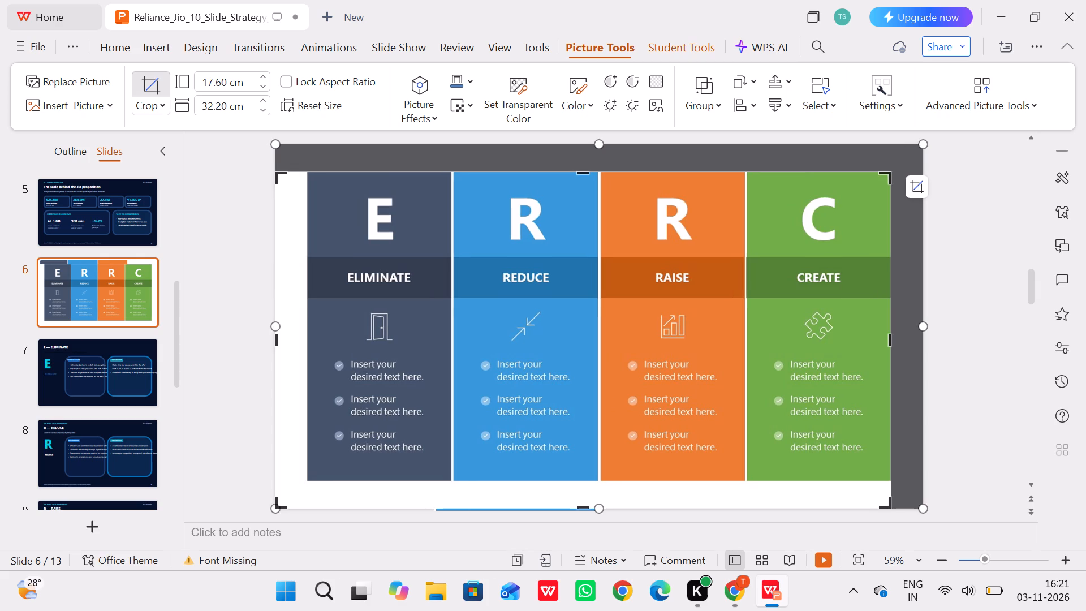
{"action": "left_click_drag", "start_coordinate": [279, 345], "coordinate": [735, 305]}
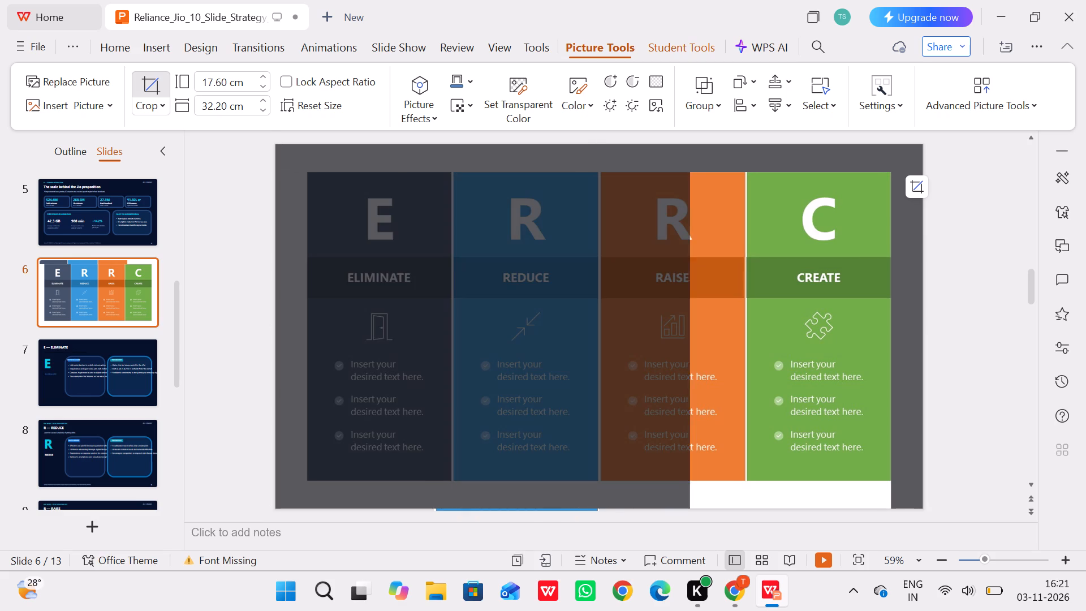
{"action": "left_click_drag", "start_coordinate": [735, 305], "coordinate": [746, 319]}
{"action": "left_click_drag", "start_coordinate": [820, 504], "coordinate": [820, 481]}
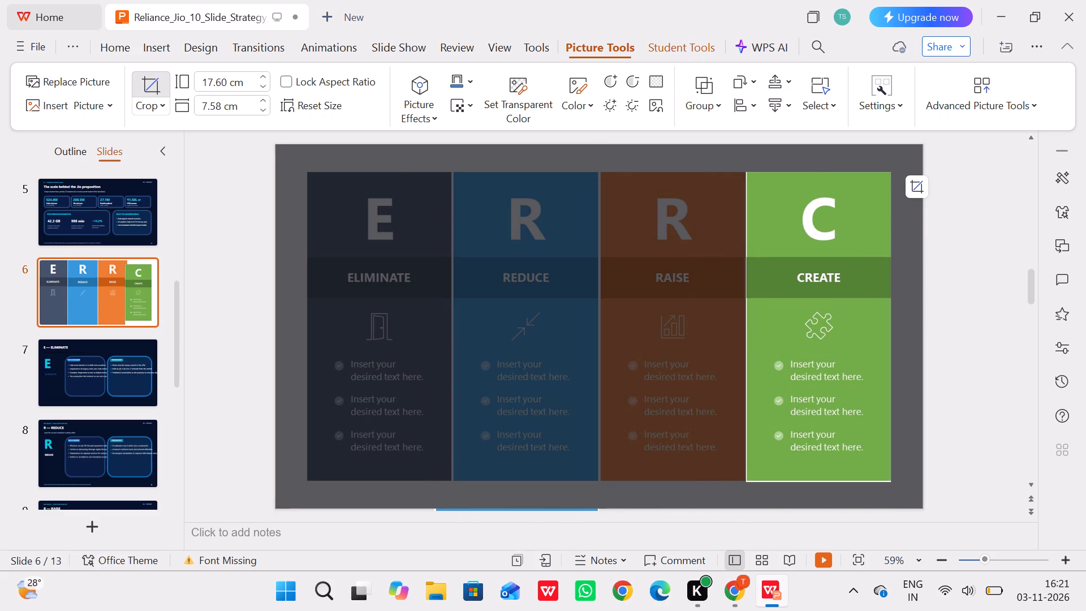
{"action": "left_click_drag", "start_coordinate": [820, 481], "coordinate": [820, 480]}
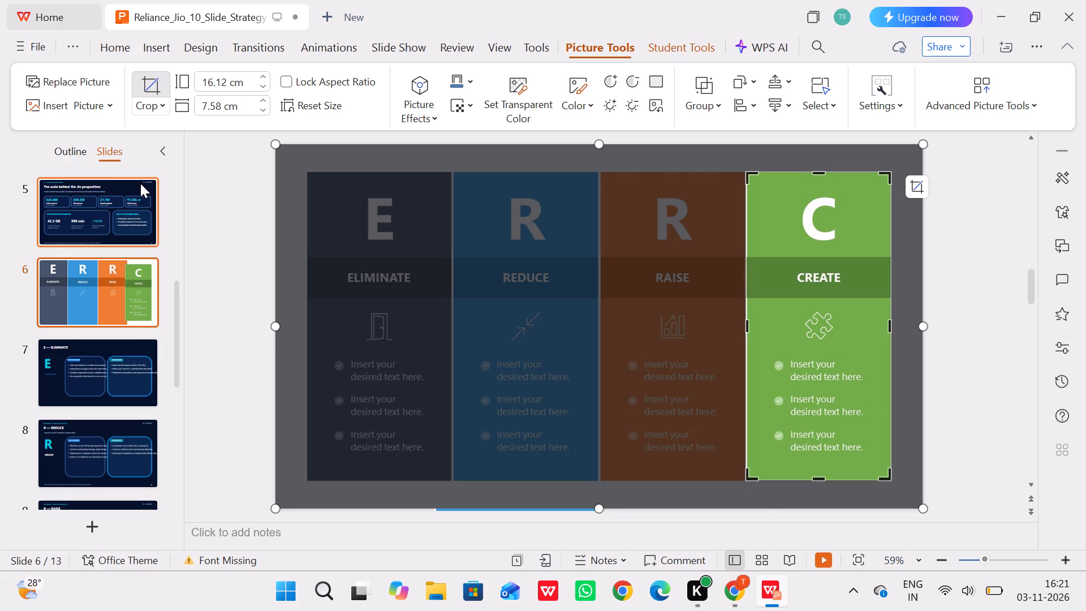
{"action": "left_click", "coordinate": [247, 173]}
Position the CREATE picture beside RAISE at the slide's top edge and stretch it to about 8.50 cm wide and 18.93 cm high.
{"action": "left_click_drag", "start_coordinate": [829, 319], "coordinate": [853, 312]}
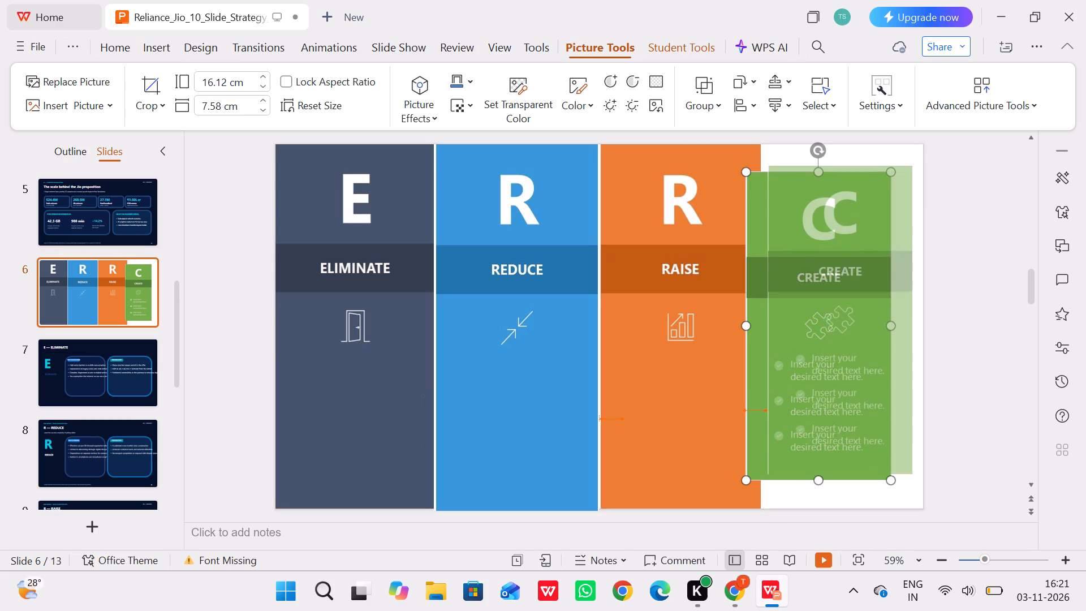
{"action": "left_click_drag", "start_coordinate": [853, 312], "coordinate": [846, 296]}
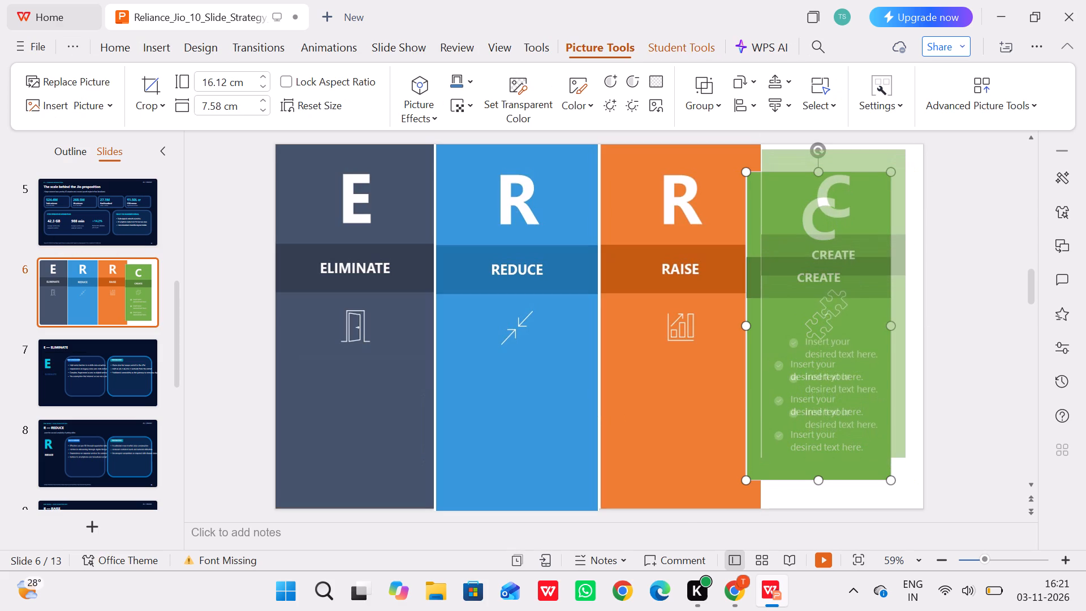
{"action": "left_click_drag", "start_coordinate": [846, 296], "coordinate": [845, 292]}
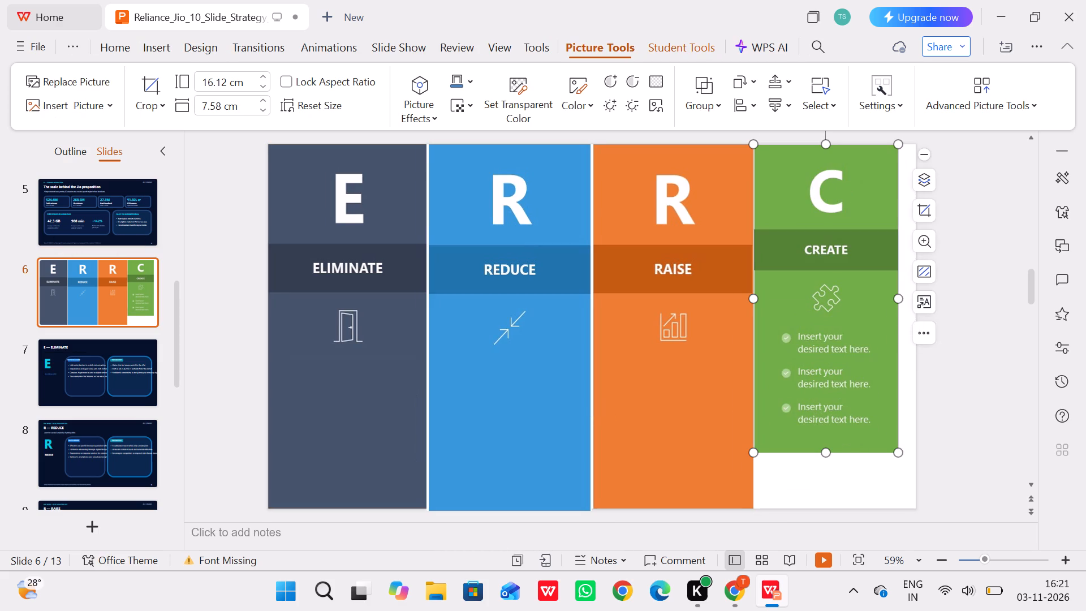
{"action": "left_click_drag", "start_coordinate": [898, 298], "coordinate": [915, 291]}
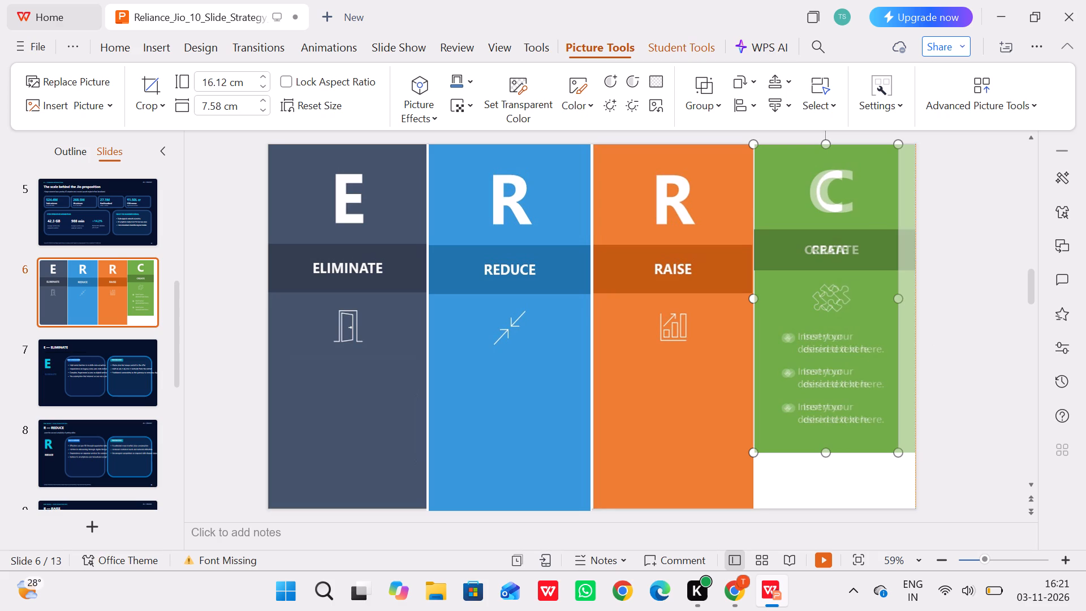
{"action": "left_click_drag", "start_coordinate": [915, 291], "coordinate": [916, 291]}
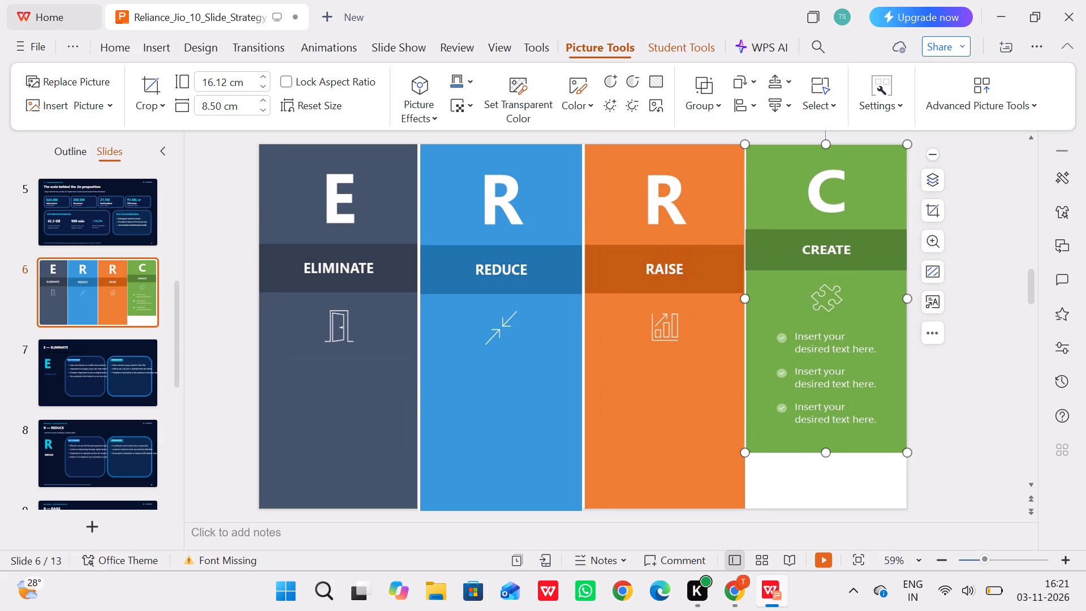
{"action": "left_click_drag", "start_coordinate": [828, 455], "coordinate": [829, 509]}
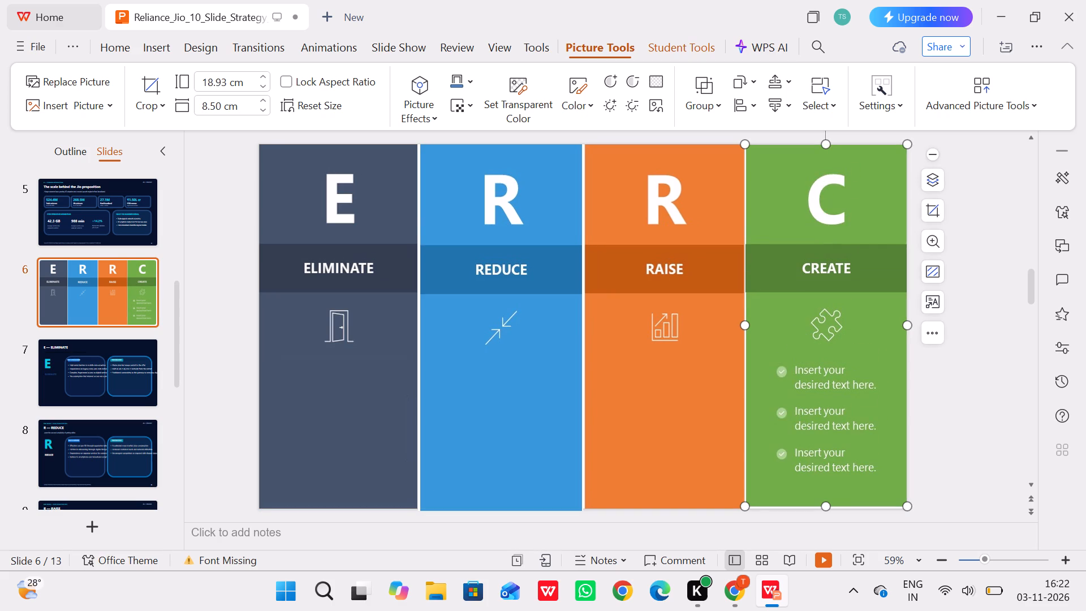
Paste the original ERRC picture again and crop off its top margin and everything before the green CREATE column.
{"action": "left_click", "coordinate": [120, 58]}
{"action": "left_click", "coordinate": [95, 81]}
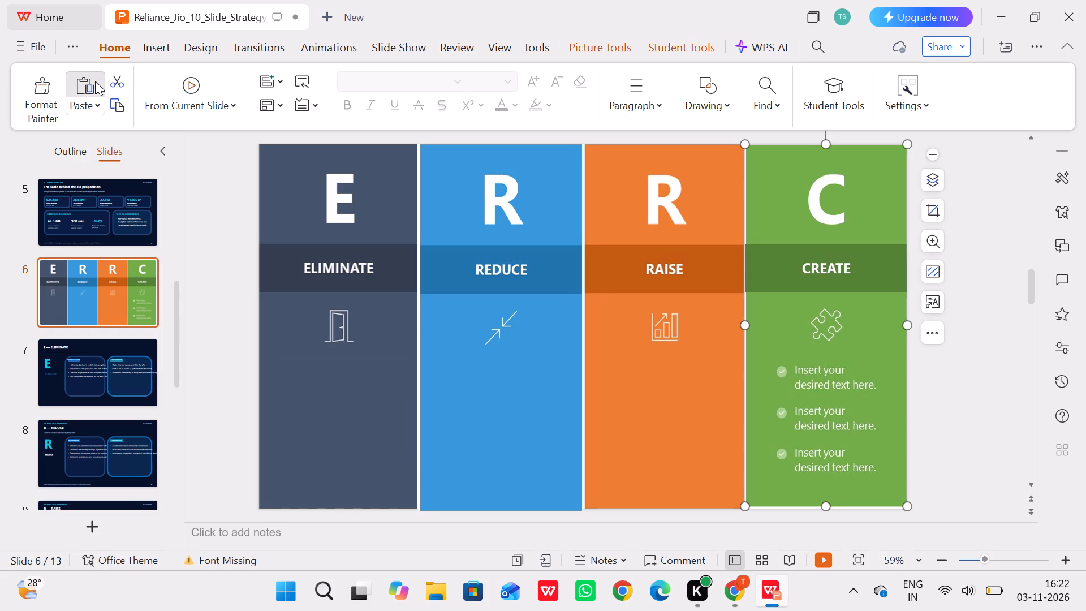
{"action": "left_click", "coordinate": [936, 201]}
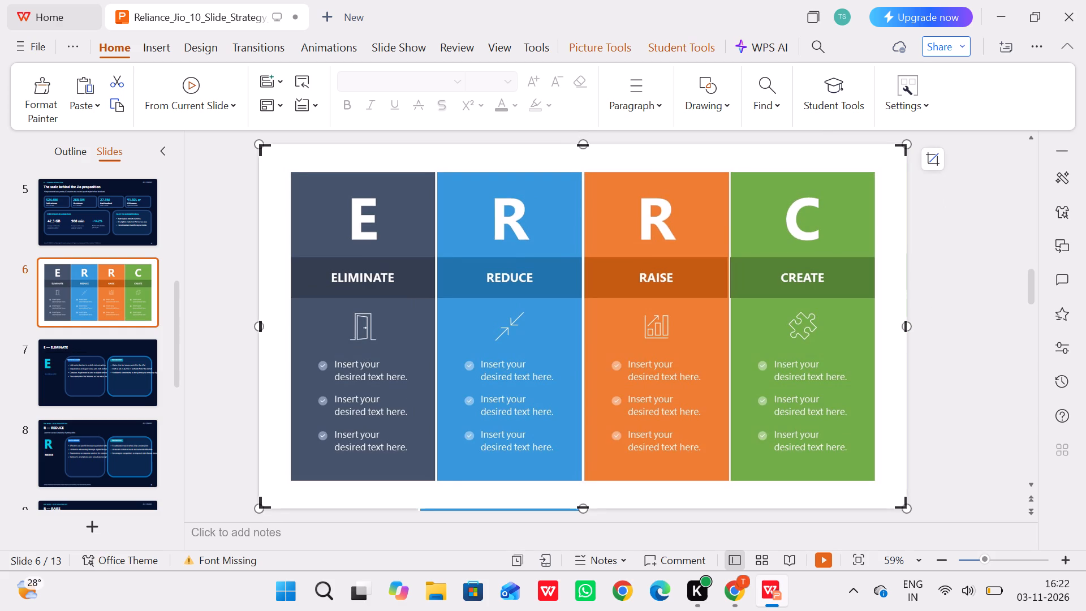
{"action": "left_click_drag", "start_coordinate": [582, 152], "coordinate": [621, 180]}
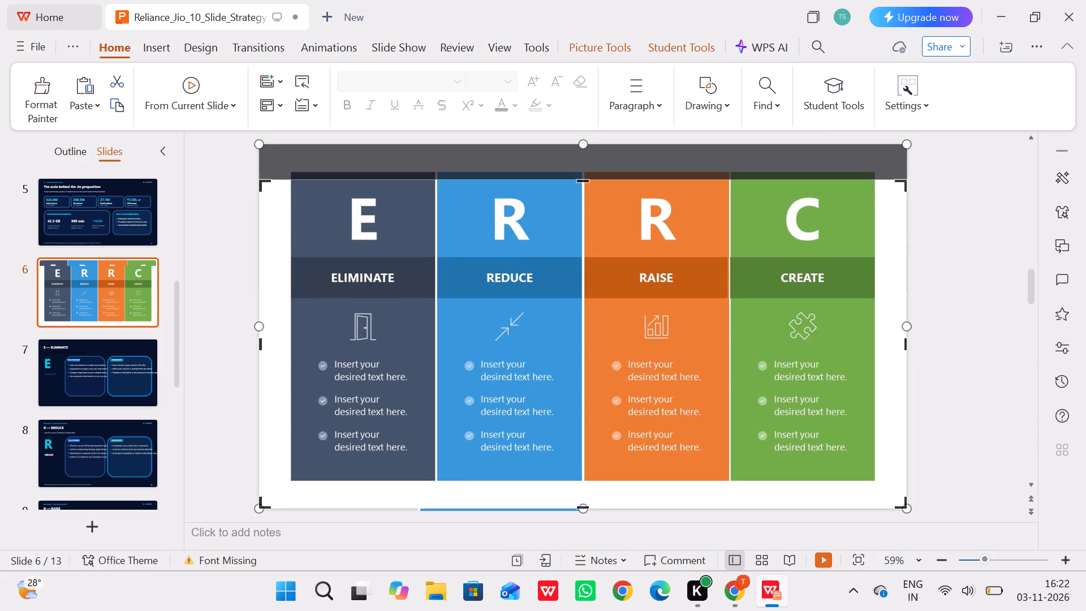
{"action": "left_click_drag", "start_coordinate": [262, 338], "coordinate": [682, 235]}
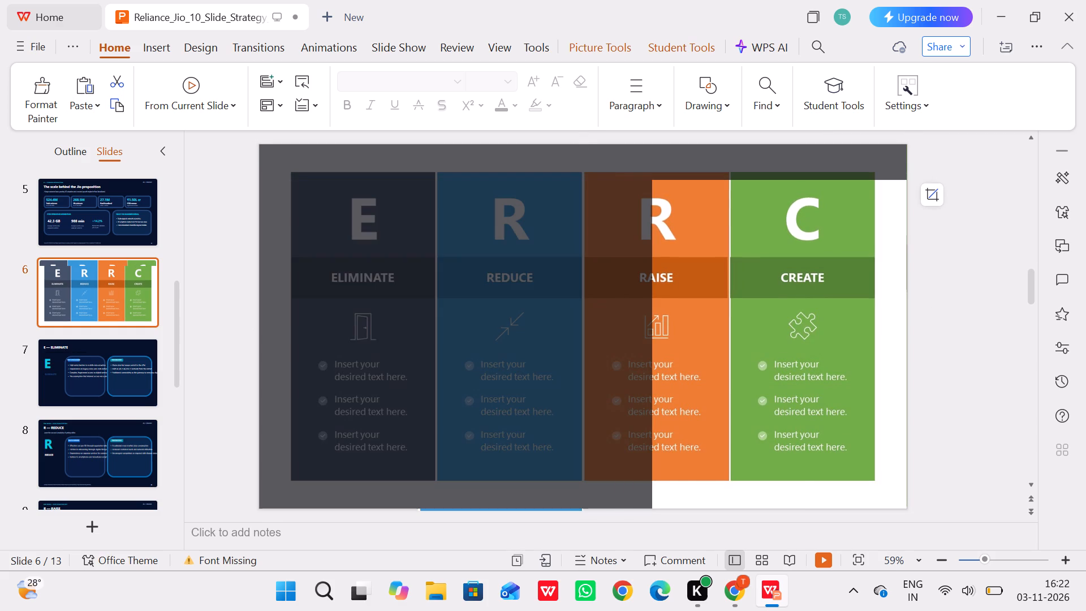
{"action": "left_click_drag", "start_coordinate": [682, 235], "coordinate": [823, 240]}
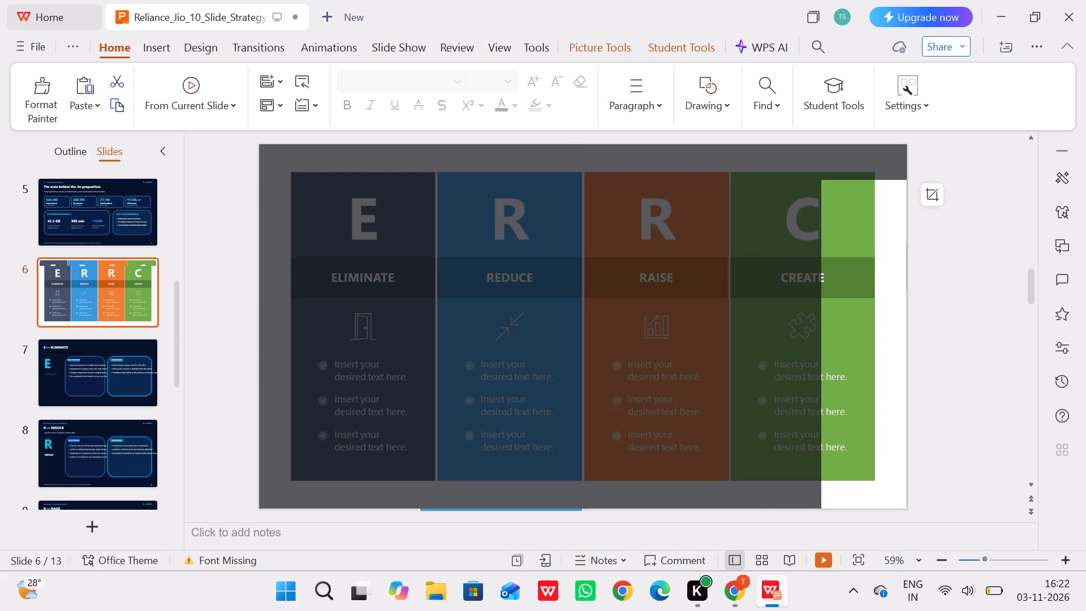
{"action": "left_click_drag", "start_coordinate": [823, 240], "coordinate": [729, 236]}
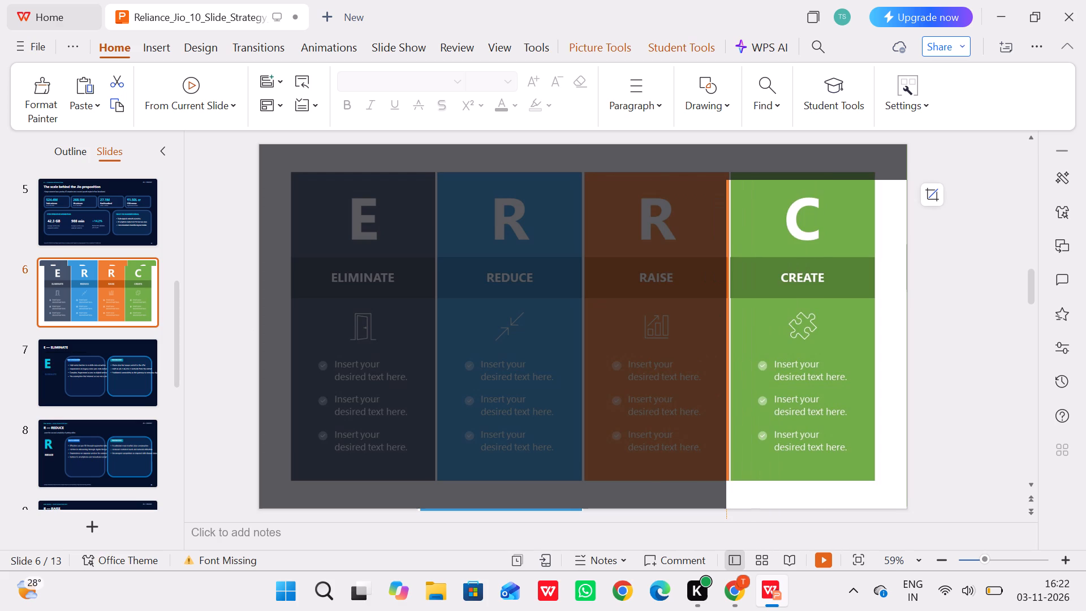
{"action": "left_click_drag", "start_coordinate": [729, 236], "coordinate": [734, 239]}
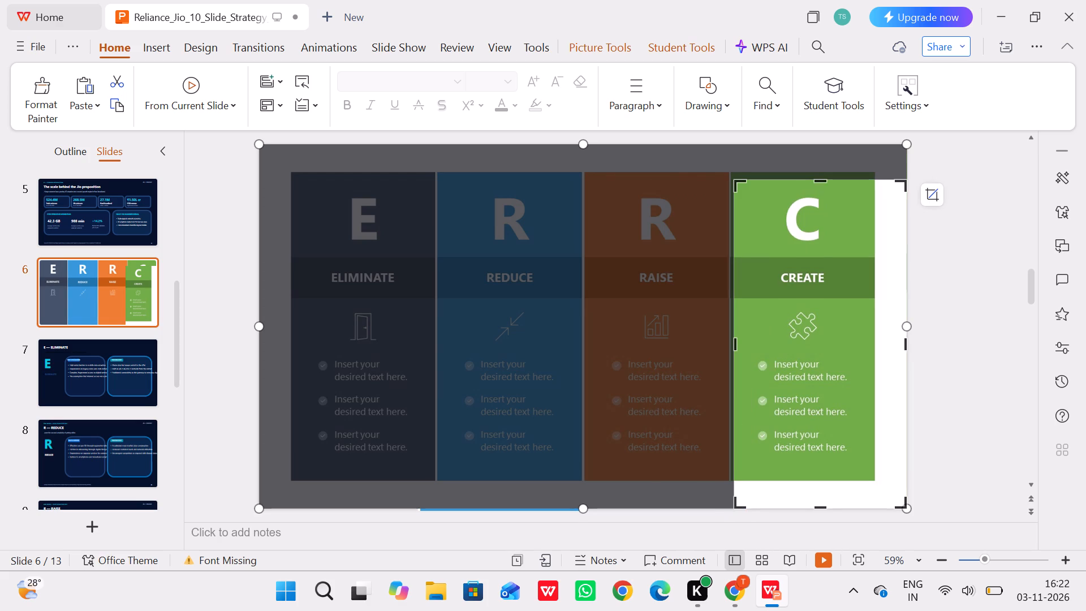
Crop the pasted picture down to a plain green patch from the CREATE column, about 3.76 cm high and 1.98 cm wide.
{"action": "left_click_drag", "start_coordinate": [905, 335], "coordinate": [866, 337]}
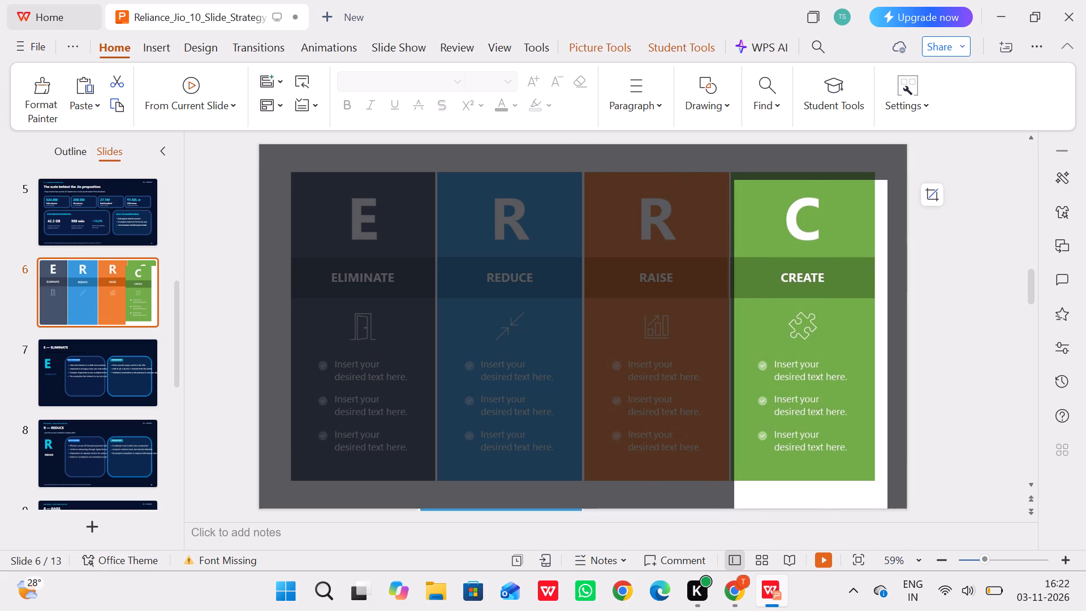
{"action": "left_click_drag", "start_coordinate": [866, 337], "coordinate": [779, 321]}
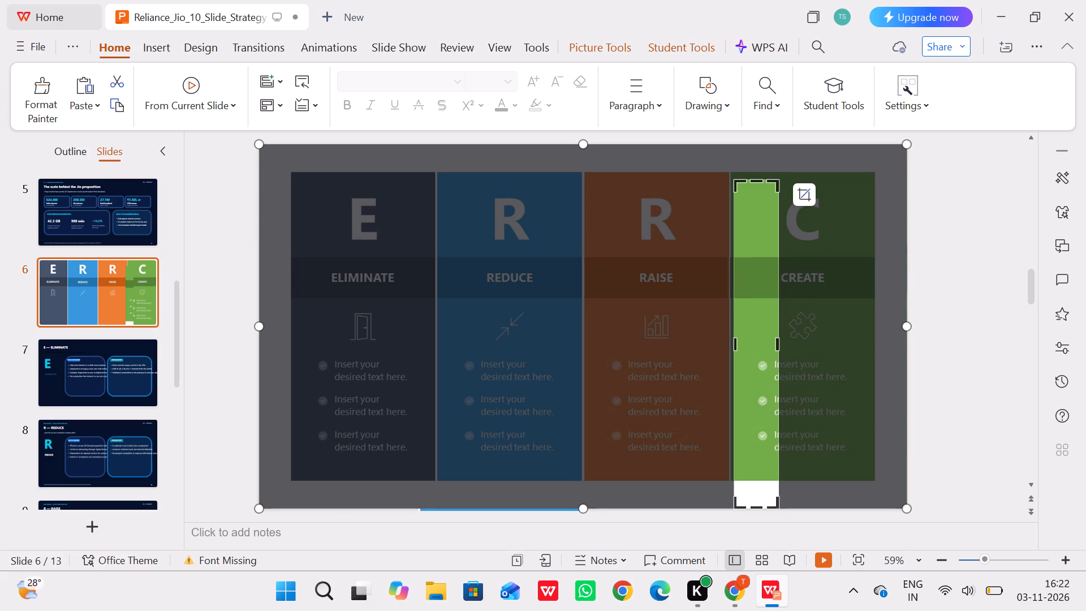
{"action": "left_click_drag", "start_coordinate": [757, 499], "coordinate": [757, 496]}
{"action": "left_click_drag", "start_coordinate": [757, 496], "coordinate": [756, 460]}
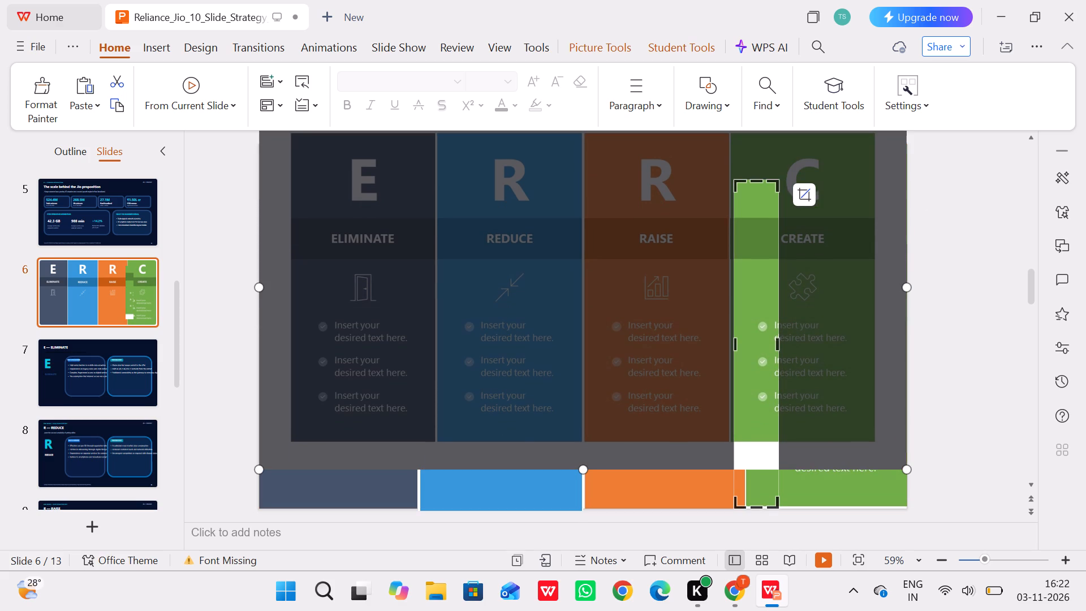
{"action": "left_click_drag", "start_coordinate": [760, 382], "coordinate": [764, 455]}
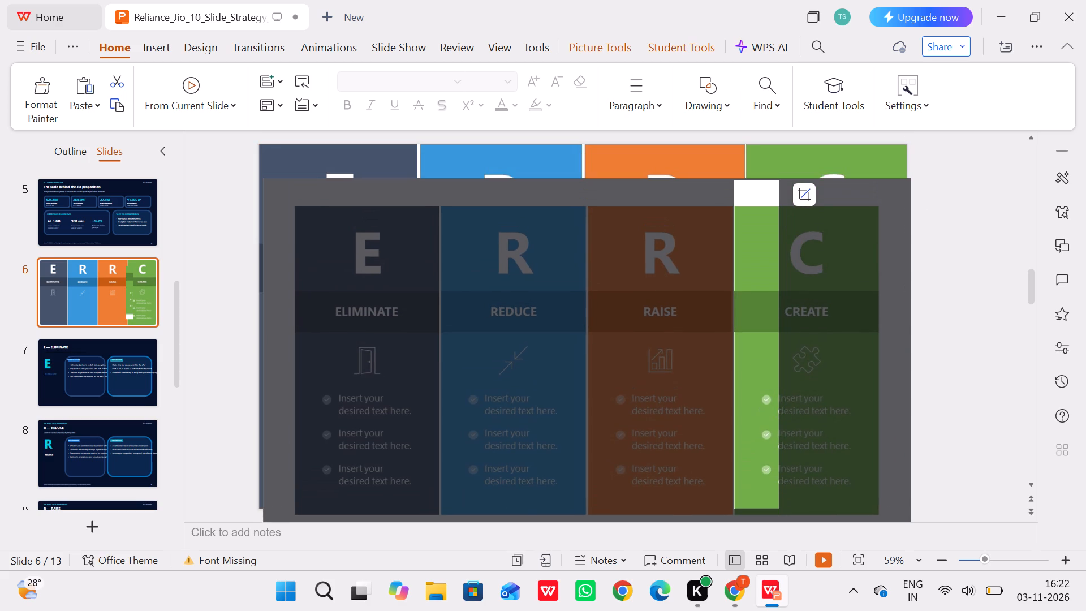
{"action": "left_click_drag", "start_coordinate": [764, 455], "coordinate": [759, 432]}
{"action": "left_click_drag", "start_coordinate": [759, 432], "coordinate": [758, 432]}
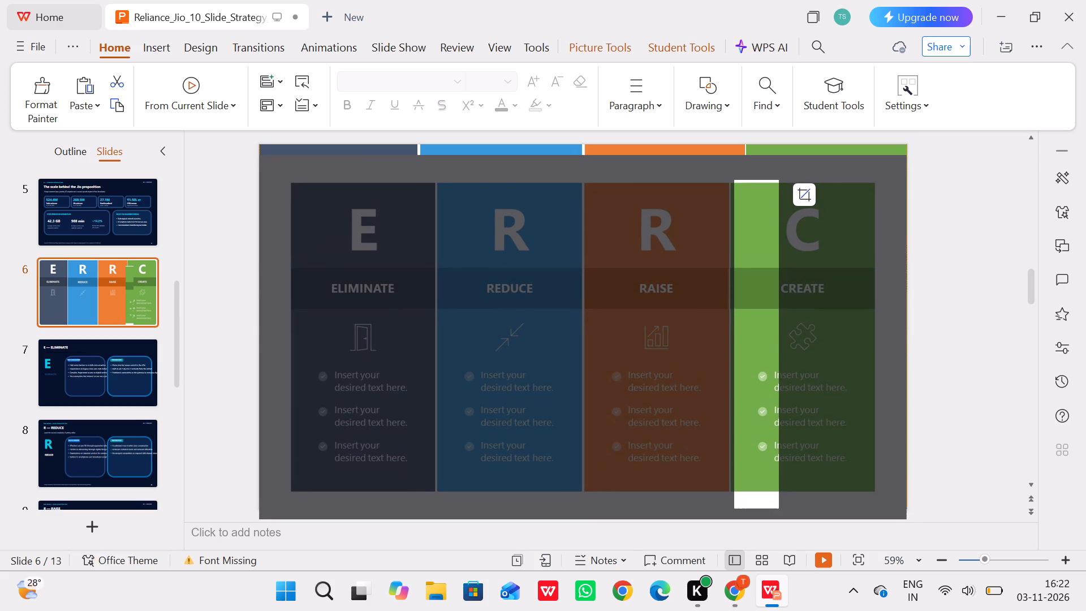
{"action": "left_click_drag", "start_coordinate": [758, 432], "coordinate": [754, 425]}
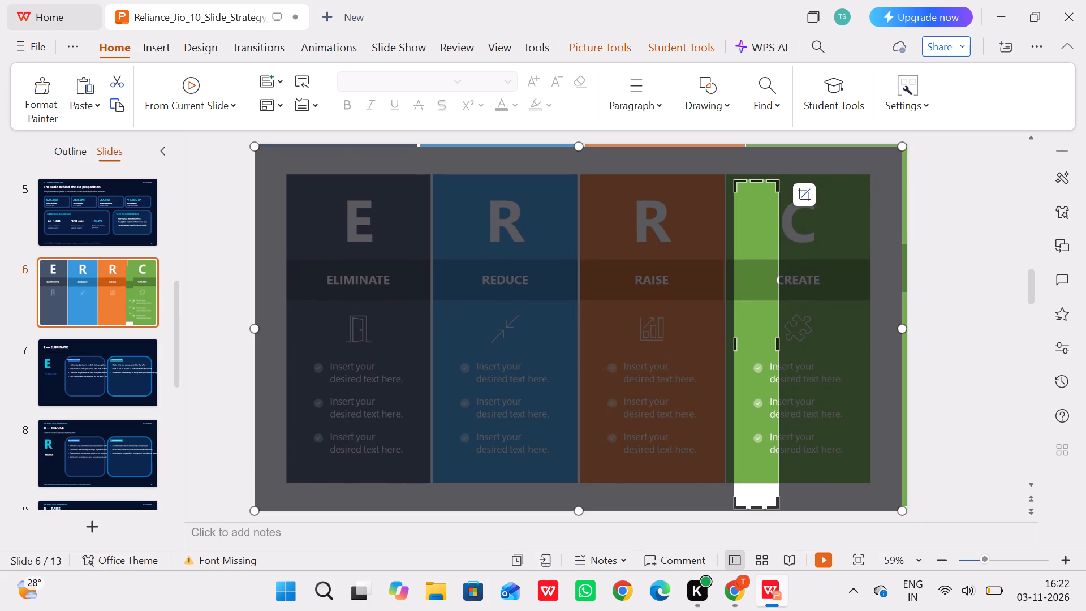
{"action": "left_click_drag", "start_coordinate": [759, 512], "coordinate": [756, 454]}
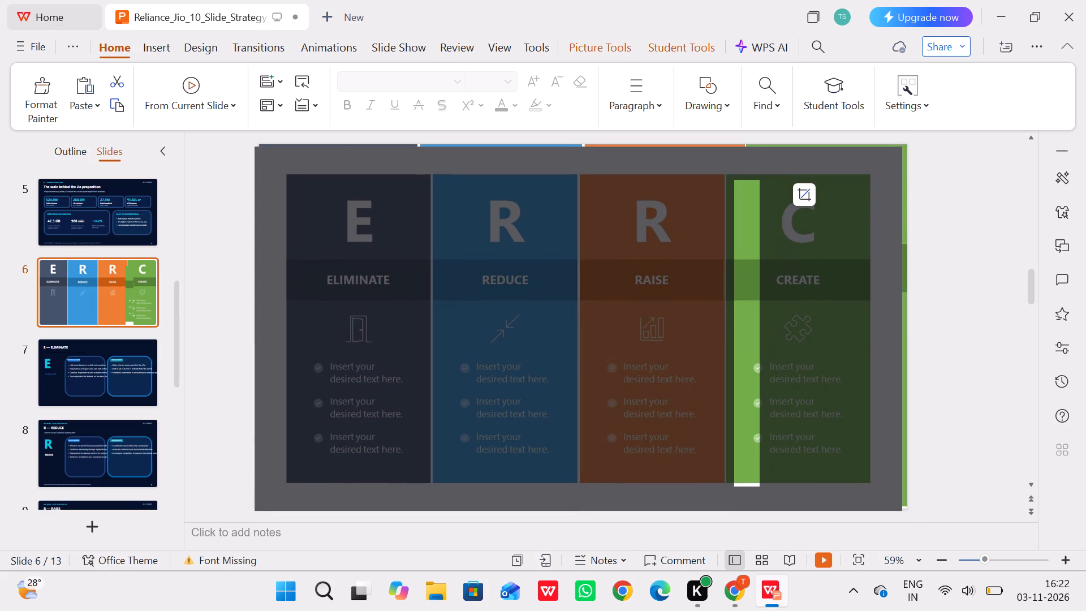
{"action": "left_click_drag", "start_coordinate": [756, 454], "coordinate": [772, 258]}
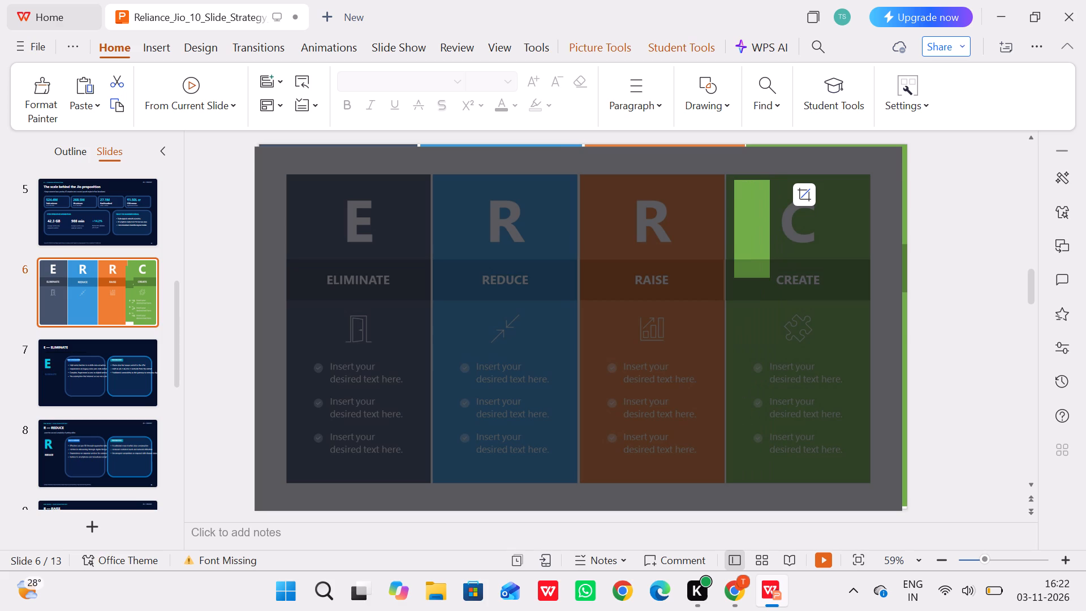
{"action": "left_click_drag", "start_coordinate": [772, 258], "coordinate": [772, 252]}
{"action": "left_click", "coordinate": [950, 231]}
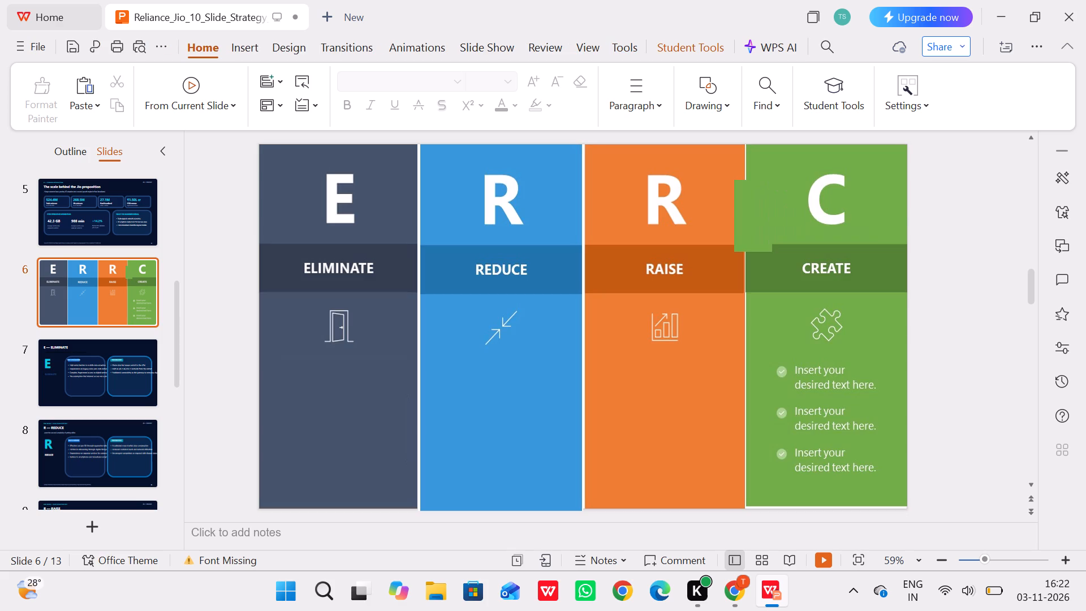
Enlarge the green patch to about 7.21 cm high and 6.73 cm wide and place it over the CREATE column's placeholder text.
{"action": "left_click_drag", "start_coordinate": [750, 209], "coordinate": [658, 273]}
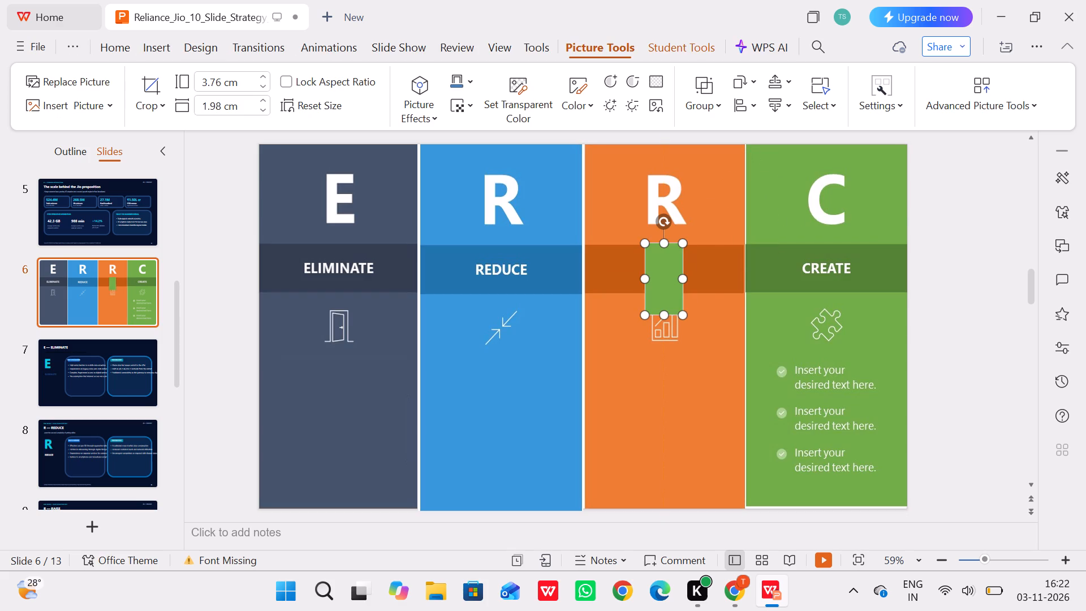
{"action": "left_click_drag", "start_coordinate": [681, 280], "coordinate": [745, 277]}
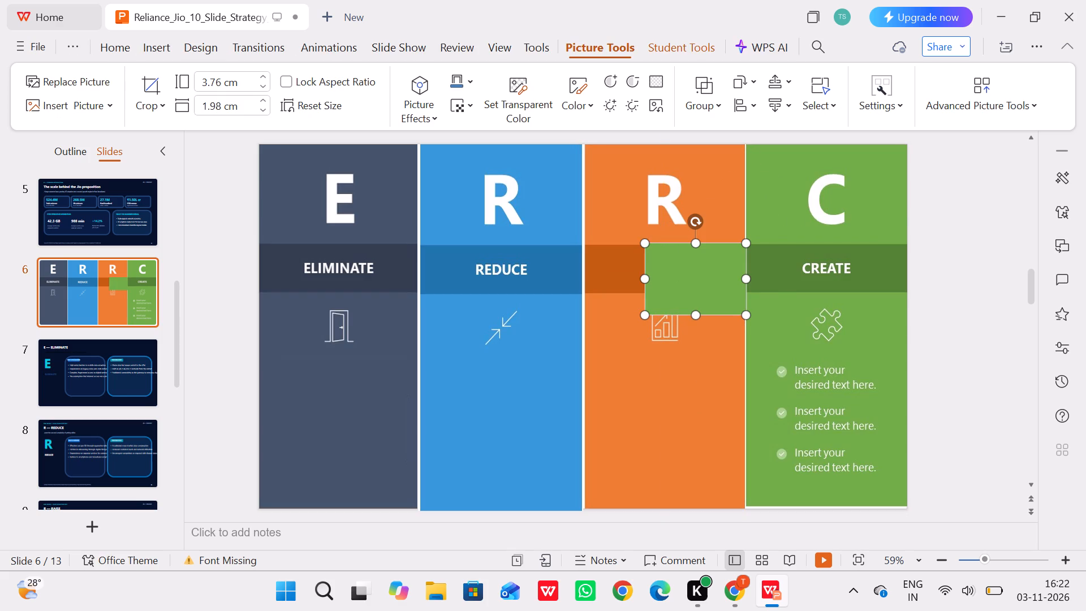
{"action": "left_click_drag", "start_coordinate": [699, 318], "coordinate": [717, 393]}
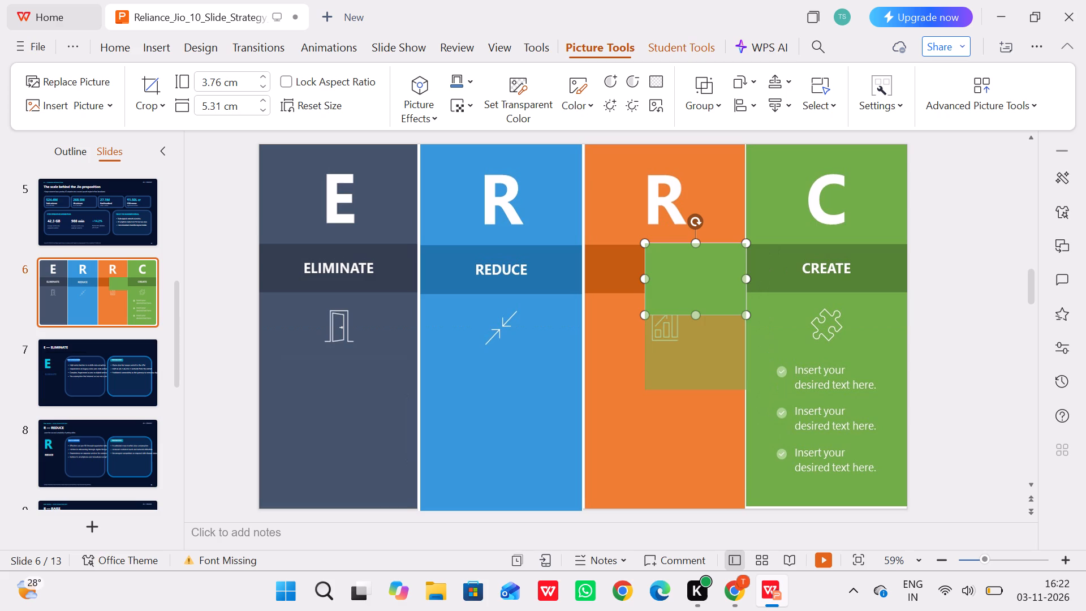
{"action": "left_click_drag", "start_coordinate": [709, 317], "coordinate": [667, 385]}
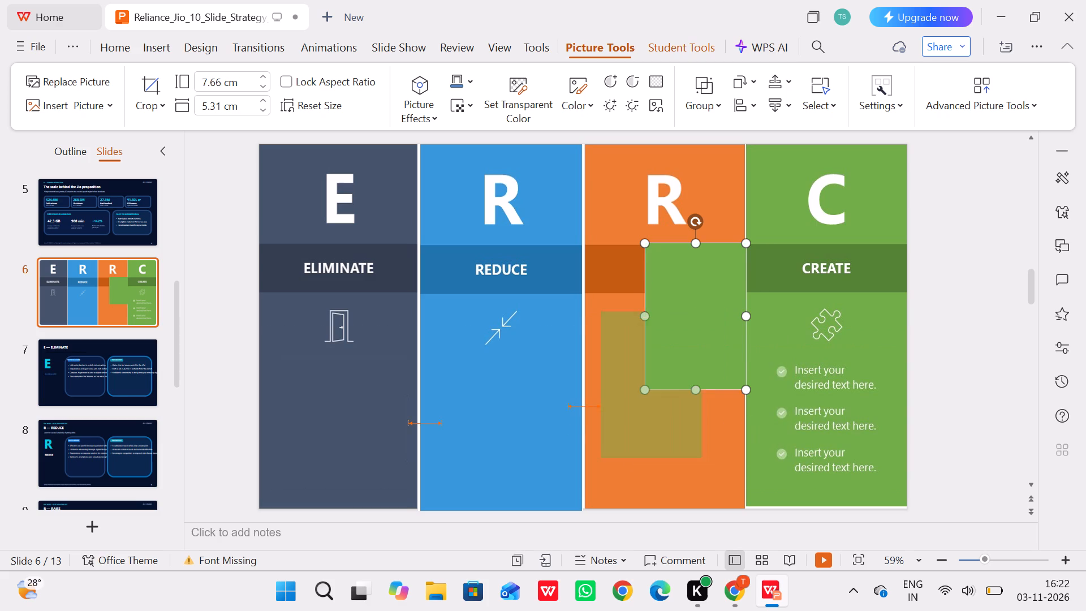
{"action": "left_click_drag", "start_coordinate": [667, 385], "coordinate": [667, 385]}
{"action": "left_click_drag", "start_coordinate": [650, 459], "coordinate": [648, 432]}
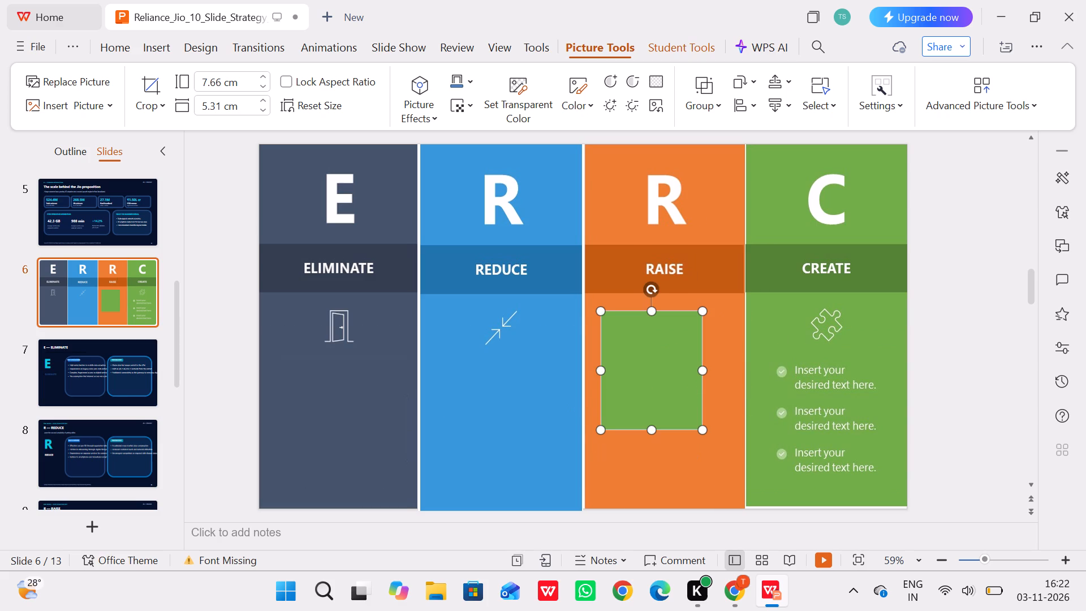
{"action": "left_click_drag", "start_coordinate": [650, 432], "coordinate": [654, 456]}
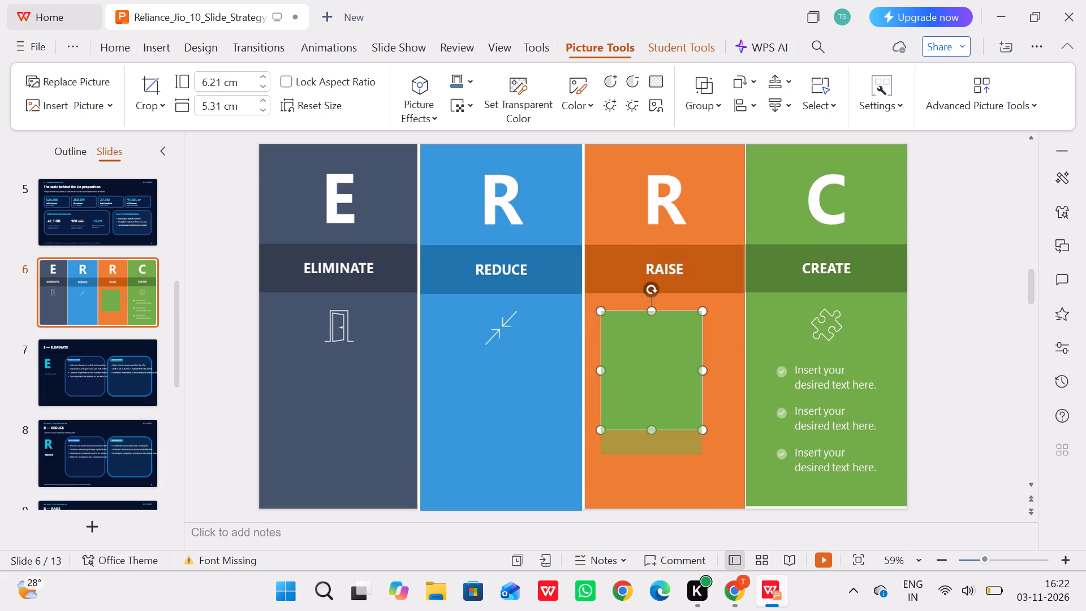
{"action": "left_click_drag", "start_coordinate": [654, 456], "coordinate": [655, 451]}
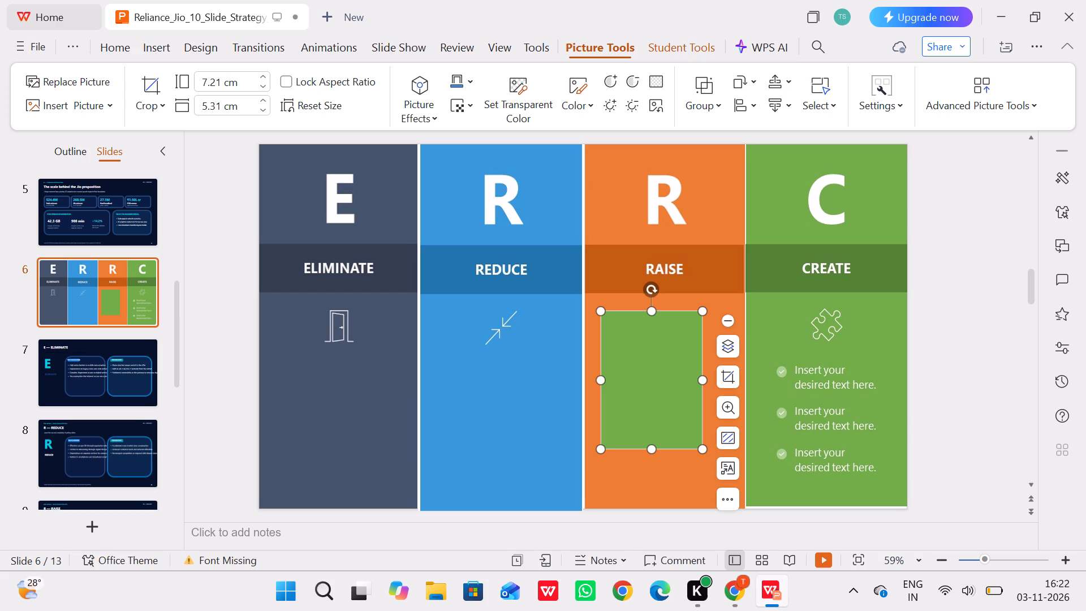
{"action": "left_click_drag", "start_coordinate": [702, 381], "coordinate": [729, 381]}
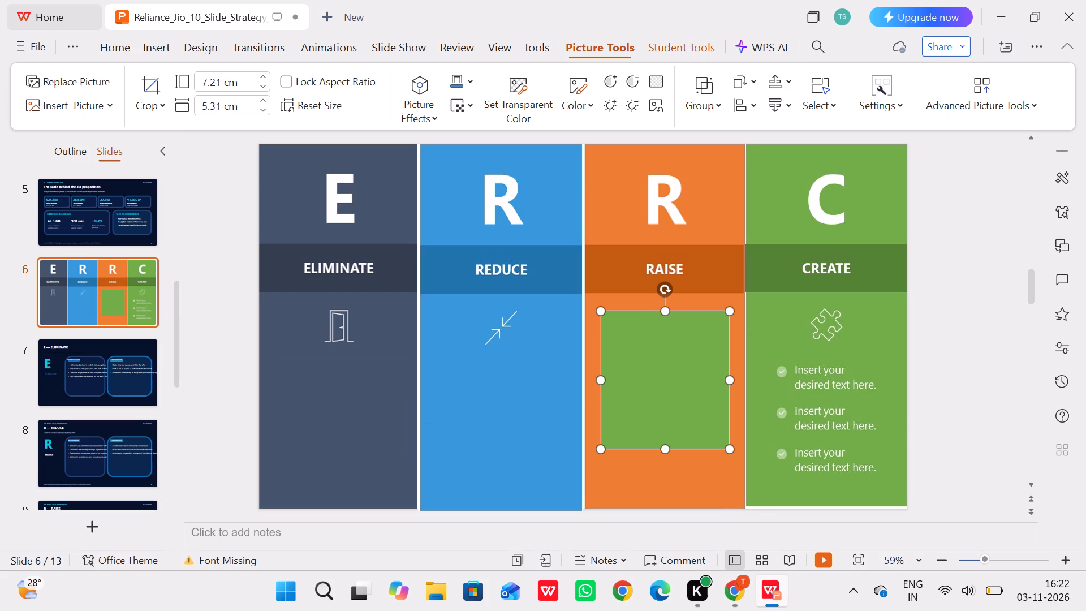
{"action": "left_click_drag", "start_coordinate": [694, 372], "coordinate": [860, 419]}
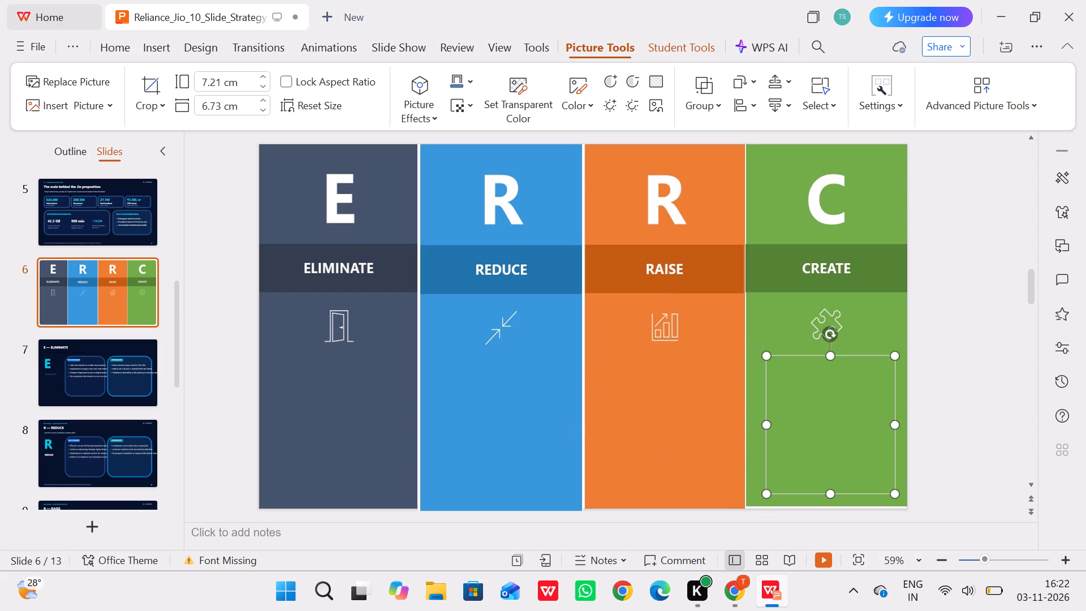
{"action": "left_click", "coordinate": [955, 311]}
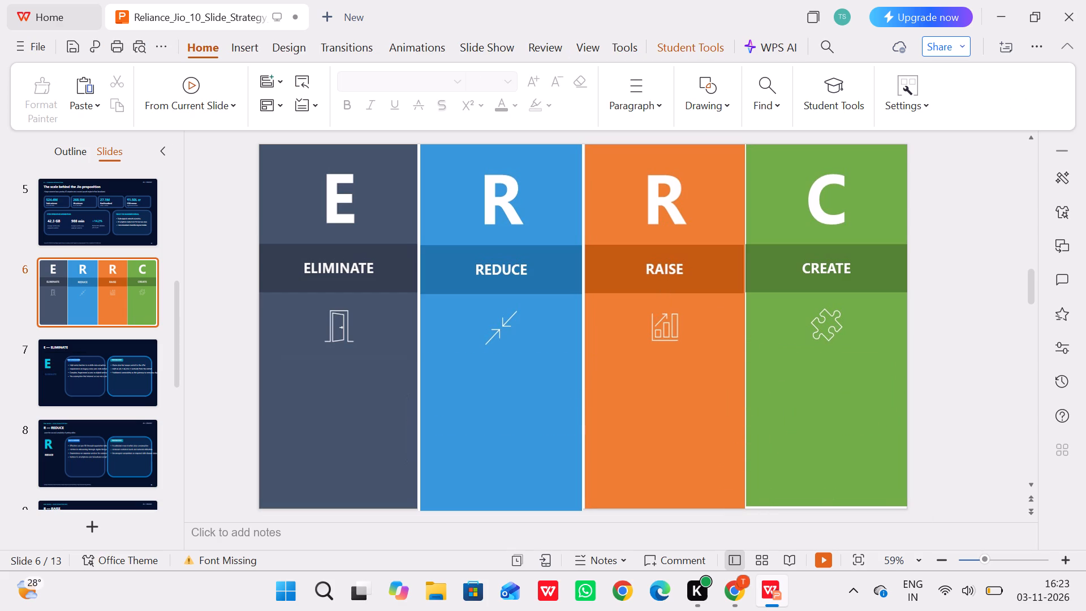
Group the RAISE column picture with the orange patch that covers its placeholder text.
{"action": "left_click_drag", "start_coordinate": [761, 140], "coordinate": [666, 586]}
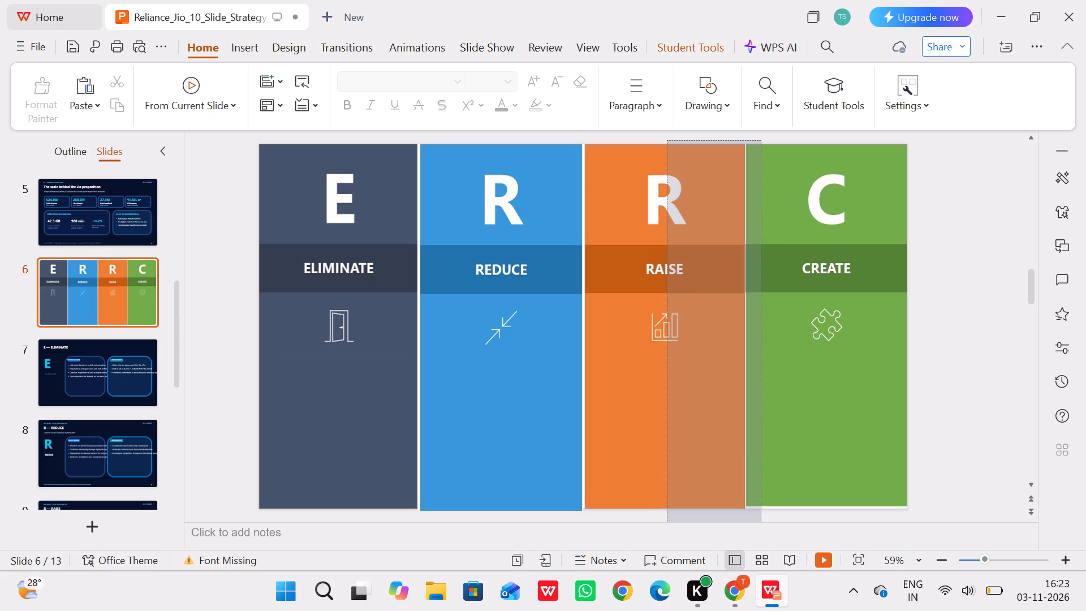
{"action": "left_click_drag", "start_coordinate": [666, 586], "coordinate": [571, 514]}
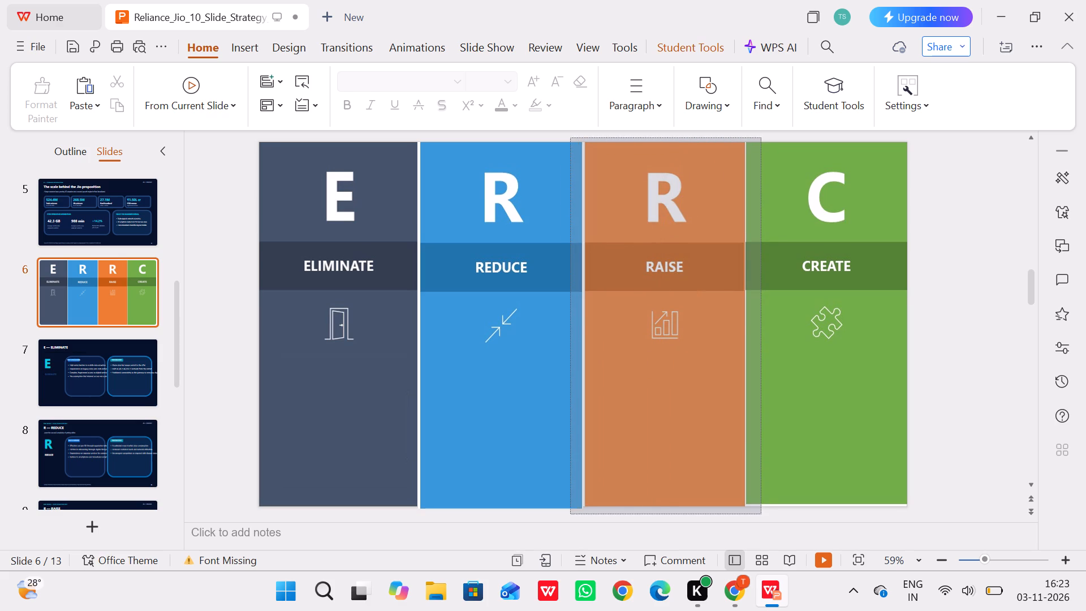
{"action": "left_click_drag", "start_coordinate": [571, 514], "coordinate": [571, 514]}
{"action": "right_click", "coordinate": [605, 303]}
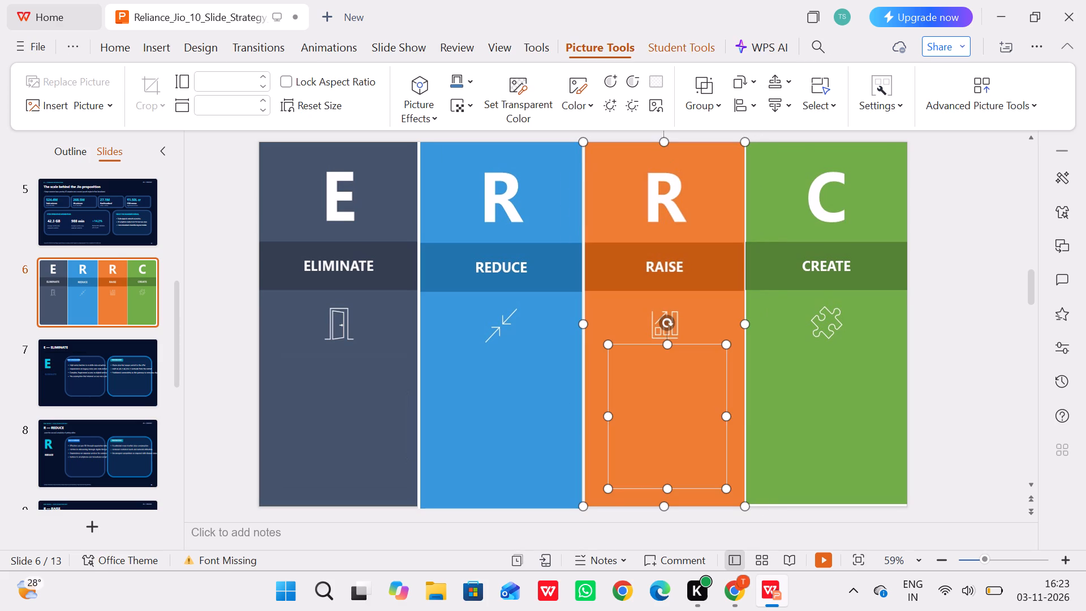
{"action": "left_click", "coordinate": [668, 254]}
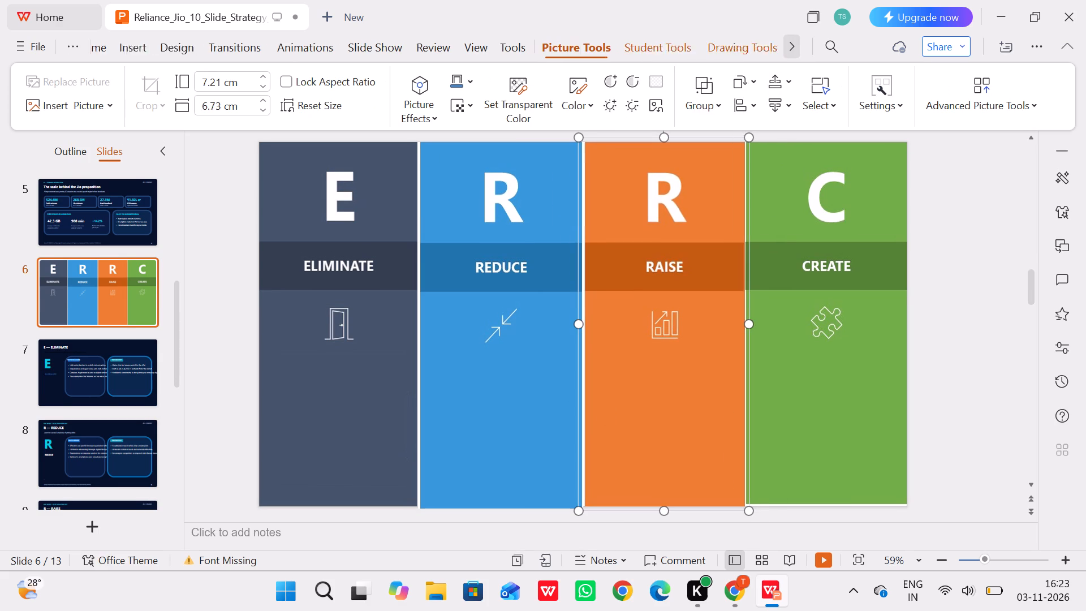
Group the CREATE column picture with the green patch that covers its placeholder text.
{"action": "left_click_drag", "start_coordinate": [929, 132], "coordinate": [737, 499]}
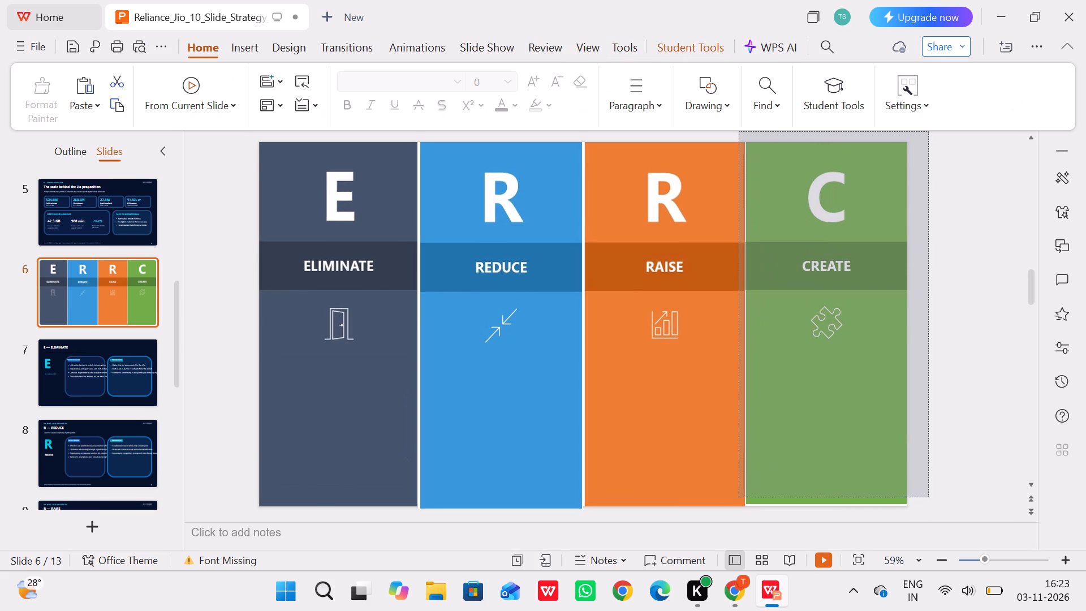
{"action": "left_click_drag", "start_coordinate": [737, 499], "coordinate": [735, 587]}
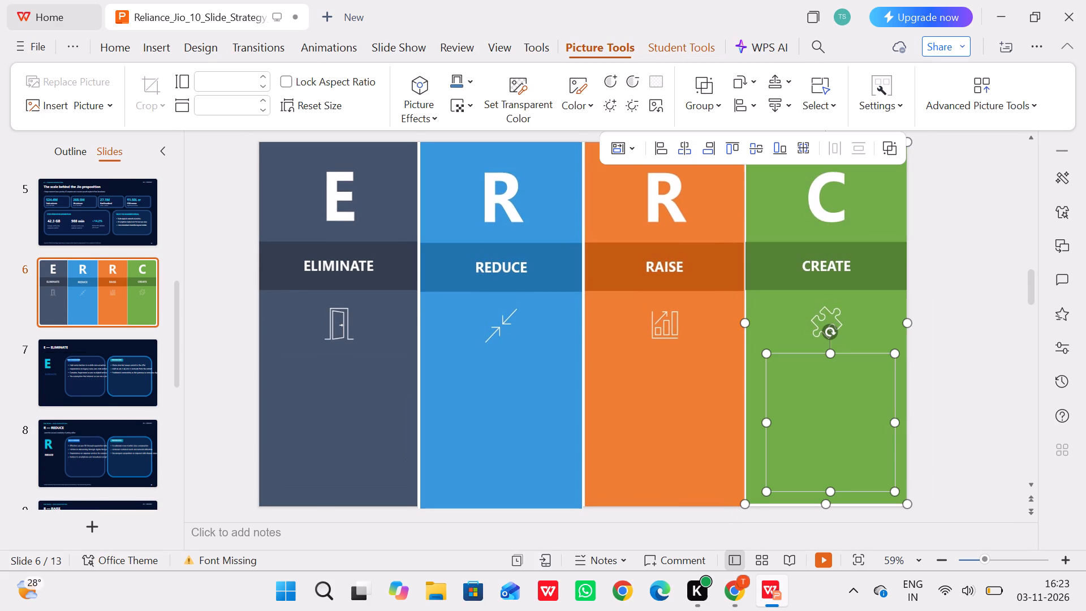
{"action": "right_click", "coordinate": [857, 320]}
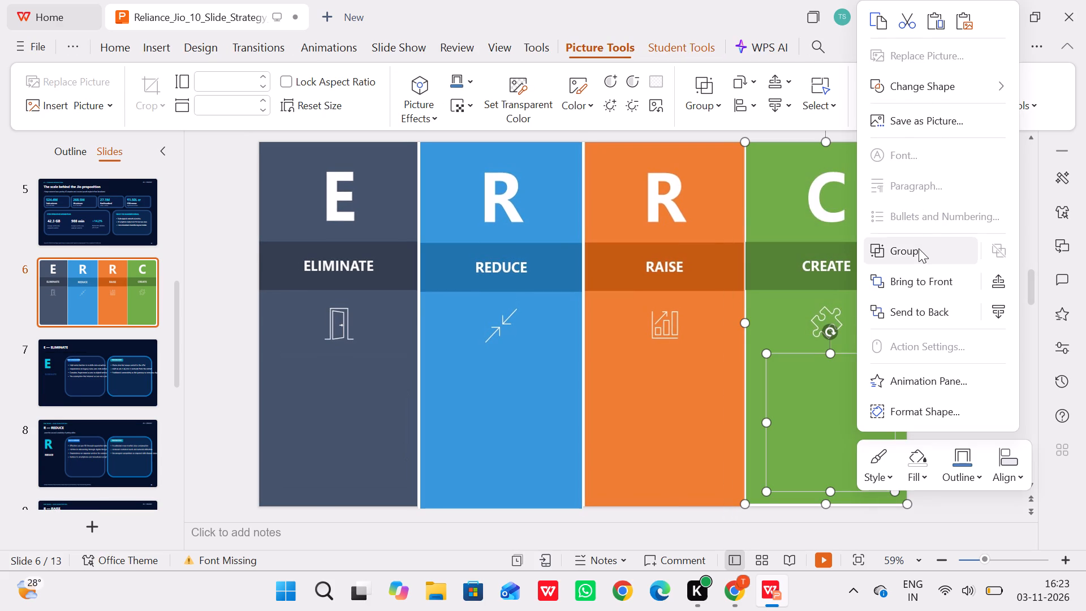
{"action": "left_click", "coordinate": [919, 248]}
{"action": "left_click", "coordinate": [954, 235]}
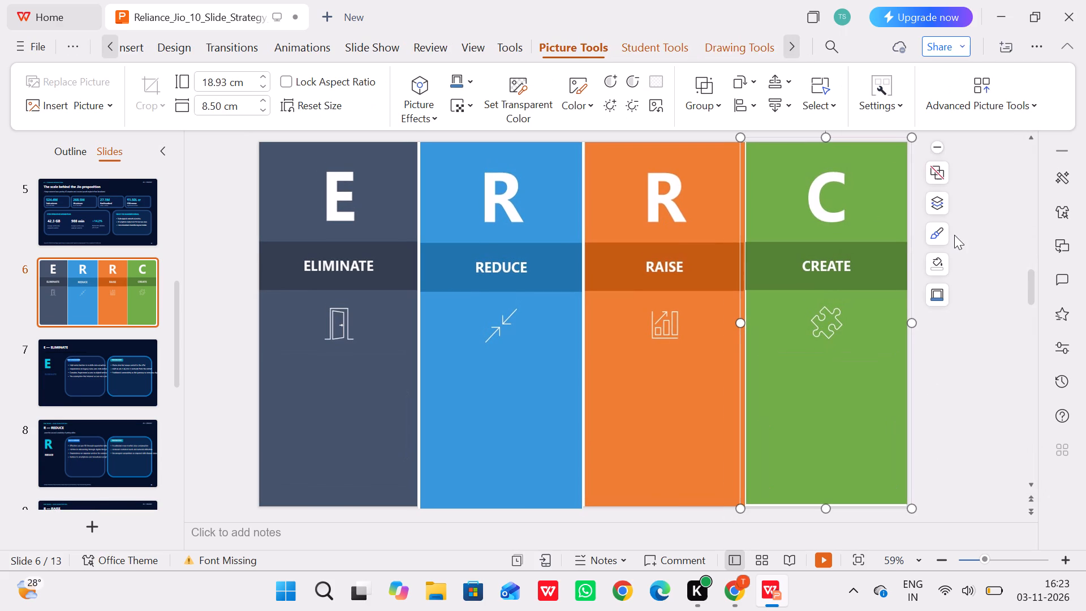
Apply a Fly In animation with the From Left effect to the ELIMINATE column on slide 6.
{"action": "left_click", "coordinate": [976, 225]}
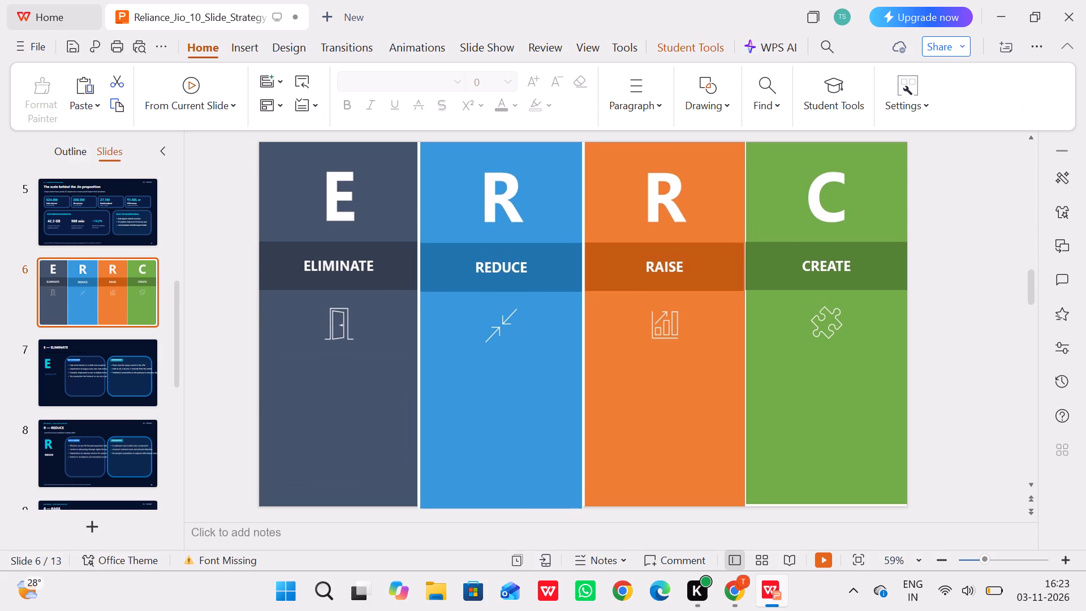
{"action": "left_click", "coordinate": [470, 309]}
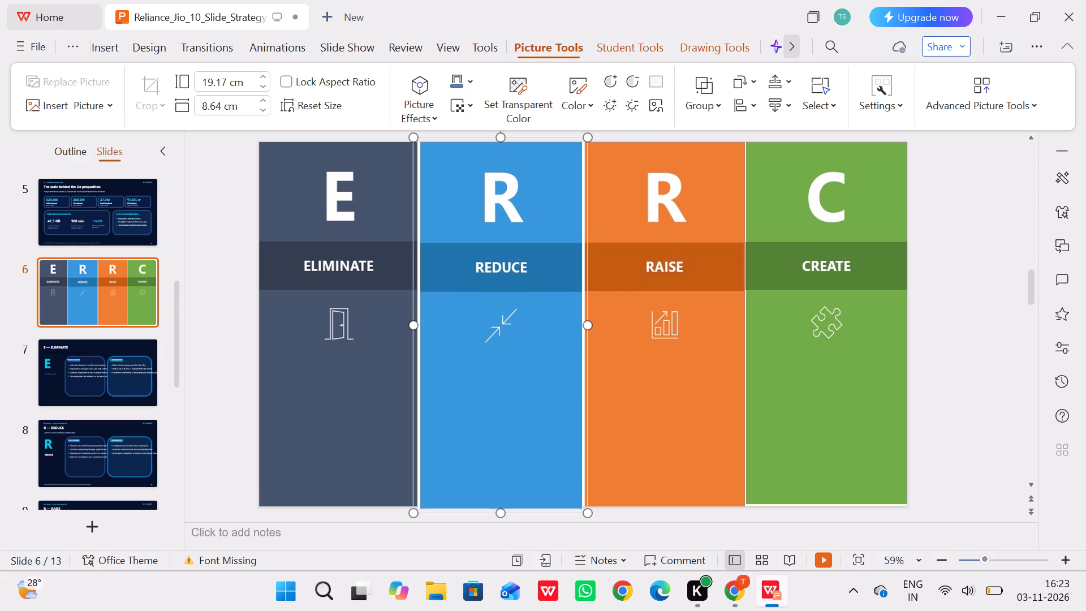
{"action": "left_click", "coordinate": [329, 356]}
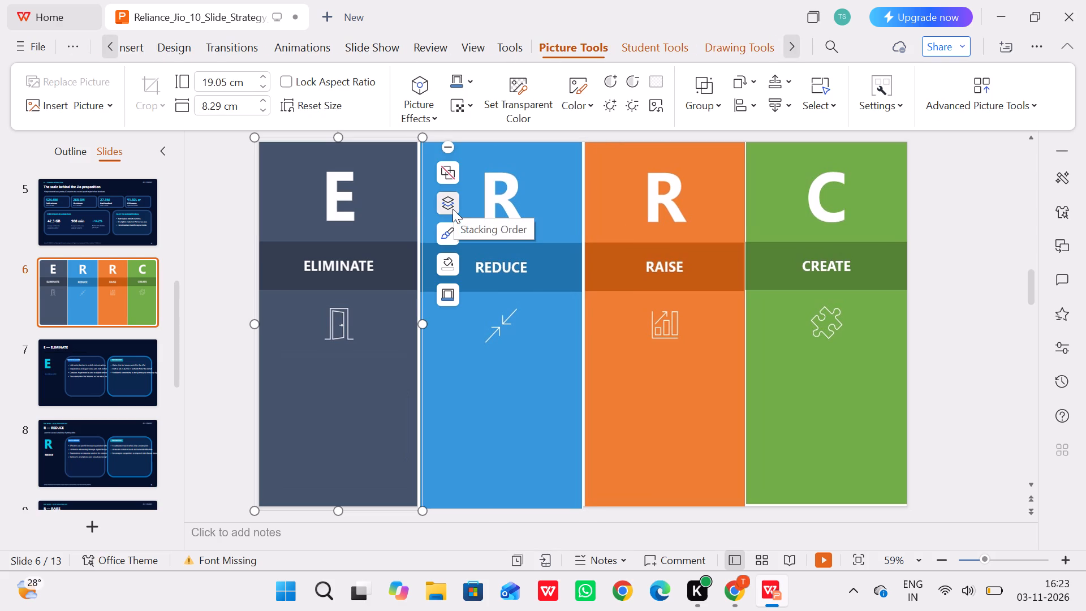
{"action": "left_click", "coordinate": [309, 51]}
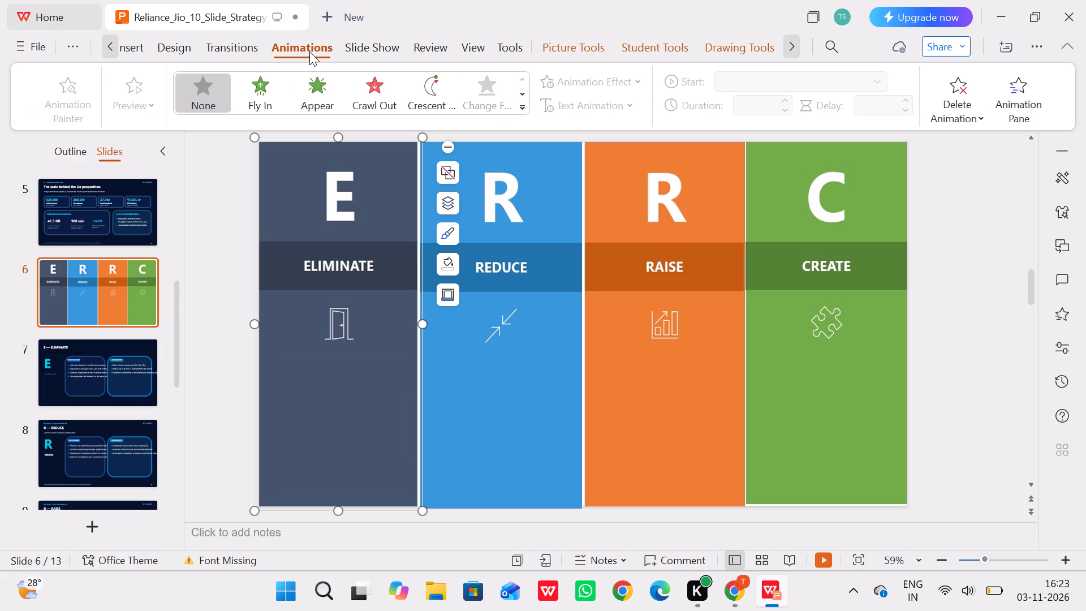
{"action": "left_click", "coordinate": [264, 93]}
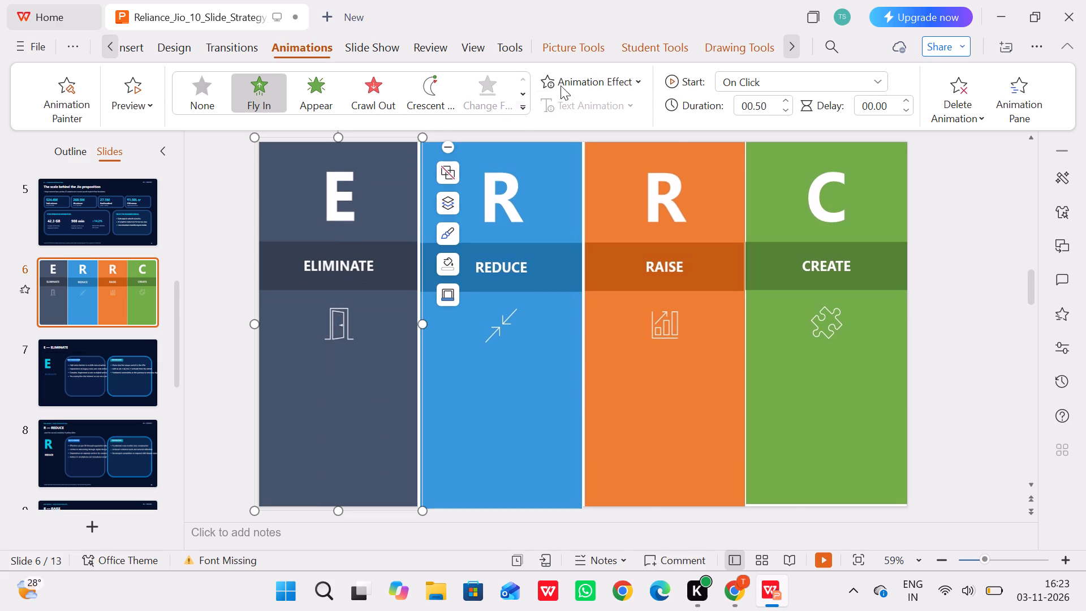
{"action": "left_click", "coordinate": [600, 74]}
{"action": "left_click", "coordinate": [607, 138]}
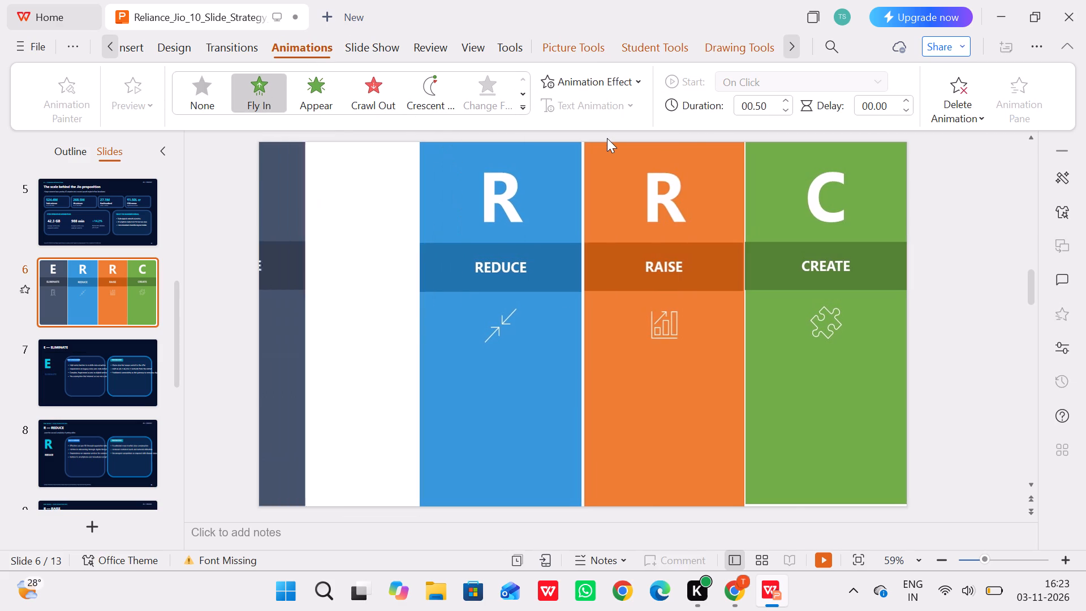
Animate the REDUCE column with Fly In, From Left, starting After Previous.
{"action": "left_click", "coordinate": [528, 217]}
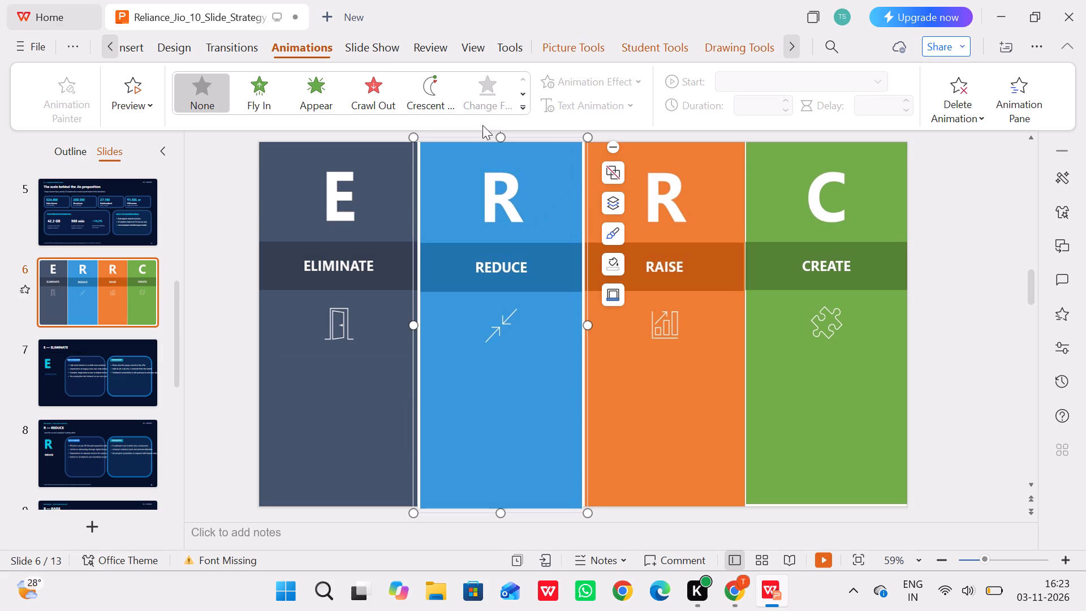
{"action": "left_click", "coordinate": [253, 107]}
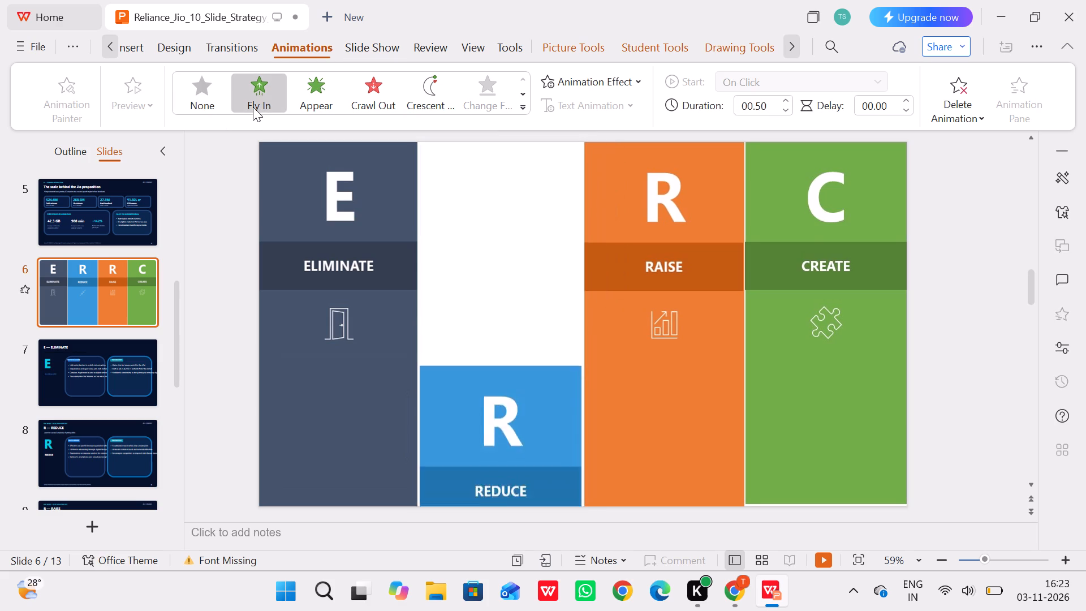
{"action": "left_click", "coordinate": [621, 81]}
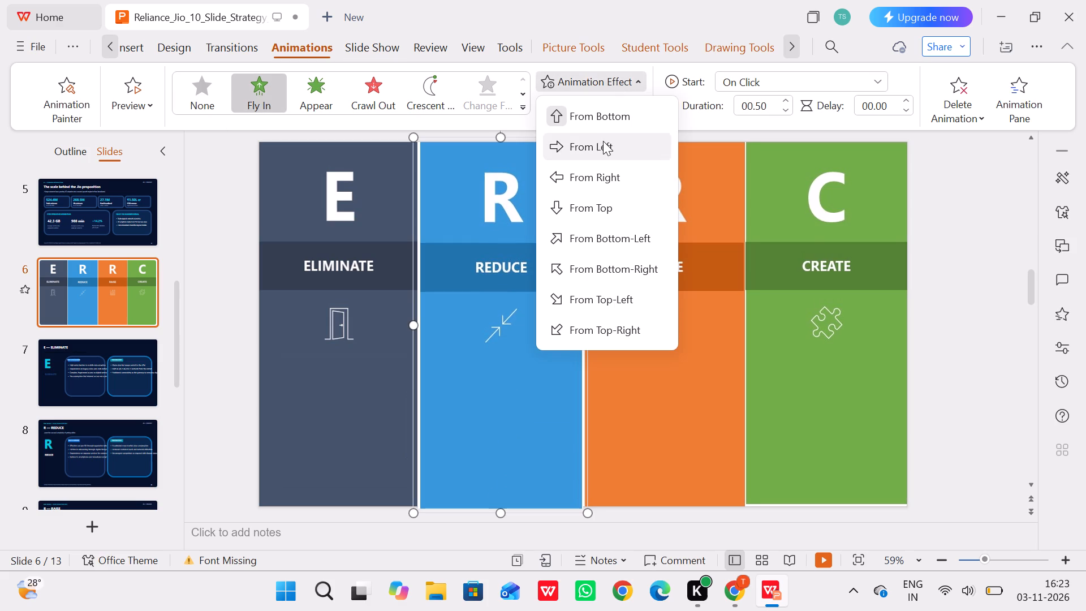
{"action": "left_click", "coordinate": [603, 141]}
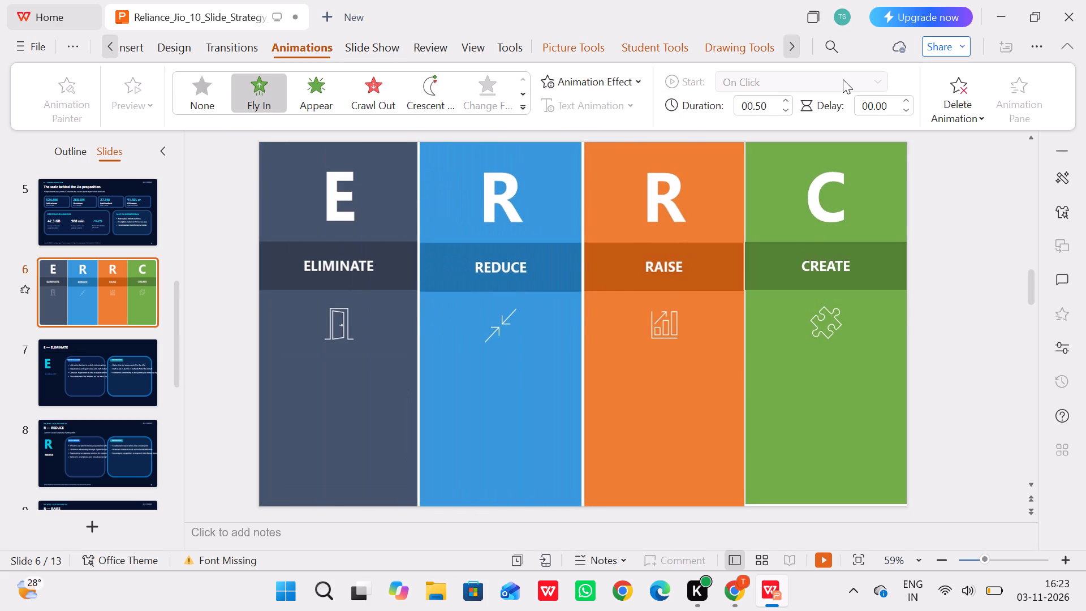
{"action": "left_click", "coordinate": [843, 79]}
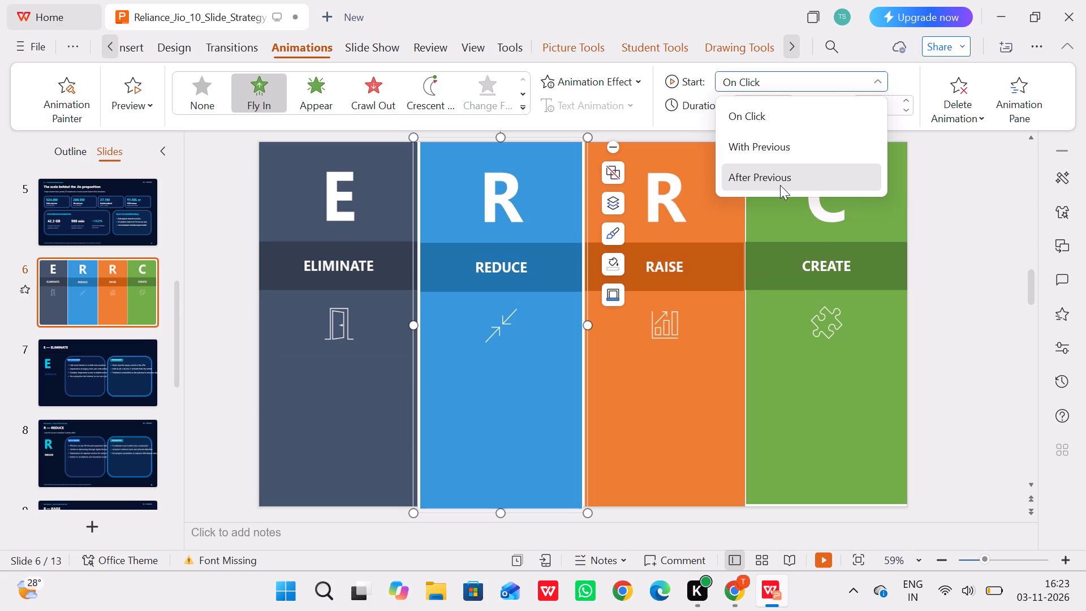
{"action": "left_click", "coordinate": [780, 185]}
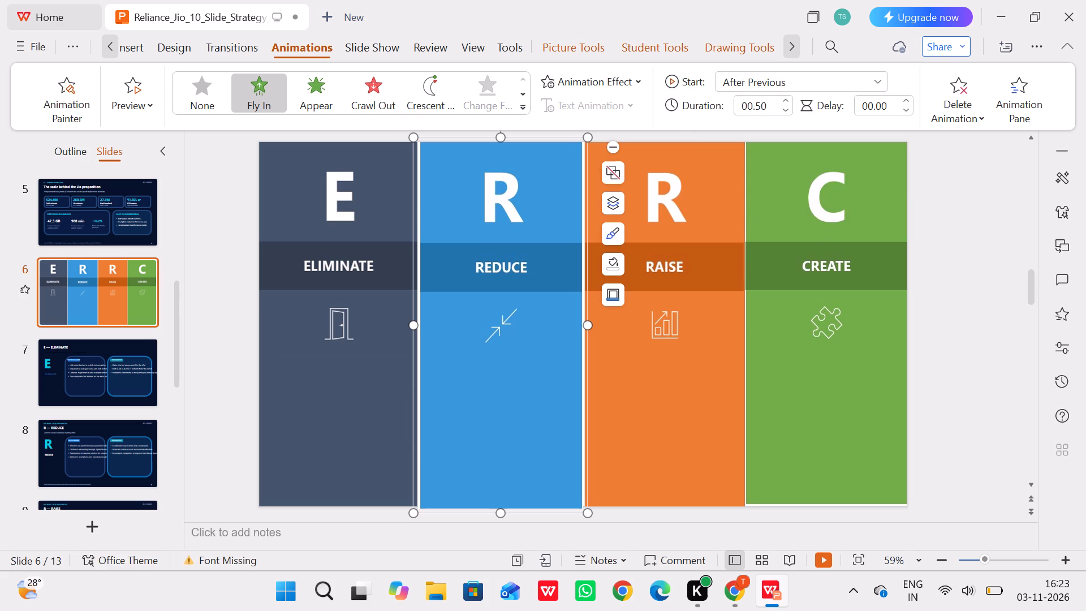
Animate the RAISE column with Fly In, From Left, starting After Previous.
{"action": "left_click", "coordinate": [642, 227]}
{"action": "left_click", "coordinate": [285, 94]}
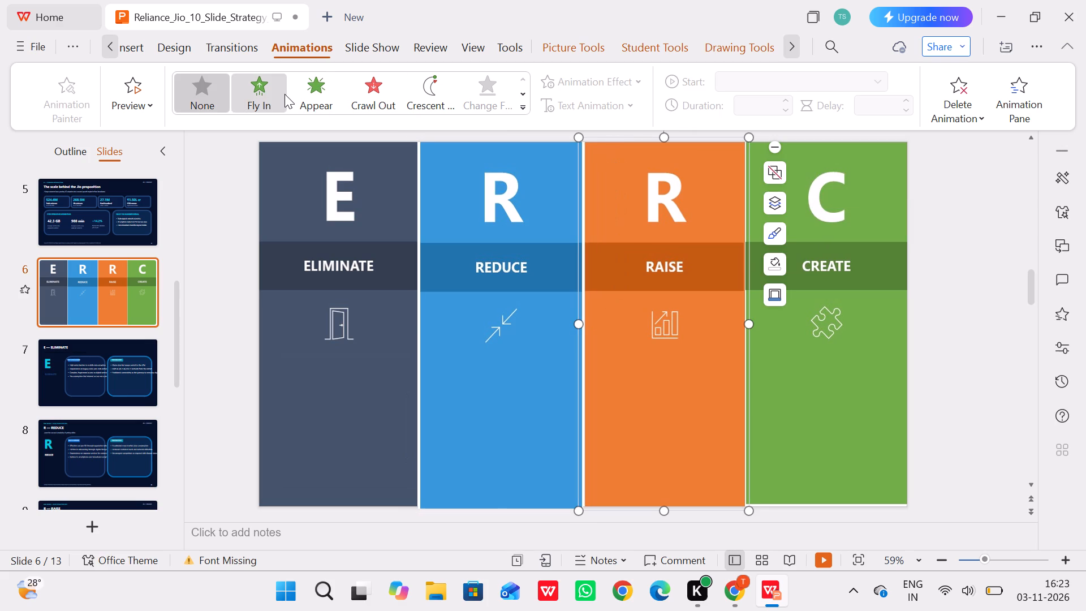
{"action": "left_click", "coordinate": [614, 85]}
{"action": "left_click", "coordinate": [601, 148]}
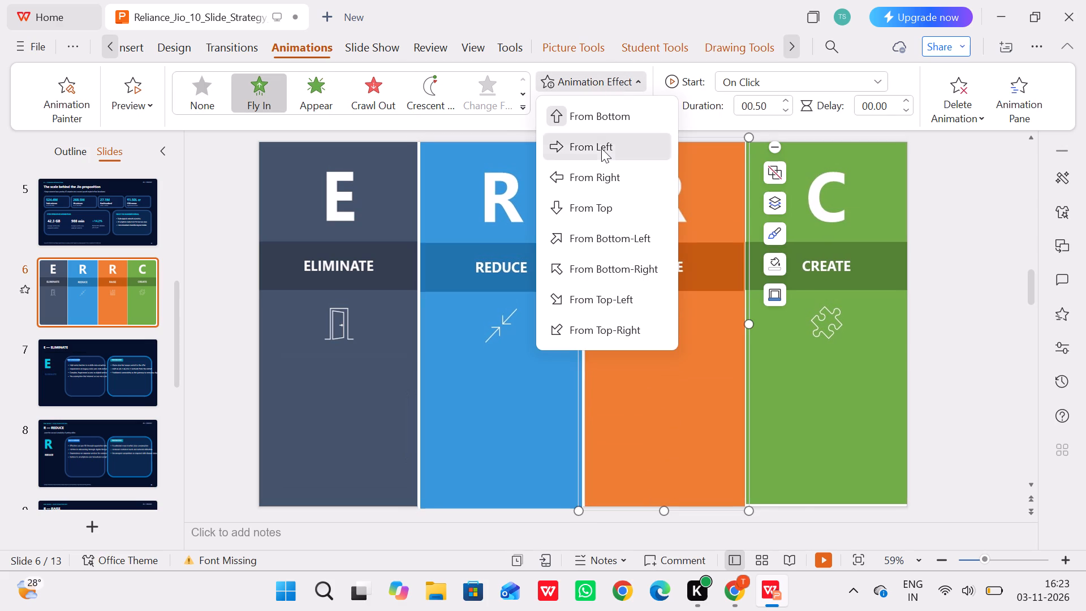
{"action": "left_click", "coordinate": [830, 78]}
{"action": "left_click", "coordinate": [765, 187]}
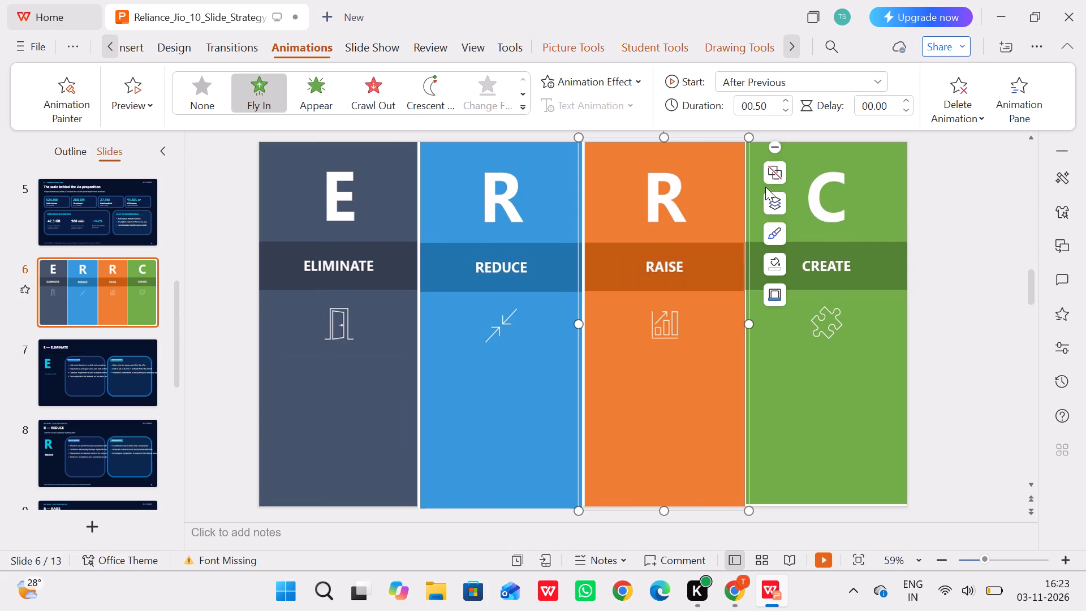
Animate the CREATE column with Fly In, From Left, starting After Previous.
{"action": "left_click", "coordinate": [851, 188]}
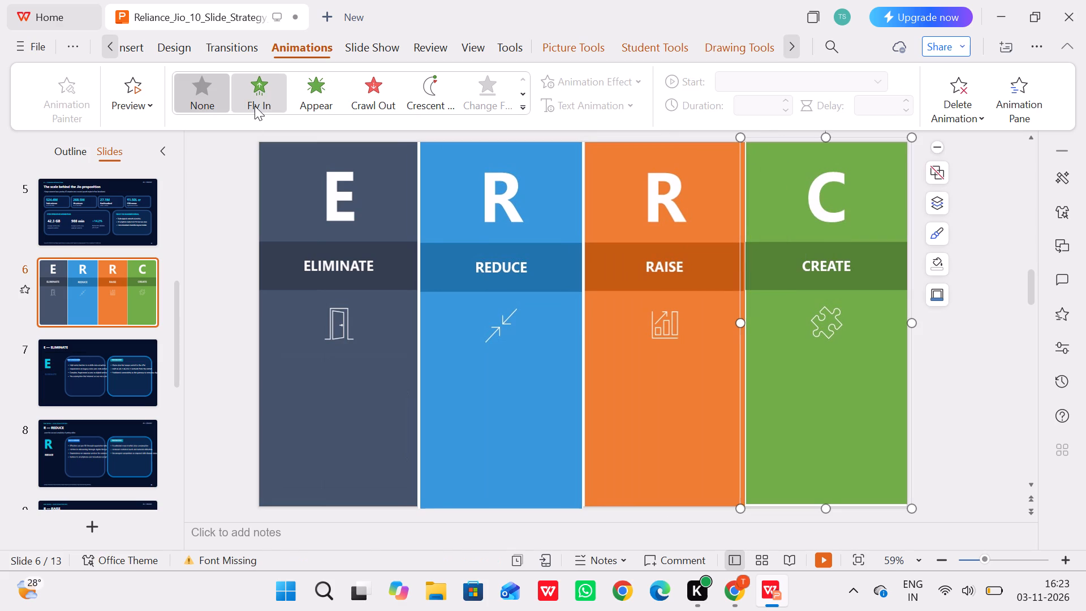
{"action": "left_click", "coordinate": [255, 106]}
{"action": "left_click", "coordinate": [579, 79]}
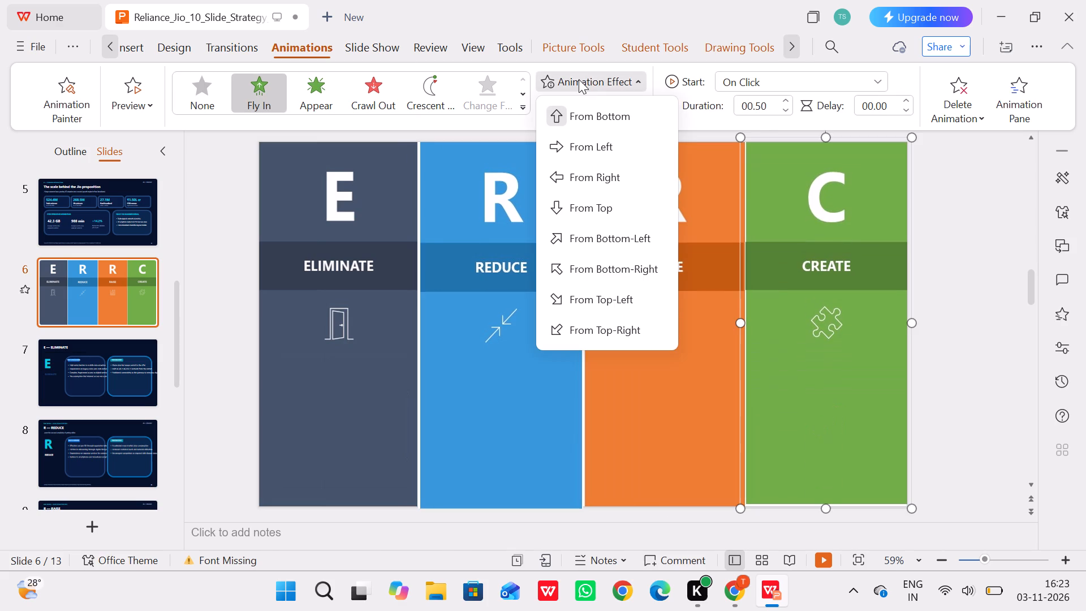
{"action": "left_click", "coordinate": [593, 156]}
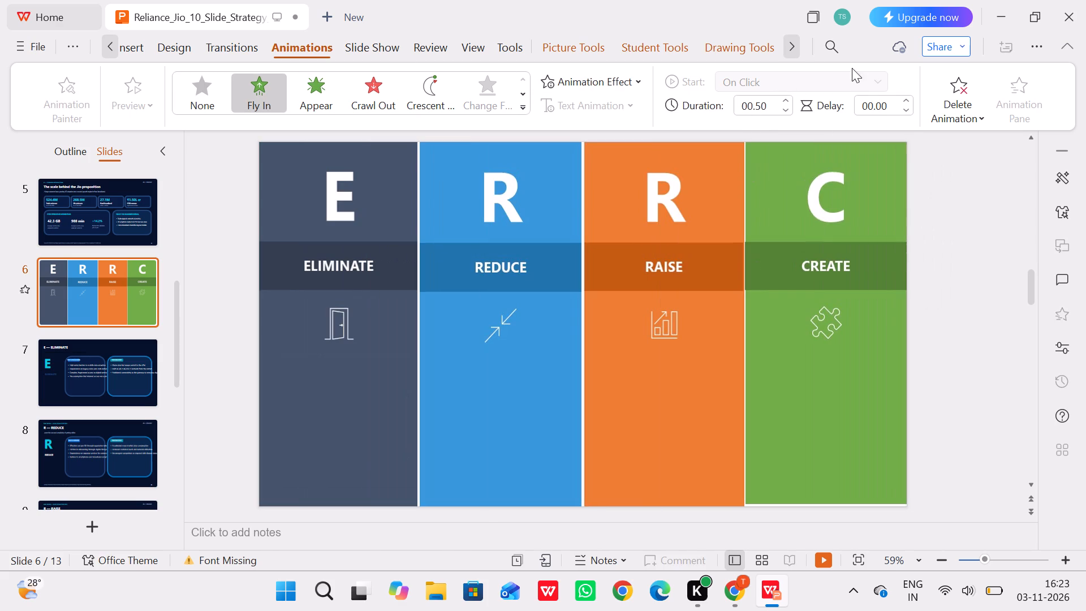
{"action": "left_click", "coordinate": [865, 78]}
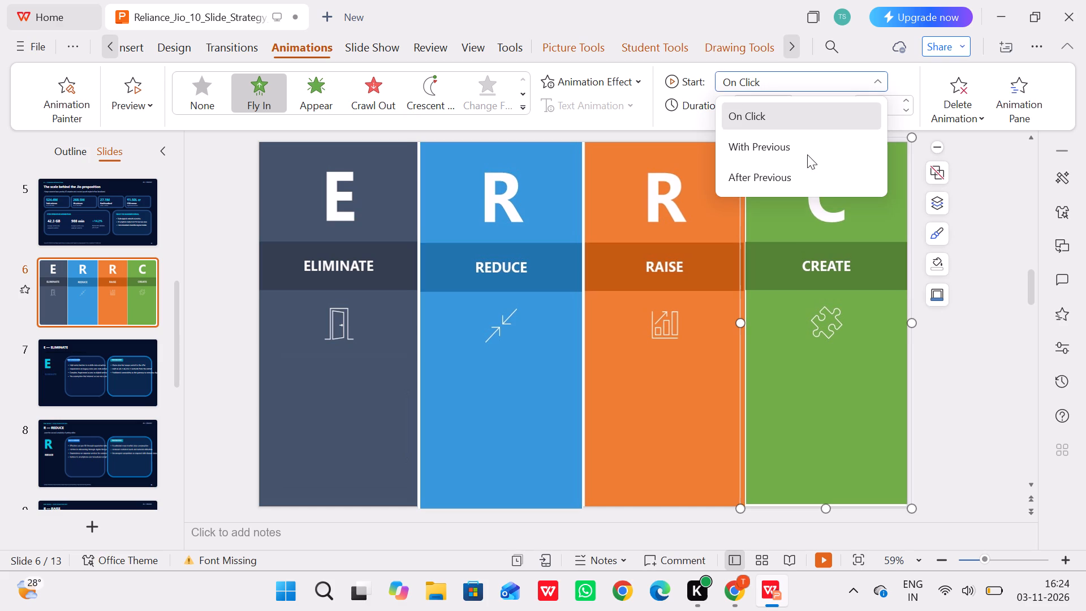
{"action": "left_click", "coordinate": [789, 175]}
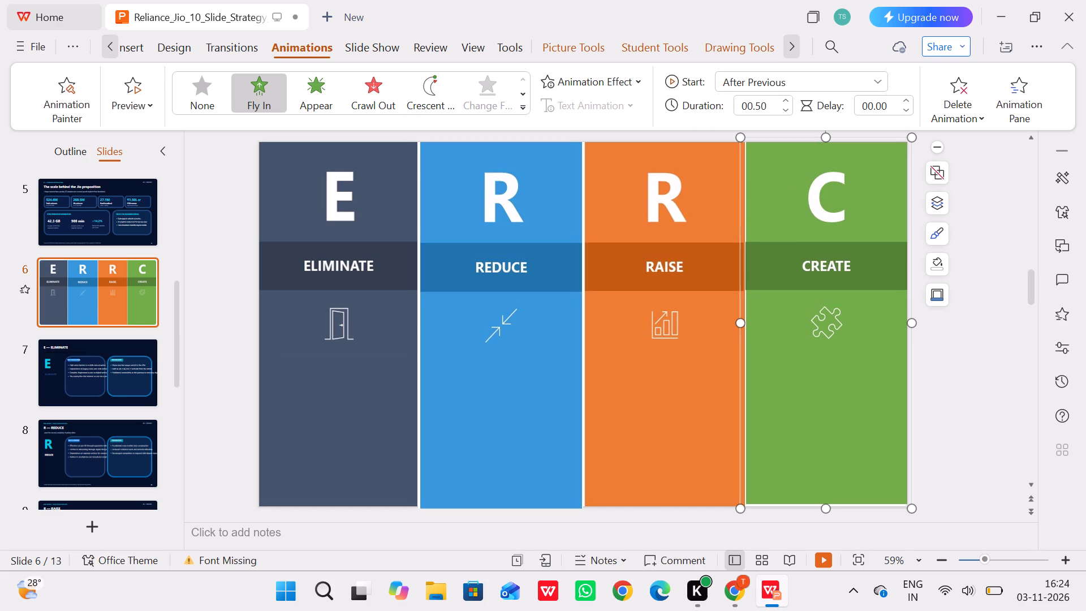
Play slide 6 full screen to check the ERRC column animations, and exit the slide show.
{"action": "double_click", "coordinate": [88, 294]}
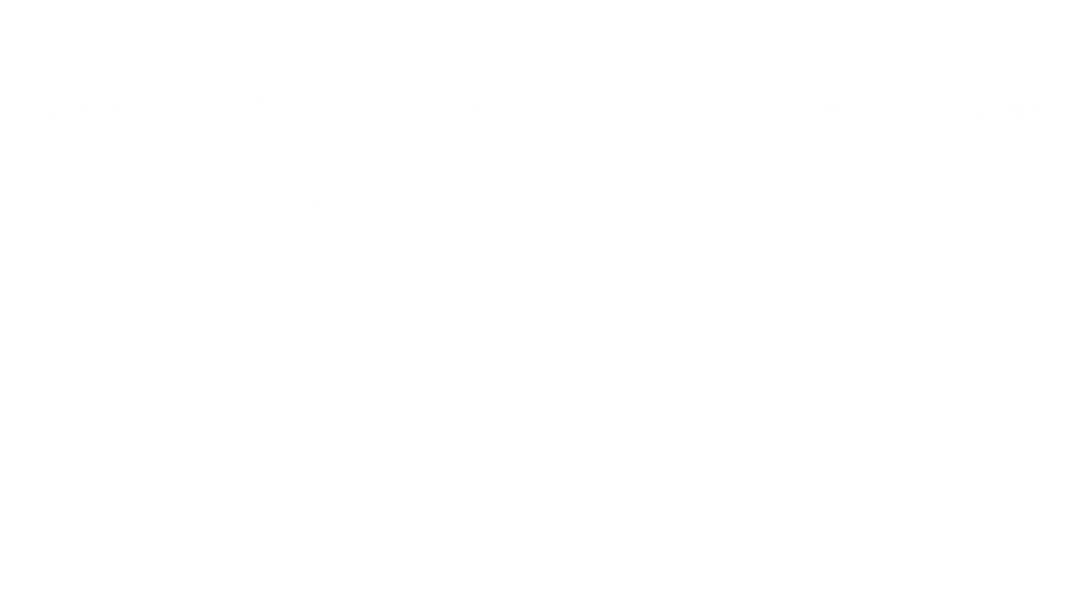
{"action": "key", "text": "Right"}
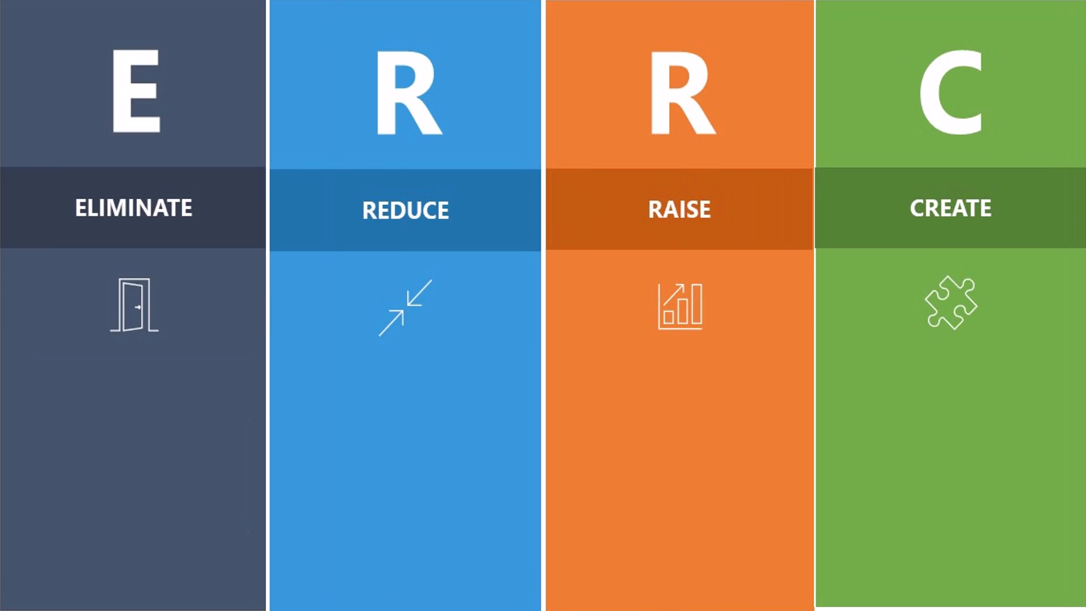
{"action": "key", "text": "Escape"}
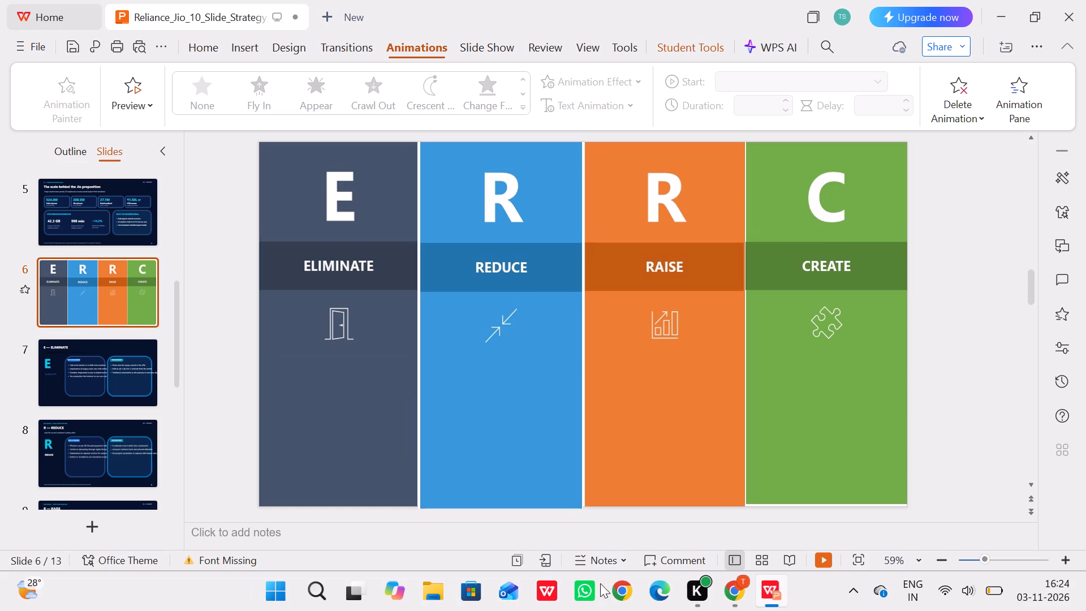
Stretch the CREATE column group downward to a height of about 19.05 cm so it reaches the slide's bottom edge.
{"action": "left_click", "coordinate": [860, 451]}
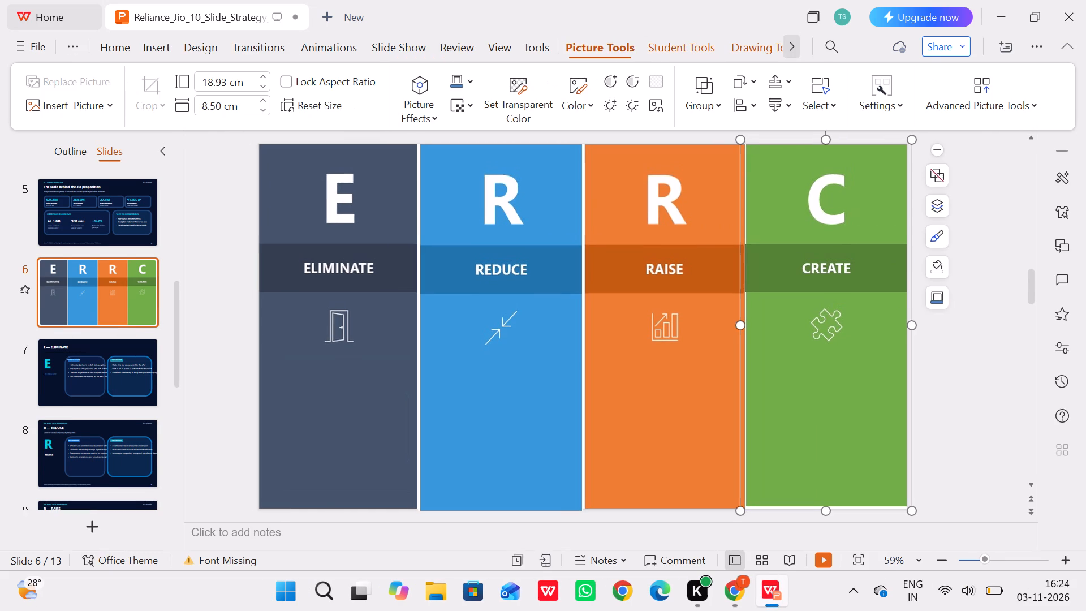
{"action": "left_click", "coordinate": [826, 509]}
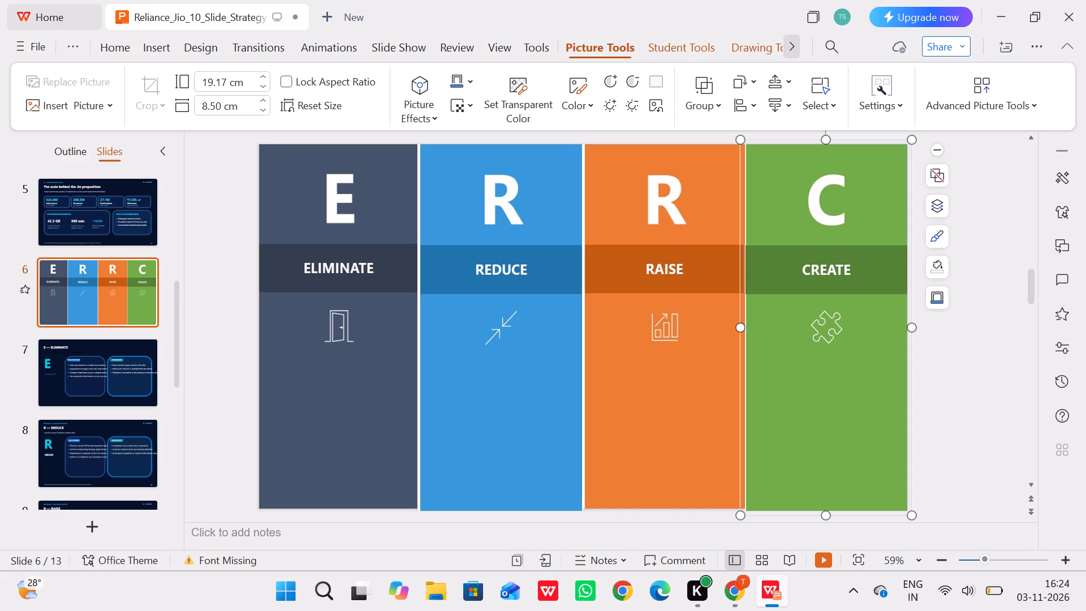
{"action": "left_click_drag", "start_coordinate": [824, 517], "coordinate": [821, 510]}
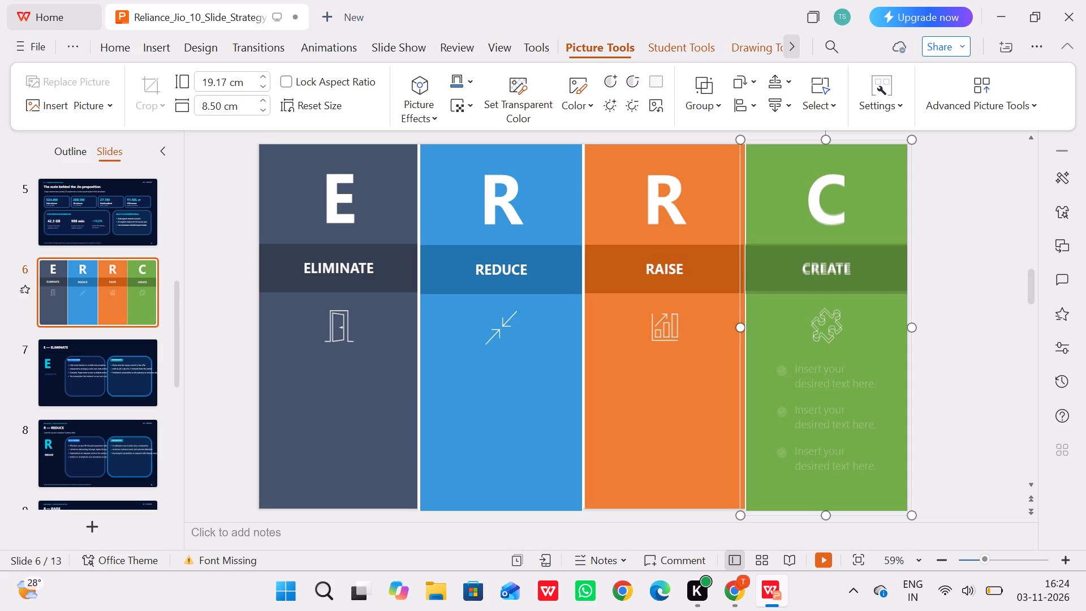
{"action": "left_click_drag", "start_coordinate": [821, 510], "coordinate": [821, 510]}
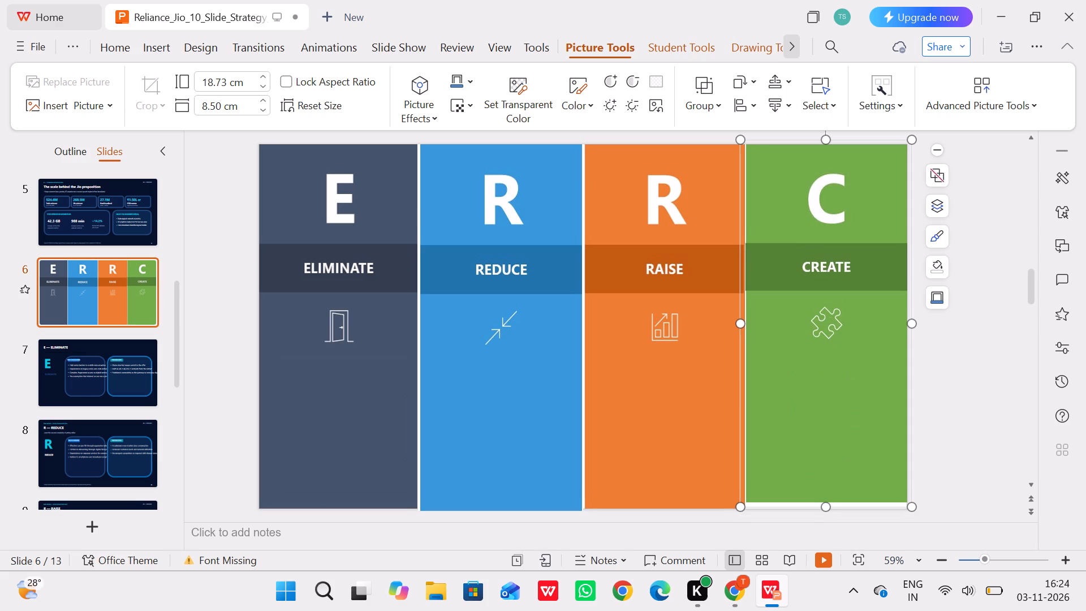
{"action": "left_click", "coordinate": [824, 505]}
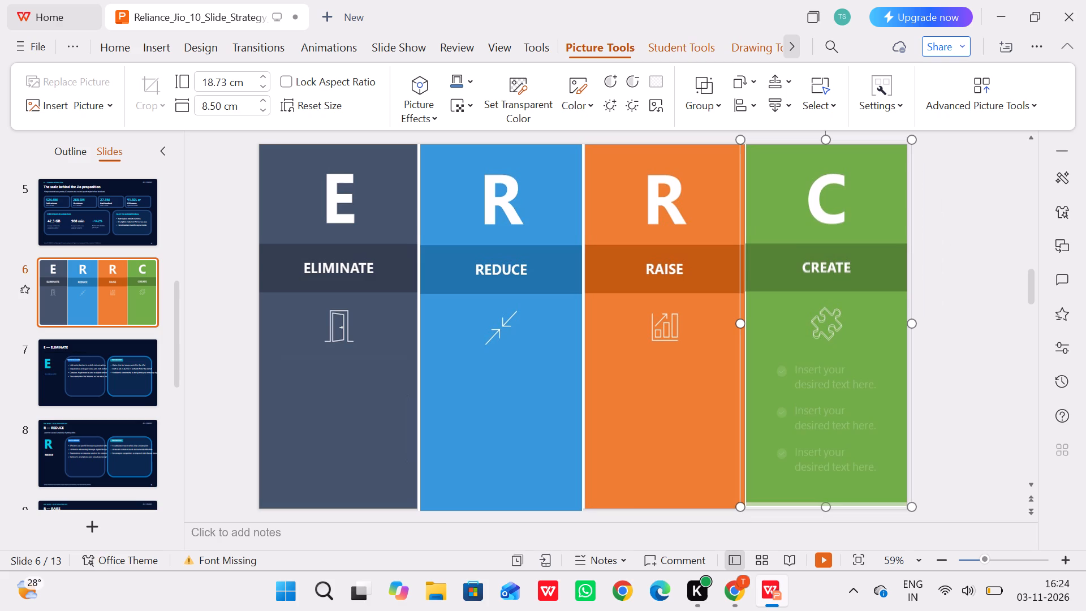
{"action": "left_click", "coordinate": [825, 510]}
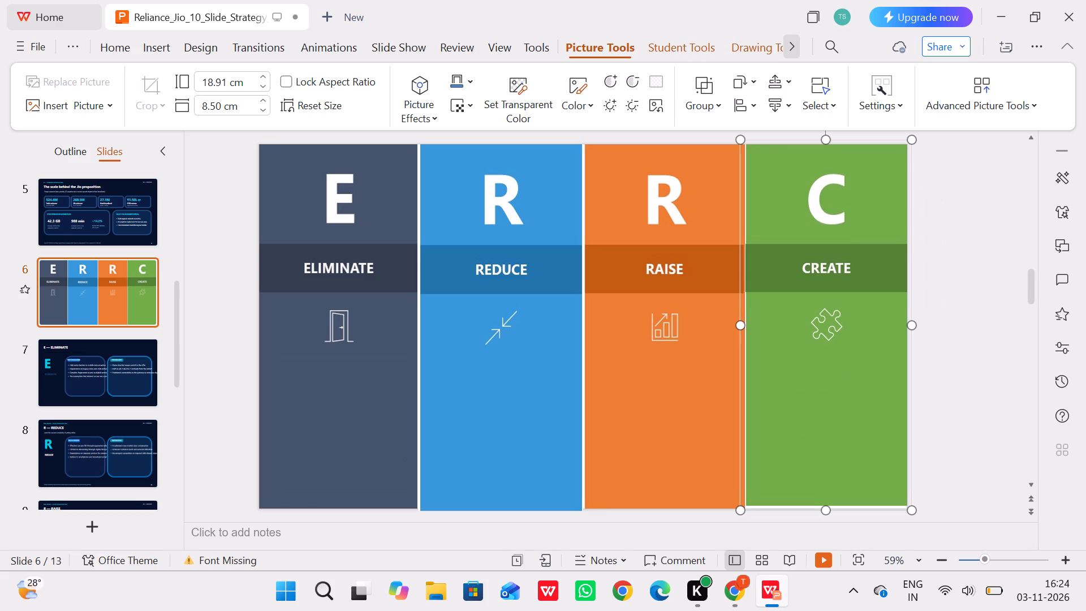
{"action": "left_click", "coordinate": [967, 353]}
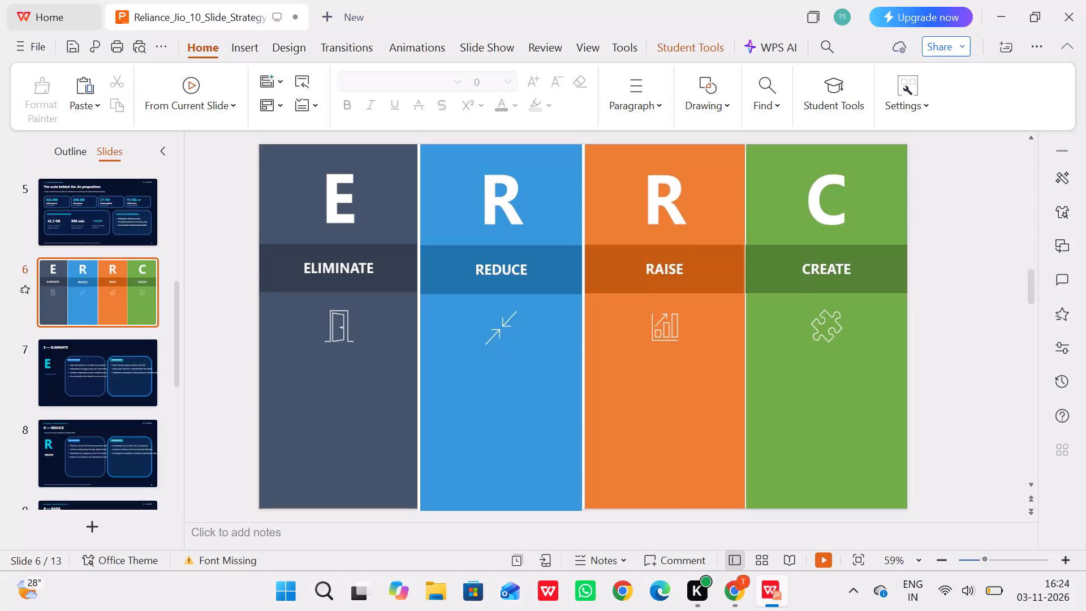
{"action": "left_click", "coordinate": [722, 590]}
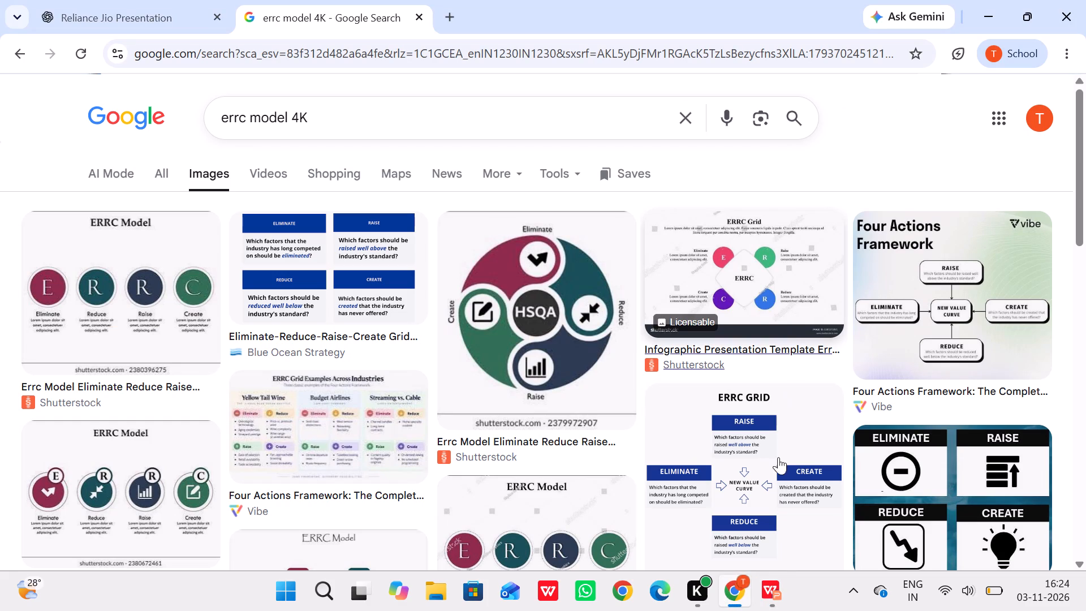
{"action": "left_click", "coordinate": [776, 596]}
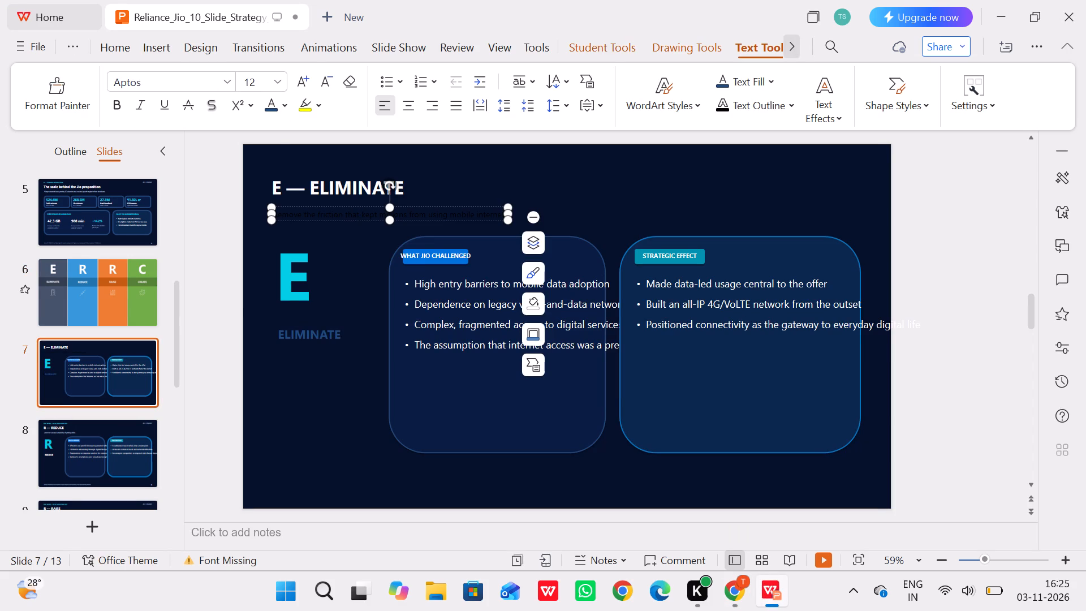
{"action": "left_click", "coordinate": [196, 355]}
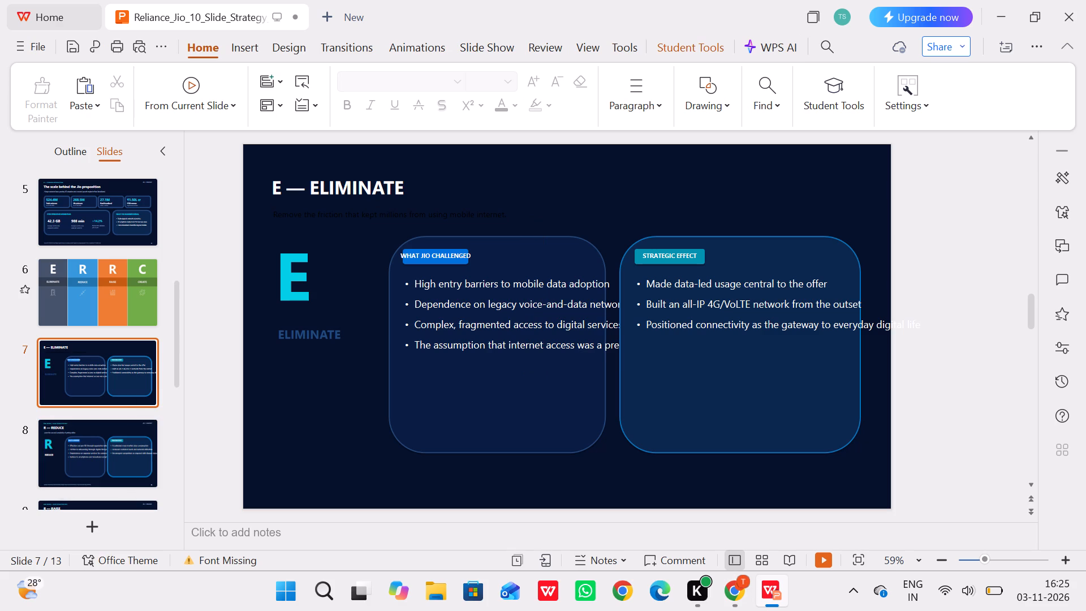
{"action": "left_click", "coordinate": [429, 216]}
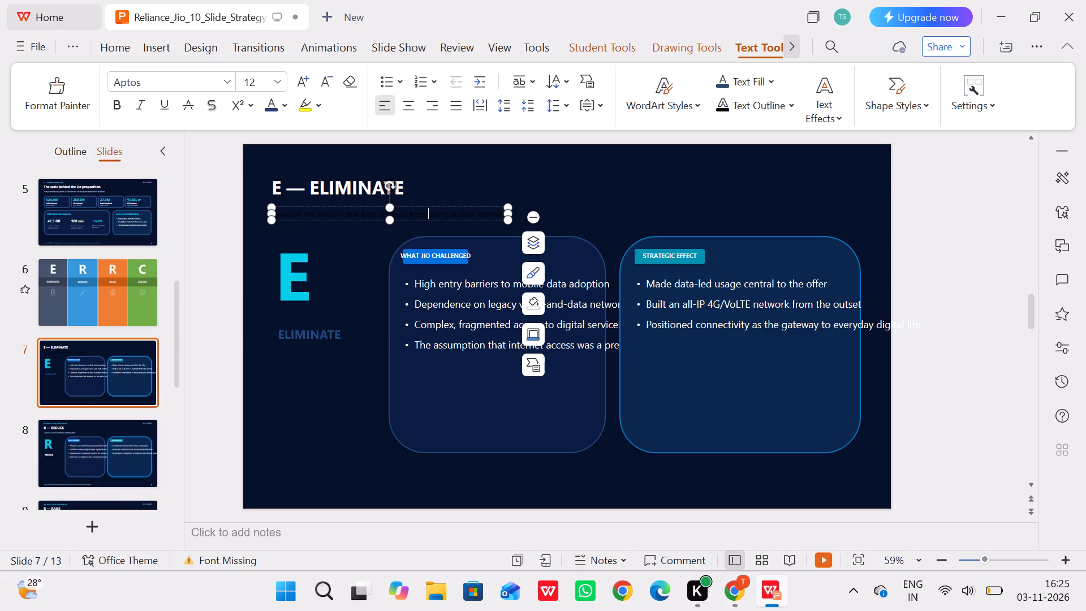
{"action": "left_click", "coordinate": [191, 45]}
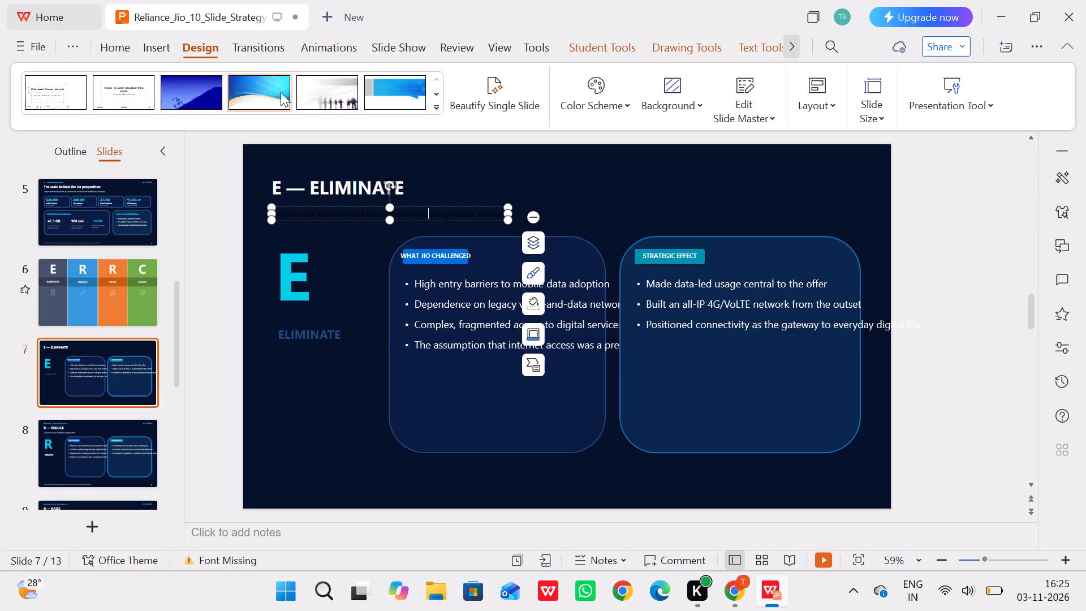
{"action": "left_click", "coordinate": [281, 92]}
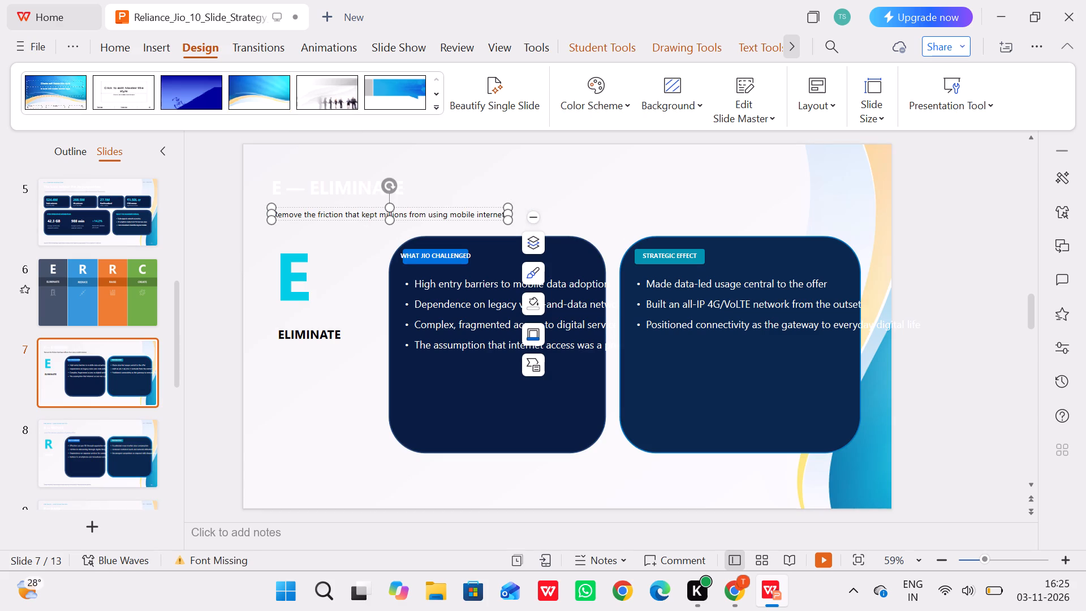
Format slide 7's title "E — ELIMINATE" in Times New Roman with the darkest shade of the blue theme colour.
{"action": "left_click", "coordinate": [337, 176]}
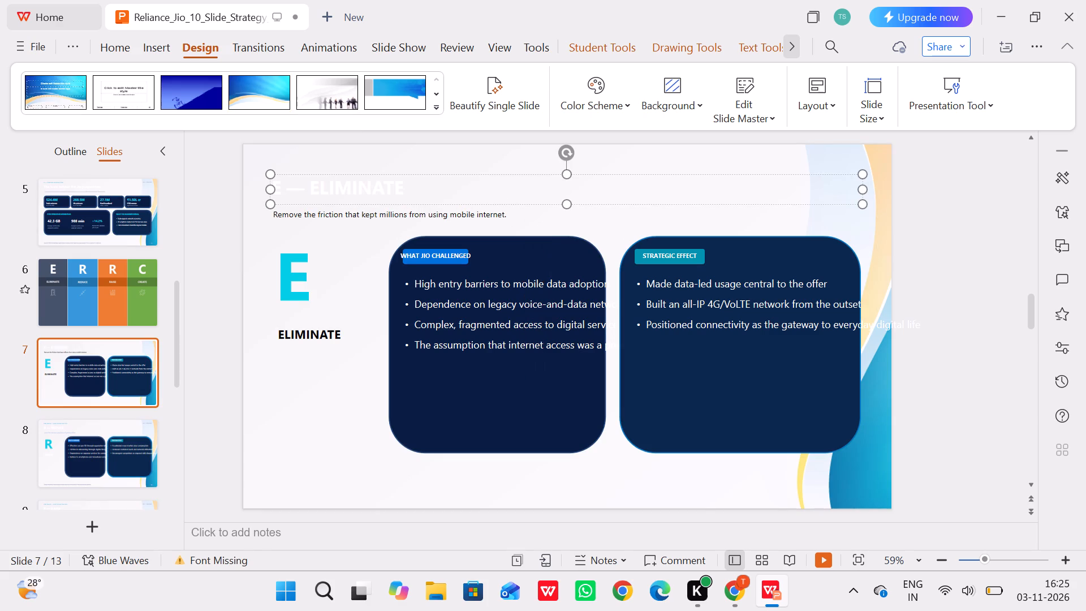
{"action": "left_click", "coordinate": [436, 187]}
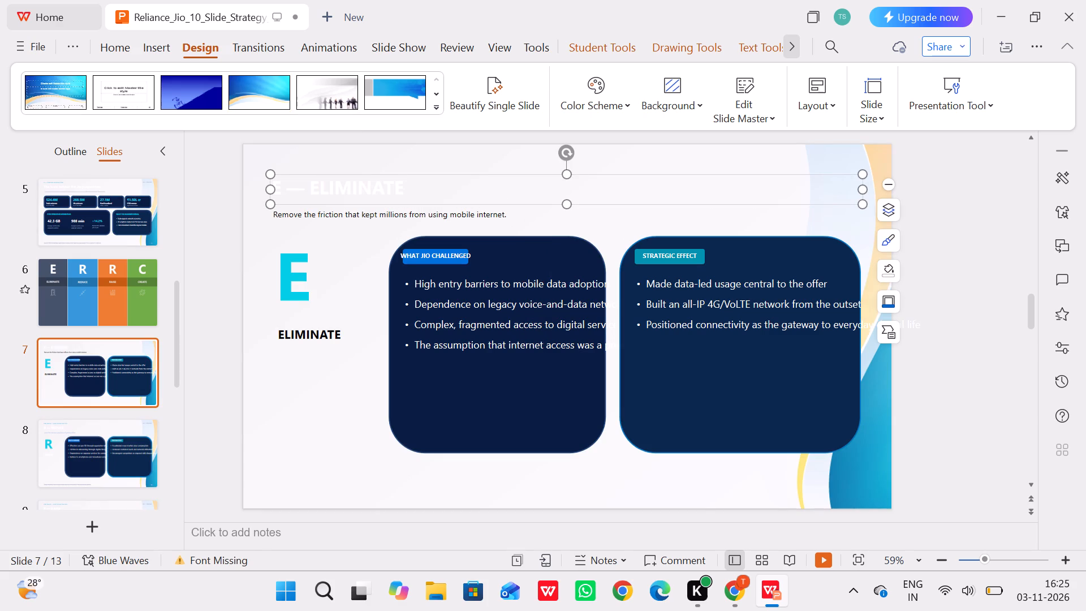
{"action": "left_click_drag", "start_coordinate": [402, 186], "coordinate": [262, 183]}
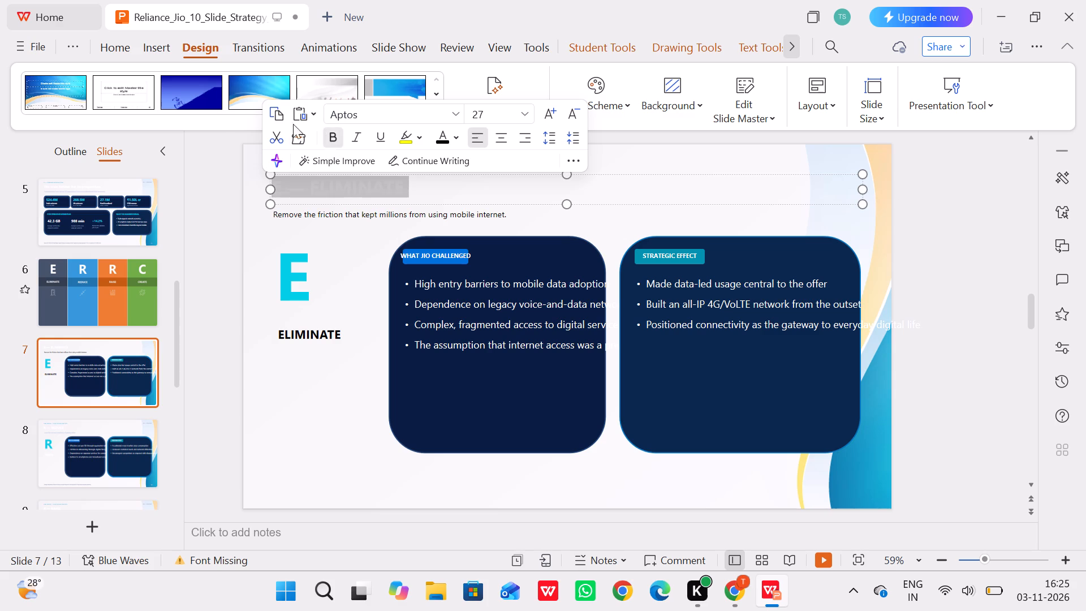
{"action": "left_click", "coordinate": [146, 47]}
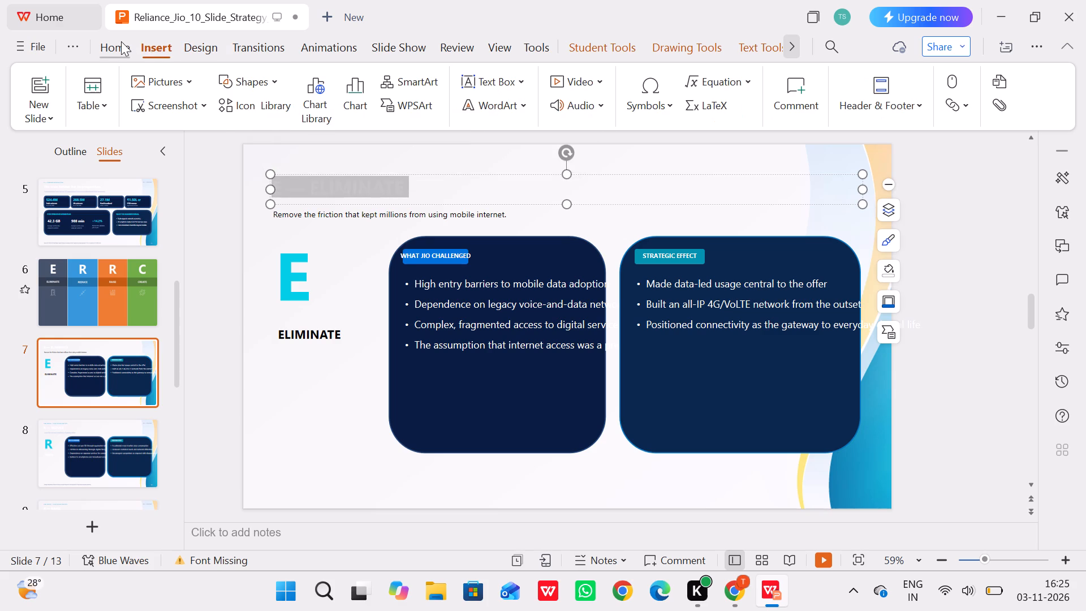
{"action": "left_click", "coordinate": [121, 41]}
{"action": "left_click", "coordinate": [464, 85]}
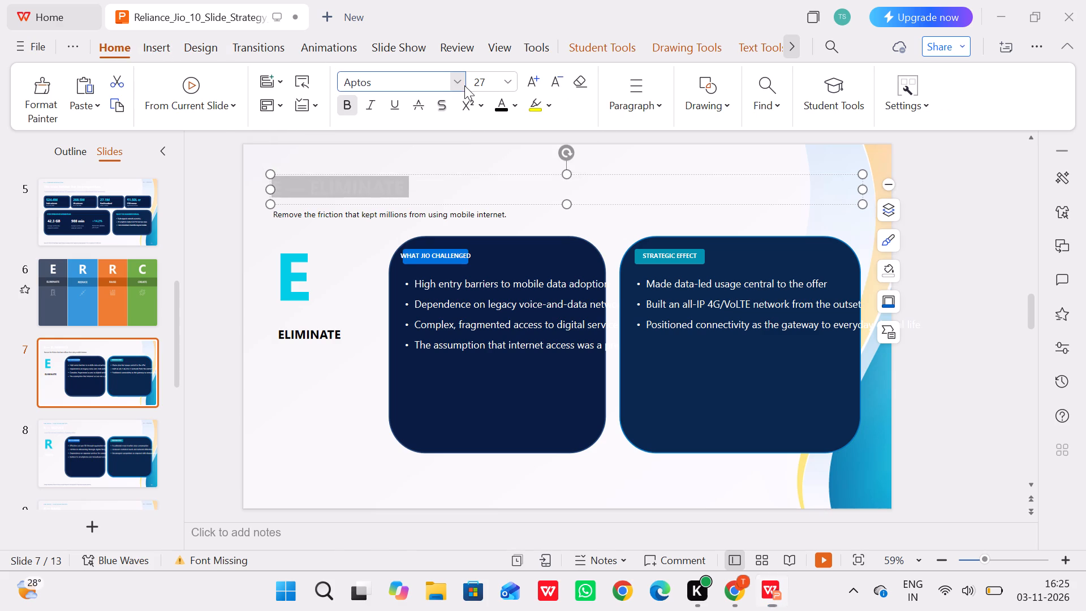
{"action": "left_click", "coordinate": [443, 169]}
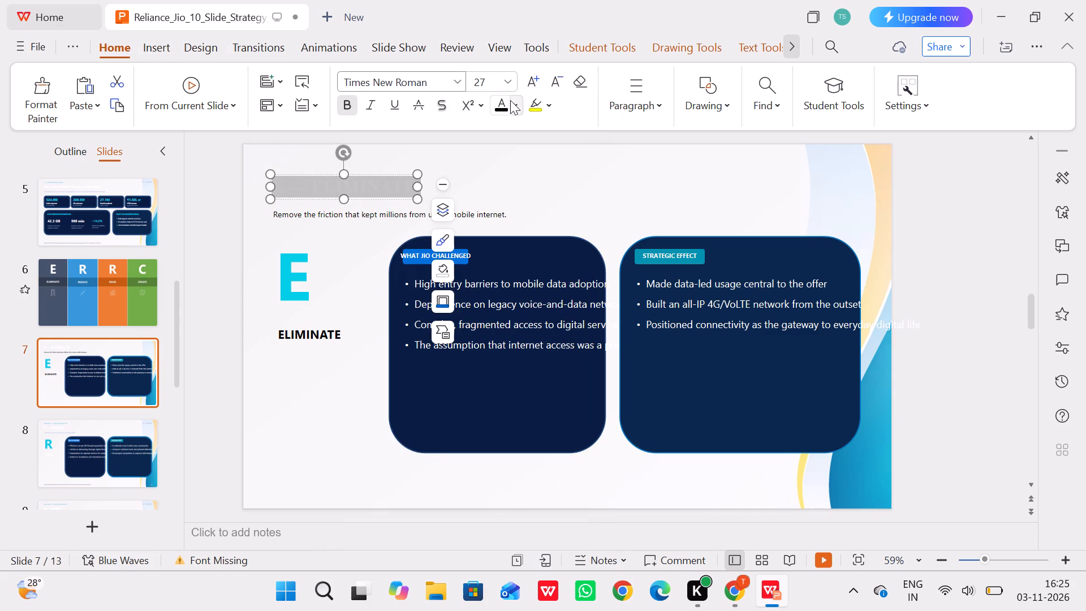
{"action": "left_click", "coordinate": [520, 107]}
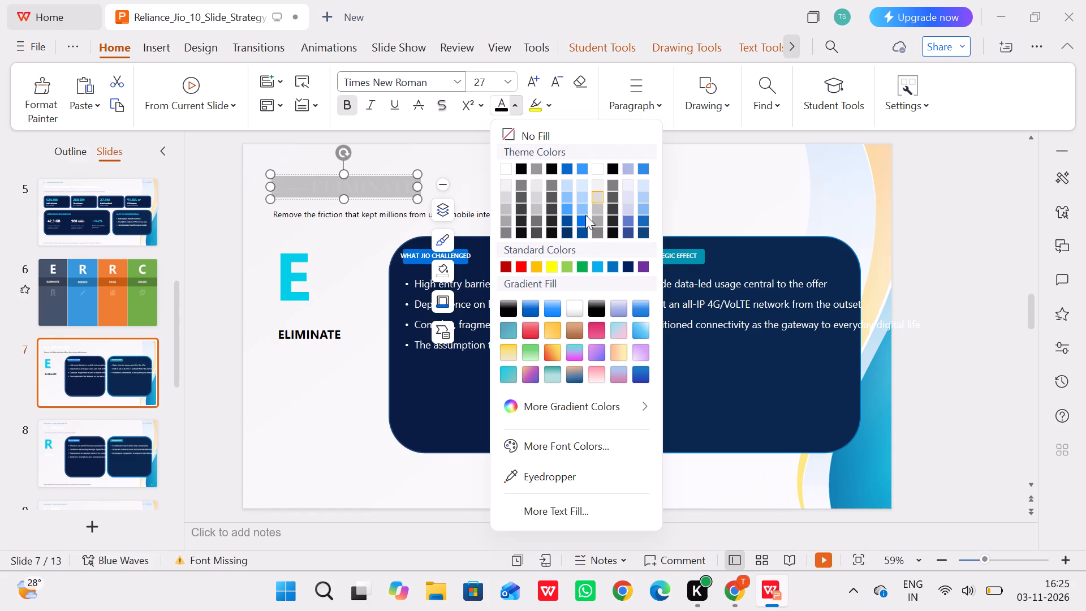
{"action": "left_click", "coordinate": [570, 222]}
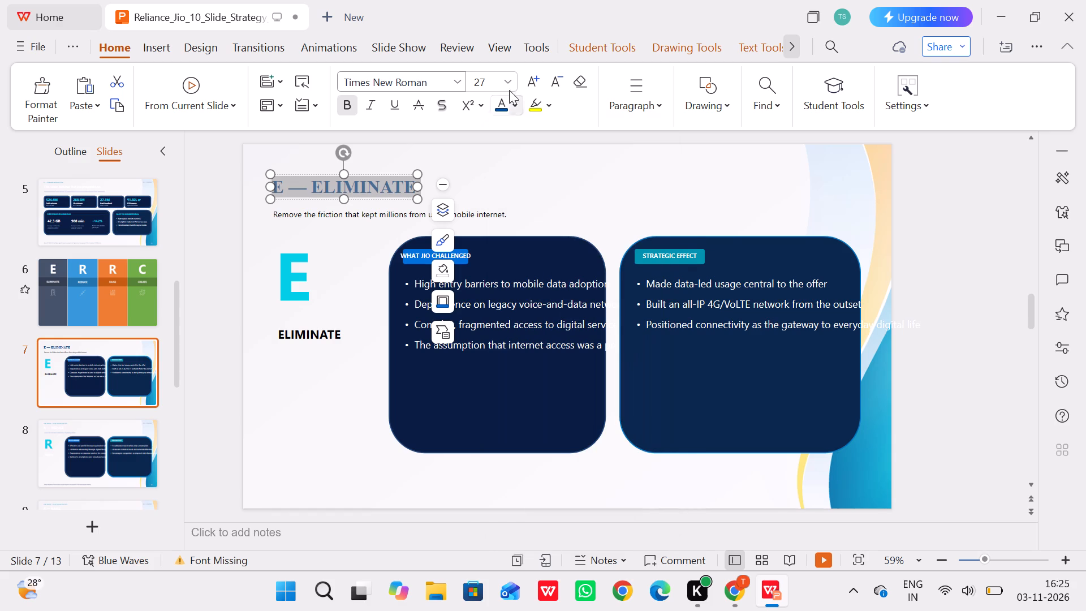
{"action": "left_click_drag", "start_coordinate": [518, 104], "coordinate": [573, 235]}
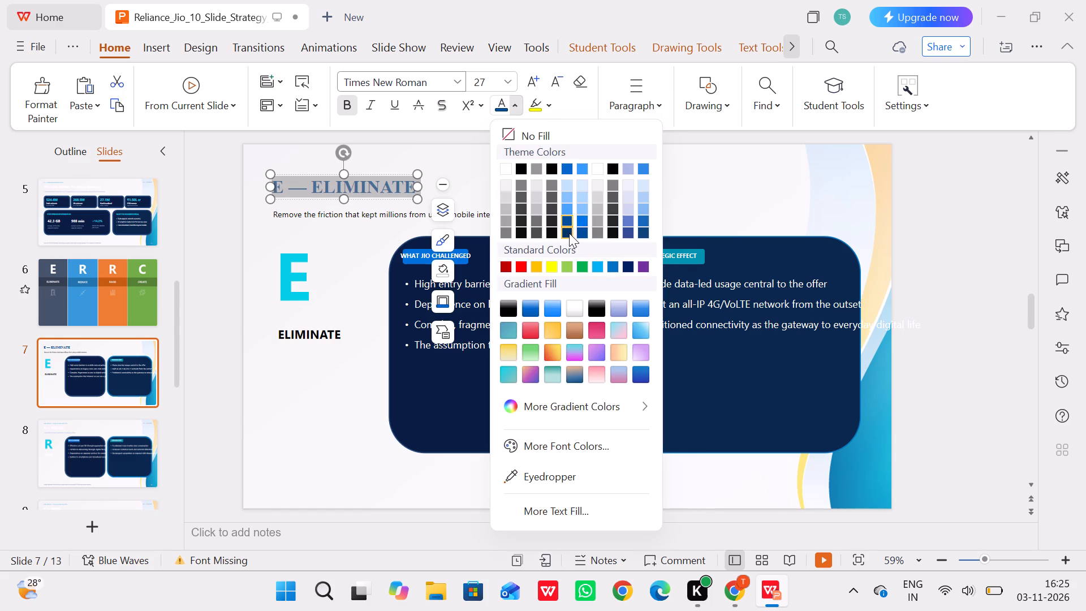
{"action": "left_click", "coordinate": [568, 233]}
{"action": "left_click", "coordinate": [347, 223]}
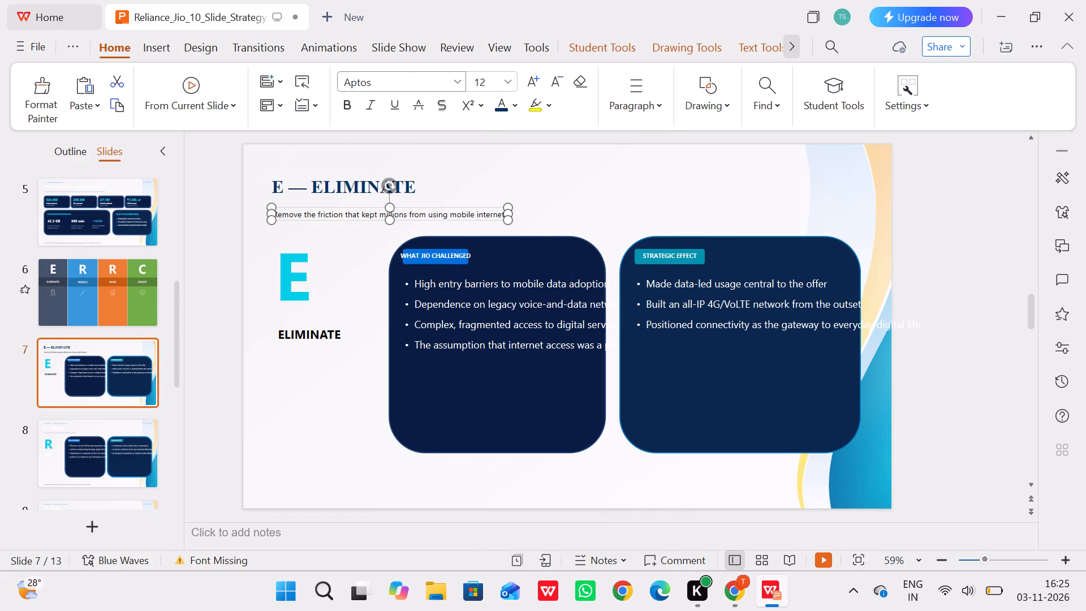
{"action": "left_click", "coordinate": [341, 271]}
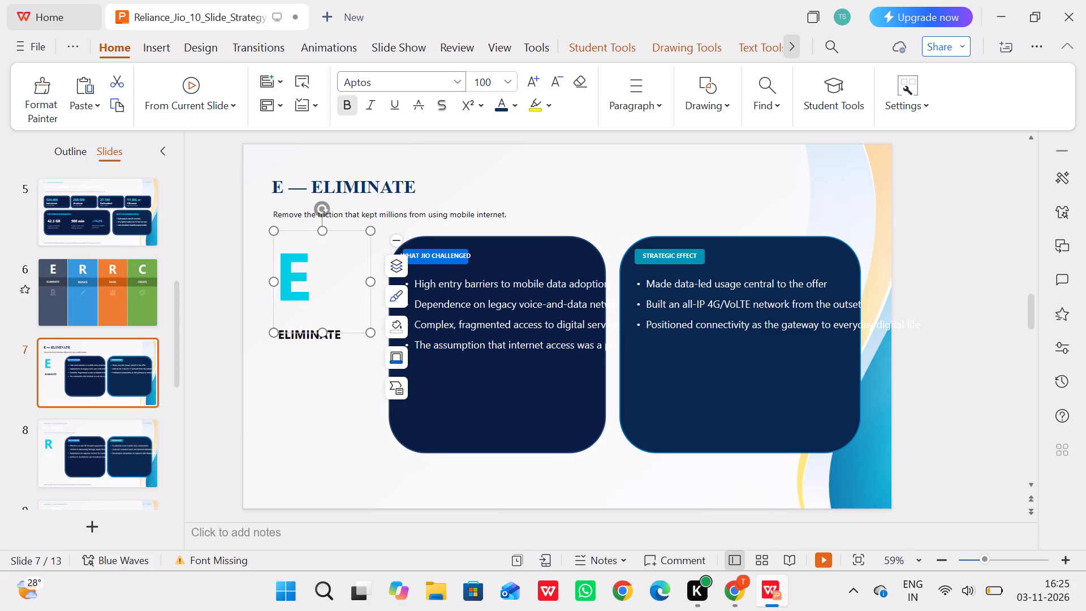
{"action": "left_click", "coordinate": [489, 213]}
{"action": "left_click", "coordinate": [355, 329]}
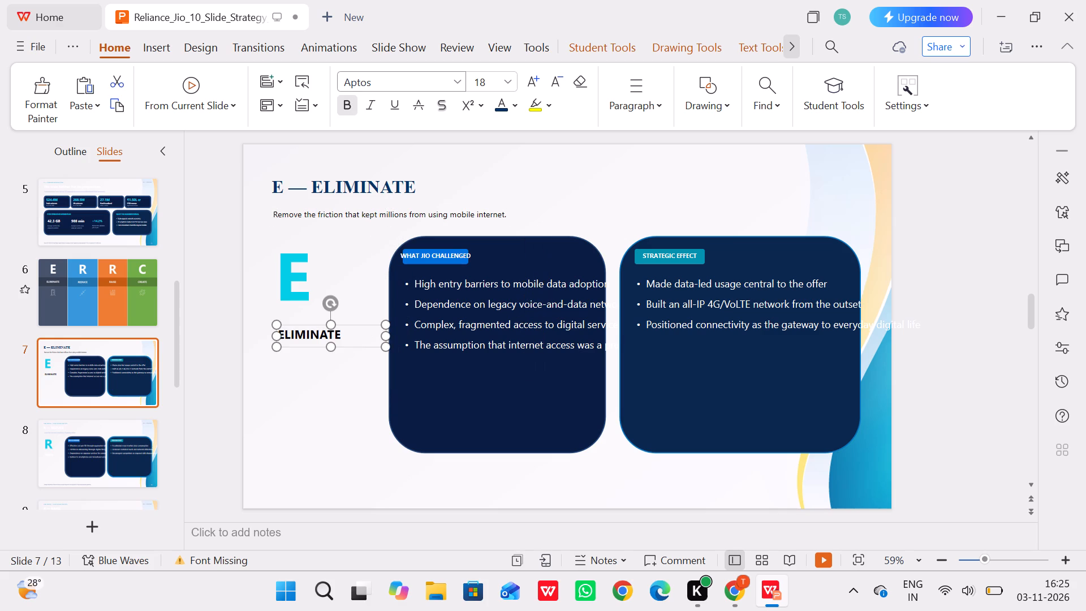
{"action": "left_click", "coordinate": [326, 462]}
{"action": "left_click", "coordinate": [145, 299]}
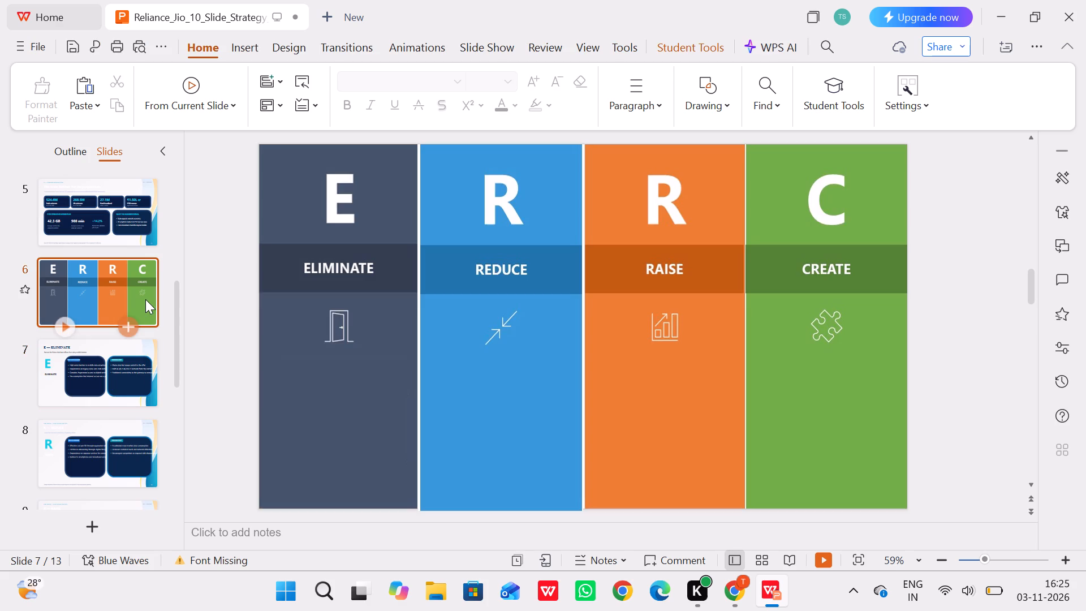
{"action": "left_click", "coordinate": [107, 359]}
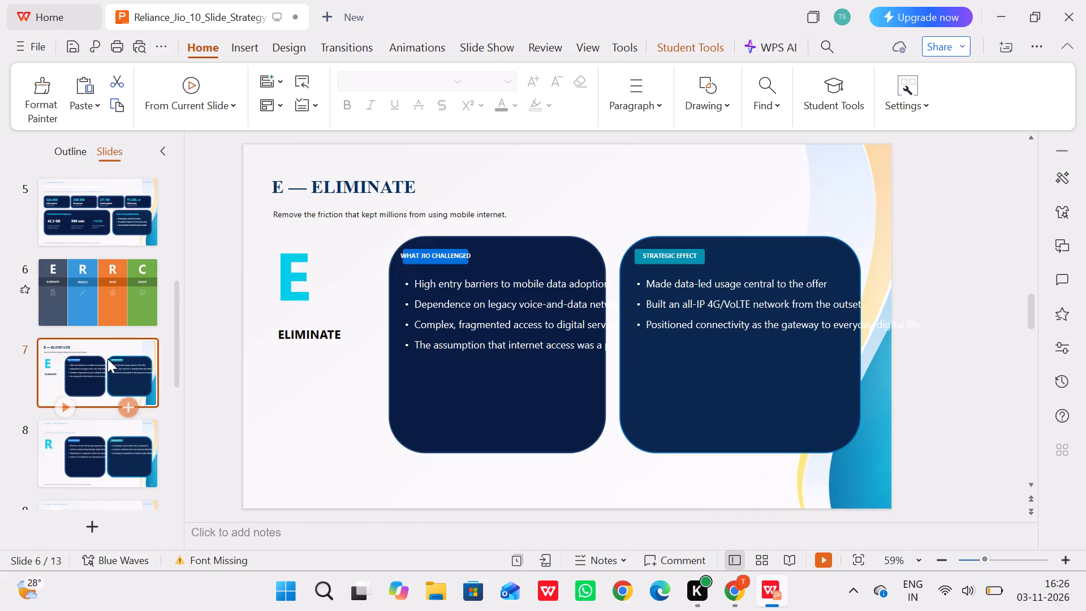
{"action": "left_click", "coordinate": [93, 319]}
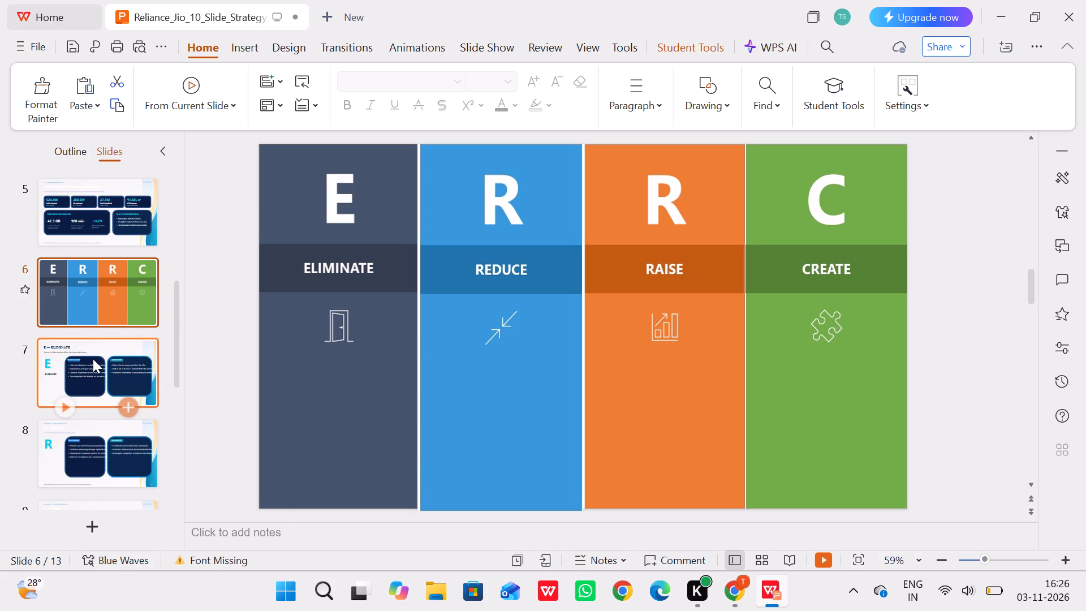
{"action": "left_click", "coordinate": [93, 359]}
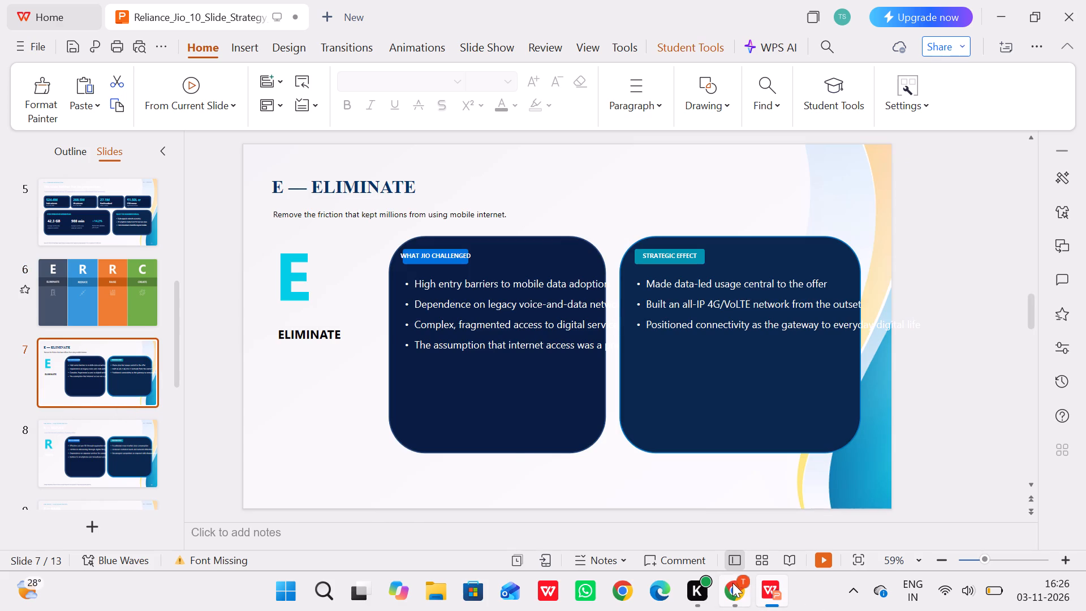
Switch to Chrome and examine the ELIMINATE section and its phone comparison image in the Reliance Jio Presentation chat.
{"action": "left_click", "coordinate": [732, 583]}
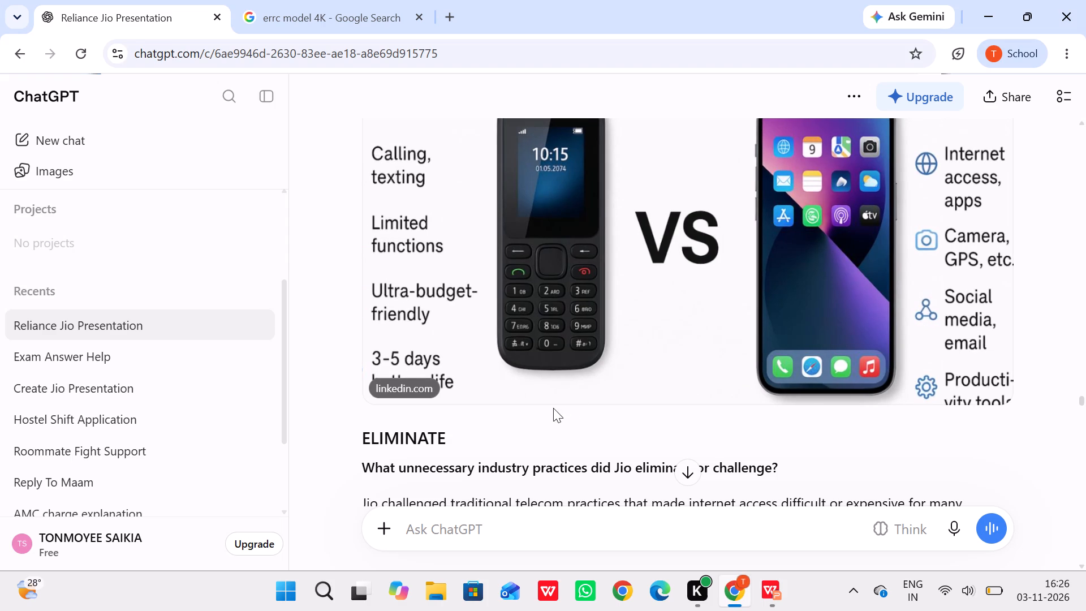
{"action": "scroll", "coordinate": [618, 322], "scroll_direction": "up", "scroll_amount": 1}
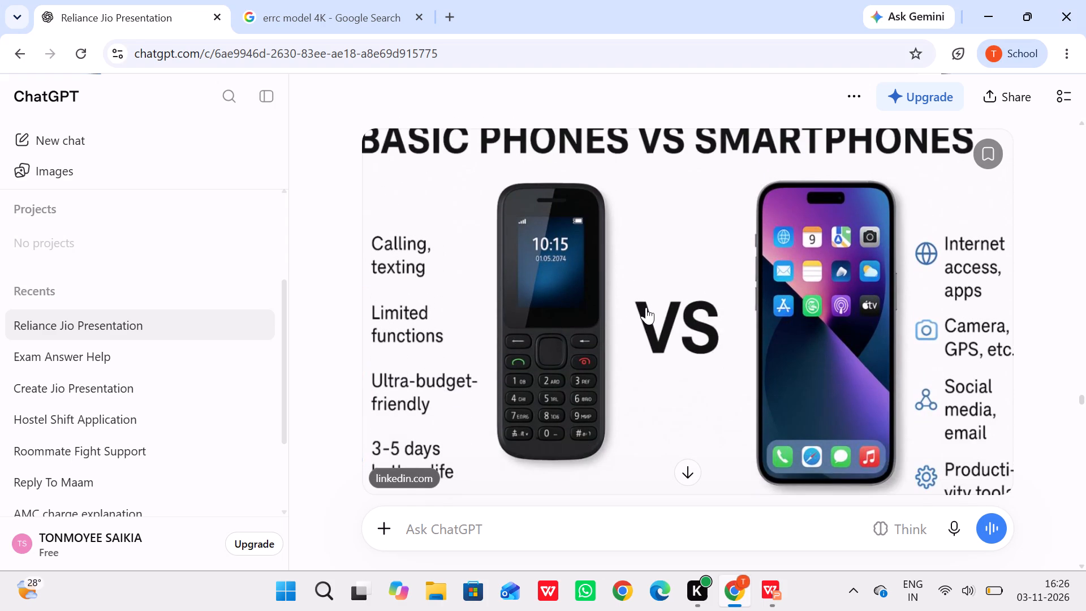
{"action": "scroll", "coordinate": [646, 307], "scroll_direction": "down", "scroll_amount": 1}
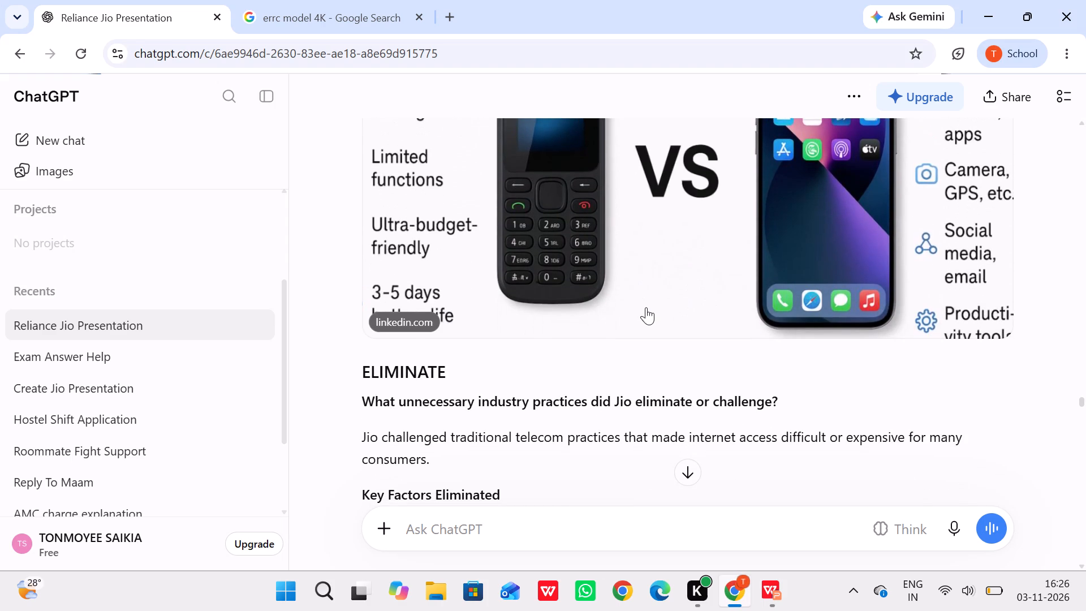
{"action": "scroll", "coordinate": [646, 307], "scroll_direction": "down", "scroll_amount": 1}
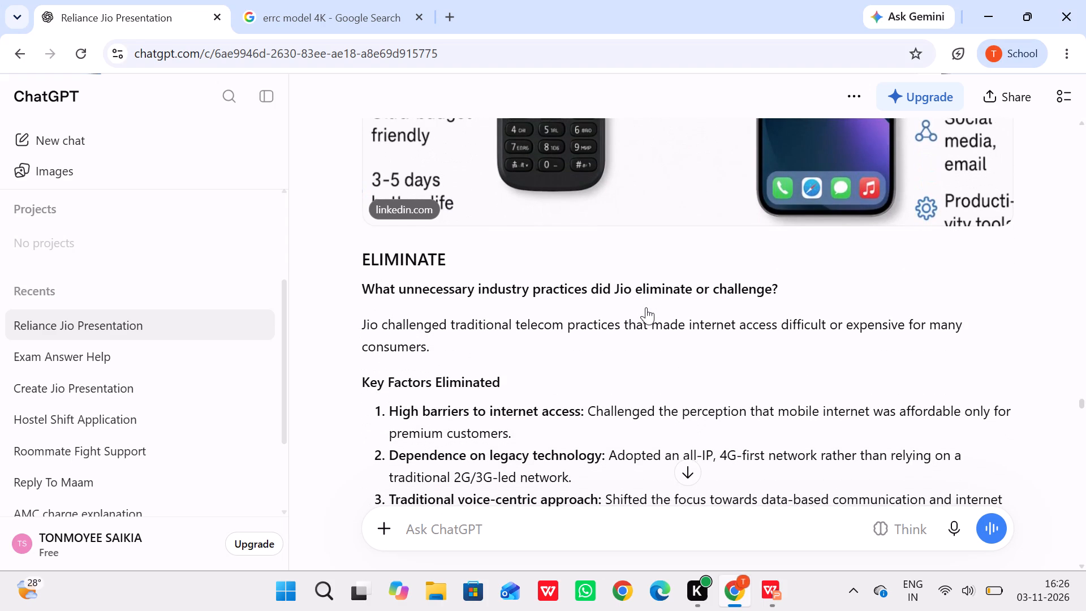
{"action": "scroll", "coordinate": [646, 307], "scroll_direction": "down", "scroll_amount": 4}
{"action": "scroll", "coordinate": [646, 307], "scroll_direction": "up", "scroll_amount": 2}
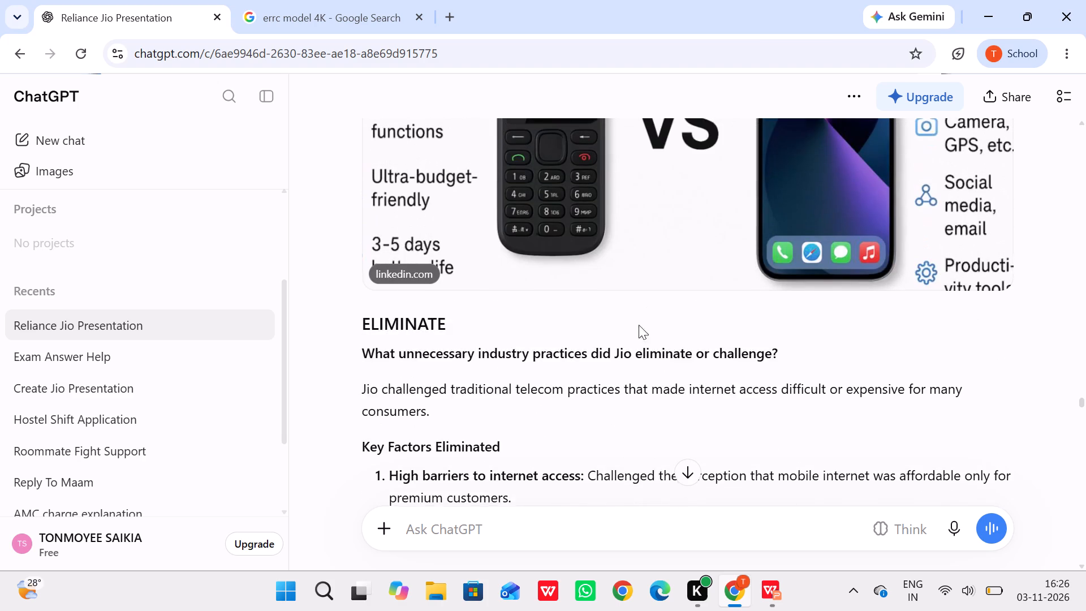
{"action": "scroll", "coordinate": [629, 343], "scroll_direction": "up", "scroll_amount": 2}
{"action": "scroll", "coordinate": [629, 343], "scroll_direction": "right", "scroll_amount": 1}
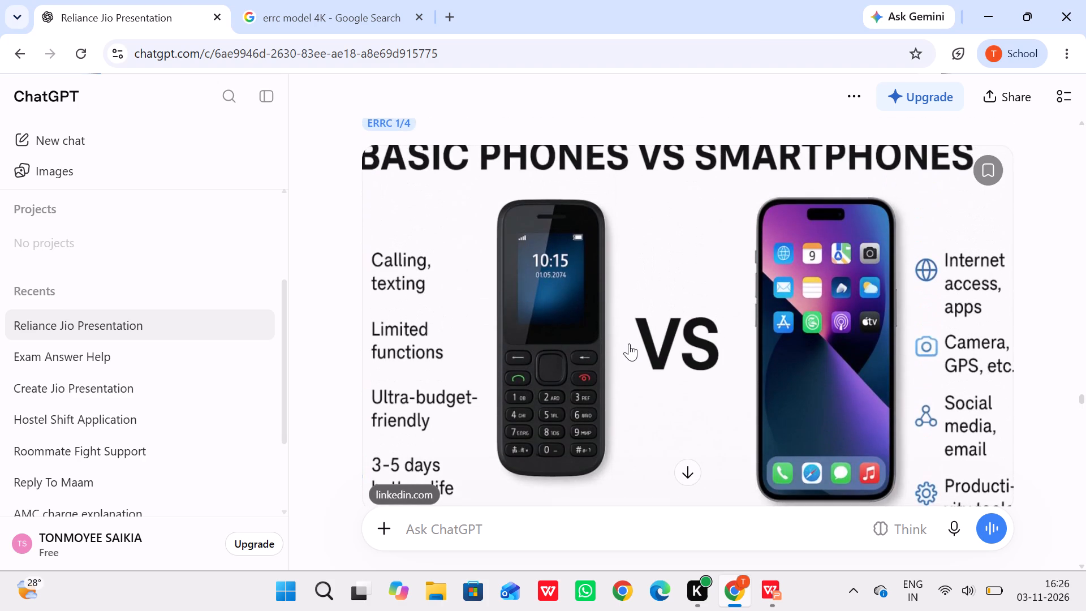
{"action": "scroll", "coordinate": [629, 343], "scroll_direction": "right", "scroll_amount": 1}
{"action": "scroll", "coordinate": [629, 343], "scroll_direction": "up", "scroll_amount": 1}
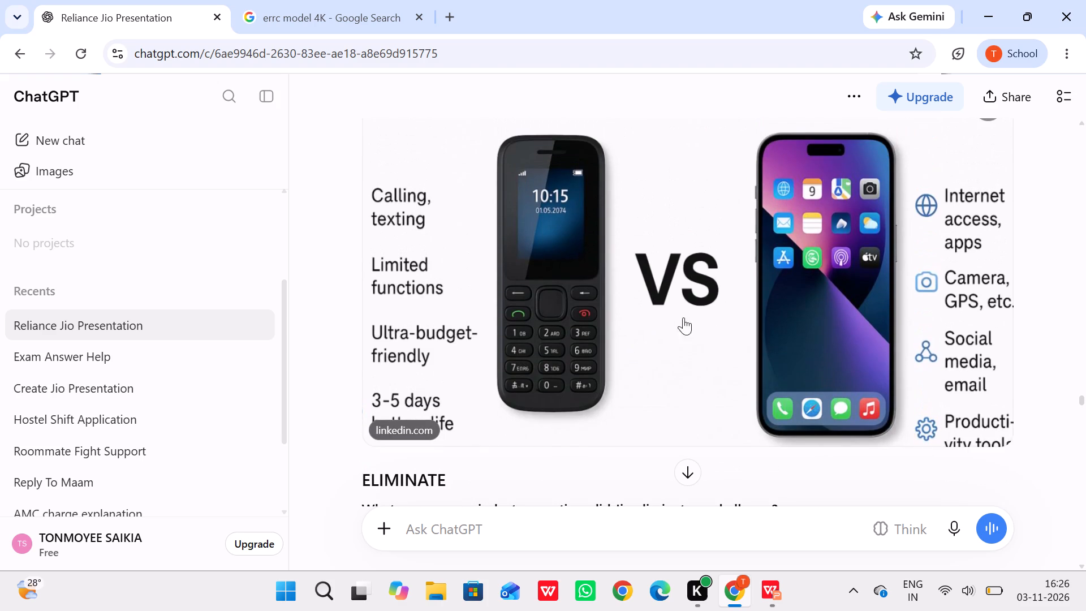
{"action": "scroll", "coordinate": [684, 312], "scroll_direction": "down", "scroll_amount": 2}
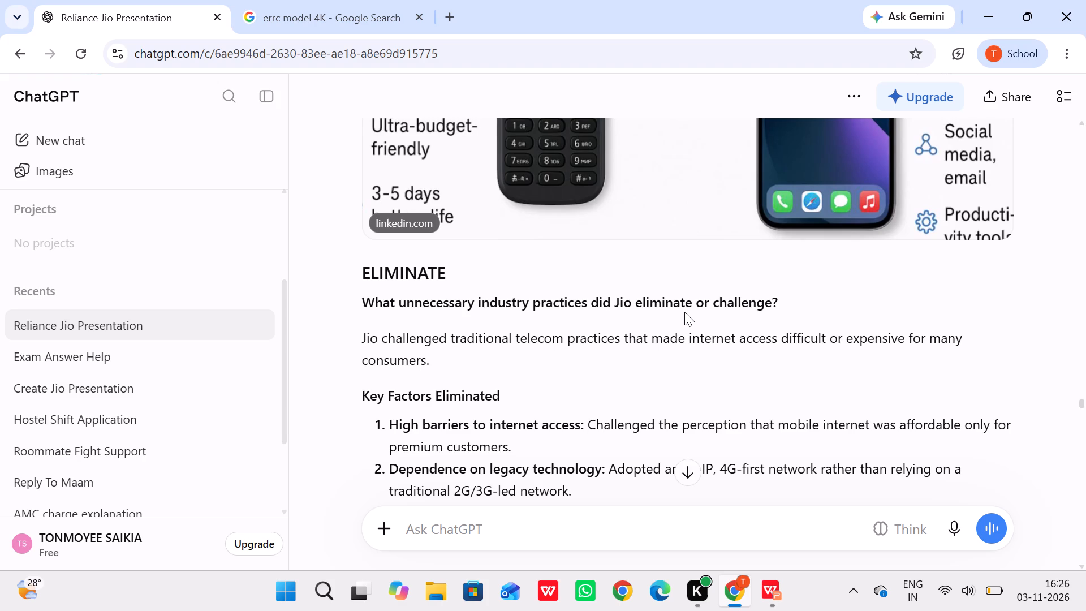
{"action": "scroll", "coordinate": [684, 312], "scroll_direction": "up", "scroll_amount": 1}
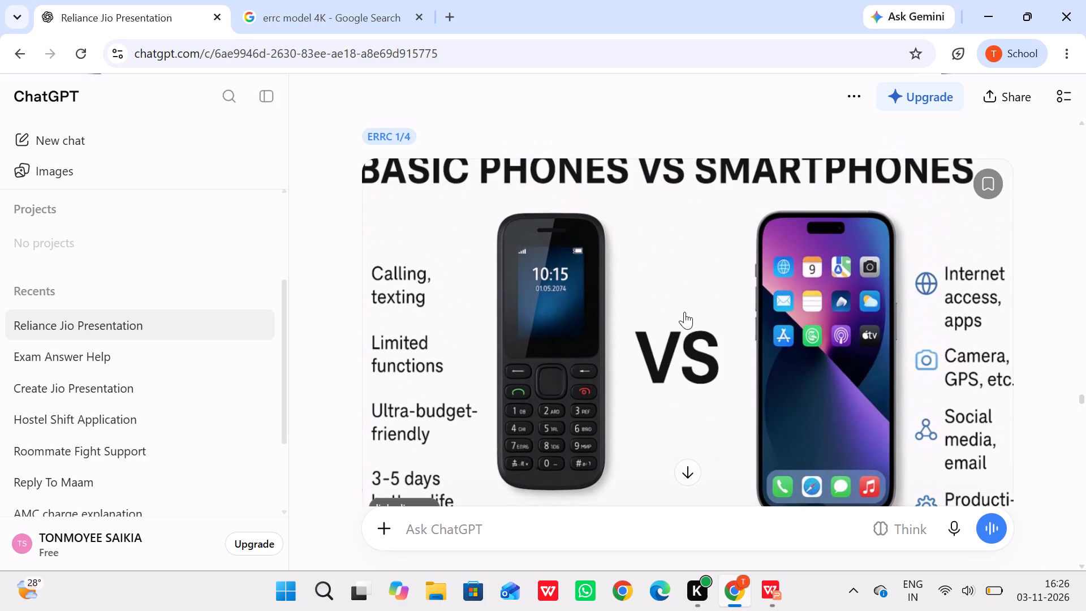
{"action": "scroll", "coordinate": [684, 312], "scroll_direction": "up", "scroll_amount": 2}
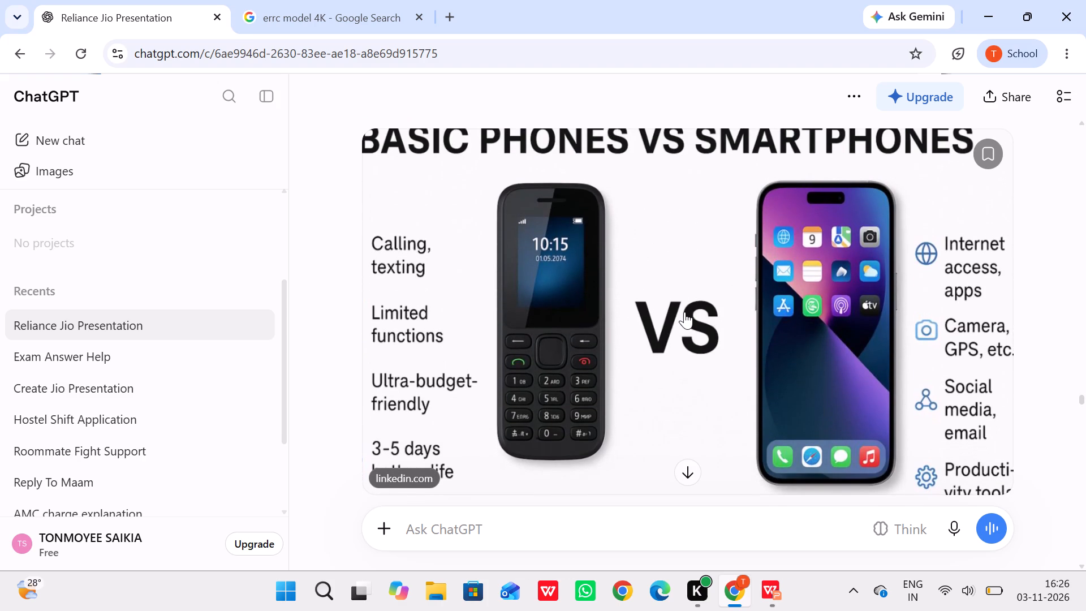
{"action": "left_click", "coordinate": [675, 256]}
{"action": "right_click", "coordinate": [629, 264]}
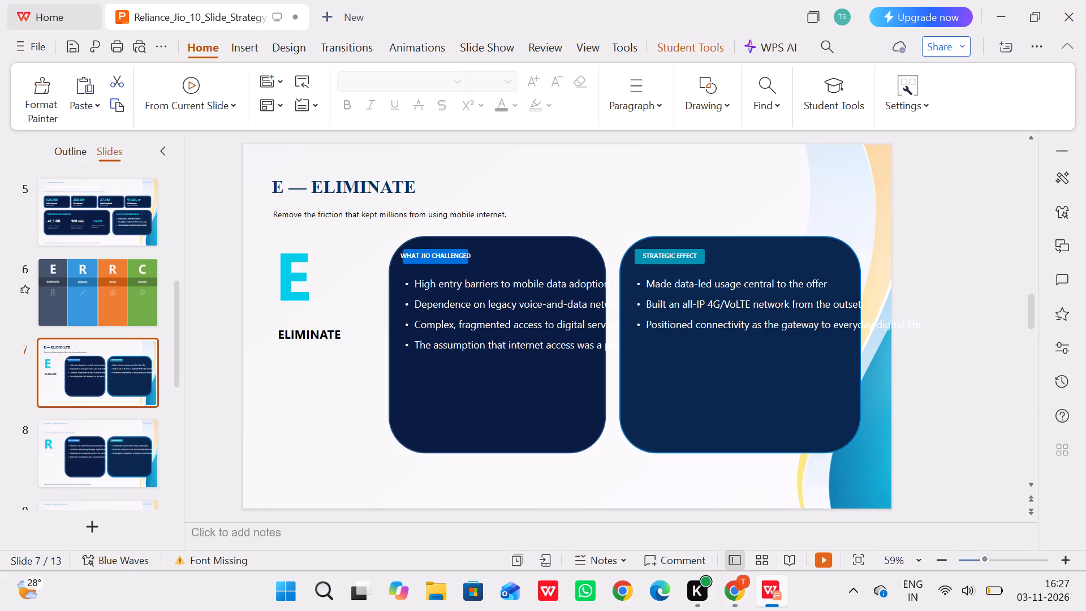
{"action": "left_click", "coordinate": [436, 379]}
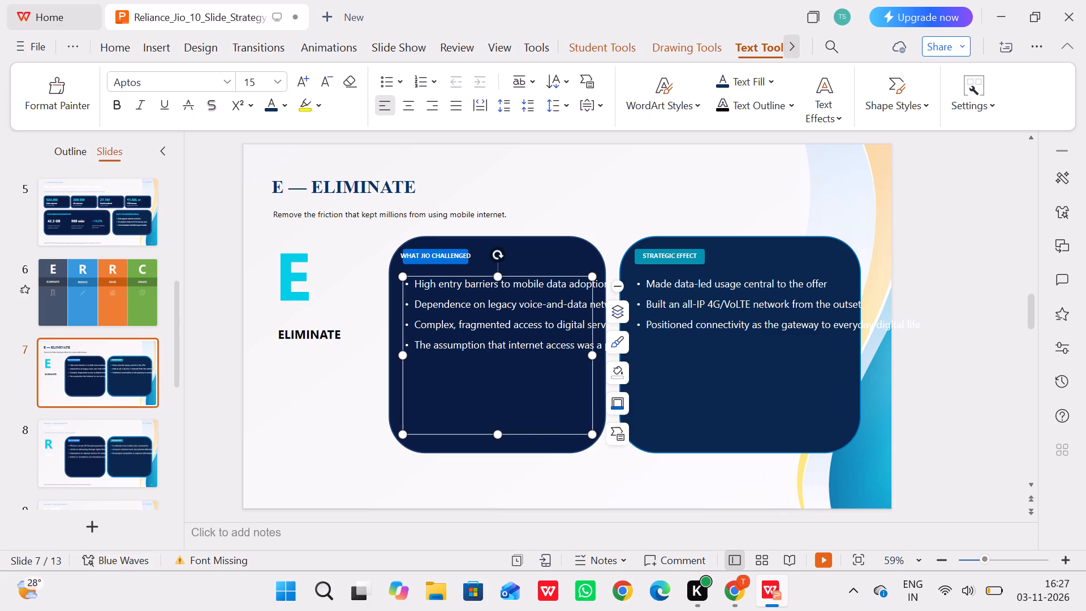
{"action": "left_click", "coordinate": [295, 377]}
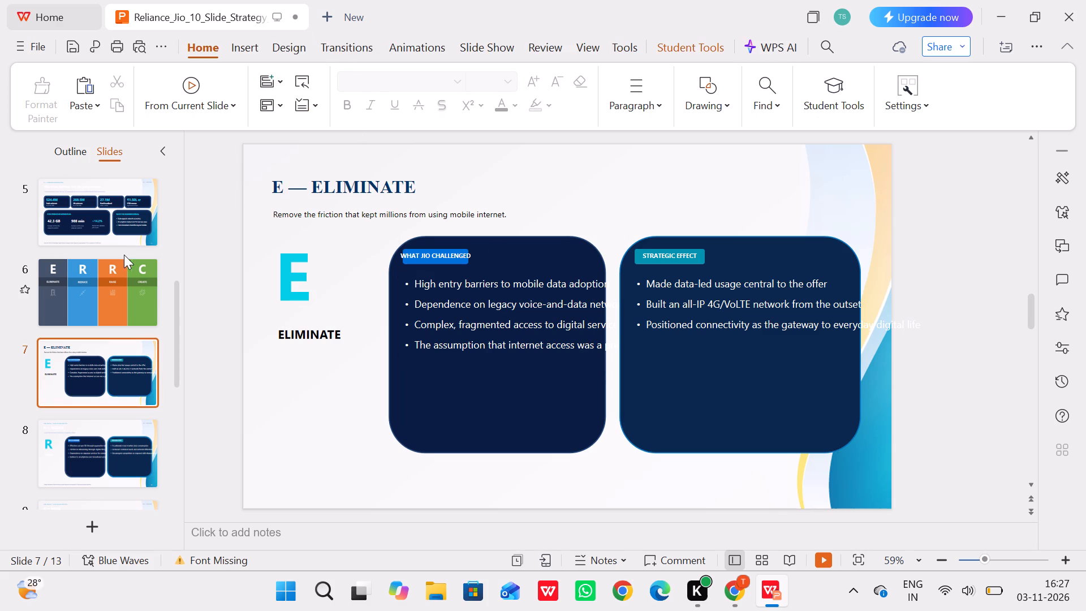
{"action": "scroll", "coordinate": [120, 255], "scroll_direction": "up", "scroll_amount": 7}
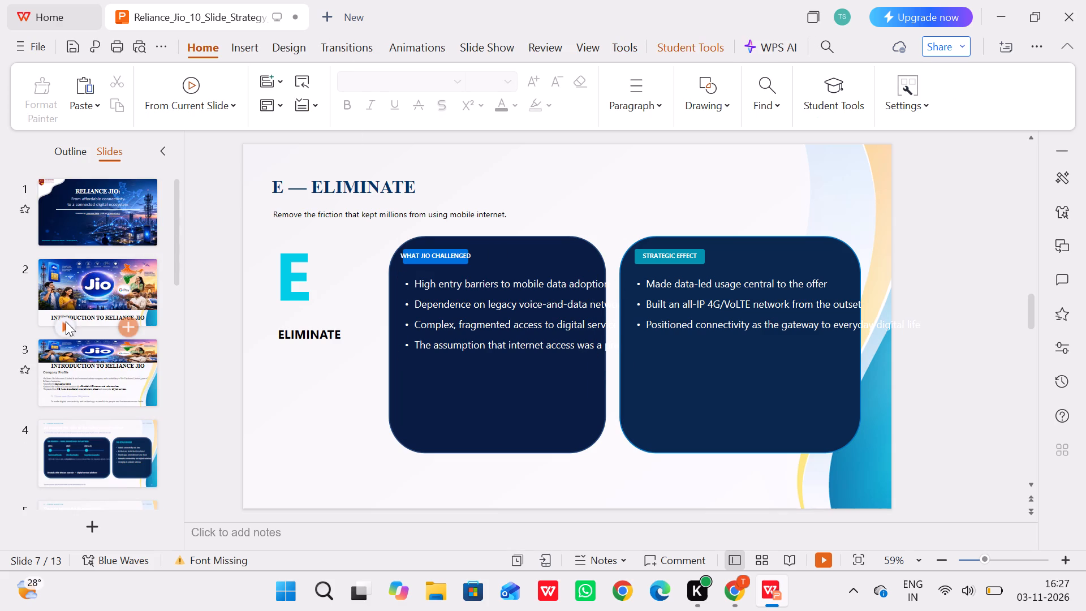
{"action": "scroll", "coordinate": [88, 365], "scroll_direction": "down", "scroll_amount": 1}
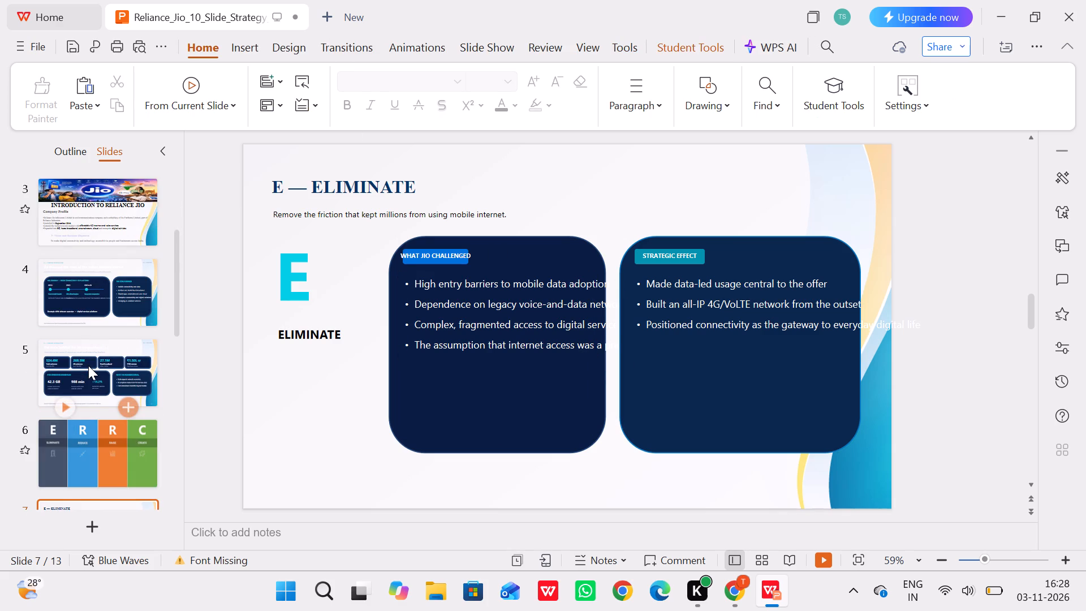
{"action": "left_click", "coordinate": [81, 435]}
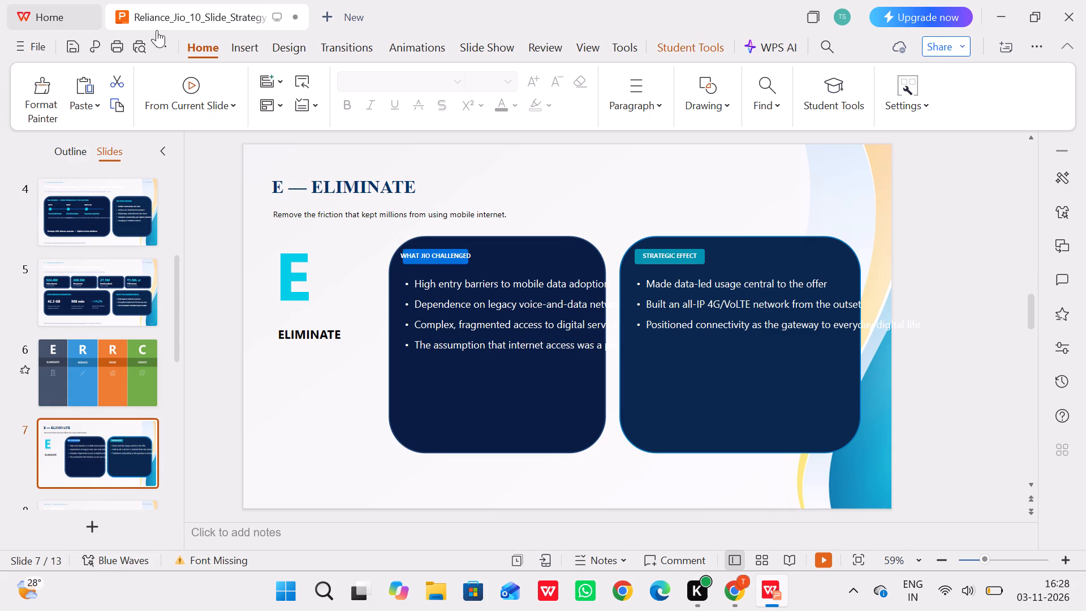
Open the SEBI and RBI corporate governance and ethics presentation from the recent files and go to its Conclusion slide.
{"action": "left_click", "coordinate": [66, 15]}
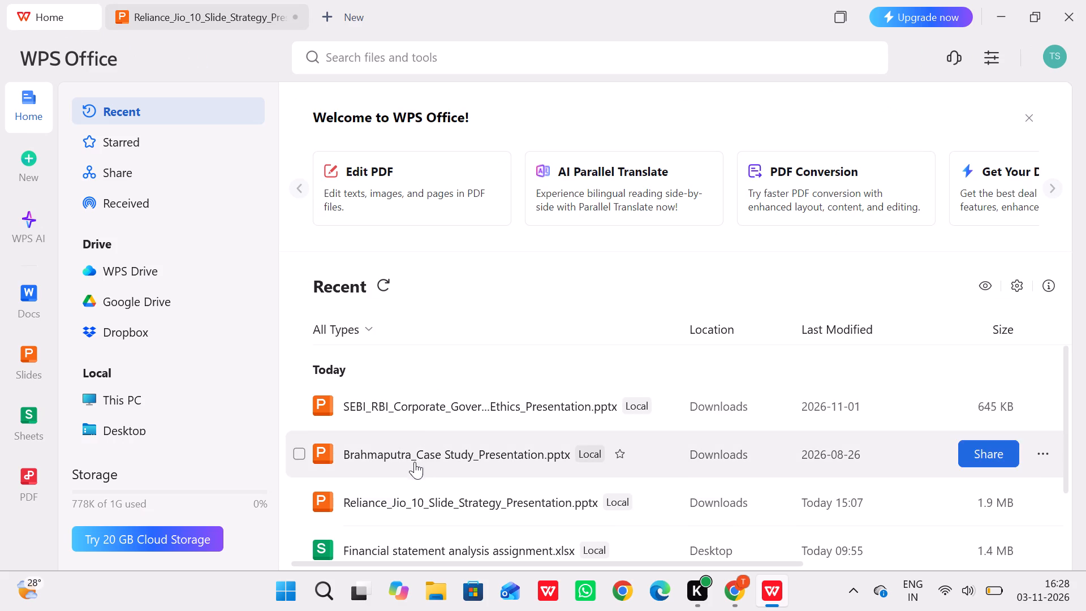
{"action": "double_click", "coordinate": [432, 399]}
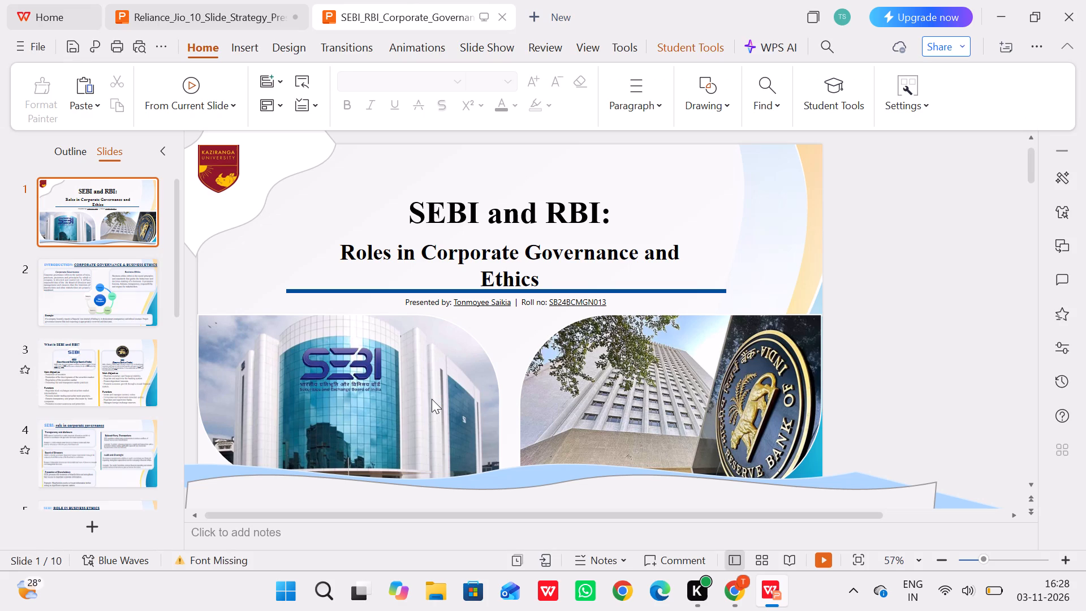
{"action": "left_click", "coordinate": [59, 375]}
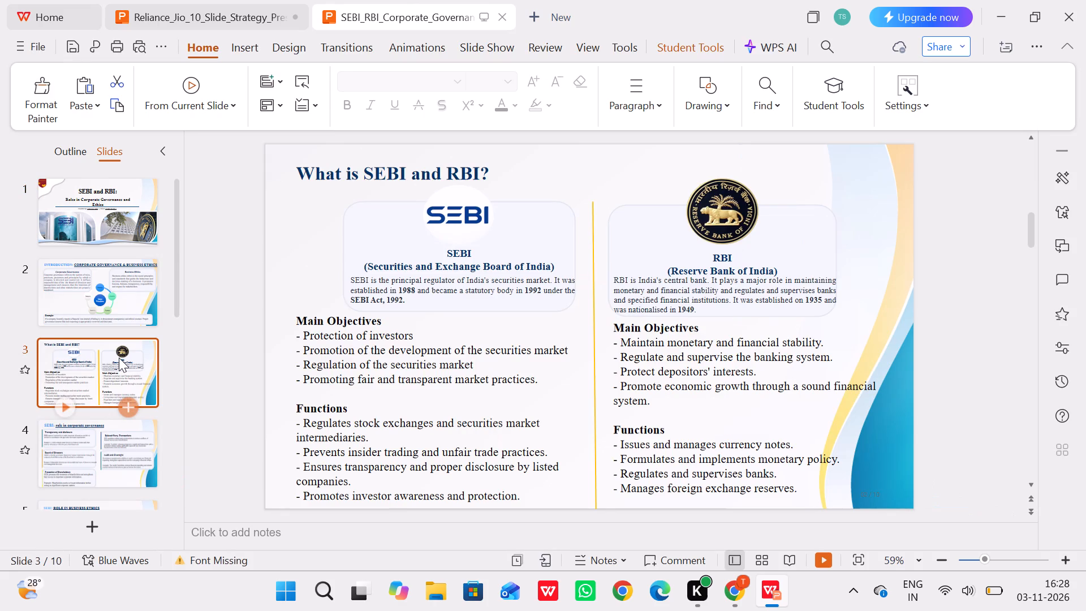
{"action": "scroll", "coordinate": [119, 358], "scroll_direction": "down", "scroll_amount": 3}
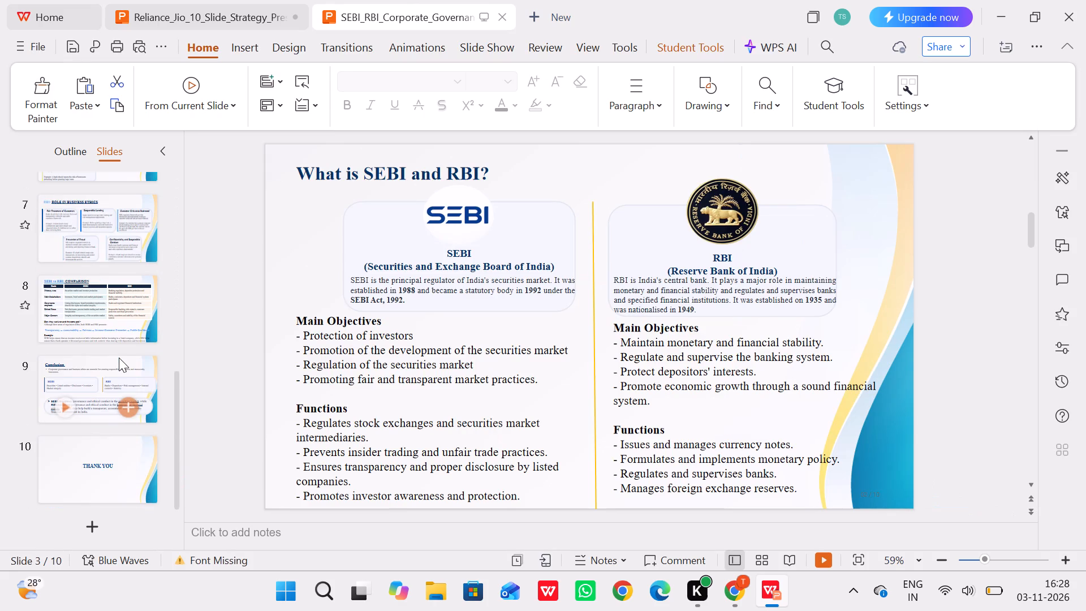
{"action": "scroll", "coordinate": [119, 358], "scroll_direction": "down", "scroll_amount": 1}
{"action": "left_click", "coordinate": [80, 381]}
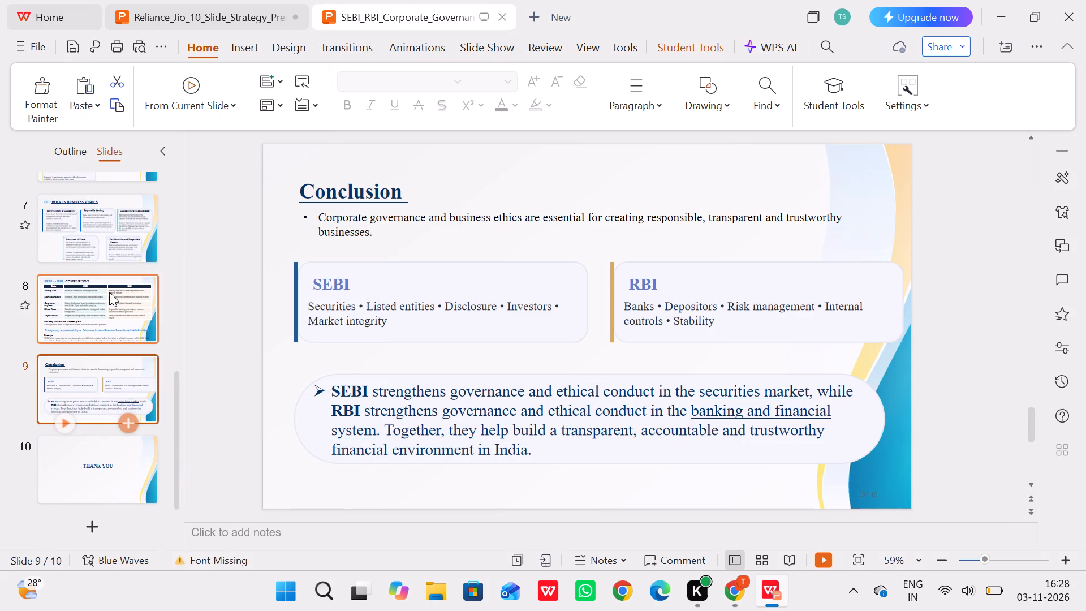
Copy the rounded RBI card shape from the Conclusion slide.
{"action": "left_click", "coordinate": [384, 267]}
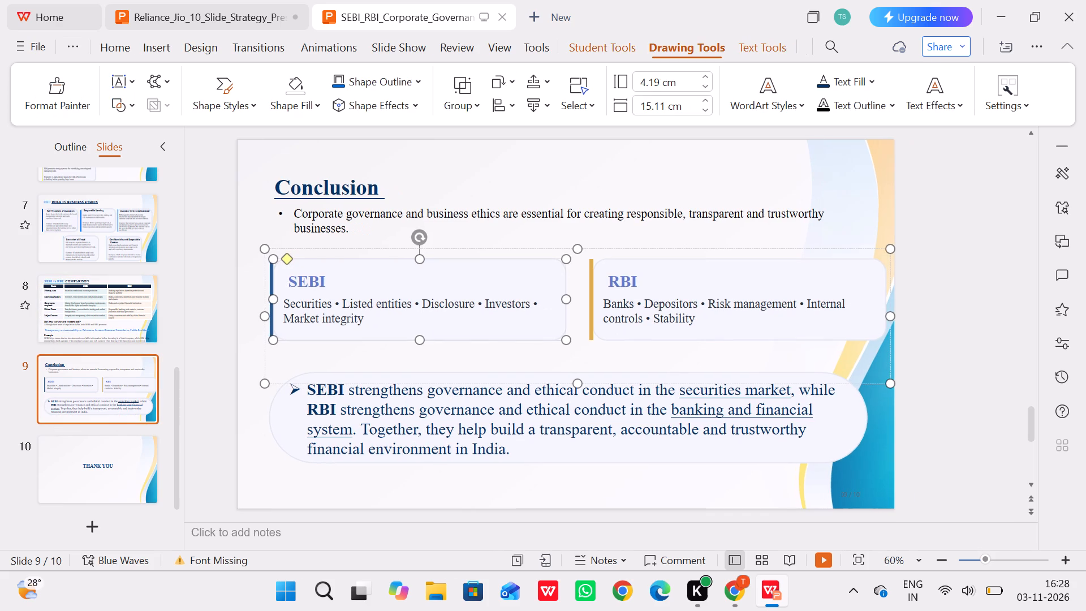
{"action": "left_click", "coordinate": [362, 279]}
{"action": "left_click", "coordinate": [644, 268]}
{"action": "left_click", "coordinate": [671, 269]}
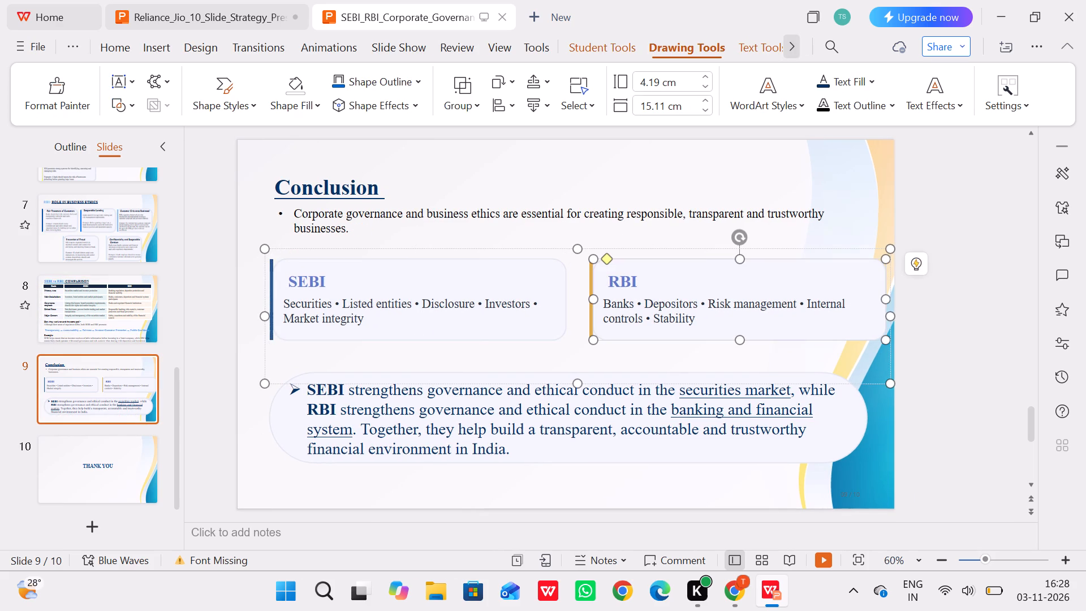
{"action": "left_click", "coordinate": [103, 48]}
{"action": "left_click", "coordinate": [118, 100]}
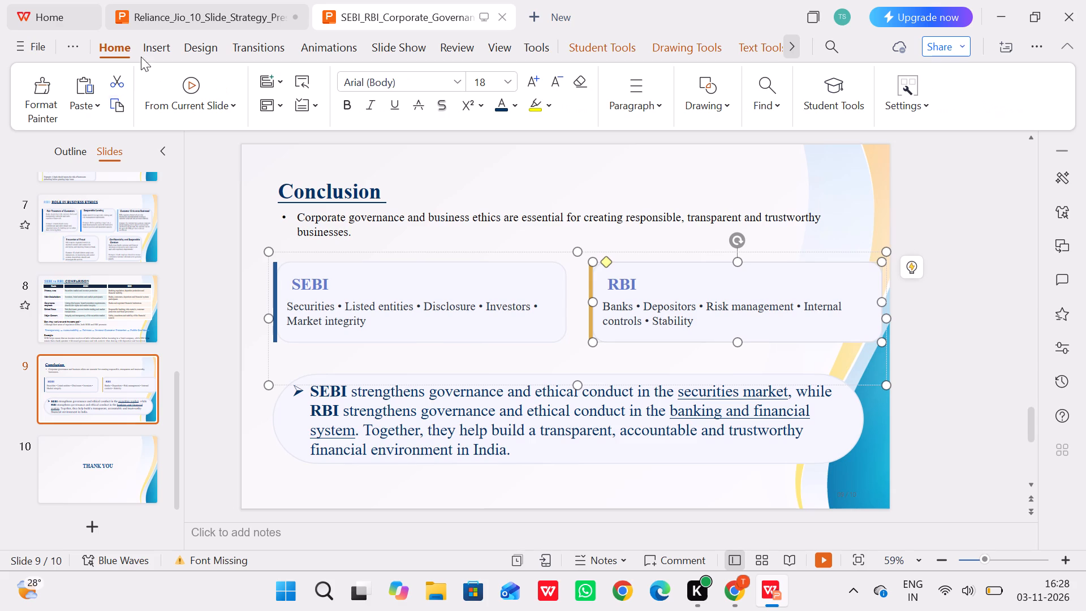
Return to the Reliance Jio presentation and select the bullet text box under WHAT JIO CHALLENGED on slide 7.
{"action": "left_click", "coordinate": [186, 0]}
{"action": "left_click", "coordinate": [479, 372]}
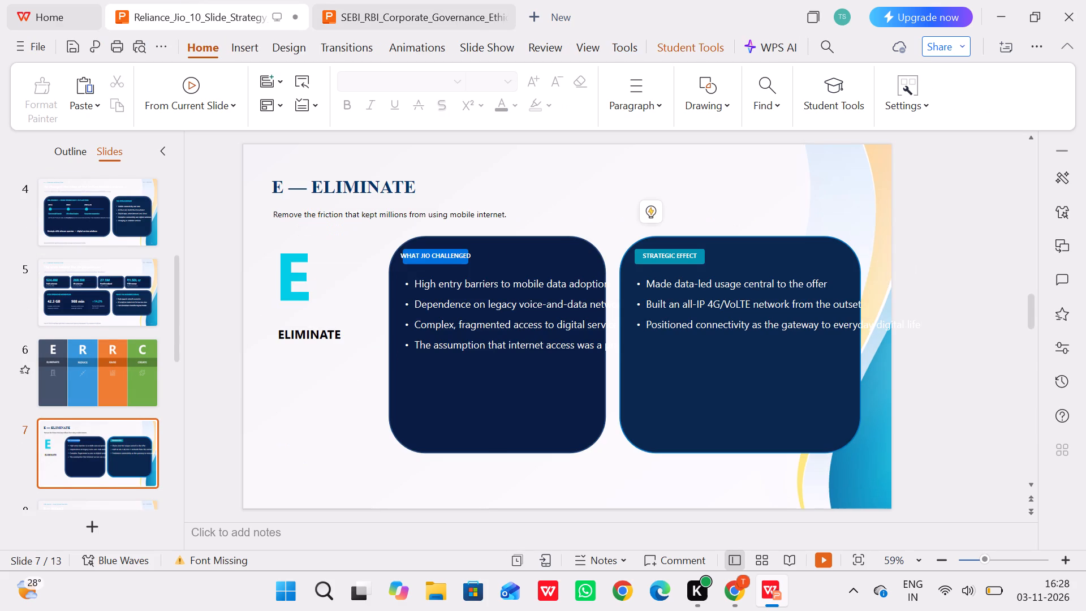
{"action": "left_click", "coordinate": [390, 375]}
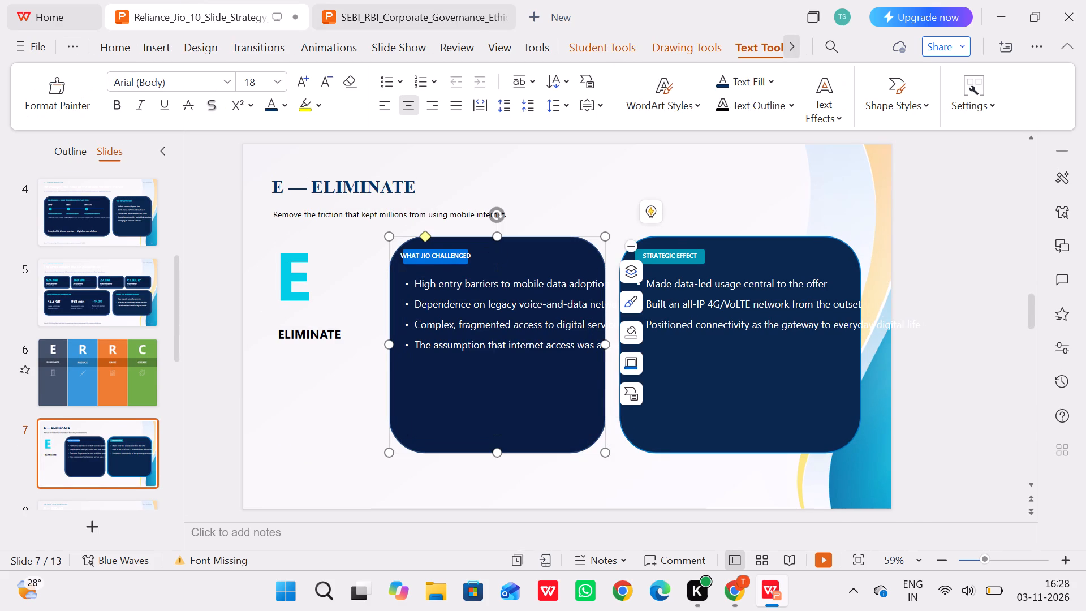
{"action": "left_click", "coordinate": [459, 334]}
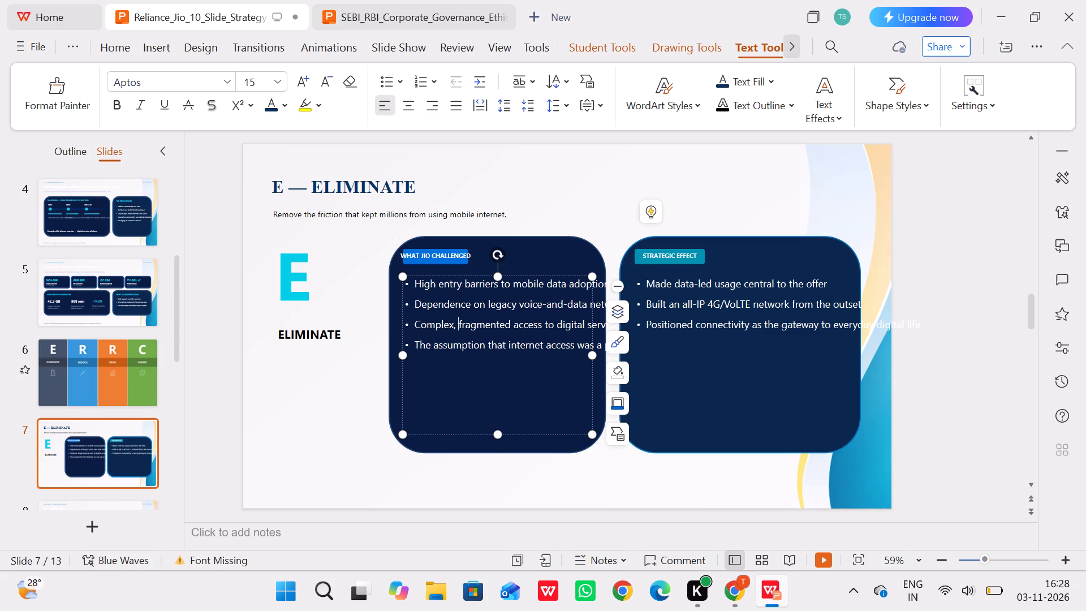
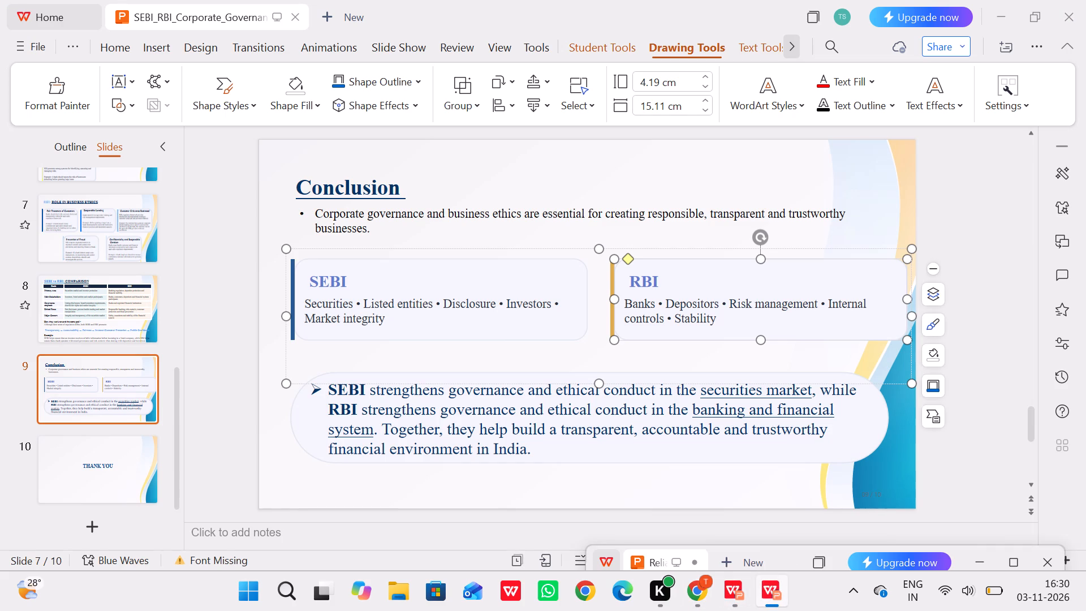
{"action": "left_click", "coordinate": [762, 595]}
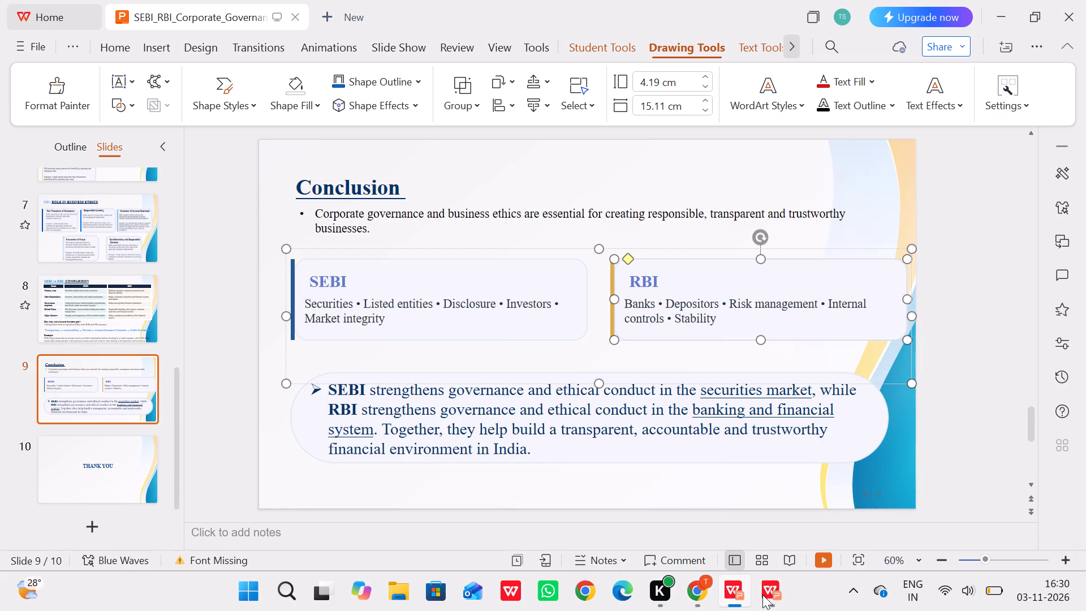
{"action": "left_click", "coordinate": [733, 597]}
{"action": "left_click", "coordinate": [763, 599]}
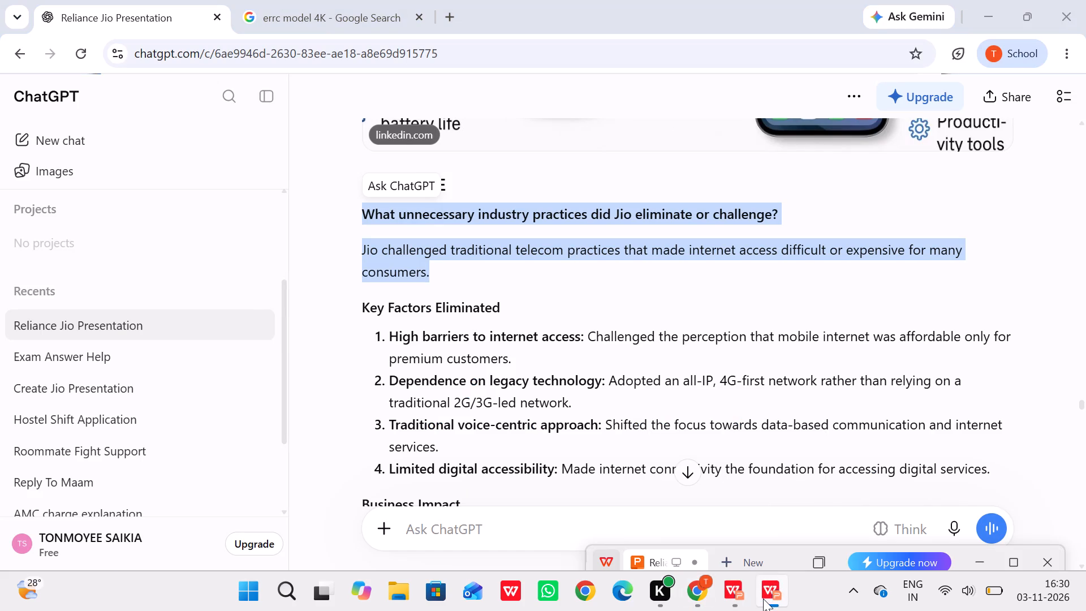
{"action": "left_click", "coordinate": [1015, 553]}
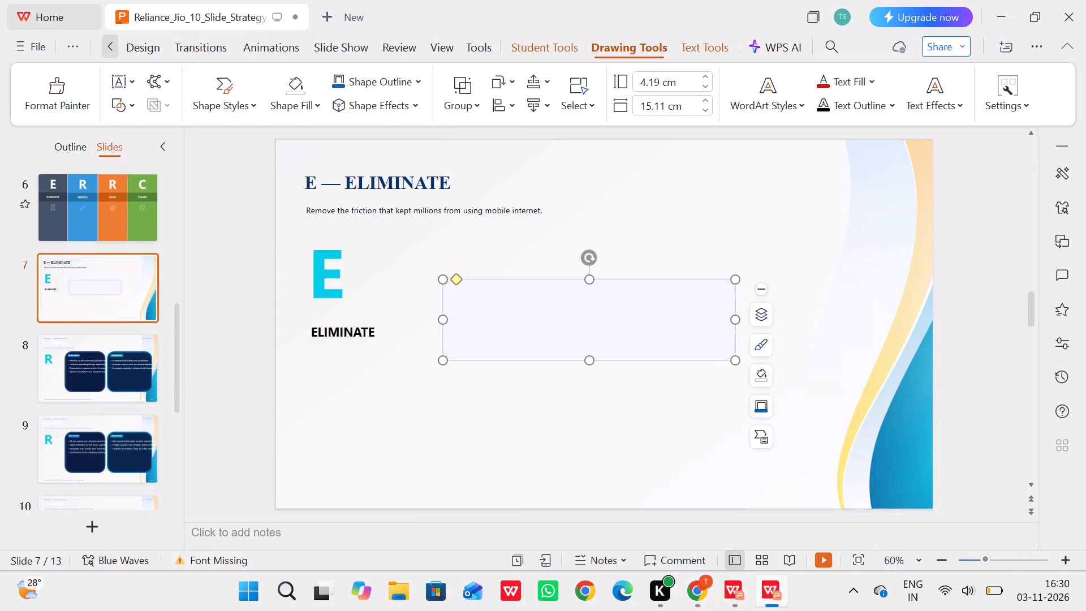
Paste the copied ELIMINATE question and paragraph into a new text box on slide 7 and widen it across the slide.
{"action": "left_click", "coordinate": [329, 220]}
{"action": "double_click", "coordinate": [314, 229]}
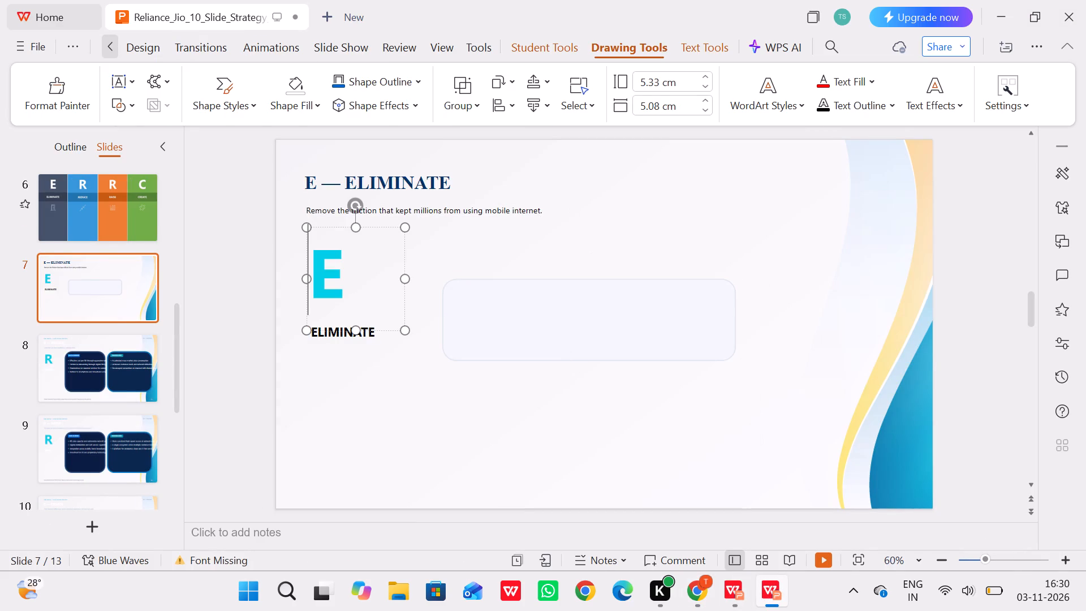
{"action": "double_click", "coordinate": [351, 242]}
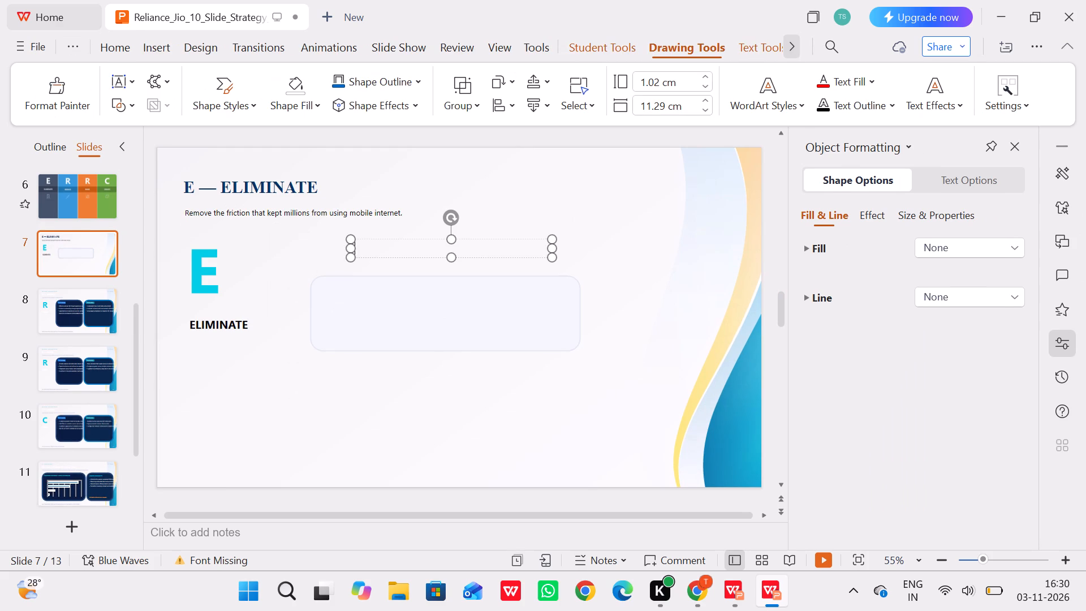
{"action": "left_click", "coordinate": [152, 51]}
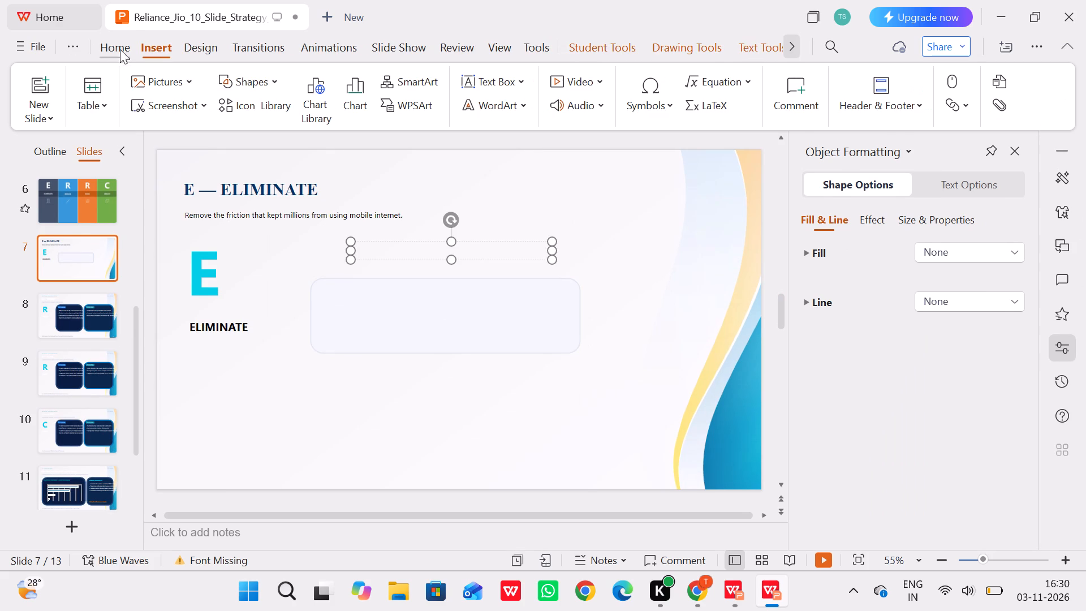
{"action": "left_click", "coordinate": [123, 44]}
{"action": "left_click", "coordinate": [91, 76]}
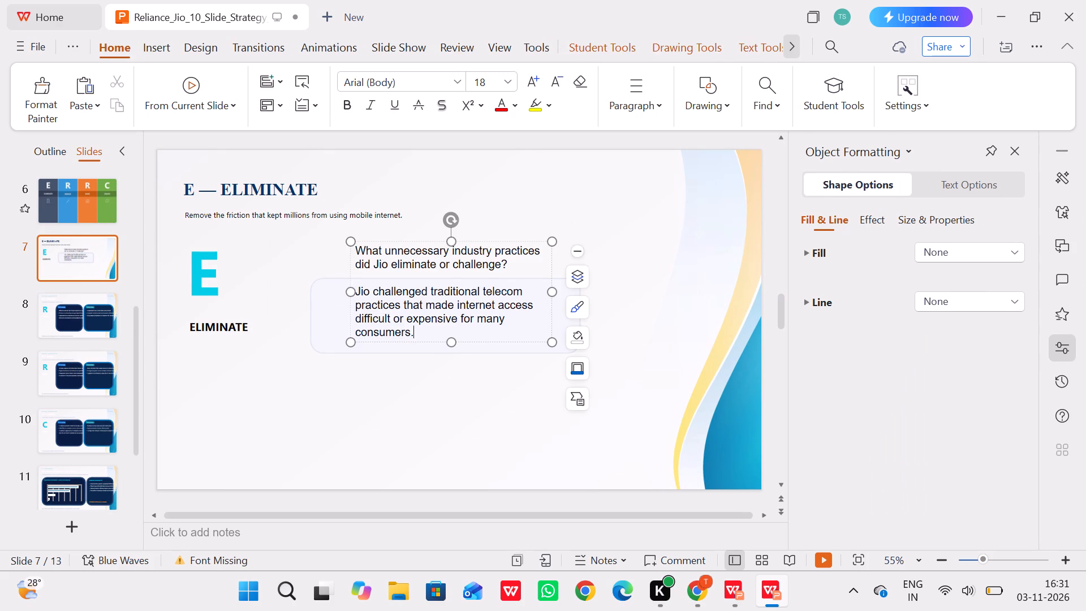
{"action": "left_click_drag", "start_coordinate": [553, 296], "coordinate": [711, 274]}
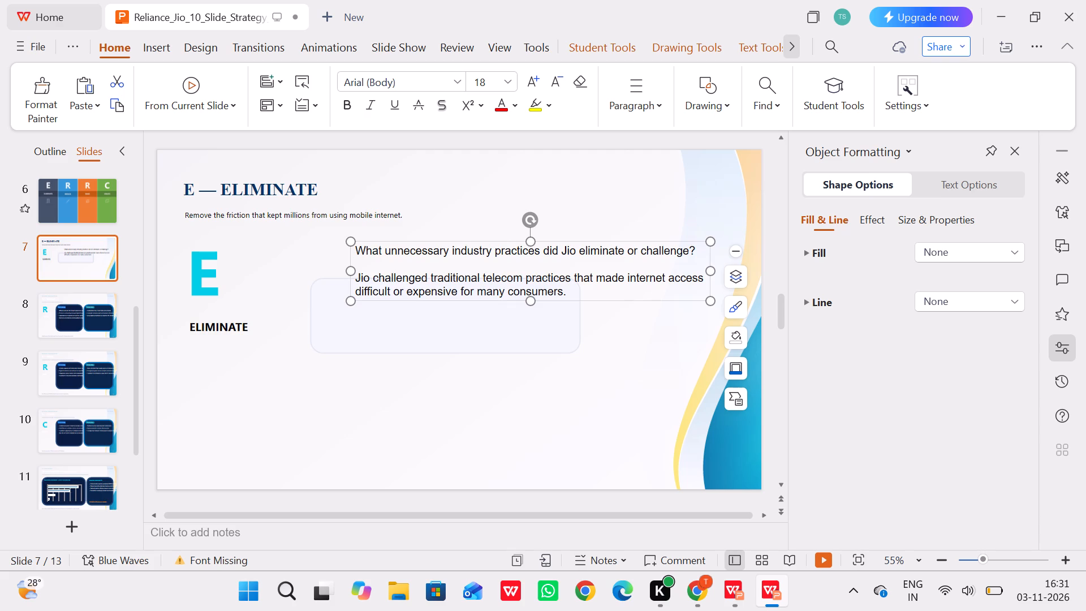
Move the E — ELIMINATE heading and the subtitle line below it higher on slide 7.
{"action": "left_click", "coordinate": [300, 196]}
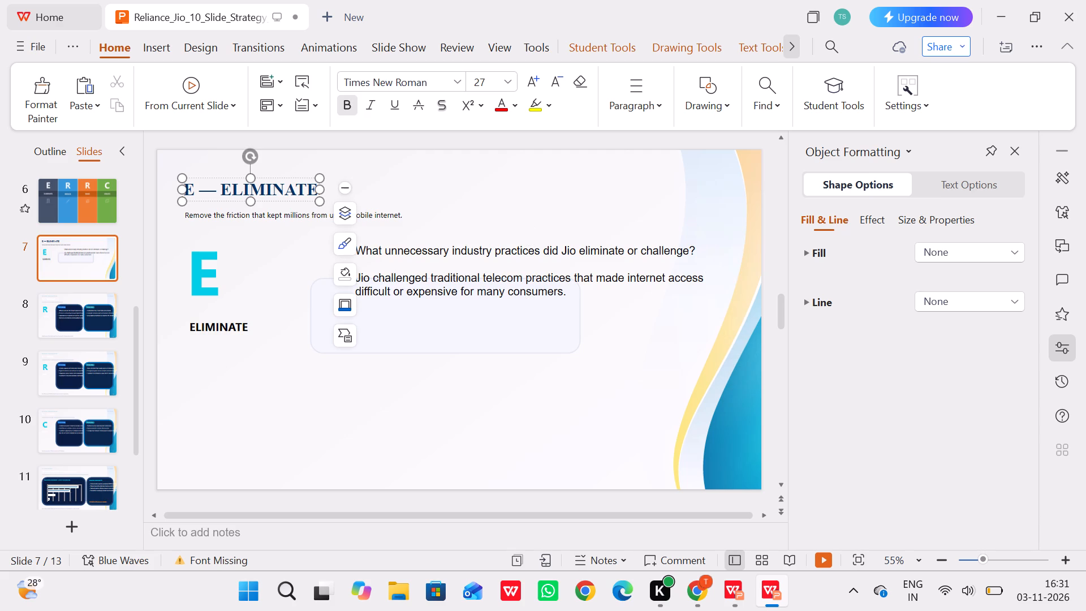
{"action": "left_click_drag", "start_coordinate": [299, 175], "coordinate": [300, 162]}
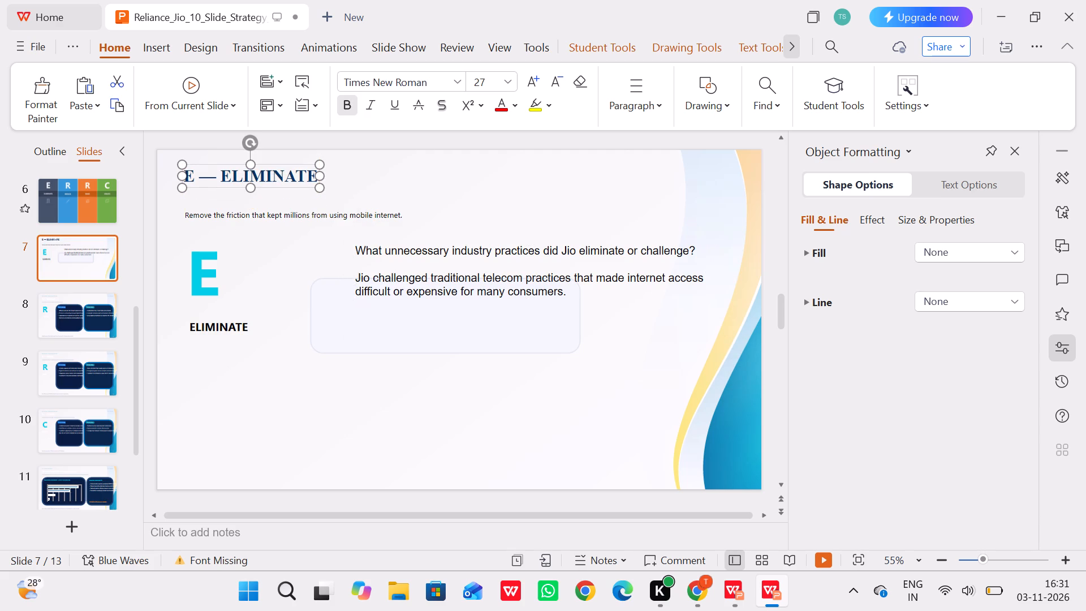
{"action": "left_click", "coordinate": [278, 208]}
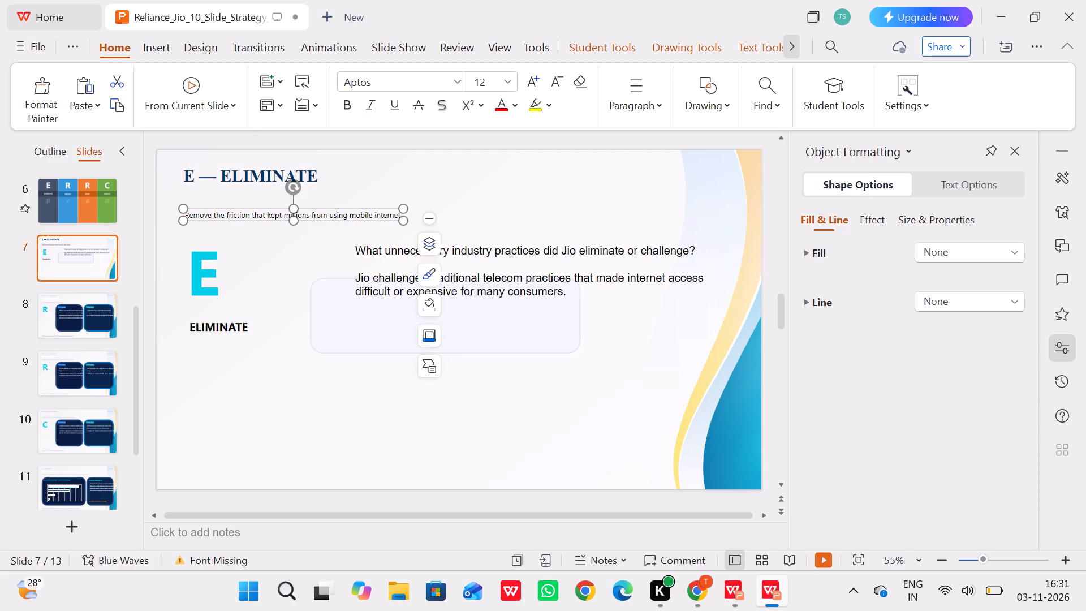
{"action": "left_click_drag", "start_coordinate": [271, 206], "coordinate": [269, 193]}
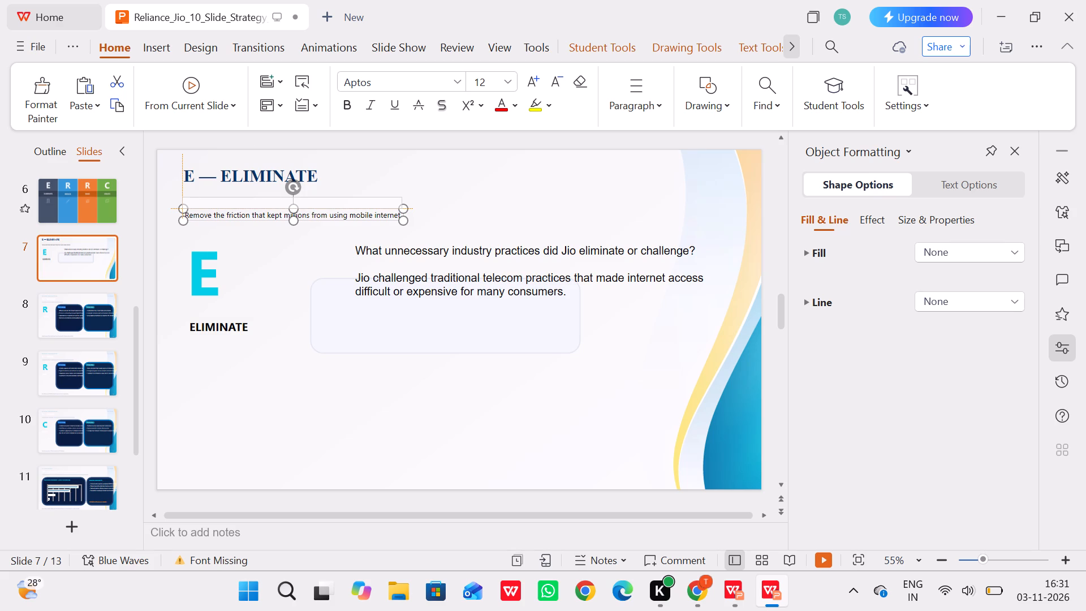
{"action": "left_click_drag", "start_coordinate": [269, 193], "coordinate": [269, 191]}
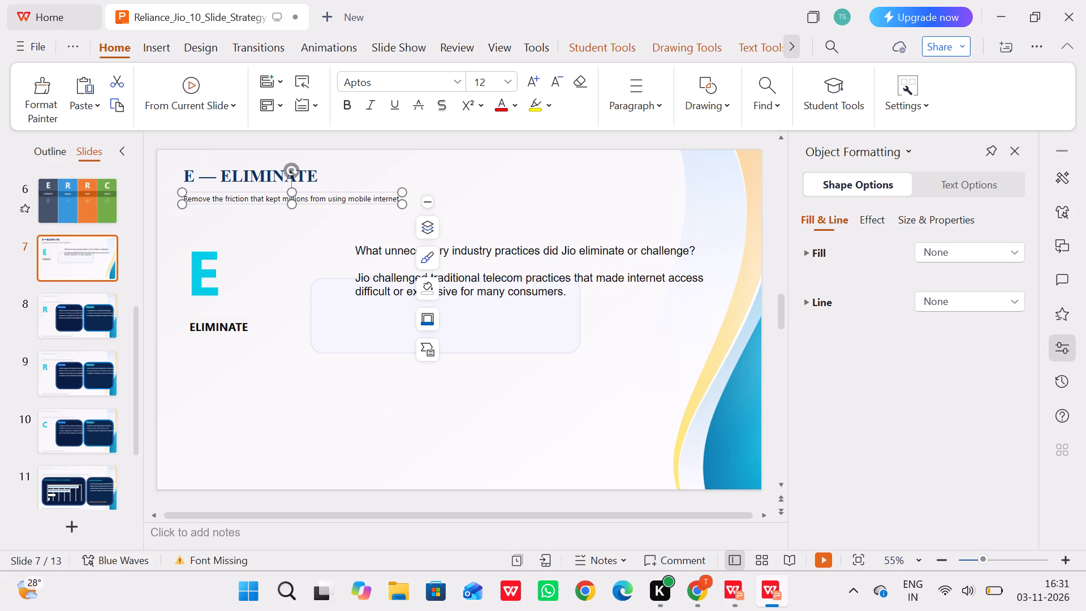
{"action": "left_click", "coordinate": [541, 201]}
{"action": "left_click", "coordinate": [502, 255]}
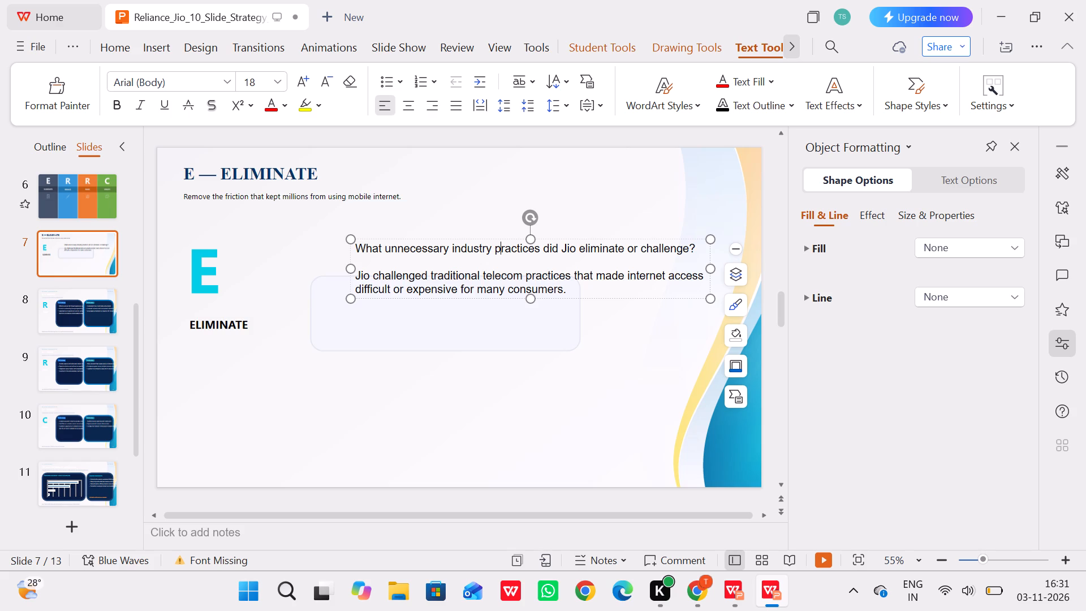
Close the Object Formatting pane.
{"action": "left_click", "coordinate": [1014, 151]}
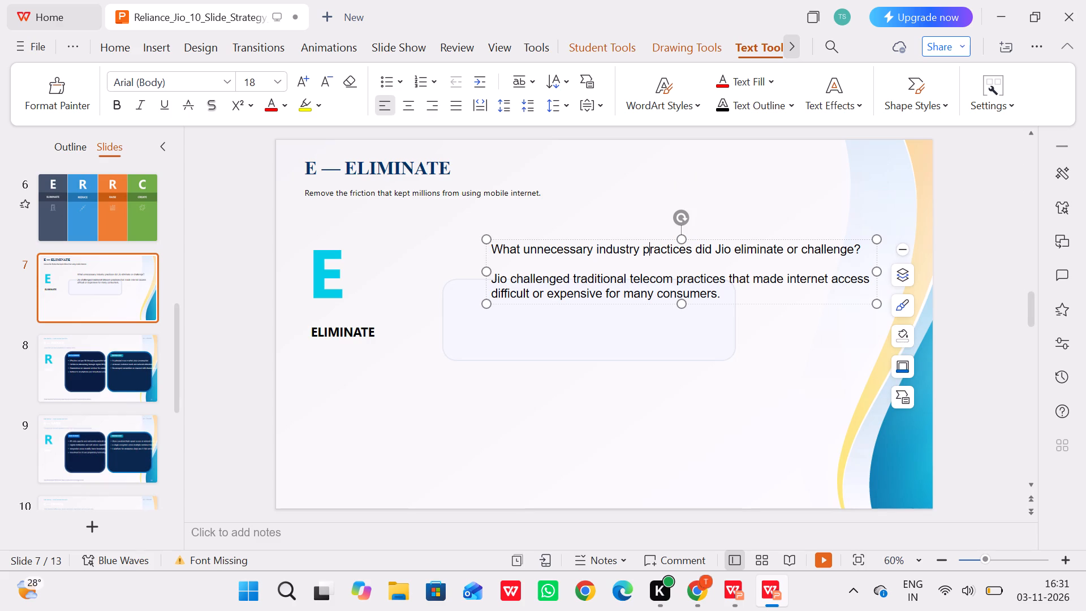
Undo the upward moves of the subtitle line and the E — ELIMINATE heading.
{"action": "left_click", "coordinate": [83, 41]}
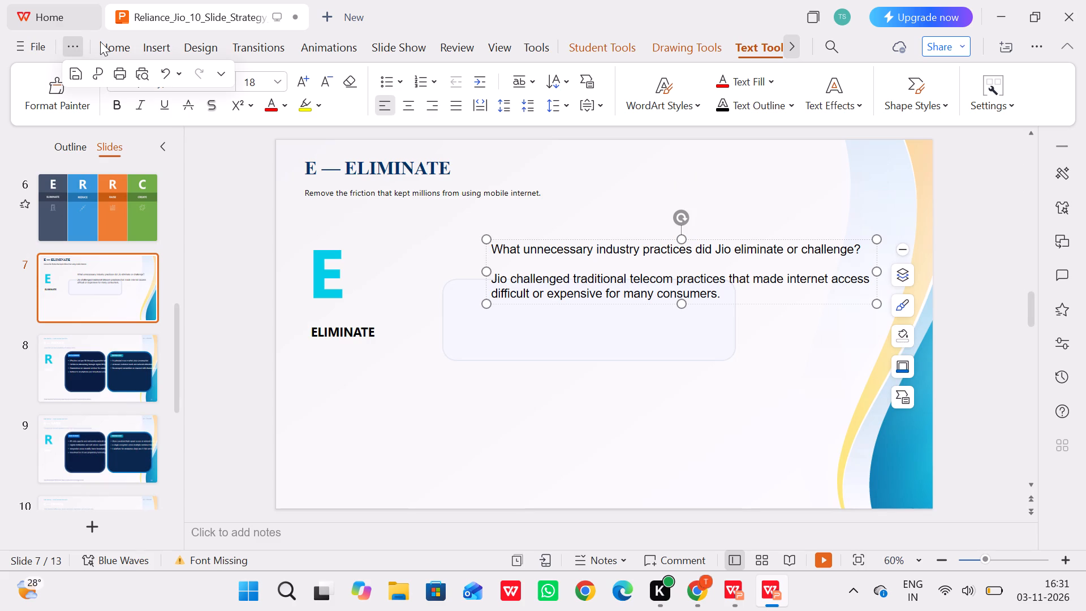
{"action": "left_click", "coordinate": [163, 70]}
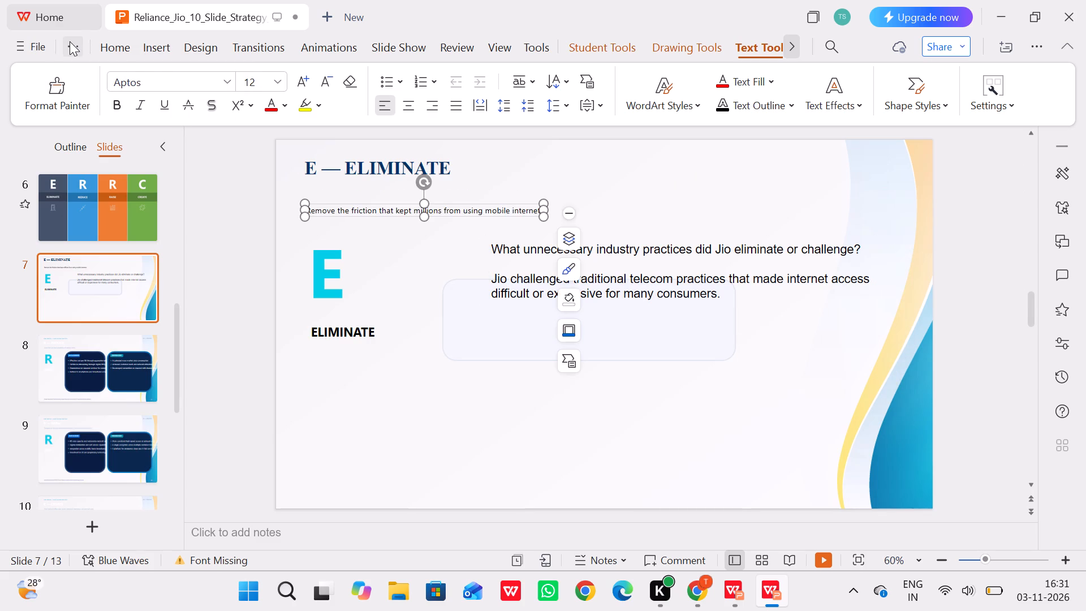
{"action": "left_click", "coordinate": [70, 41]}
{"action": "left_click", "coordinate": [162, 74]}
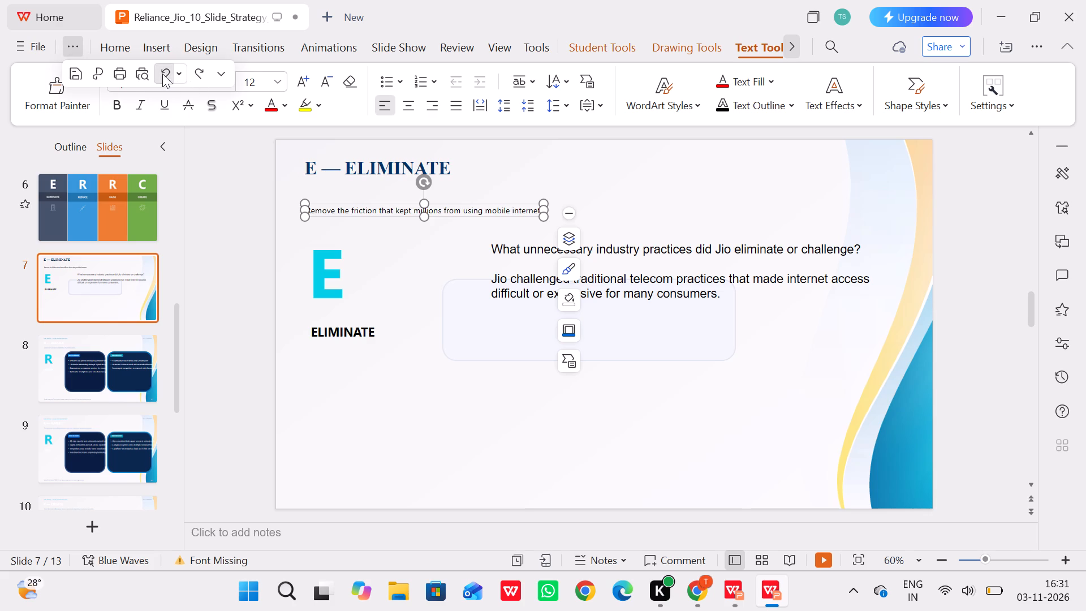
Undo the widening, the pasted ELIMINATE text and the insertion of its text box on slide 7.
{"action": "left_click", "coordinate": [74, 42]}
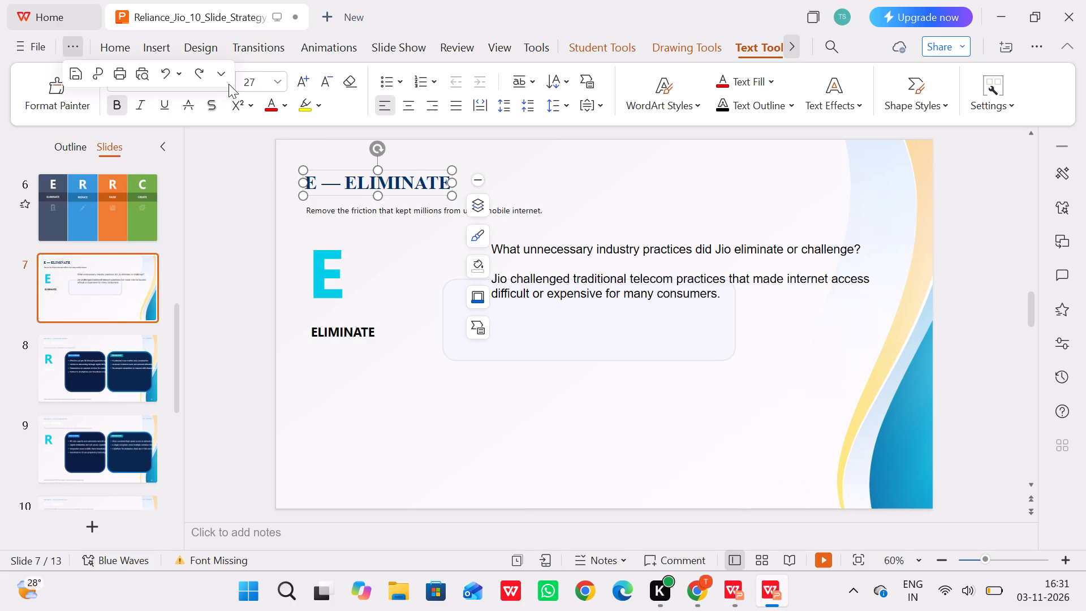
{"action": "left_click", "coordinate": [165, 75]}
{"action": "left_click", "coordinate": [71, 37]}
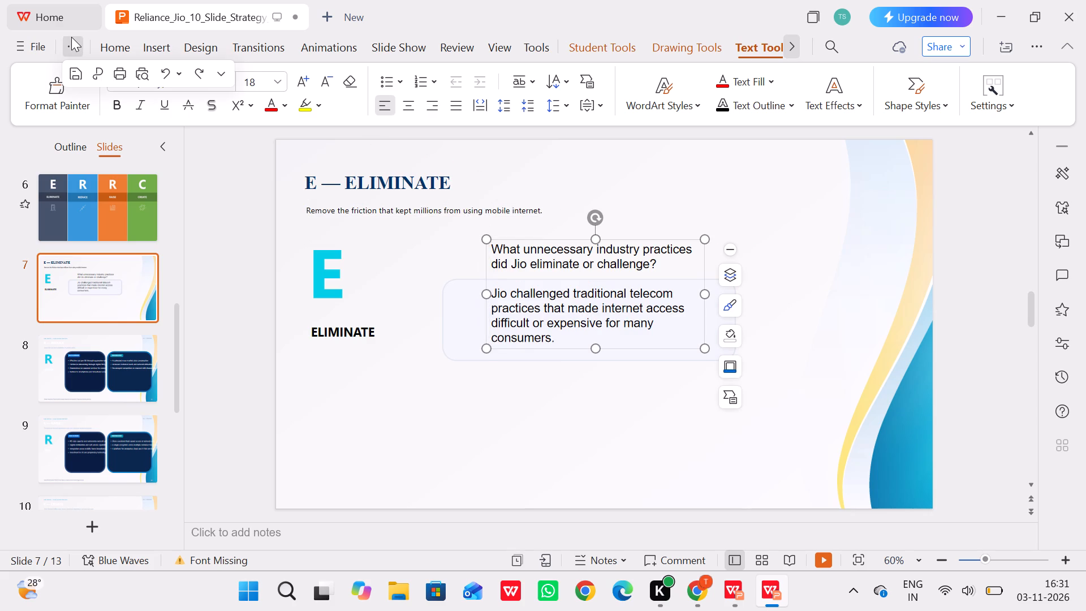
{"action": "left_click", "coordinate": [163, 68]}
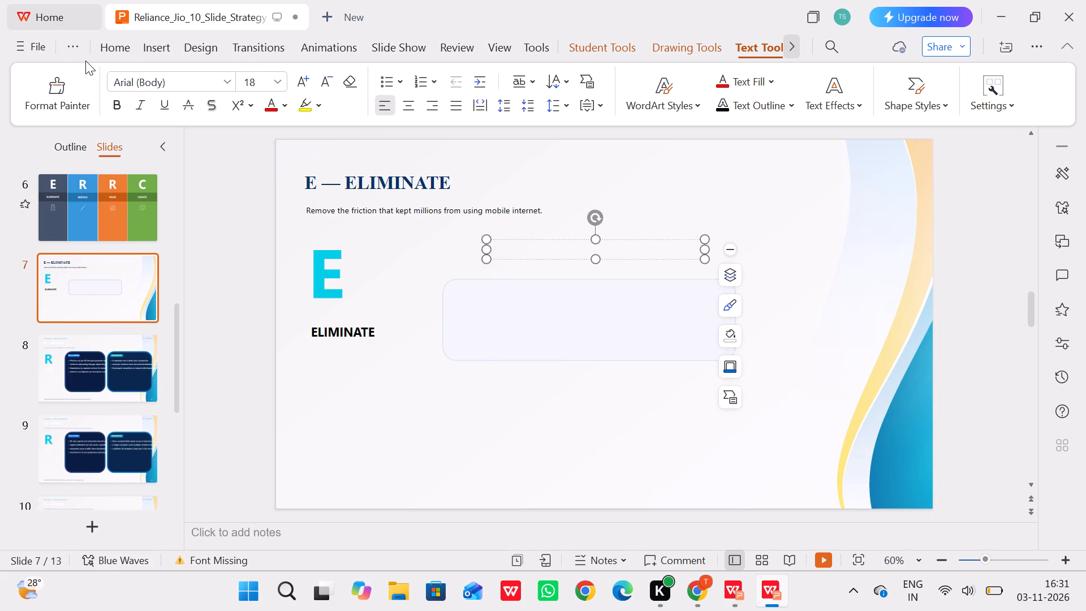
{"action": "left_click", "coordinate": [67, 53]}
{"action": "left_click", "coordinate": [170, 65]}
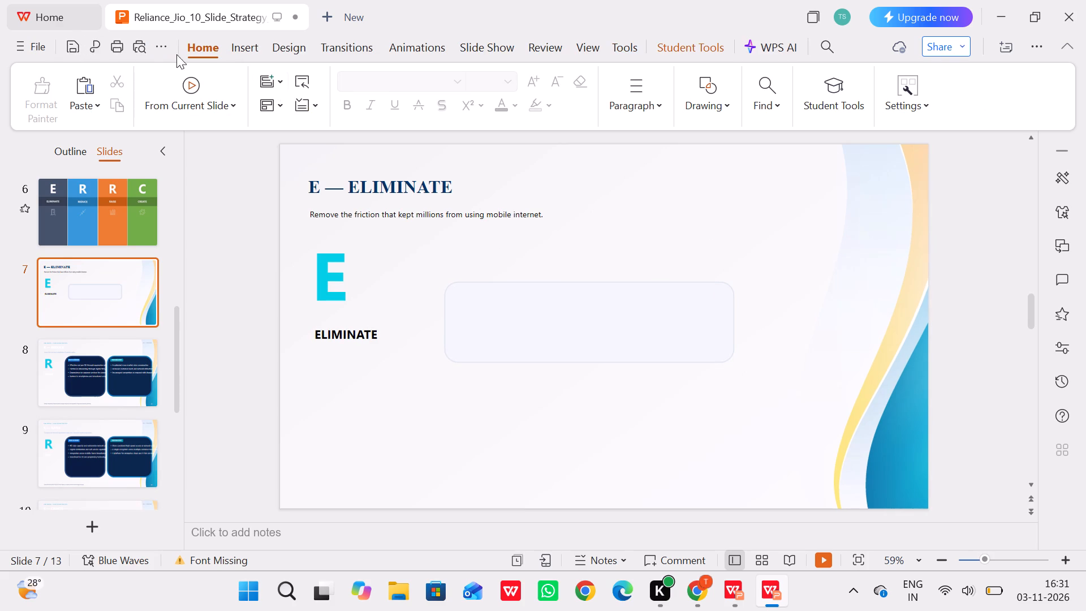
Keep undoing to reverse the moves and the insertion of the empty light card on slide 7.
{"action": "left_click", "coordinate": [154, 40]}
{"action": "left_click", "coordinate": [160, 69]}
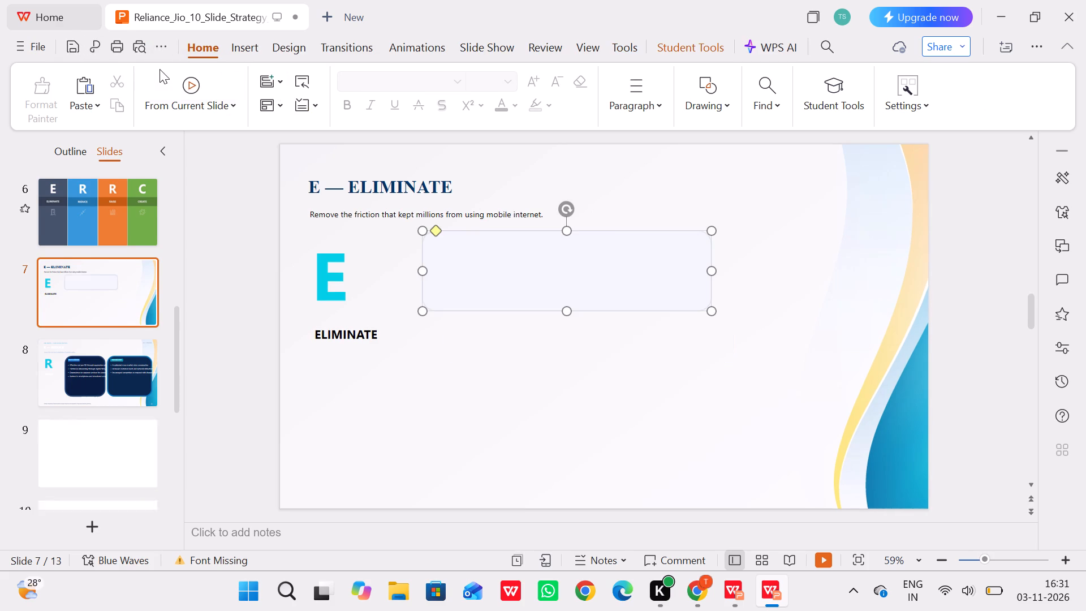
{"action": "left_click", "coordinate": [71, 46]}
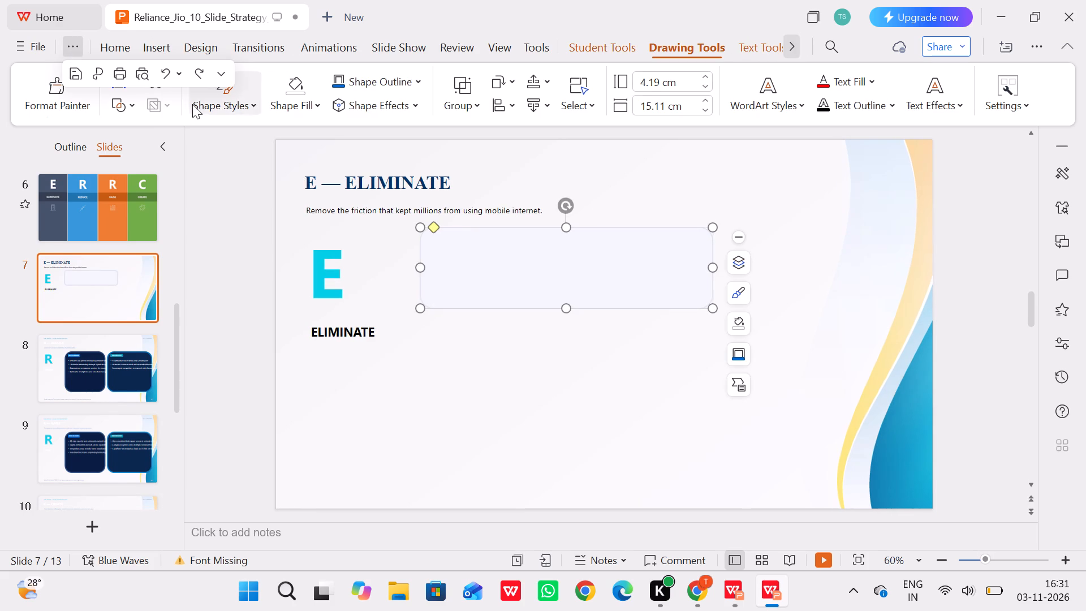
{"action": "left_click", "coordinate": [162, 80]}
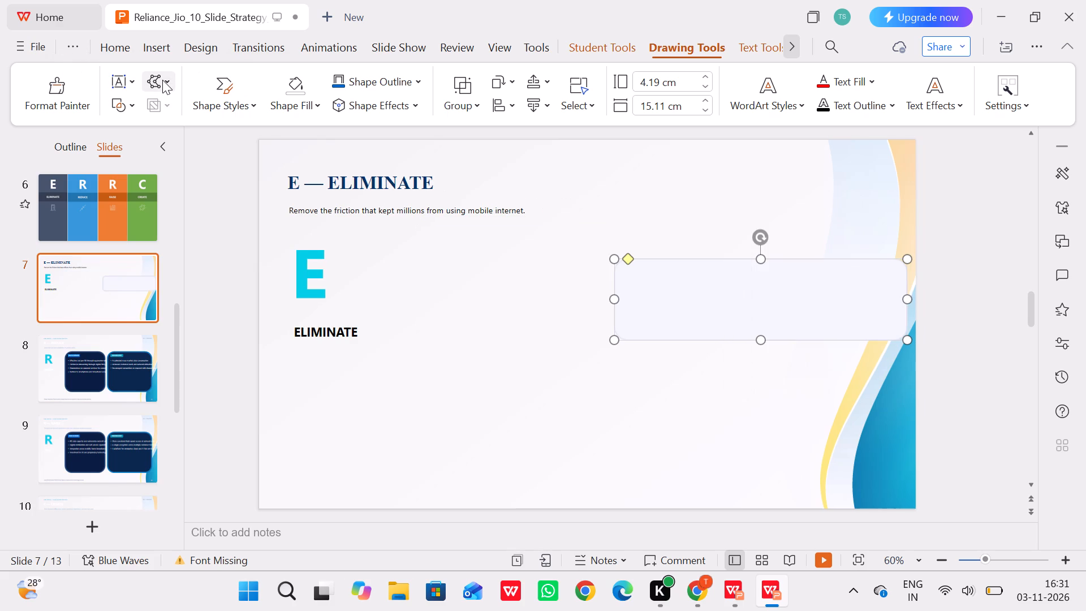
{"action": "left_click", "coordinate": [78, 45]}
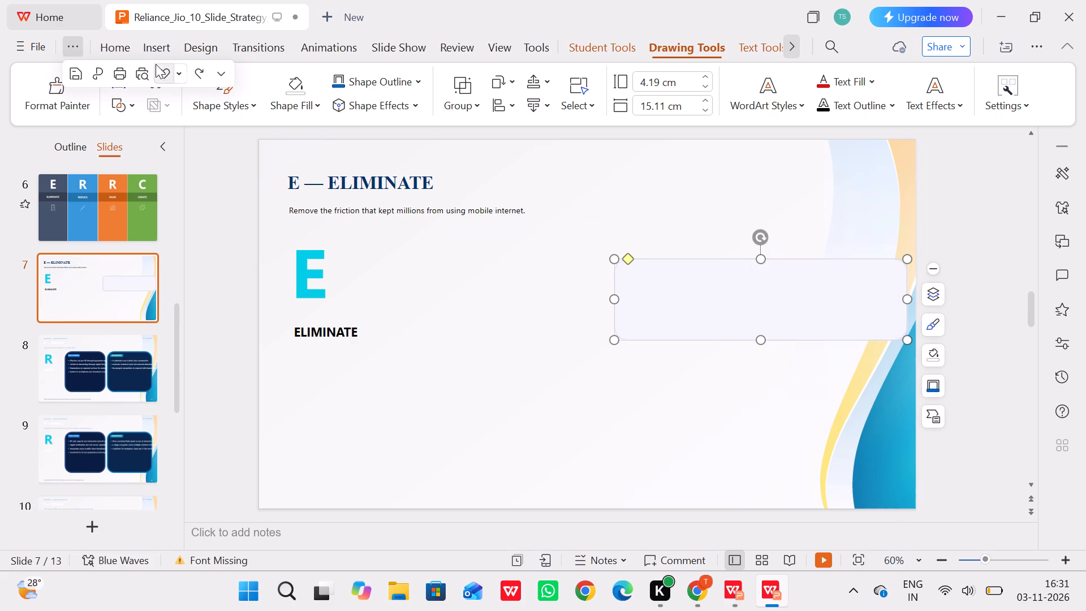
{"action": "left_click", "coordinate": [159, 68]}
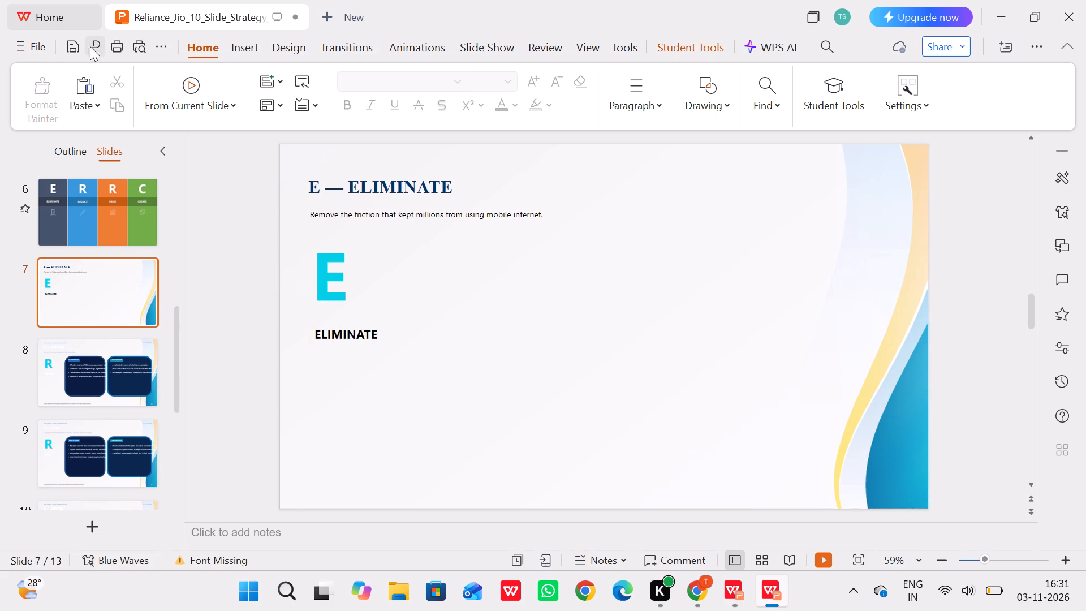
Undo the deletions of the STRATEGIC EFFECT and WHAT JIO CHALLENGED labels, including their coloured backgrounds.
{"action": "left_click", "coordinate": [162, 50]}
{"action": "left_click", "coordinate": [165, 69]}
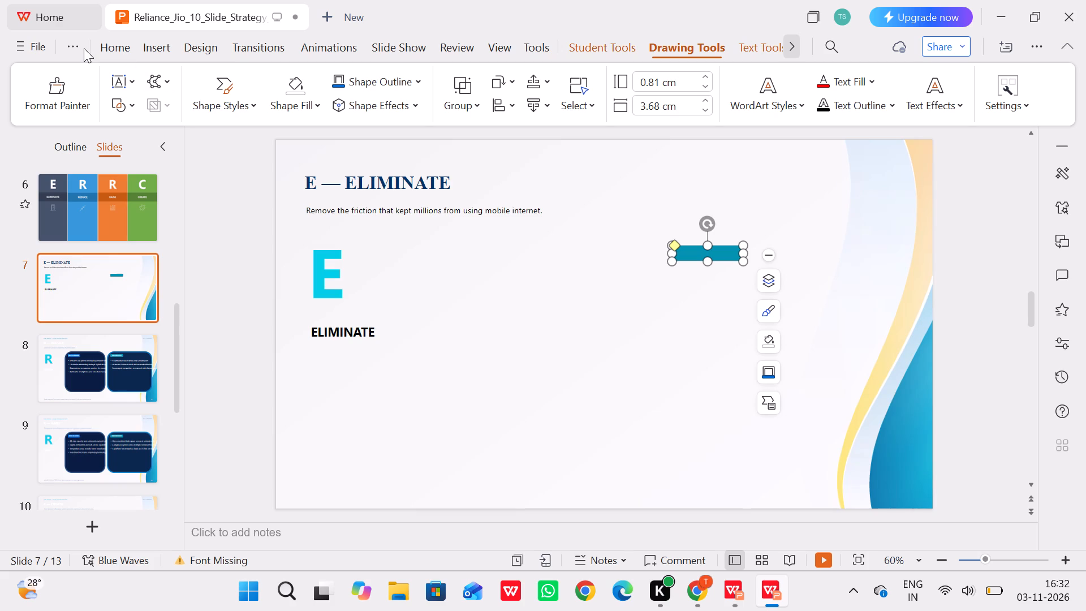
{"action": "left_click", "coordinate": [84, 48]}
{"action": "left_click", "coordinate": [72, 44]}
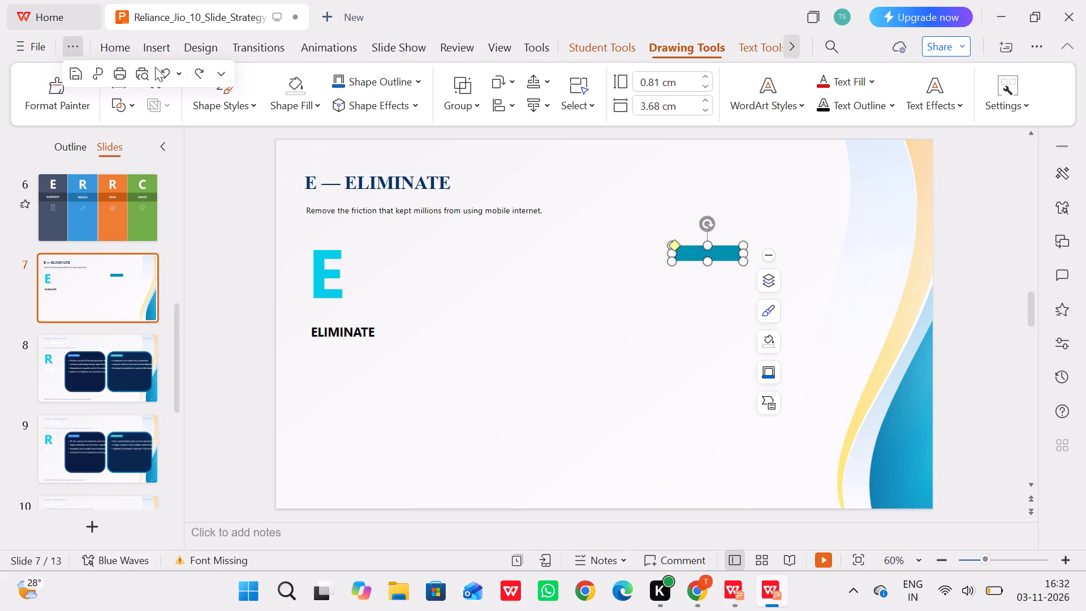
{"action": "left_click", "coordinate": [156, 67]}
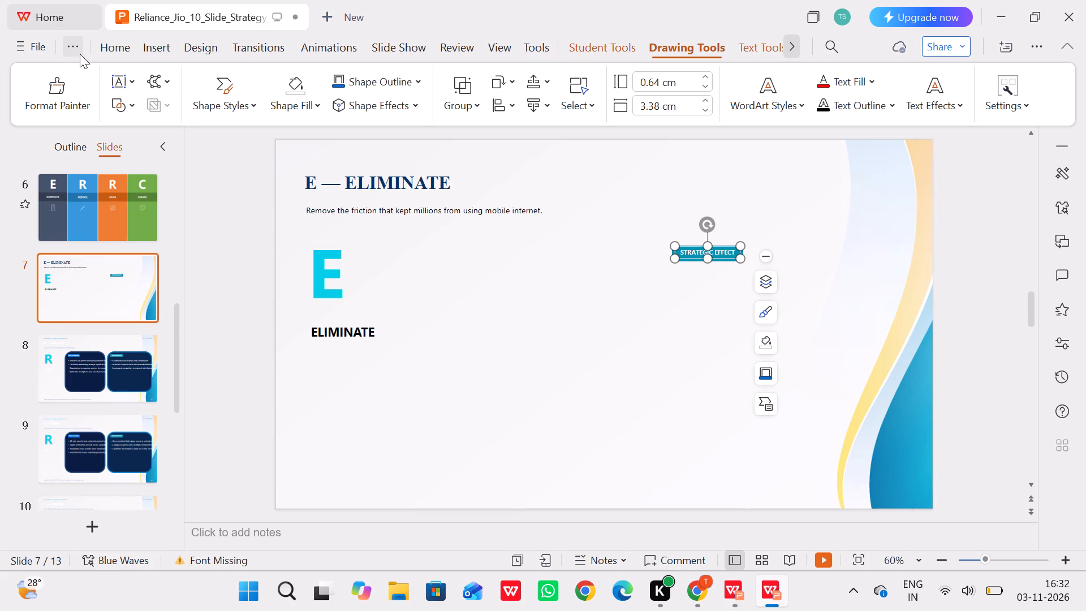
{"action": "left_click", "coordinate": [73, 50]}
{"action": "left_click", "coordinate": [163, 79]}
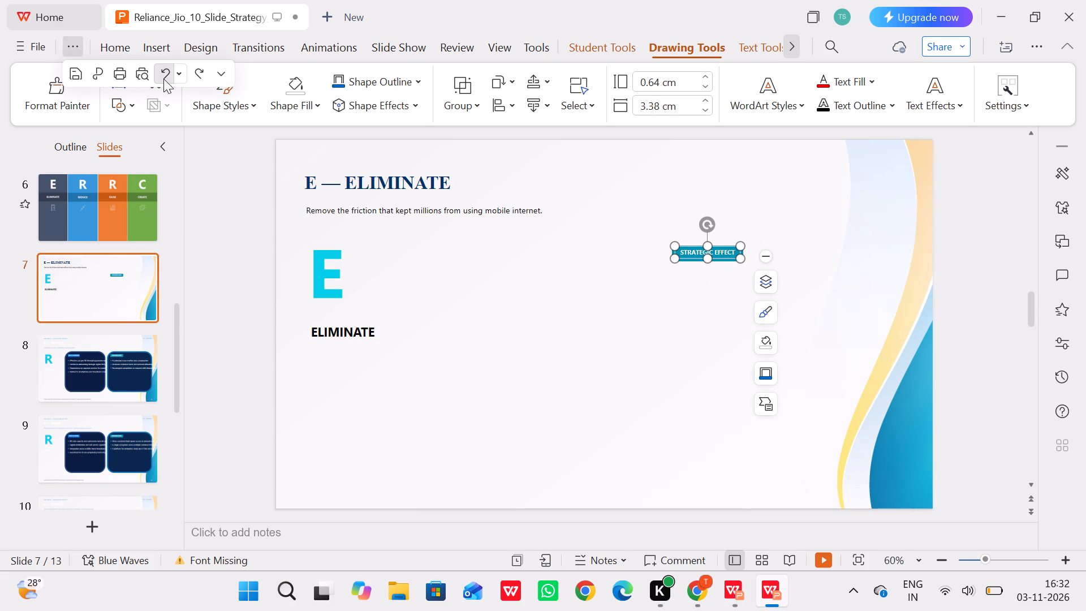
{"action": "left_click", "coordinate": [75, 43]}
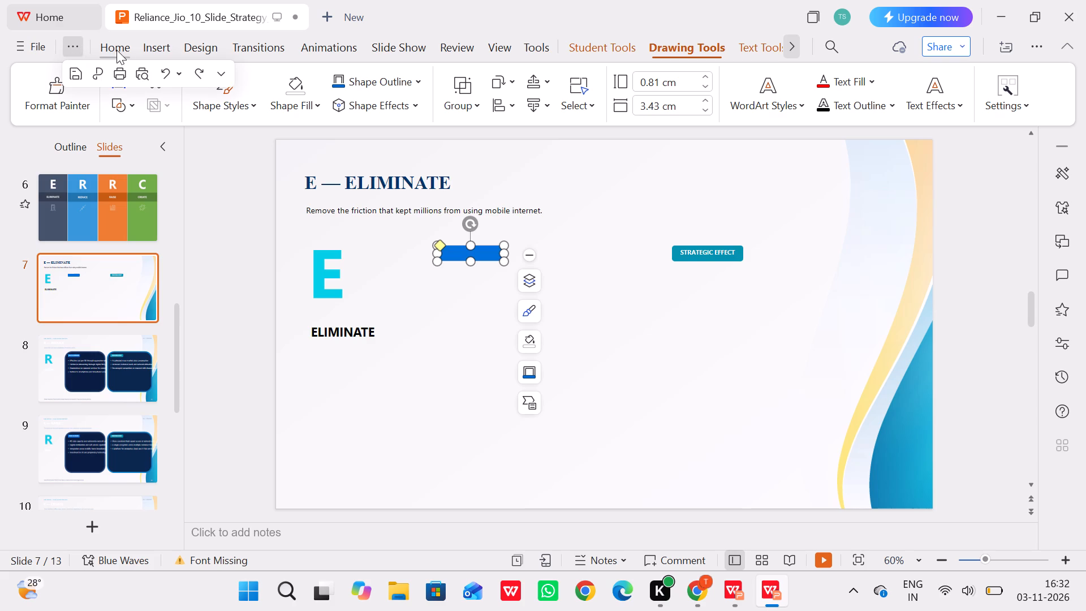
{"action": "left_click", "coordinate": [159, 73]}
Undo the deletions of both dark rounded cards and their bullet text boxes on slide 7.
{"action": "left_click", "coordinate": [76, 49]}
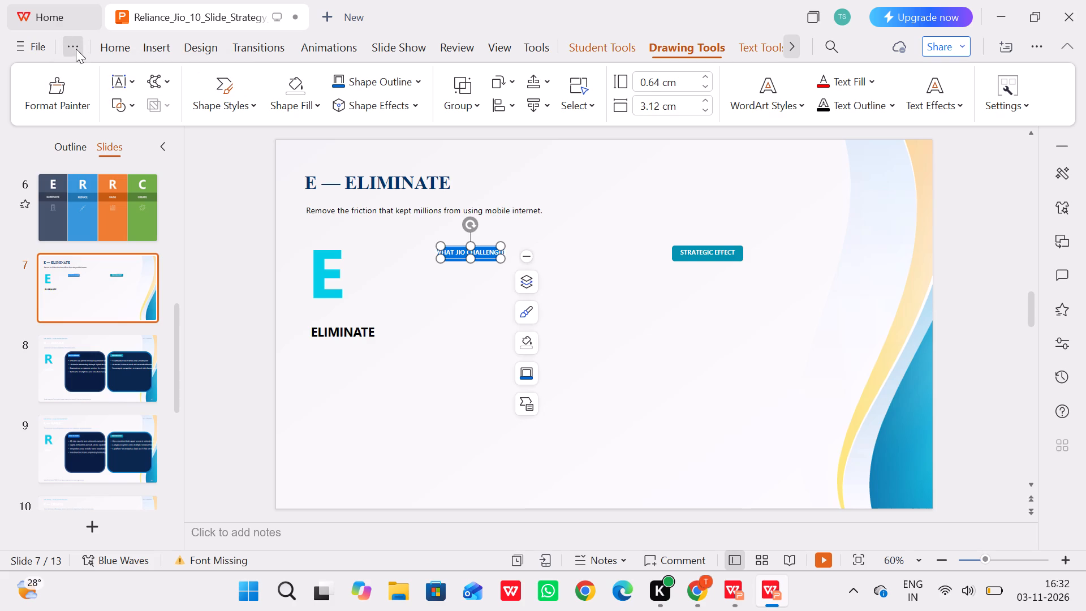
{"action": "left_click", "coordinate": [158, 72]}
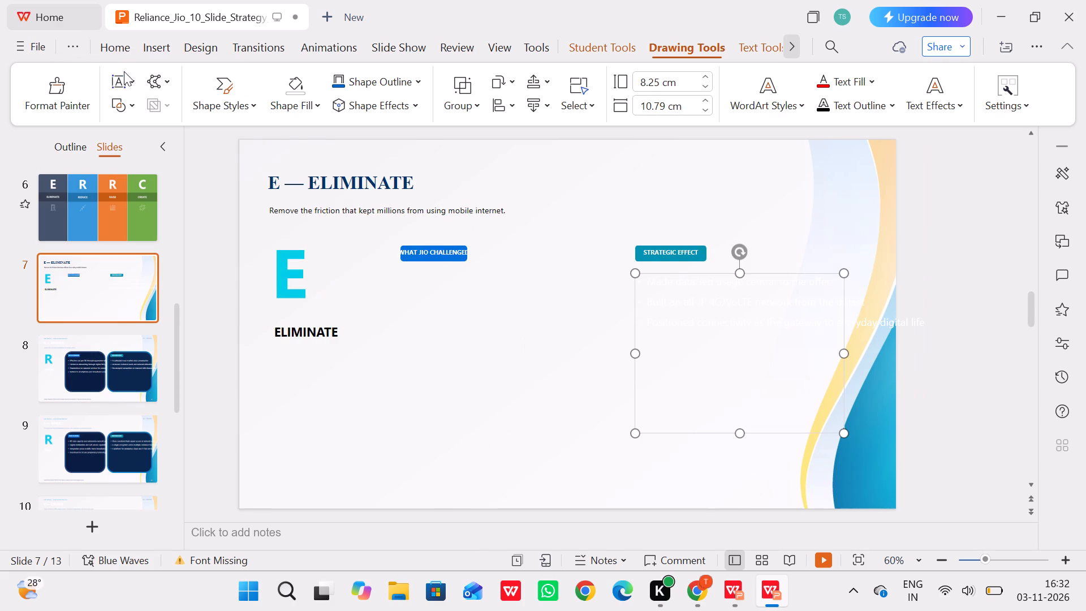
{"action": "left_click", "coordinate": [72, 44]}
{"action": "left_click", "coordinate": [163, 70]}
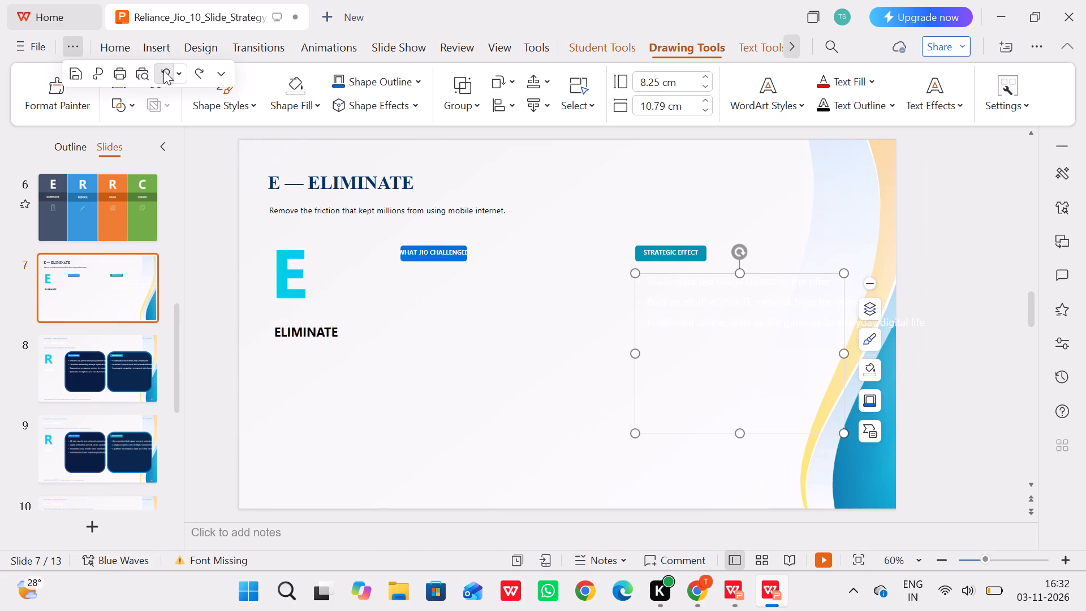
{"action": "left_click", "coordinate": [73, 51]}
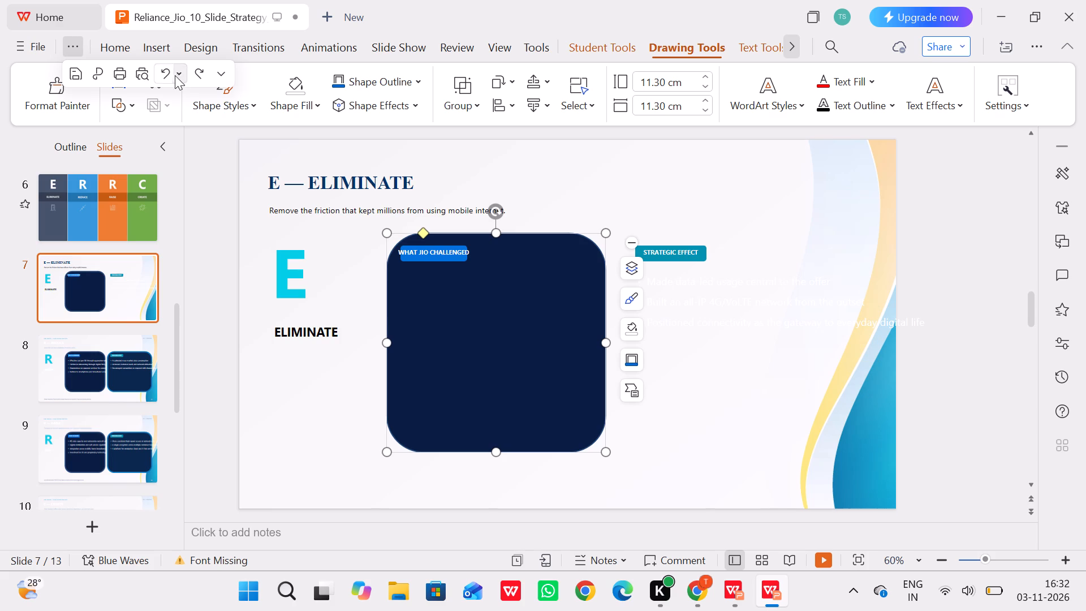
{"action": "left_click", "coordinate": [161, 74]}
{"action": "left_click", "coordinate": [79, 44]}
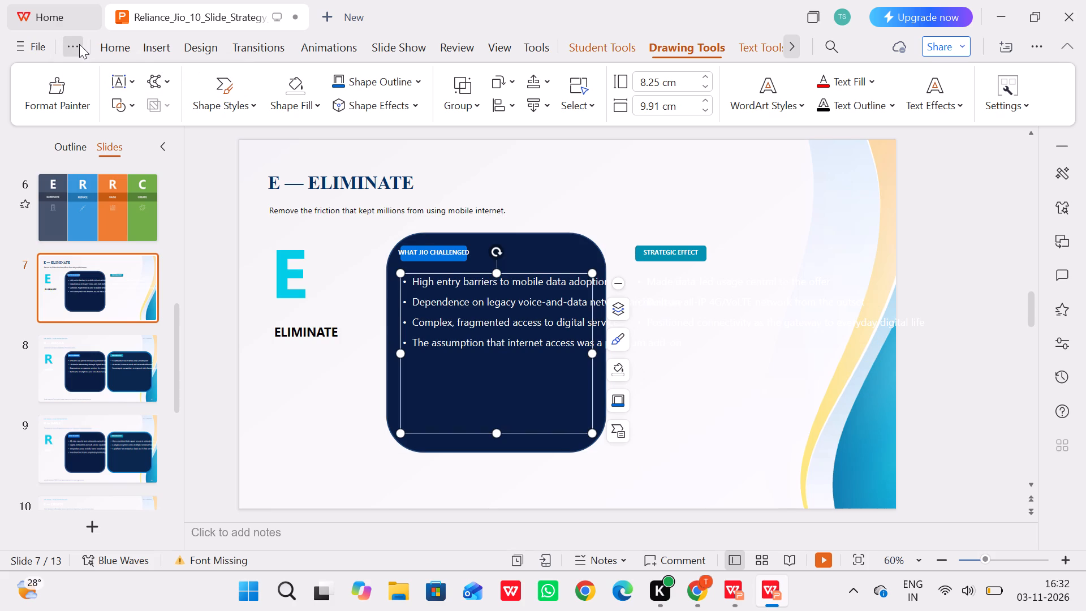
{"action": "left_click", "coordinate": [164, 71]}
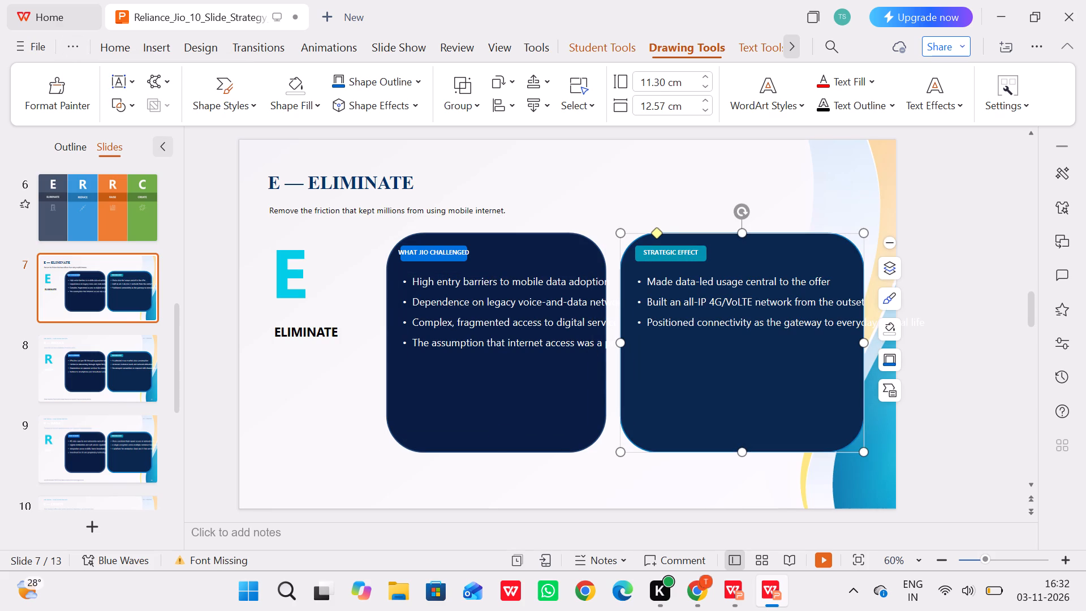
Fill the rounded card behind WHAT JIO CHALLENGED on slide 7 with a light tint of the DodgerBlue accent colour.
{"action": "left_click", "coordinate": [514, 390]}
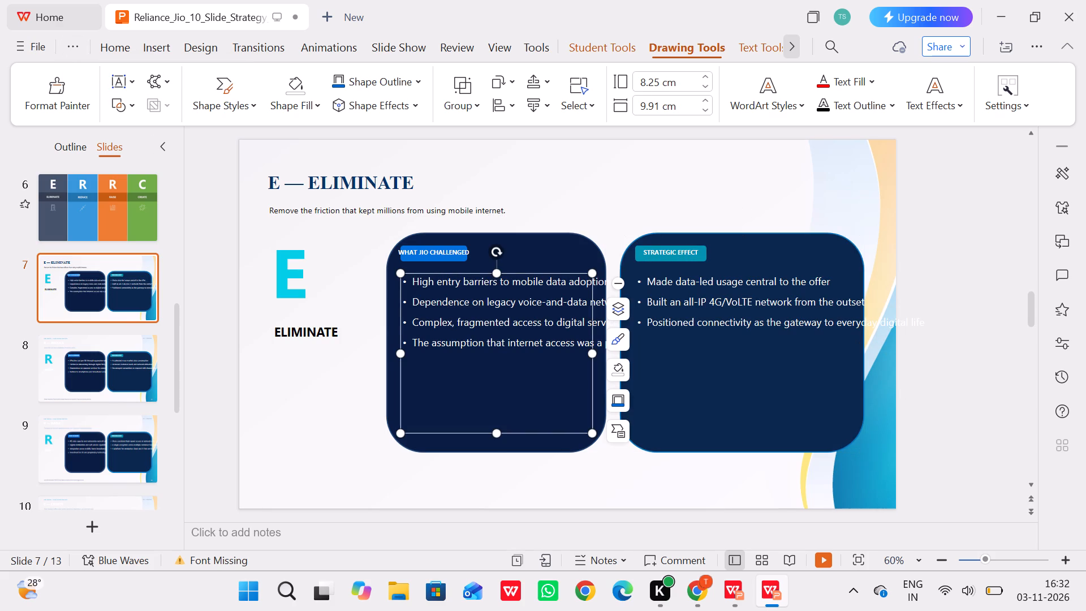
{"action": "left_click", "coordinate": [387, 363]}
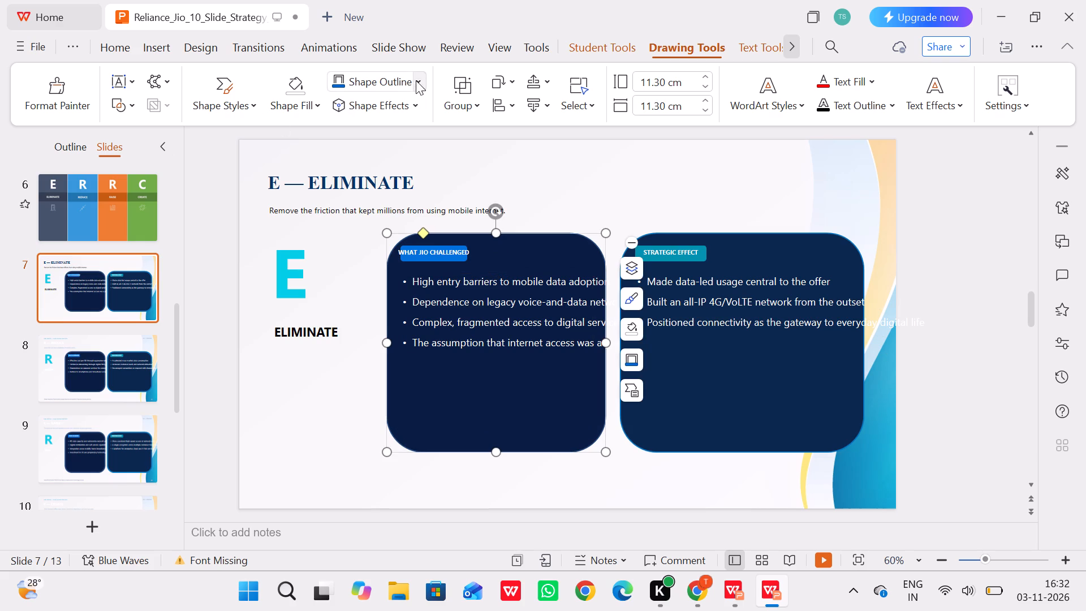
{"action": "left_click", "coordinate": [310, 106]}
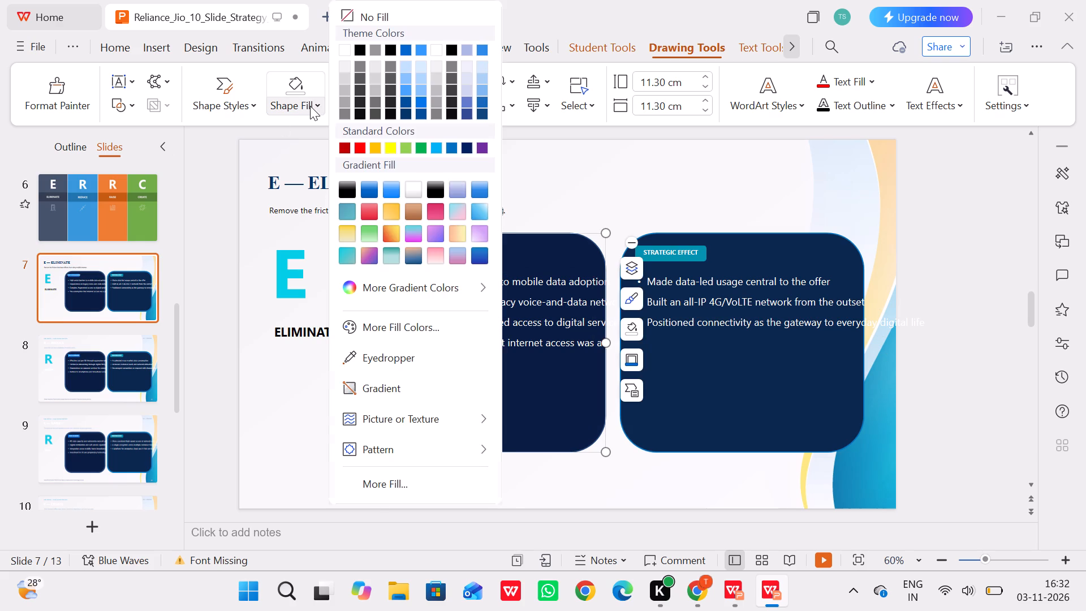
{"action": "left_click", "coordinate": [408, 70]}
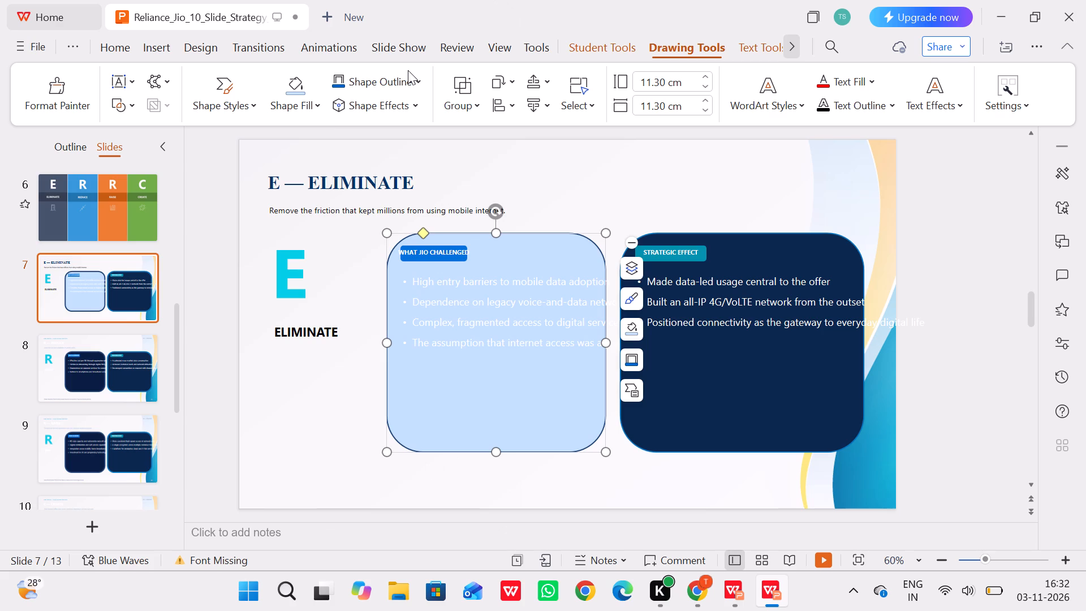
{"action": "left_click", "coordinate": [301, 108]}
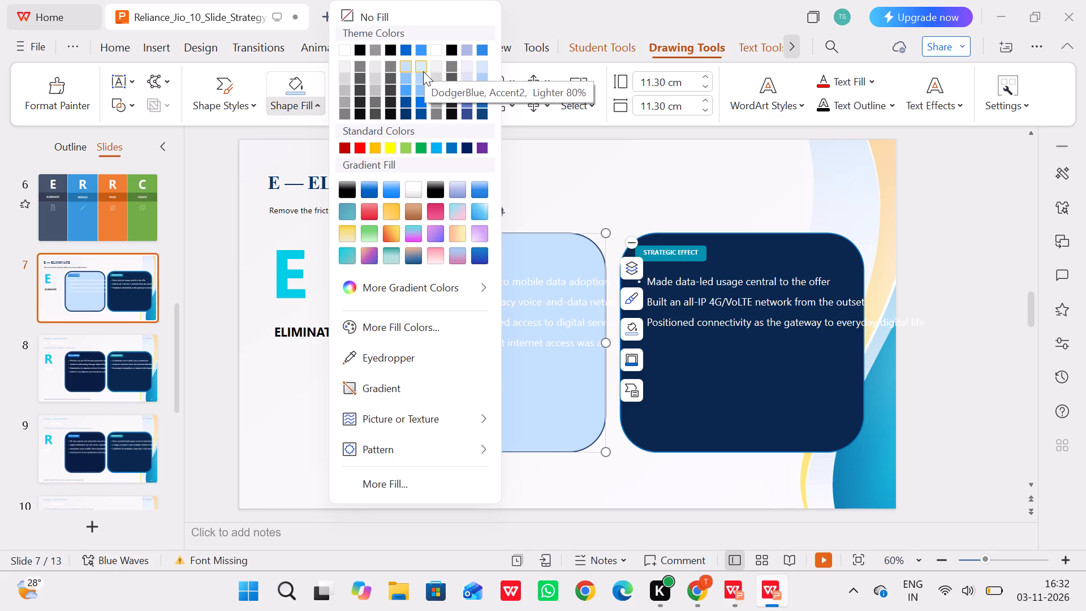
{"action": "left_click", "coordinate": [419, 79]}
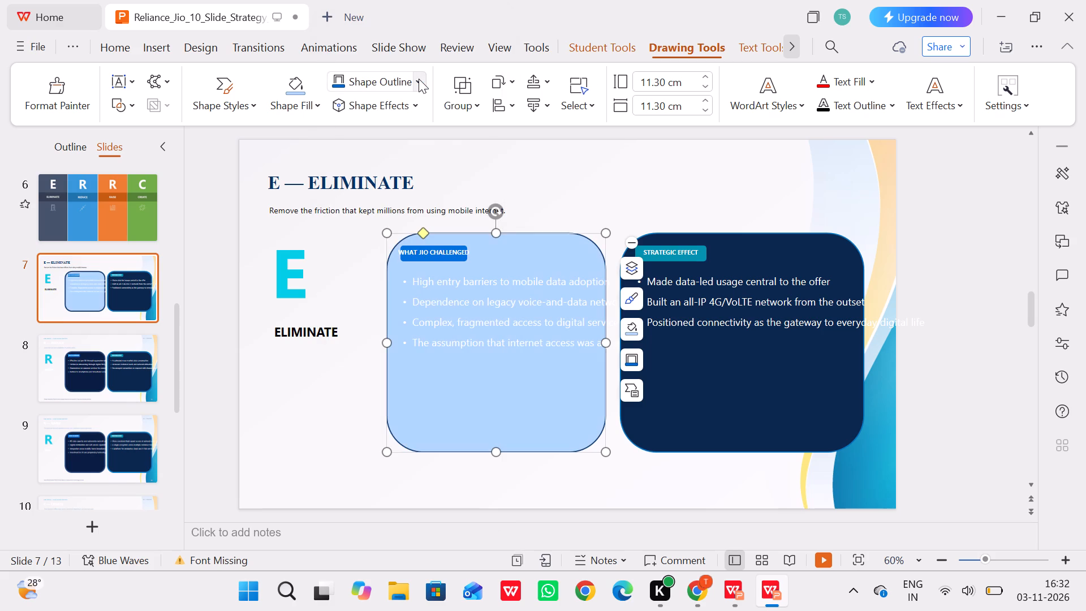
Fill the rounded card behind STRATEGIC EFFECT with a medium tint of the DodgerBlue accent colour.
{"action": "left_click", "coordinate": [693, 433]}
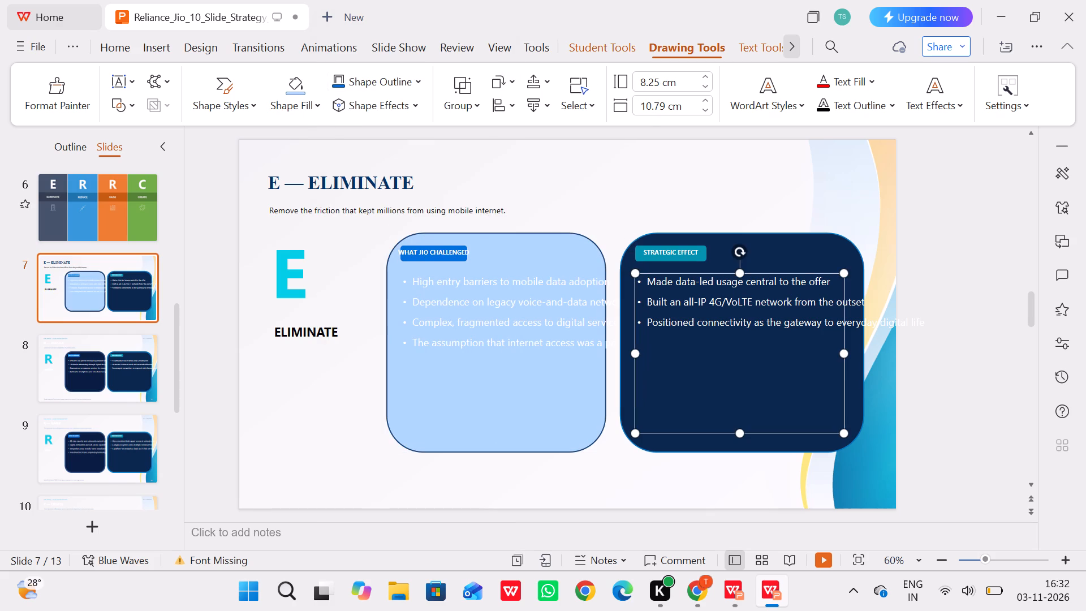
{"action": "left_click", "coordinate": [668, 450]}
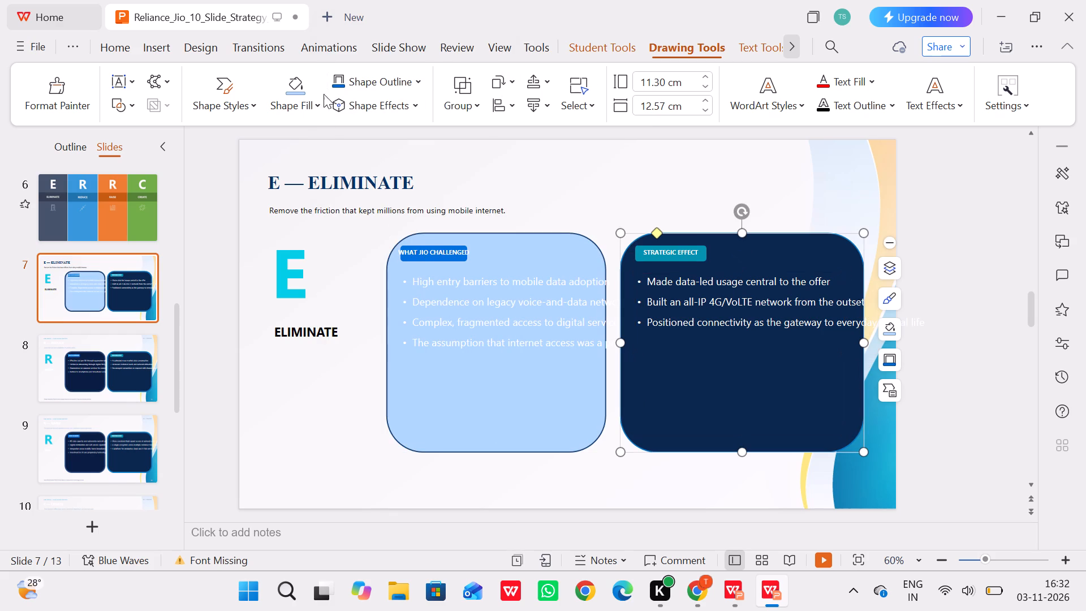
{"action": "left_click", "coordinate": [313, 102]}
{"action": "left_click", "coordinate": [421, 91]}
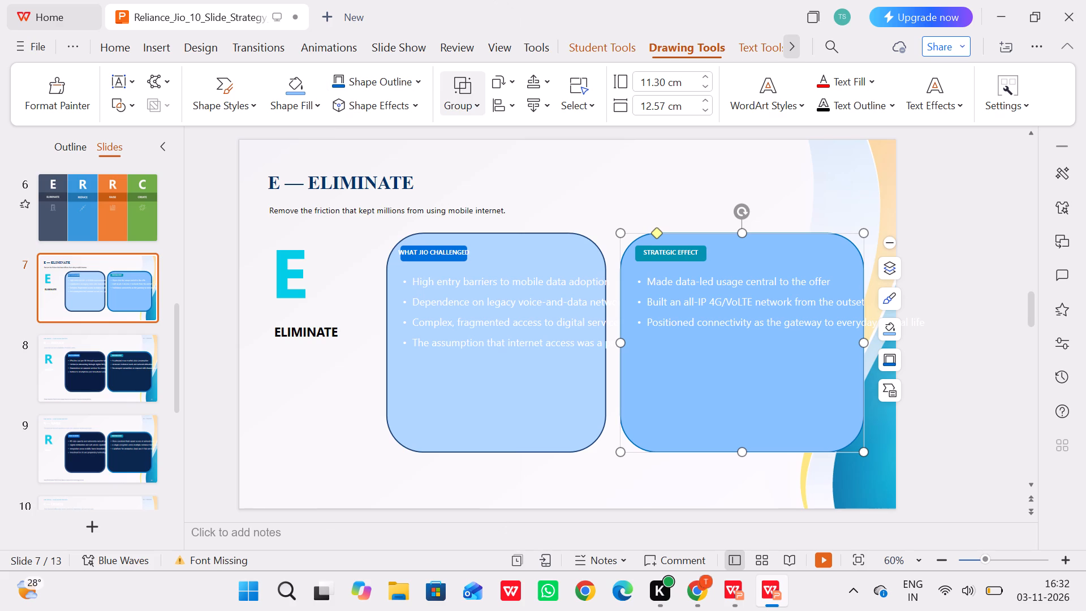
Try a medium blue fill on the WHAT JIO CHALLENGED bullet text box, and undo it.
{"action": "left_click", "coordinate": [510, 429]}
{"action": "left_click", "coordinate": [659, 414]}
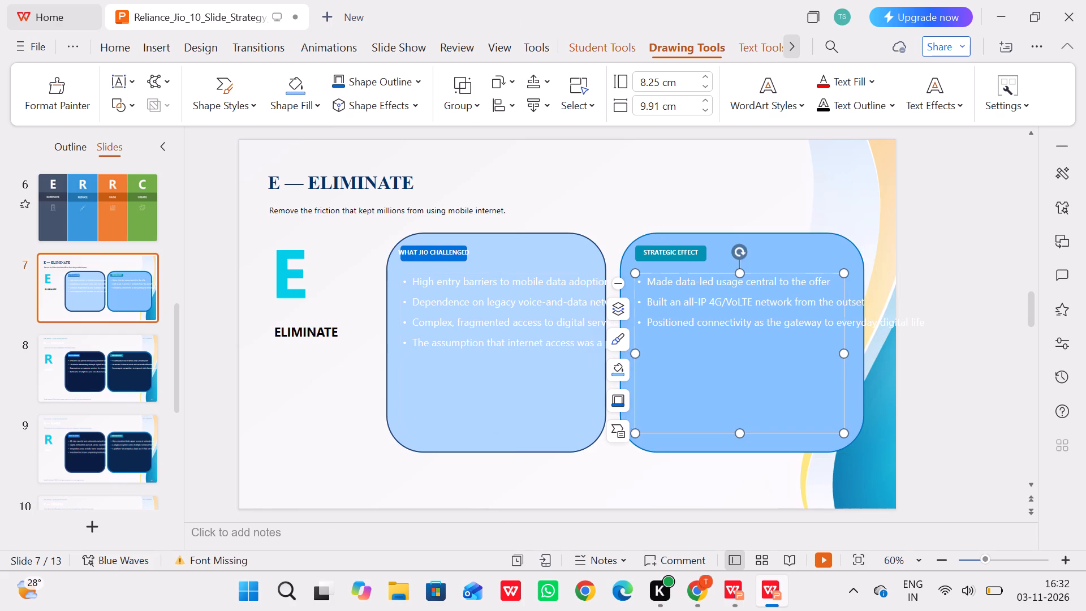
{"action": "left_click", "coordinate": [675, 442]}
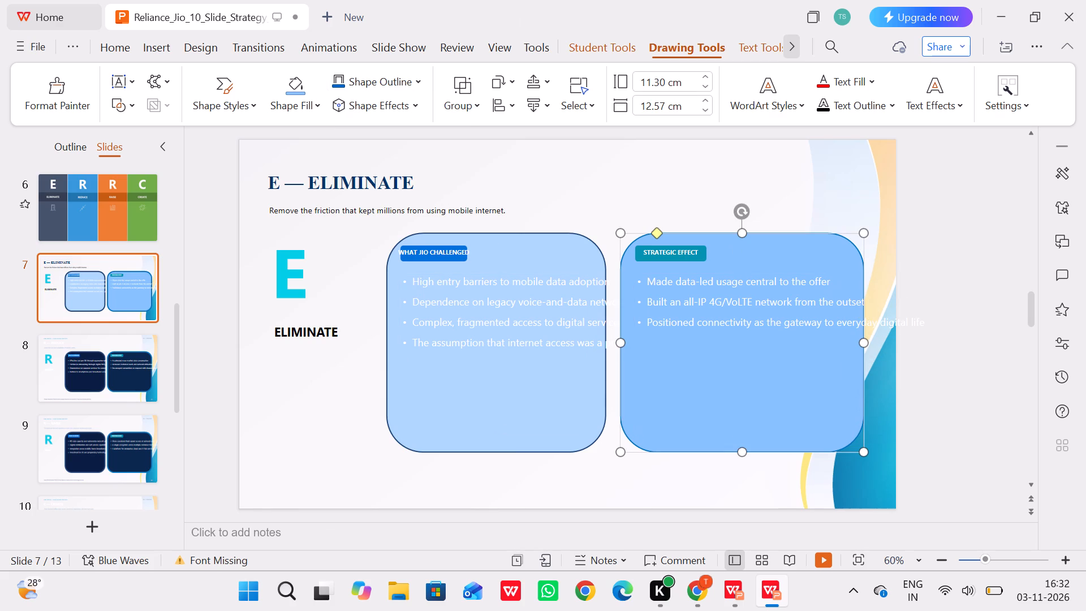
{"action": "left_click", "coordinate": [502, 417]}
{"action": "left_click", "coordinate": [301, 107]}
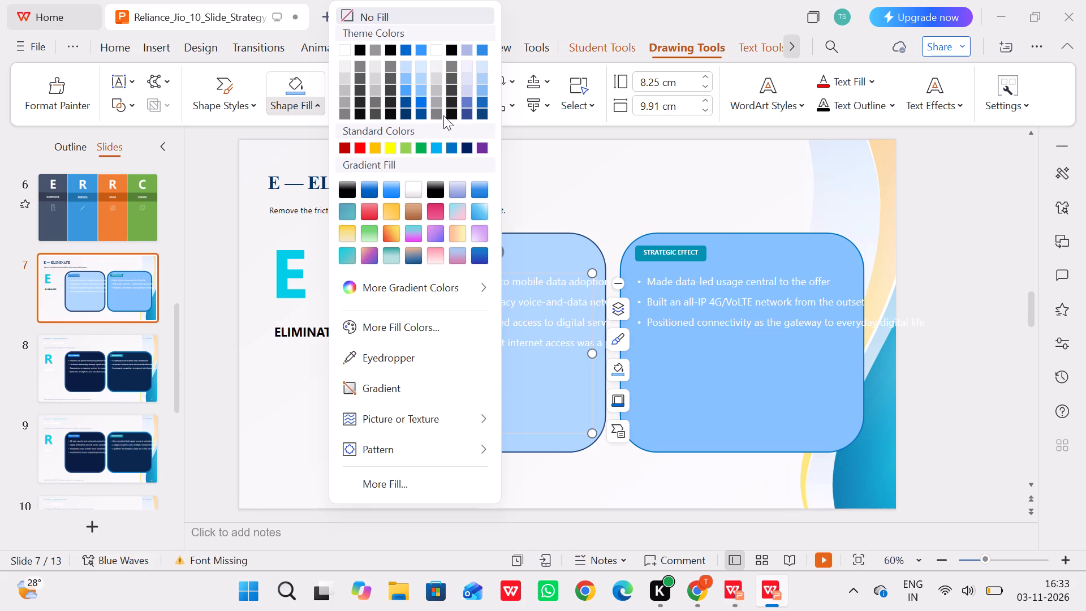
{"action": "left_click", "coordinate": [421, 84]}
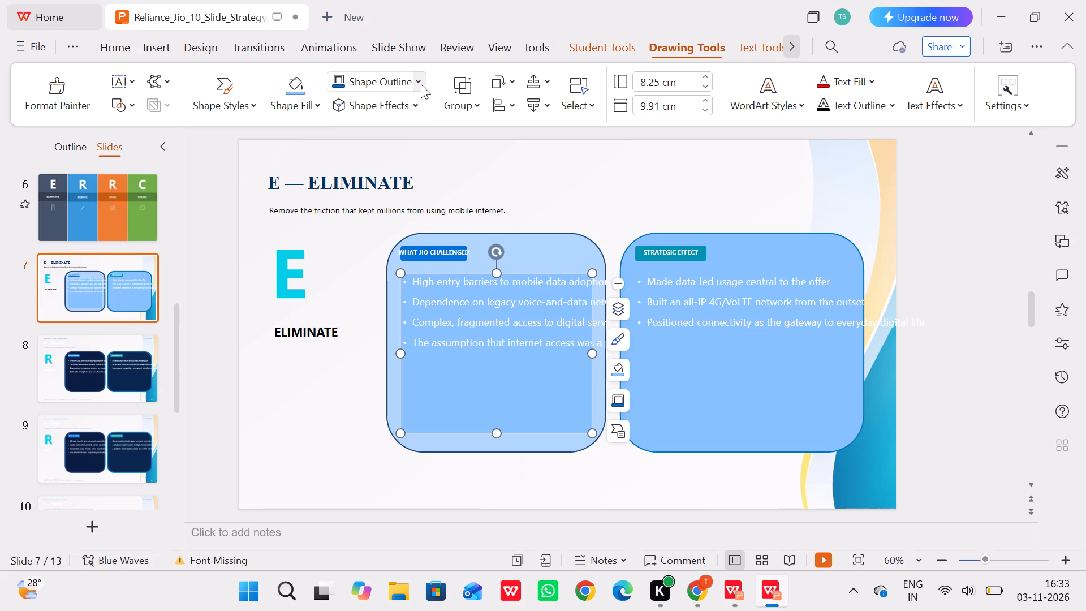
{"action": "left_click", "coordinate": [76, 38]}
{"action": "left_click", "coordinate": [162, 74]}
Fill the STRATEGIC EFFECT card with the same light blue tint as the WHAT JIO CHALLENGED card.
{"action": "left_click", "coordinate": [665, 443]}
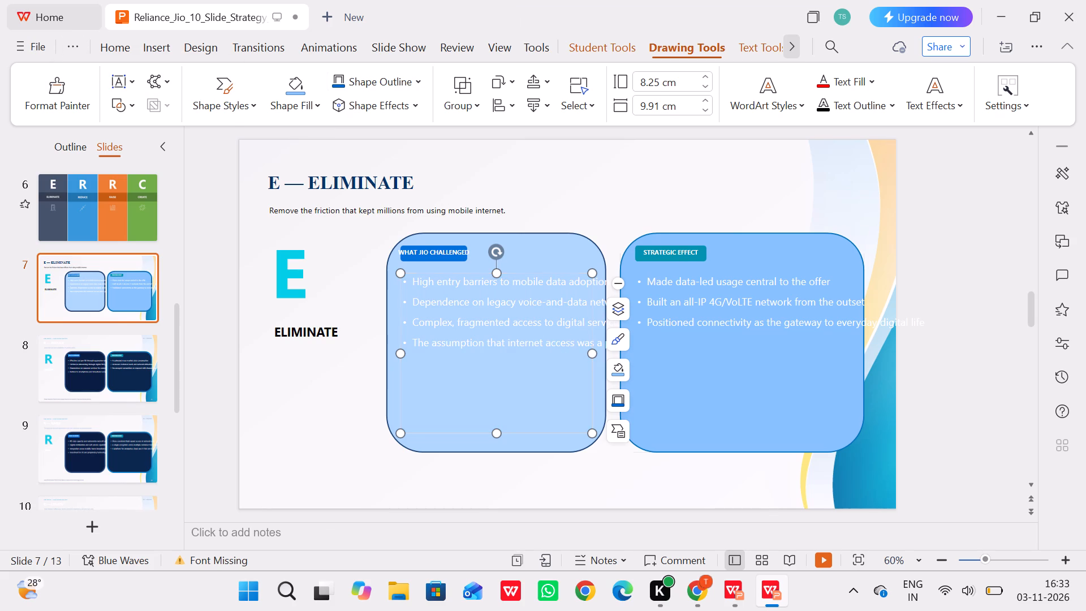
{"action": "left_click", "coordinate": [311, 101]}
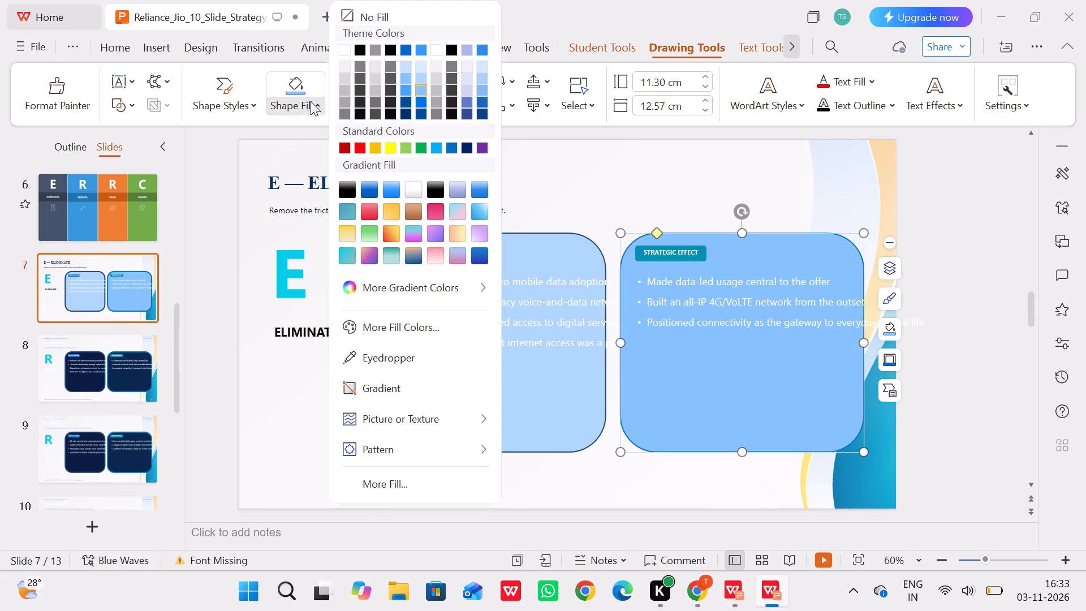
{"action": "left_click", "coordinate": [422, 82]}
{"action": "left_click", "coordinate": [282, 381]}
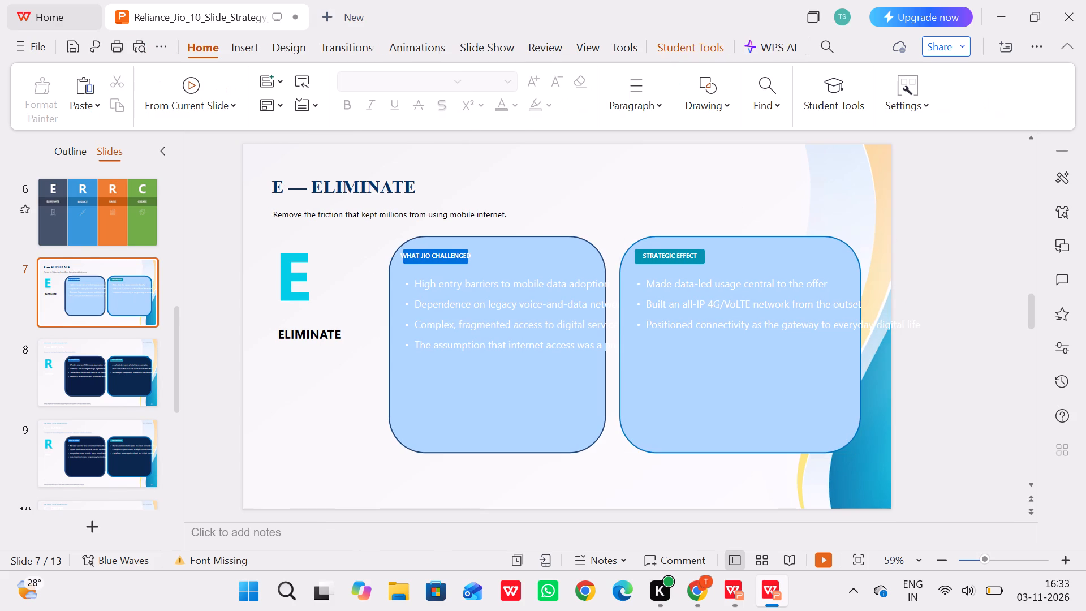
Play the slide show from slide 1 through slide 3 to check how the opening slides look, and exit it.
{"action": "left_click", "coordinate": [540, 342]}
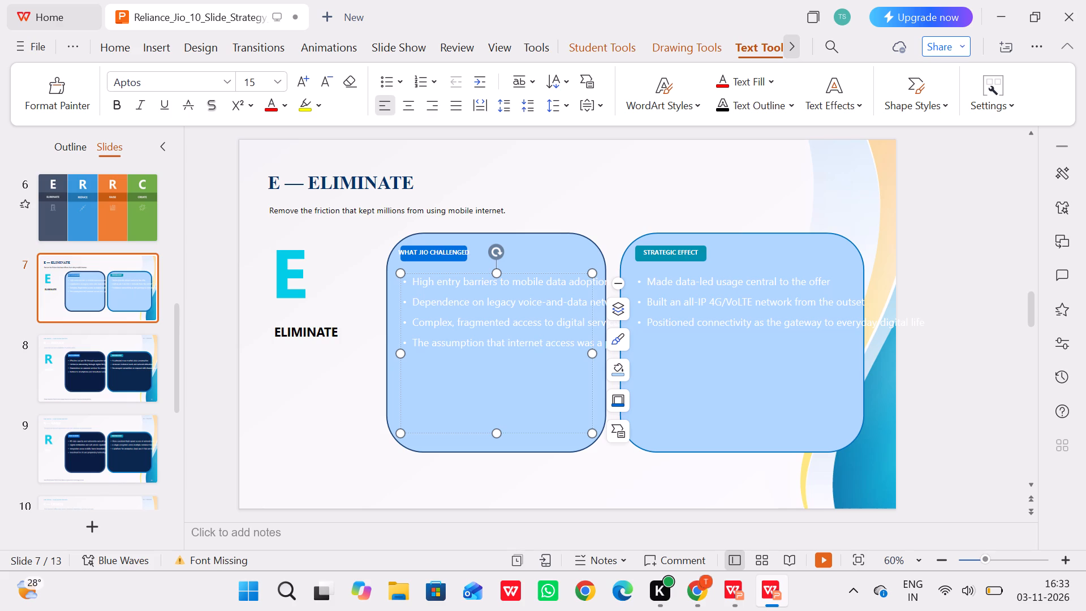
{"action": "left_click", "coordinate": [204, 300]}
{"action": "scroll", "coordinate": [54, 227], "scroll_direction": "up", "scroll_amount": 6}
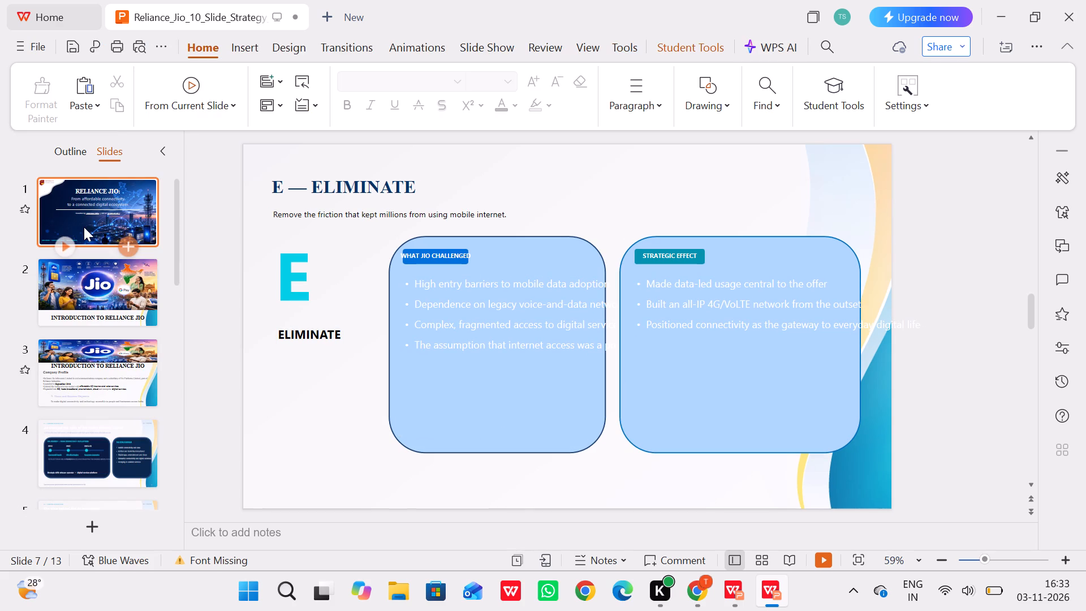
{"action": "double_click", "coordinate": [87, 223]}
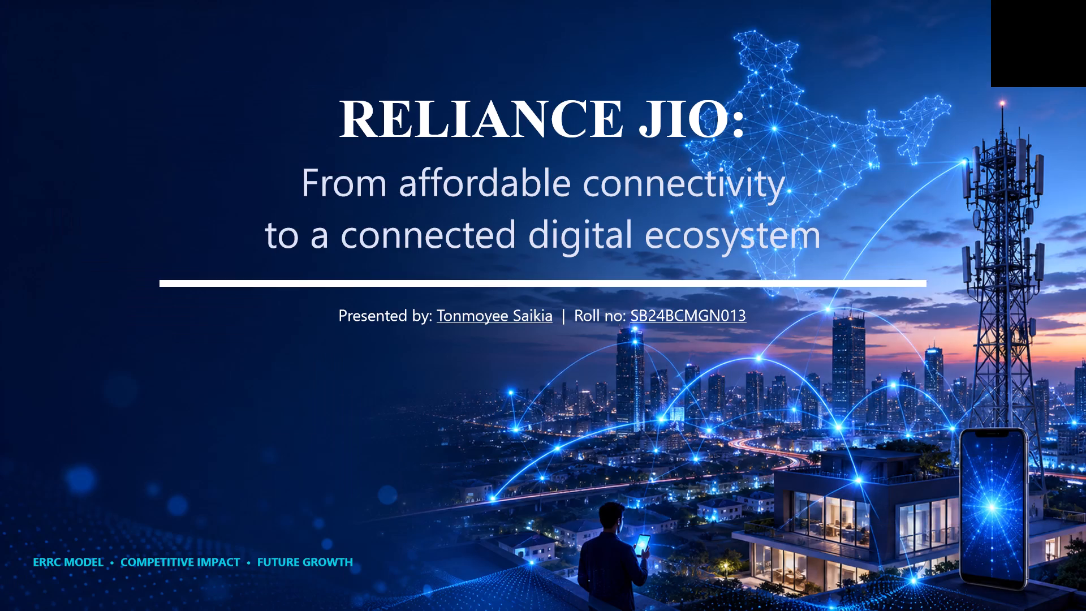
{"action": "key", "text": "Right"}
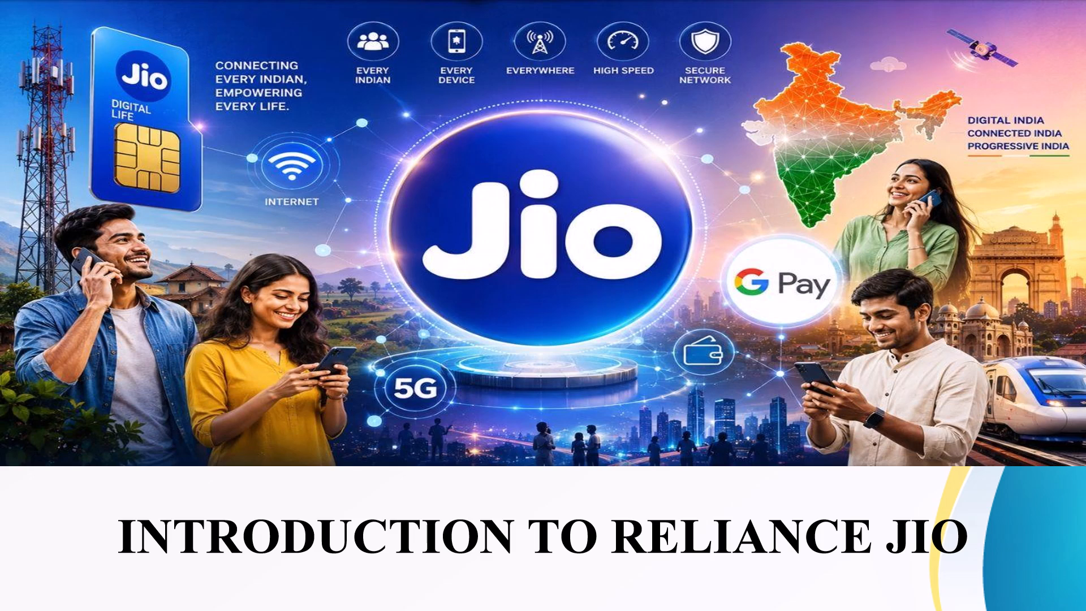
{"action": "key", "text": "Right"}
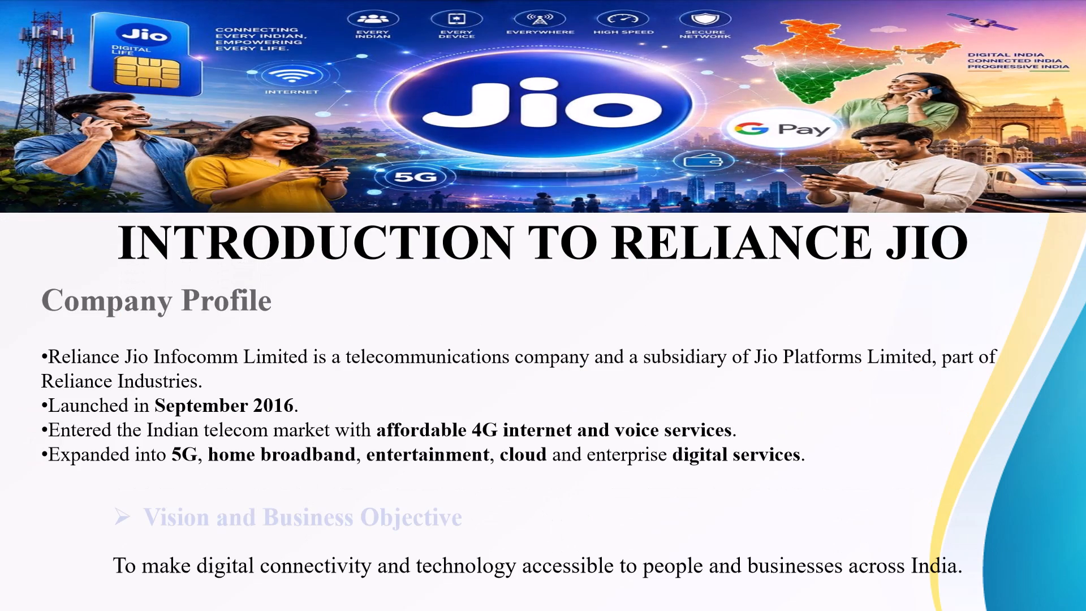
{"action": "key", "text": "Escape"}
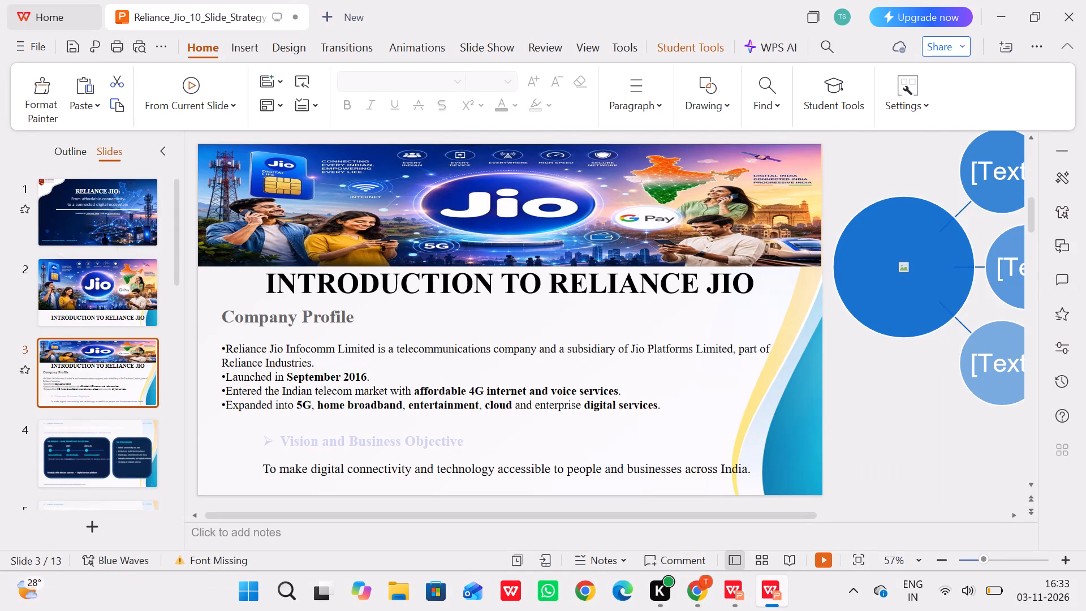
Recolour the Company Profile heading on slide 3 to a dark blue theme colour.
{"action": "left_click", "coordinate": [313, 322]}
{"action": "left_click_drag", "start_coordinate": [362, 319], "coordinate": [313, 315]}
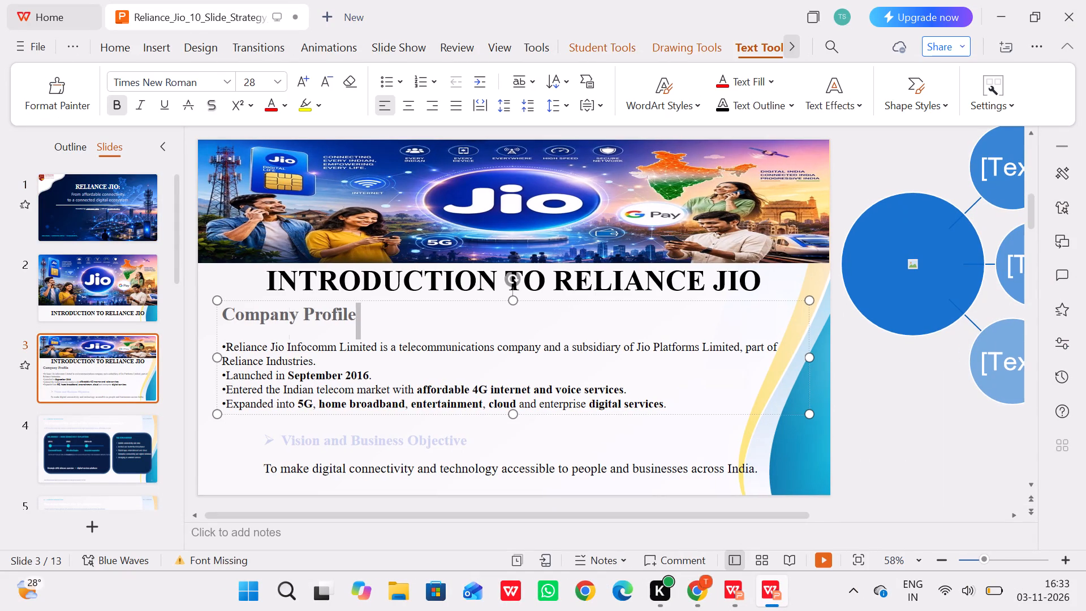
{"action": "left_click_drag", "start_coordinate": [313, 315], "coordinate": [219, 315]}
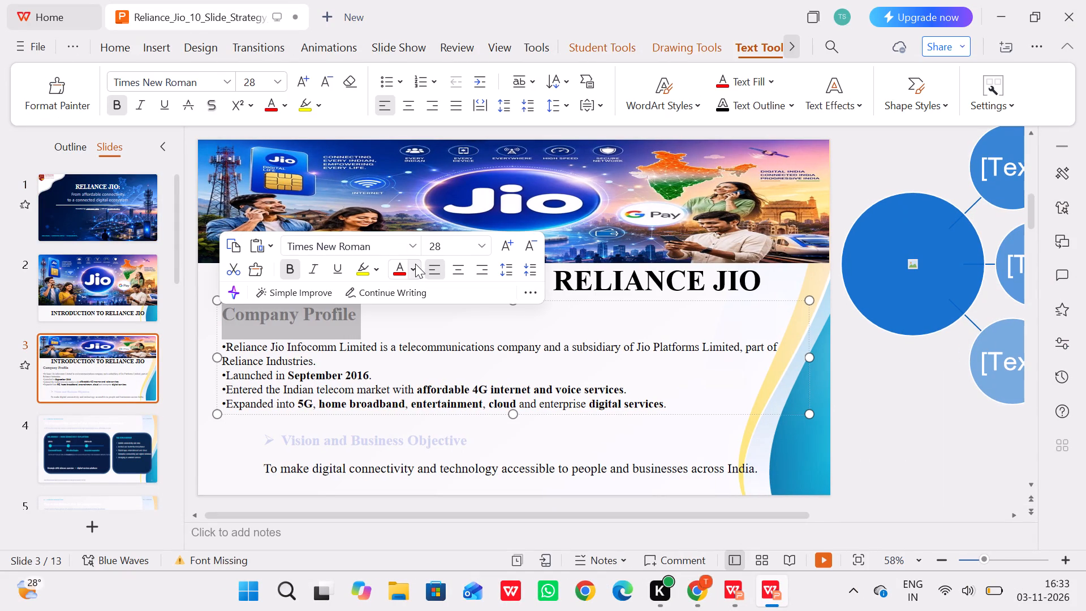
{"action": "left_click", "coordinate": [413, 266]}
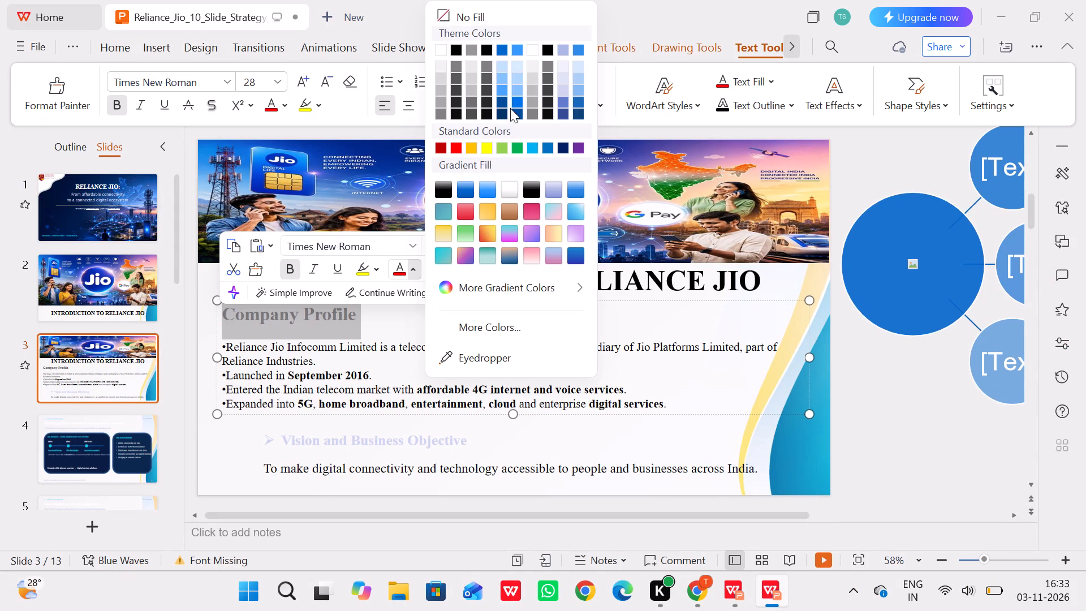
{"action": "left_click", "coordinate": [503, 102]}
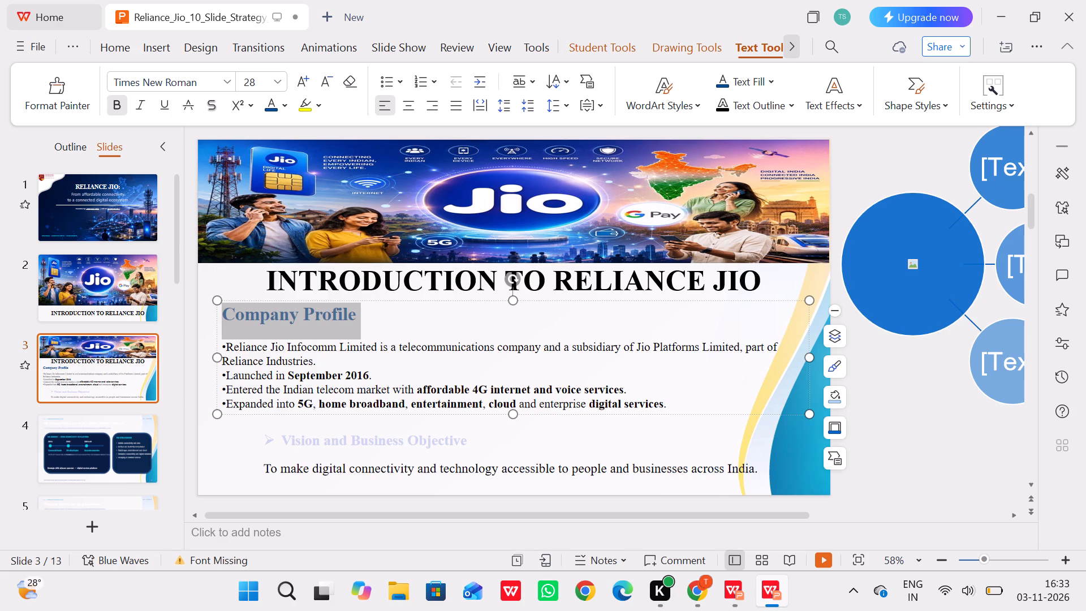
{"action": "left_click", "coordinate": [862, 167]}
{"action": "left_click", "coordinate": [862, 167]}
{"action": "left_click", "coordinate": [606, 402]}
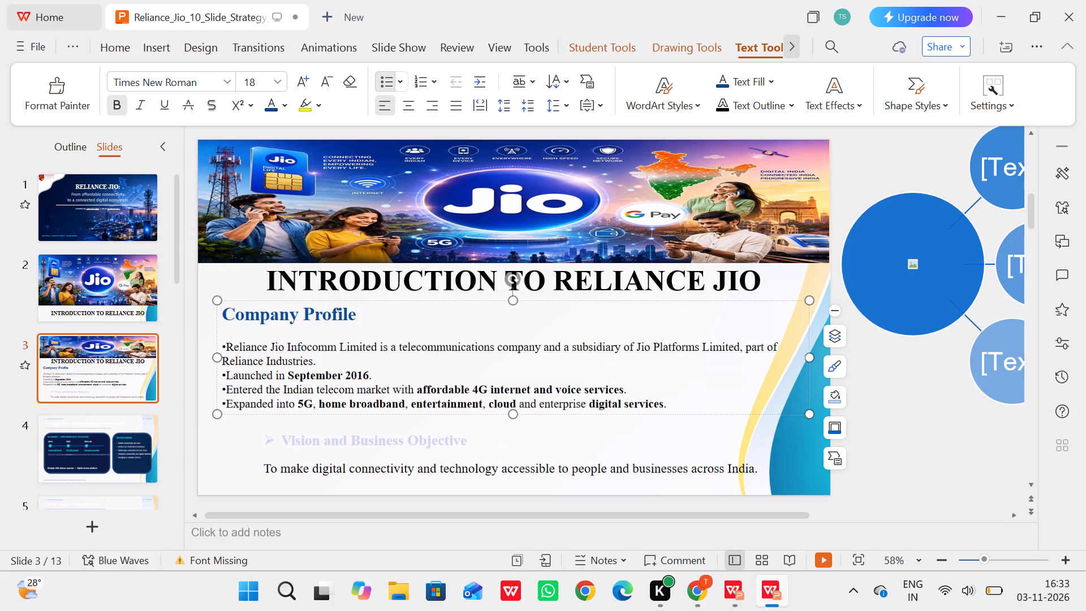
{"action": "left_click", "coordinate": [906, 414]}
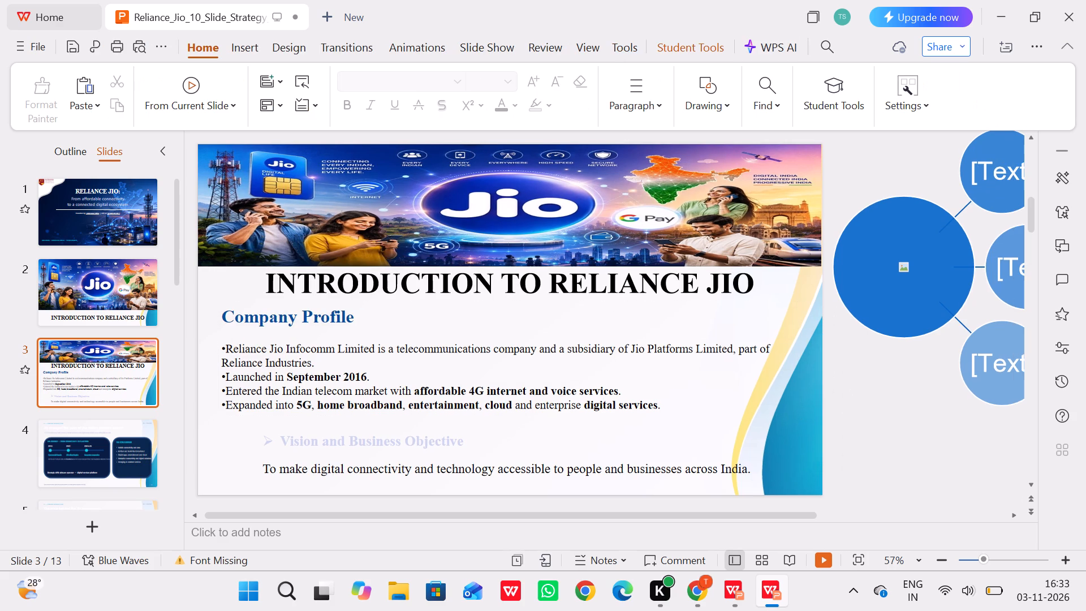
Recolour the Vision and Business Objective heading on slide 3 to a bright, lighter blue theme colour.
{"action": "left_click", "coordinate": [500, 454]}
{"action": "left_click_drag", "start_coordinate": [493, 446], "coordinate": [278, 449]}
{"action": "left_click", "coordinate": [468, 409]}
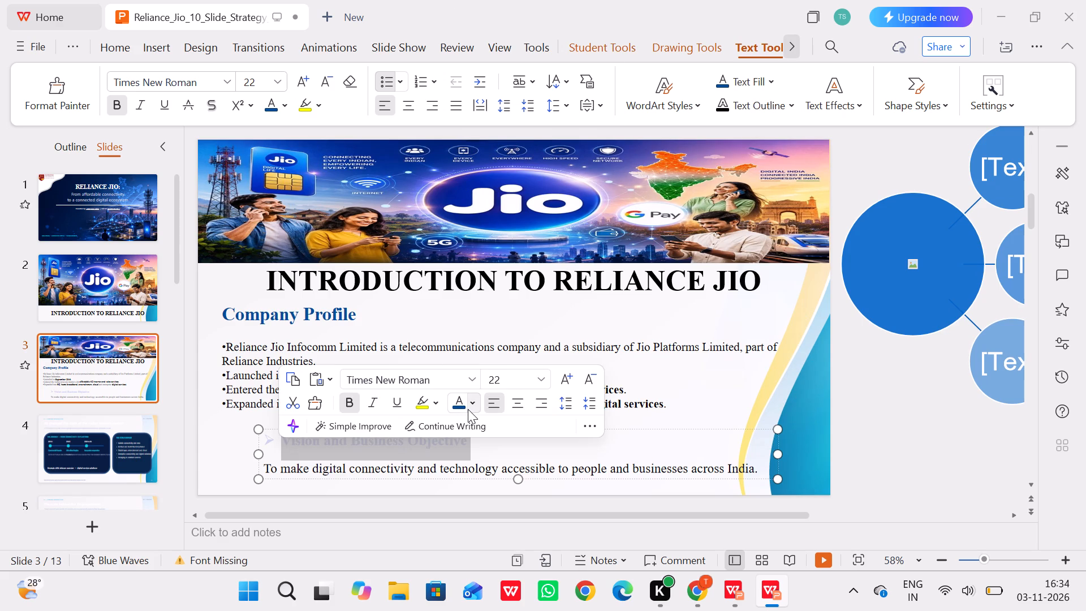
{"action": "left_click", "coordinate": [525, 96]}
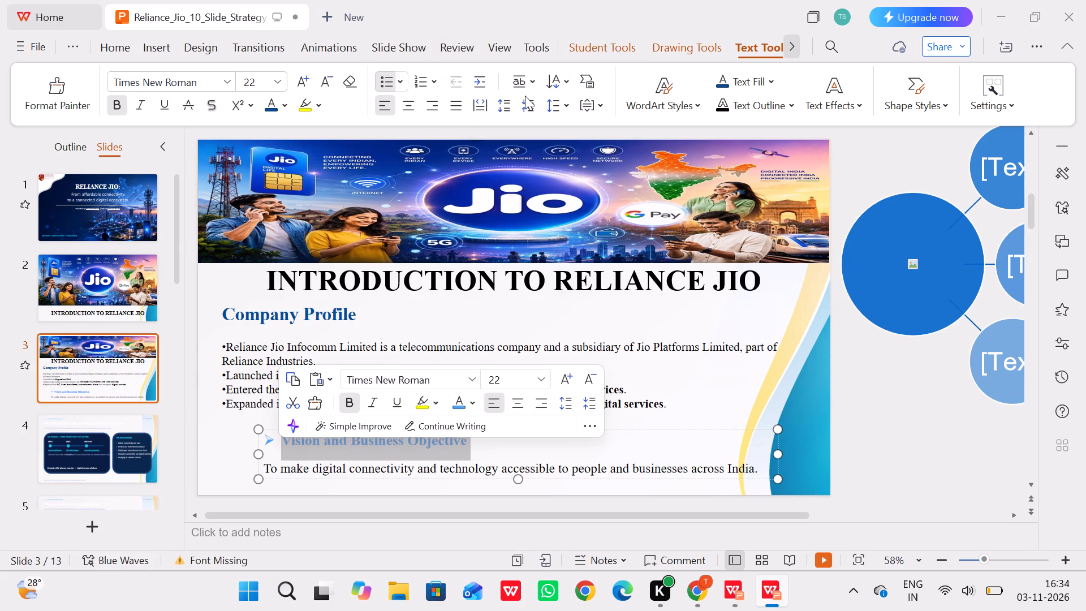
{"action": "left_click", "coordinate": [885, 355]}
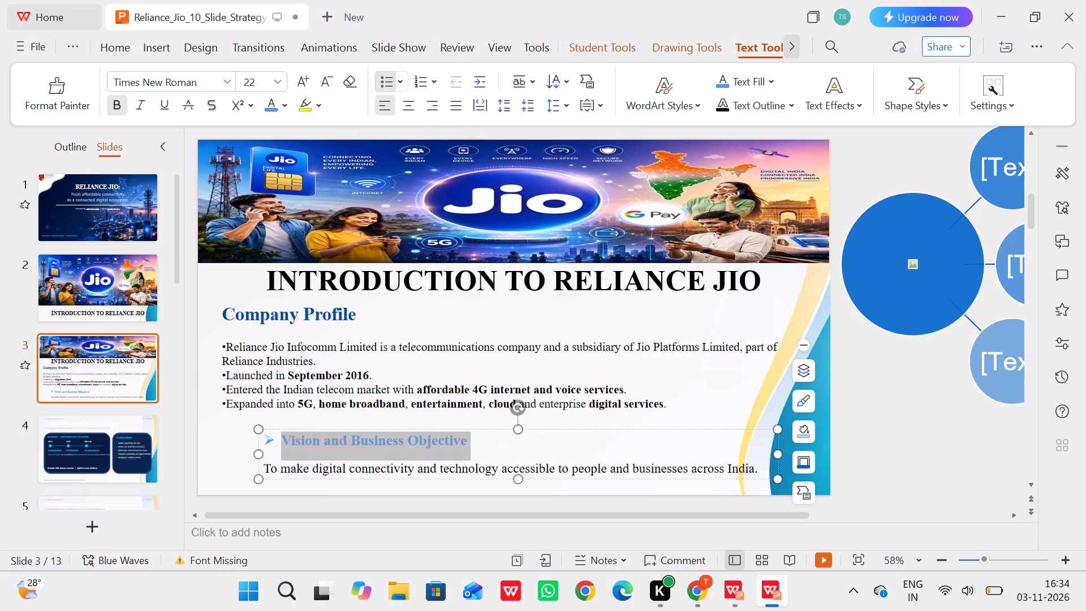
{"action": "left_click", "coordinate": [885, 355]}
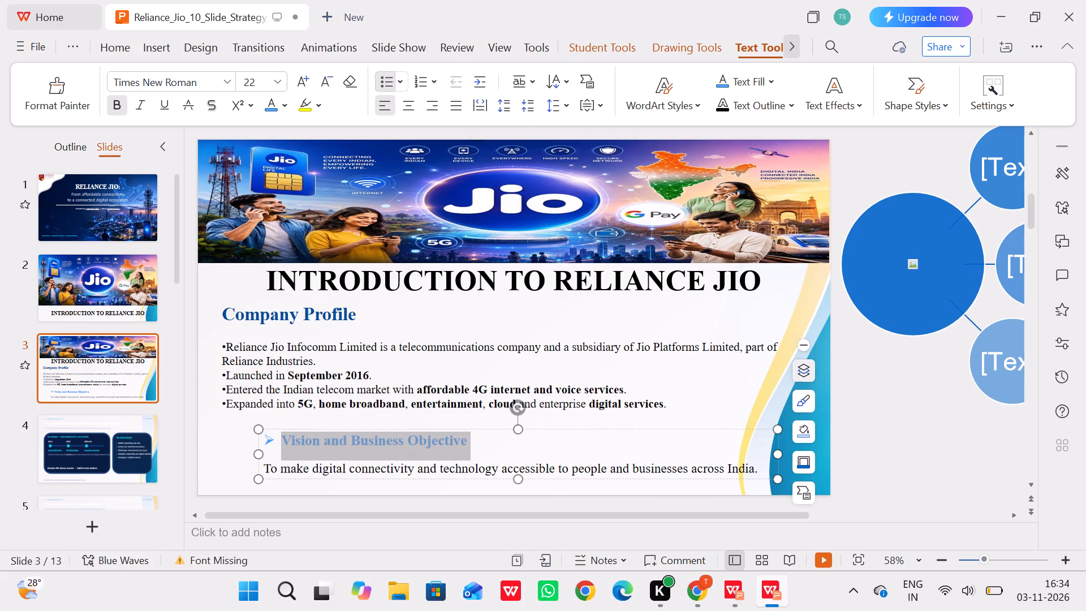
{"action": "left_click", "coordinate": [698, 342]}
{"action": "left_click", "coordinate": [881, 144]}
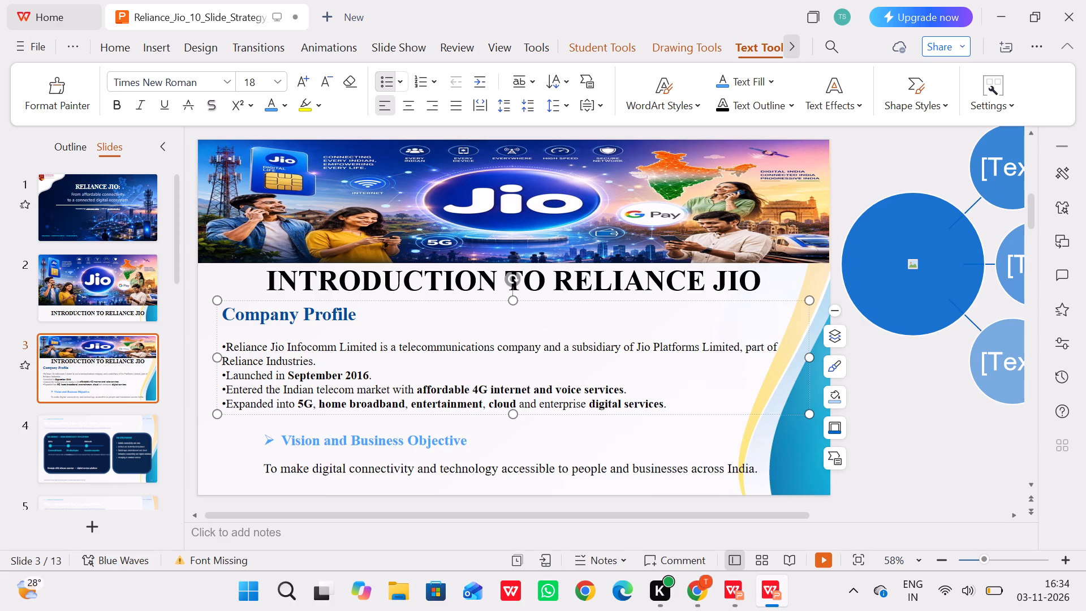
Open slide 4, the company introduction slide with the journey timeline and THE CORE BUSINESS card.
{"action": "left_click", "coordinate": [121, 459]}
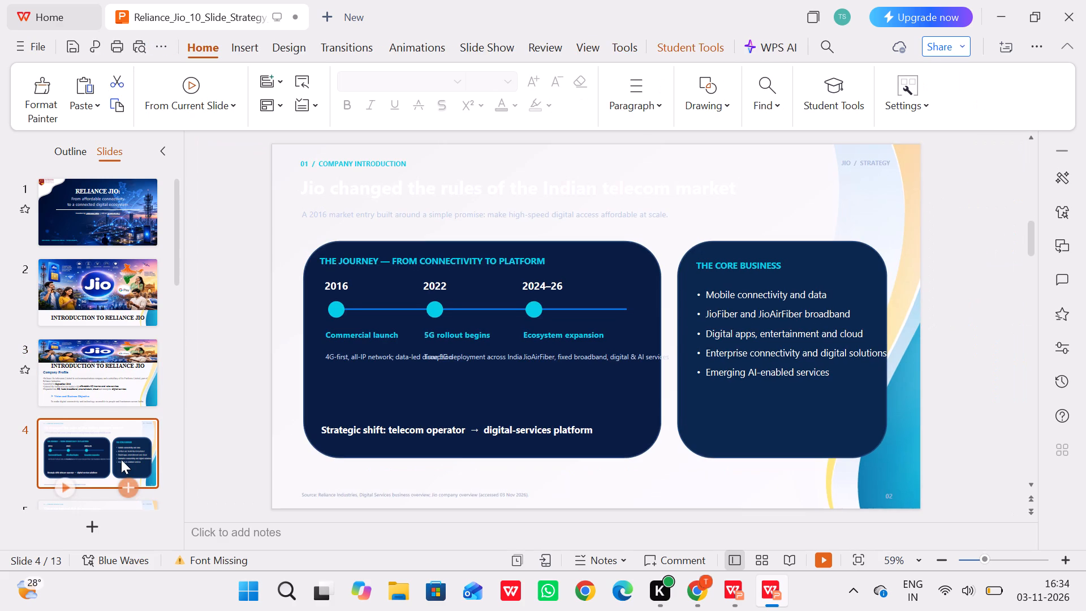
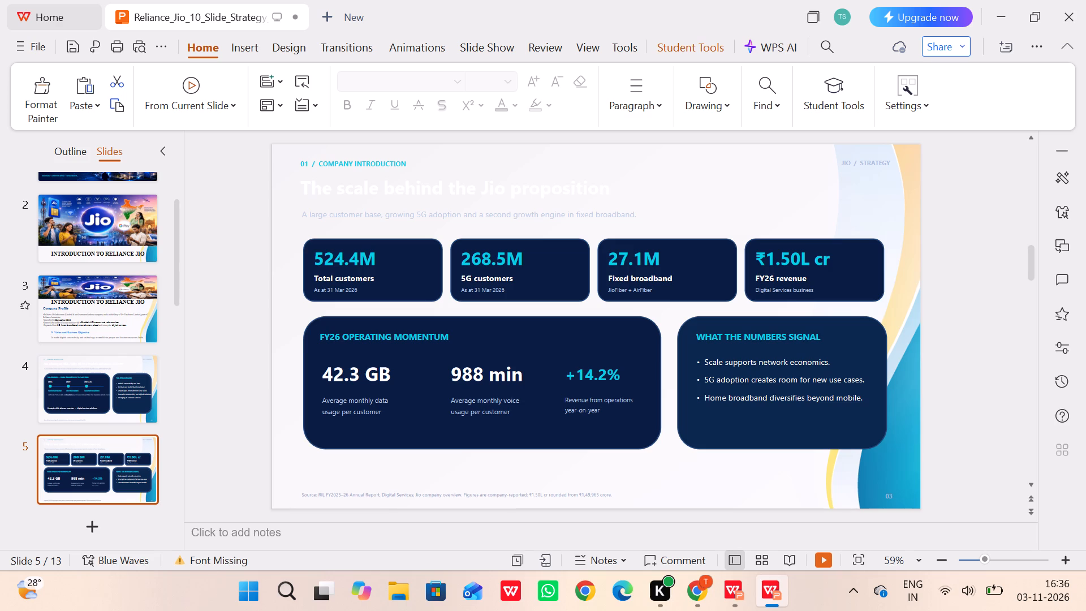
Look at slides 1 and 2, ending on slide 2 with the INTRODUCTION TO RELIANCE JIO title.
{"action": "left_click", "coordinate": [112, 241]}
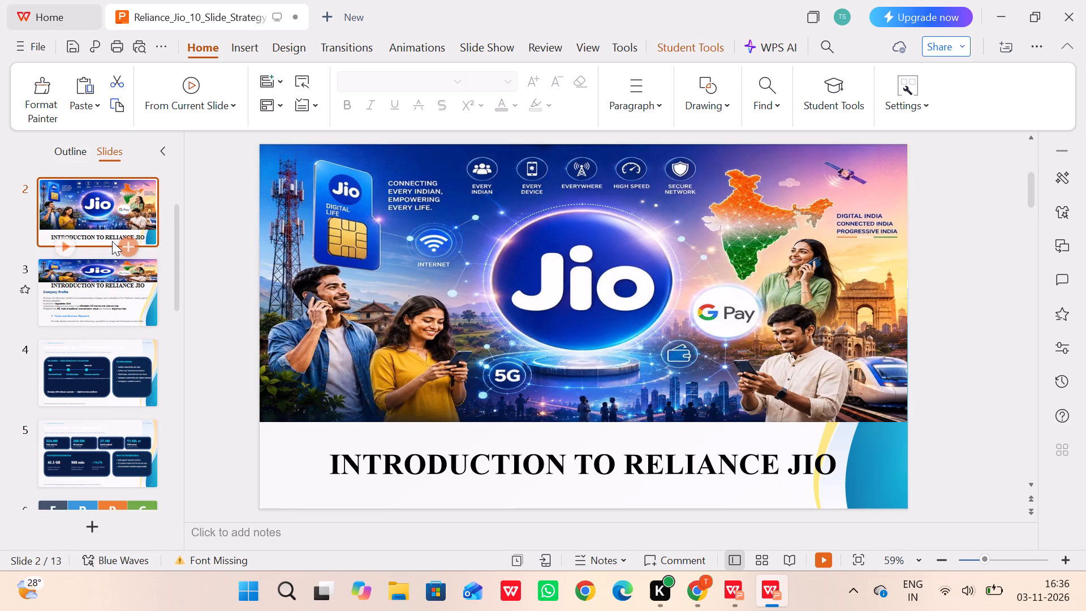
{"action": "scroll", "coordinate": [102, 183], "scroll_direction": "up", "scroll_amount": 3}
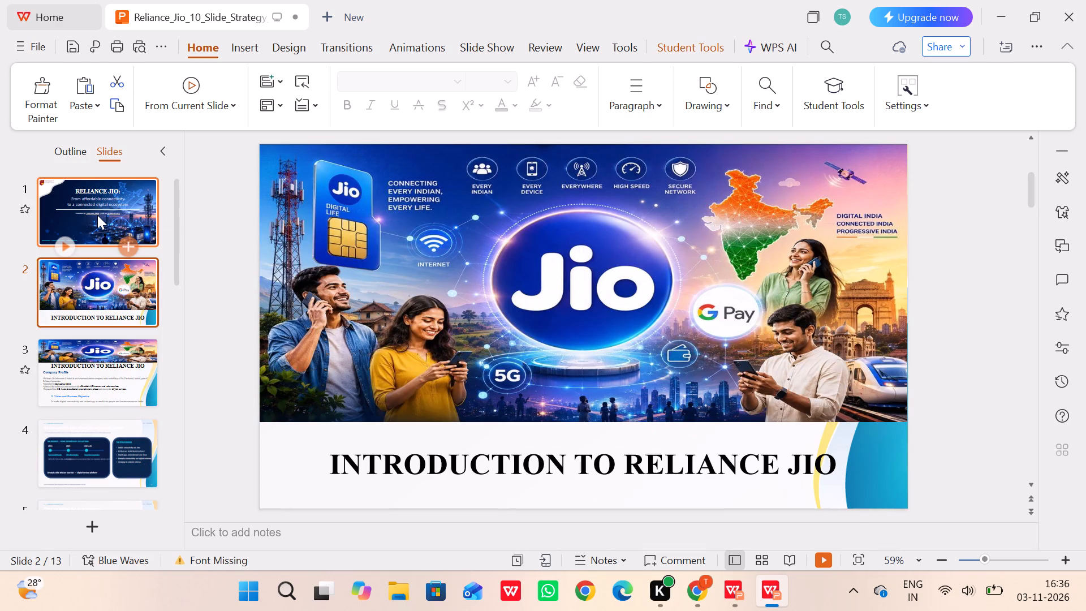
{"action": "left_click", "coordinate": [97, 215]}
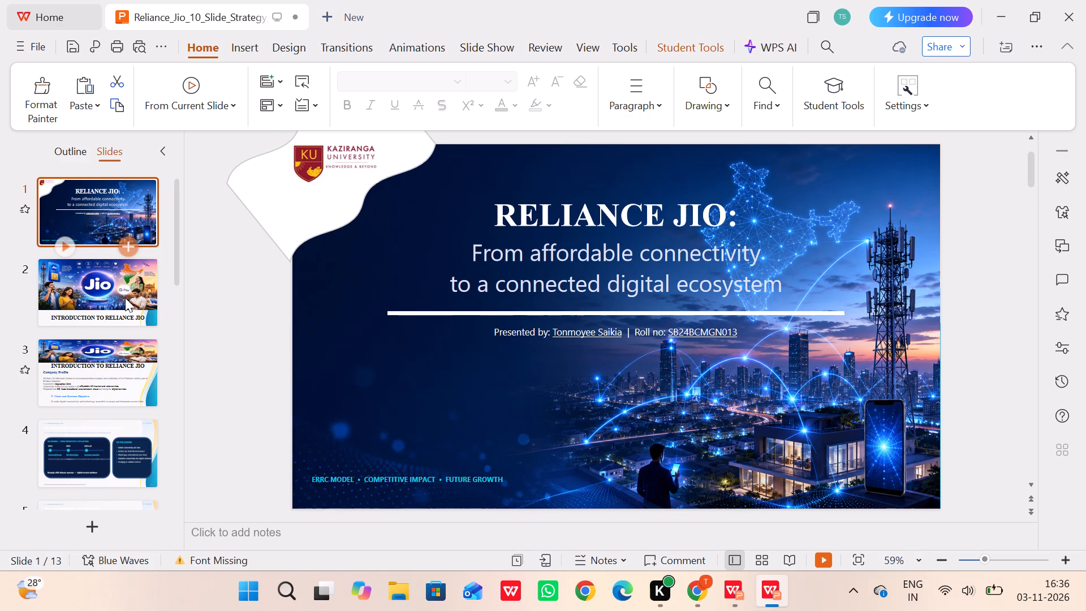
{"action": "left_click", "coordinate": [107, 285]}
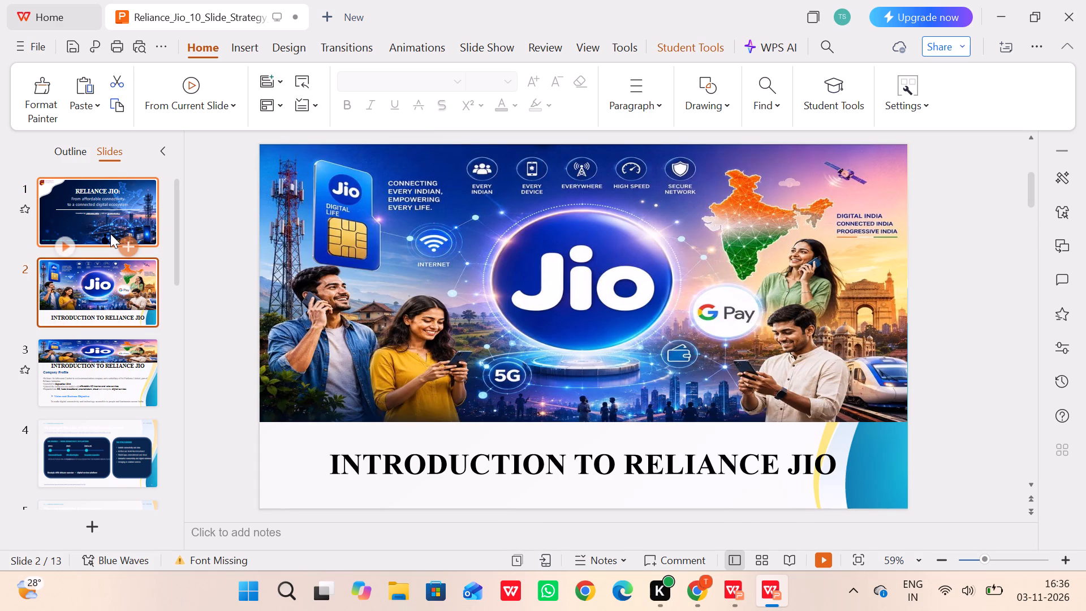
{"action": "left_click", "coordinate": [94, 297]}
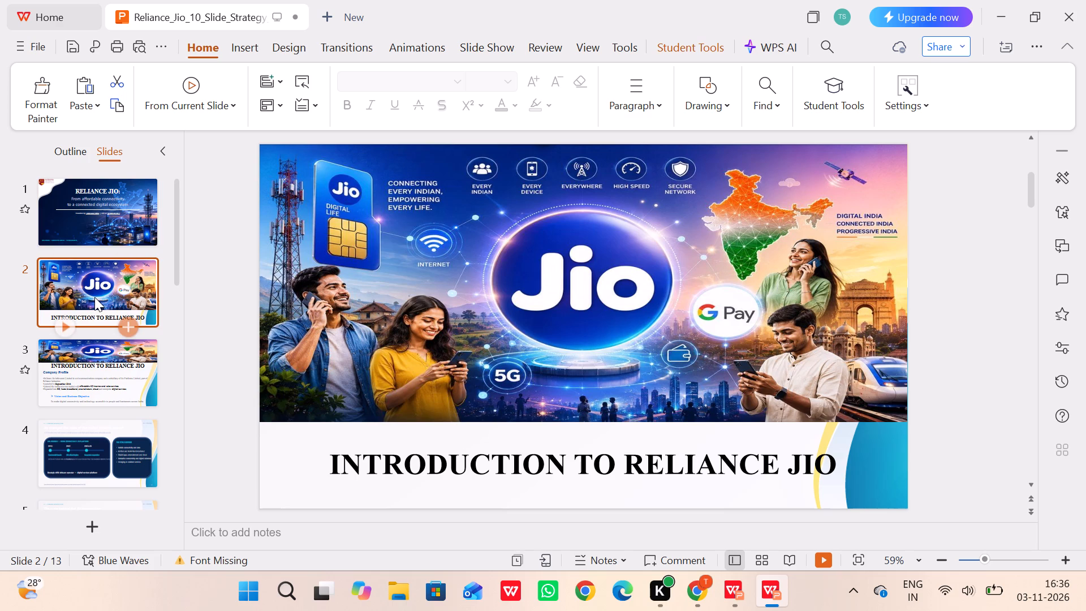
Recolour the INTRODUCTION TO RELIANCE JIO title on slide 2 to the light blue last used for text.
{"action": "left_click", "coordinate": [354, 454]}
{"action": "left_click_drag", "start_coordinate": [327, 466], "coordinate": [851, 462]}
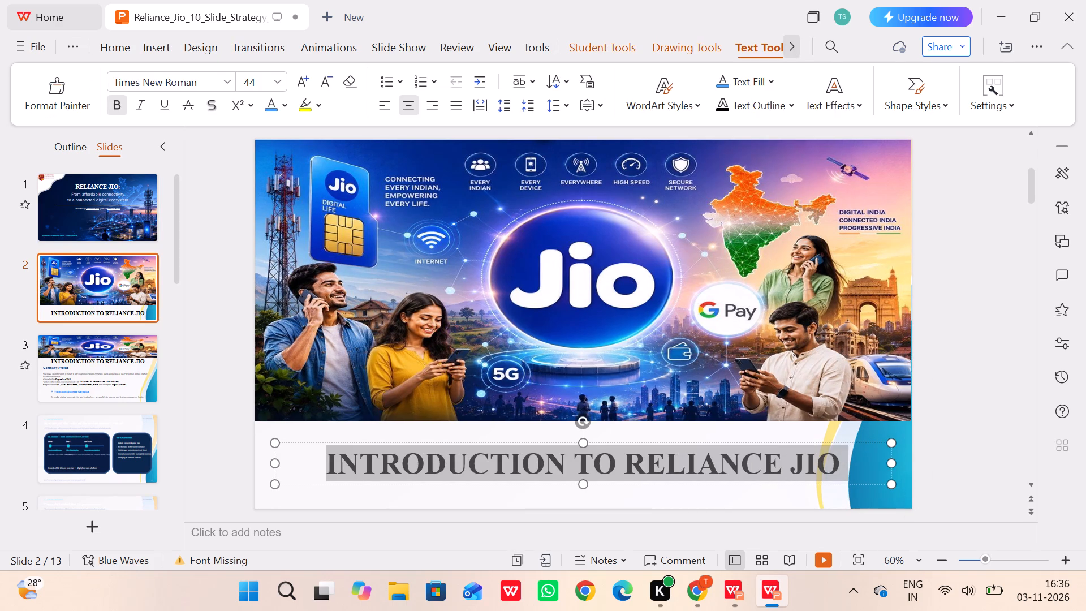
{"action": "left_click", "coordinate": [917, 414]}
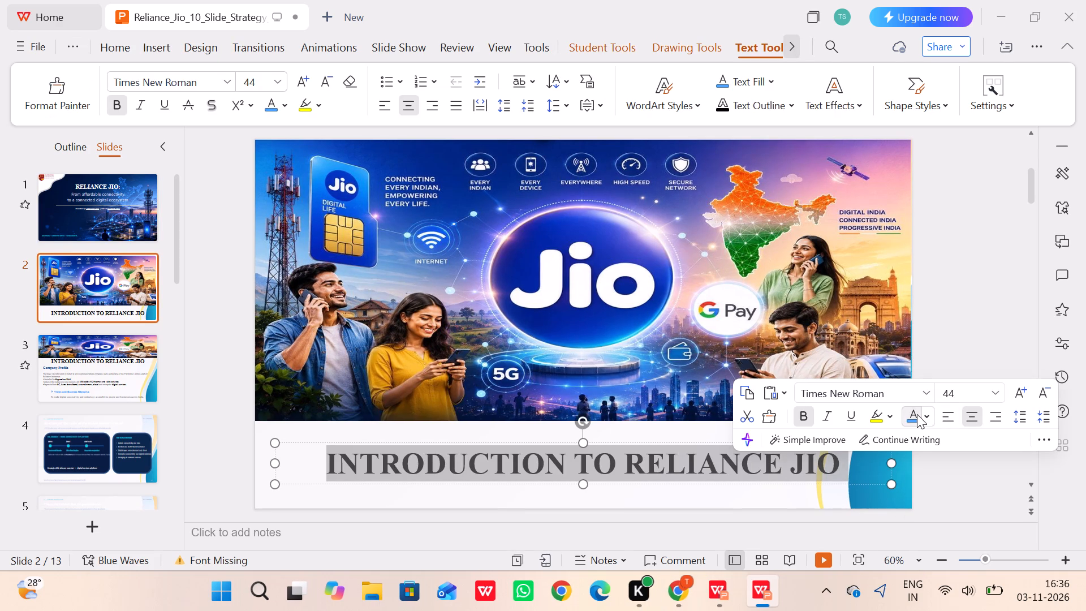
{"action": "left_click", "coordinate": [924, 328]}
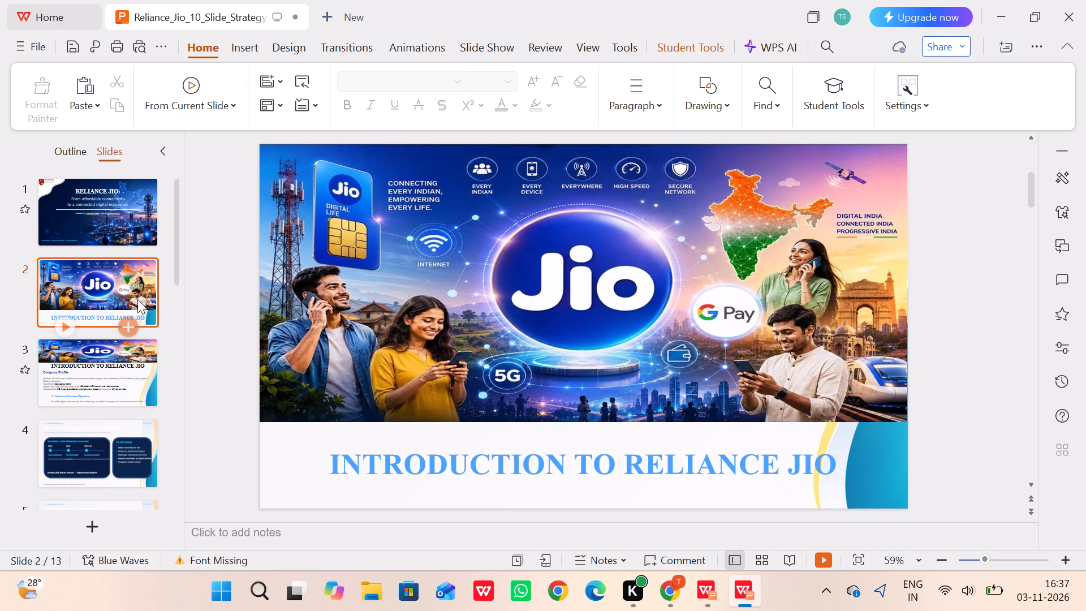
Recolour the INTRODUCTION TO RELIANCE JIO title on slide 2 to a dark blue theme colour.
{"action": "left_click", "coordinate": [424, 453]}
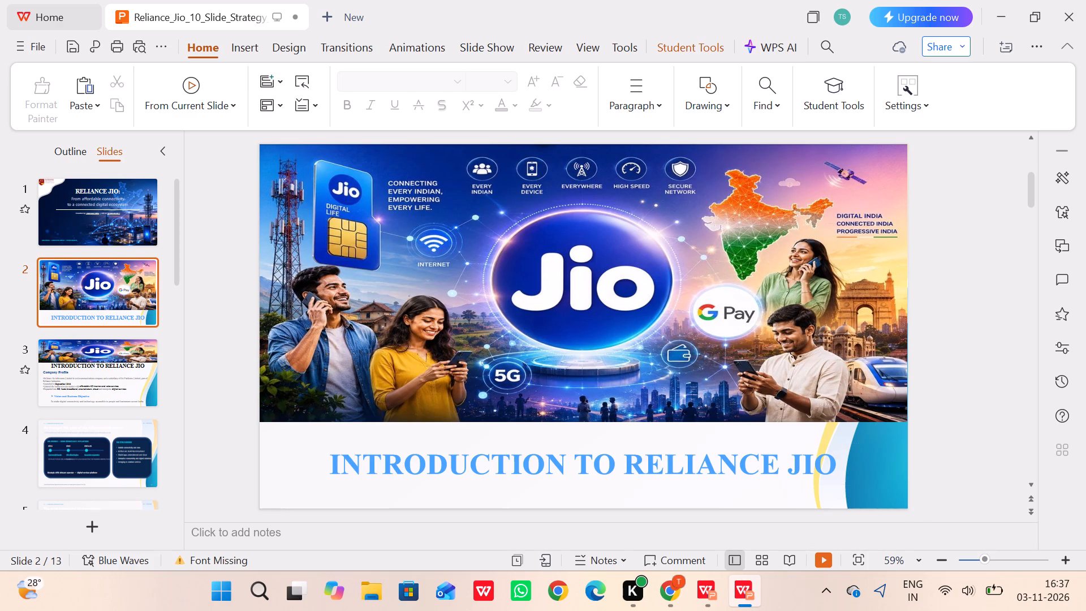
{"action": "left_click", "coordinate": [325, 468]}
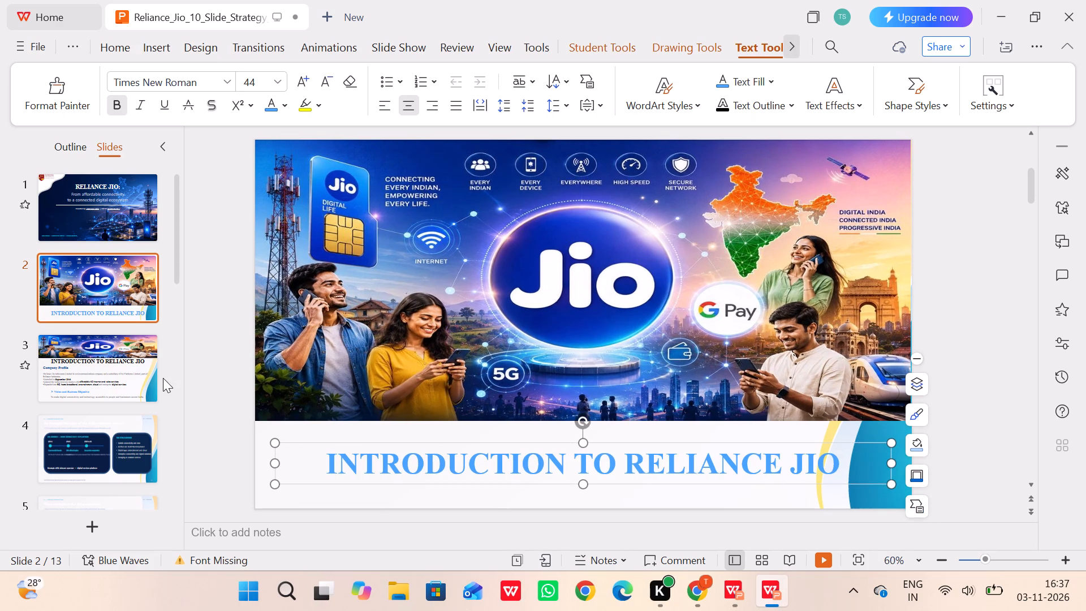
{"action": "left_click_drag", "start_coordinate": [329, 464], "coordinate": [871, 433]}
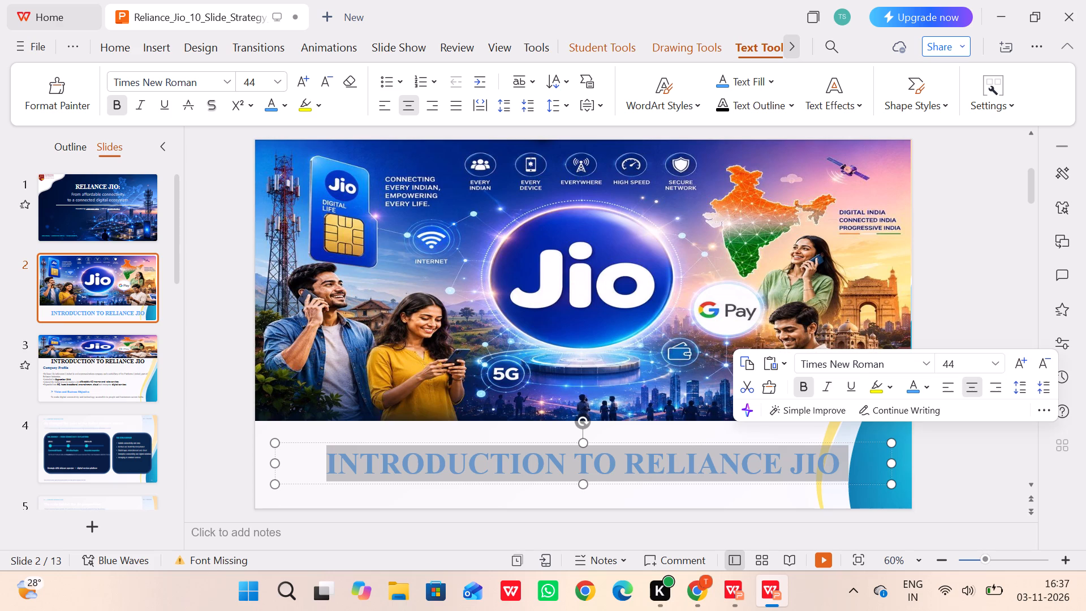
{"action": "left_click", "coordinate": [923, 381]}
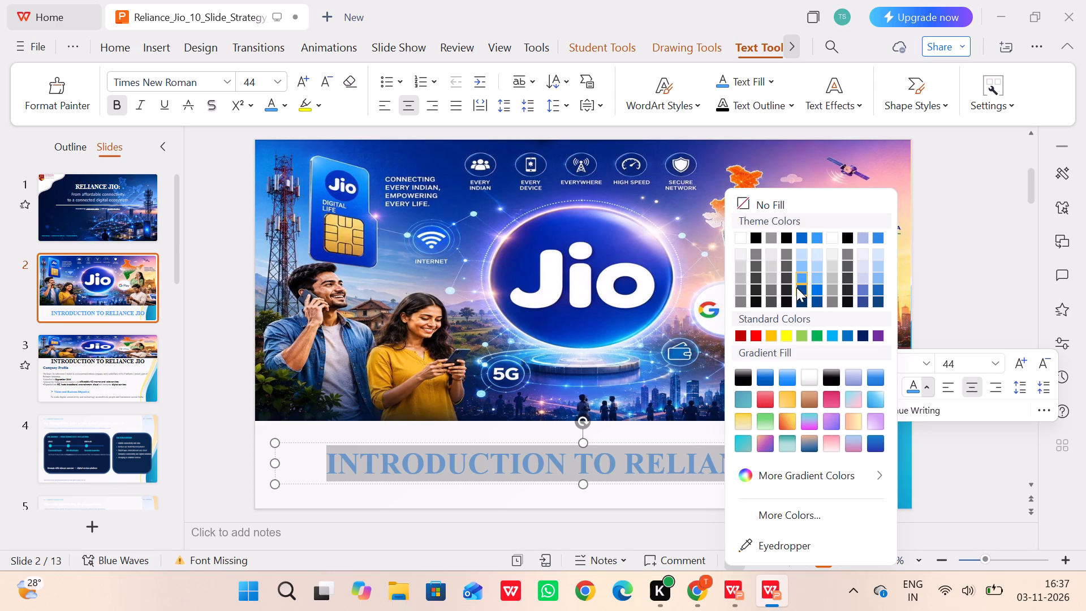
{"action": "left_click", "coordinate": [796, 287]}
{"action": "left_click", "coordinate": [877, 259]}
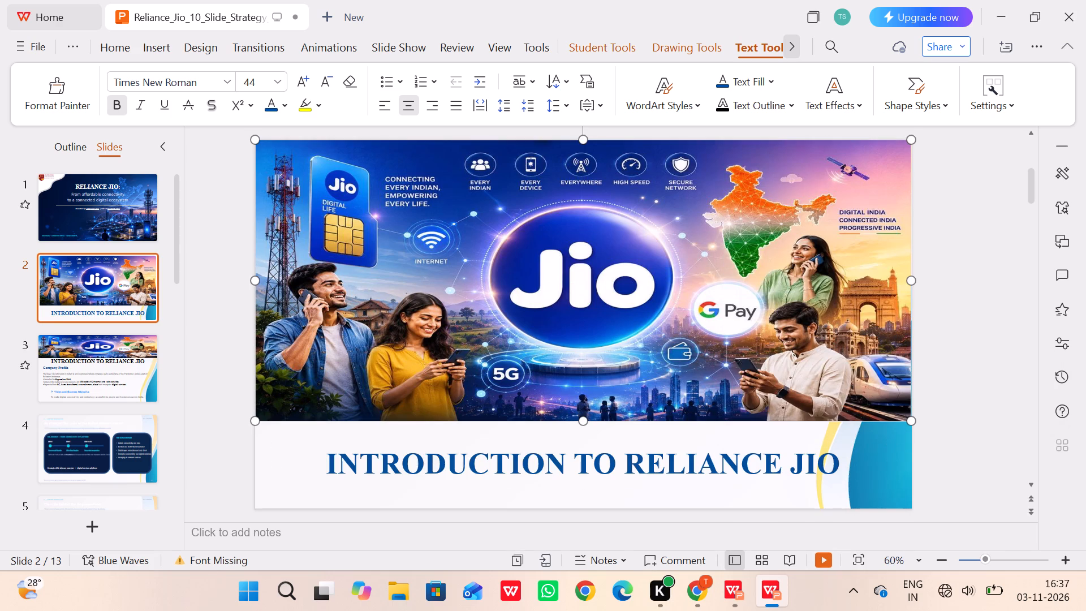
{"action": "left_click", "coordinate": [921, 247]}
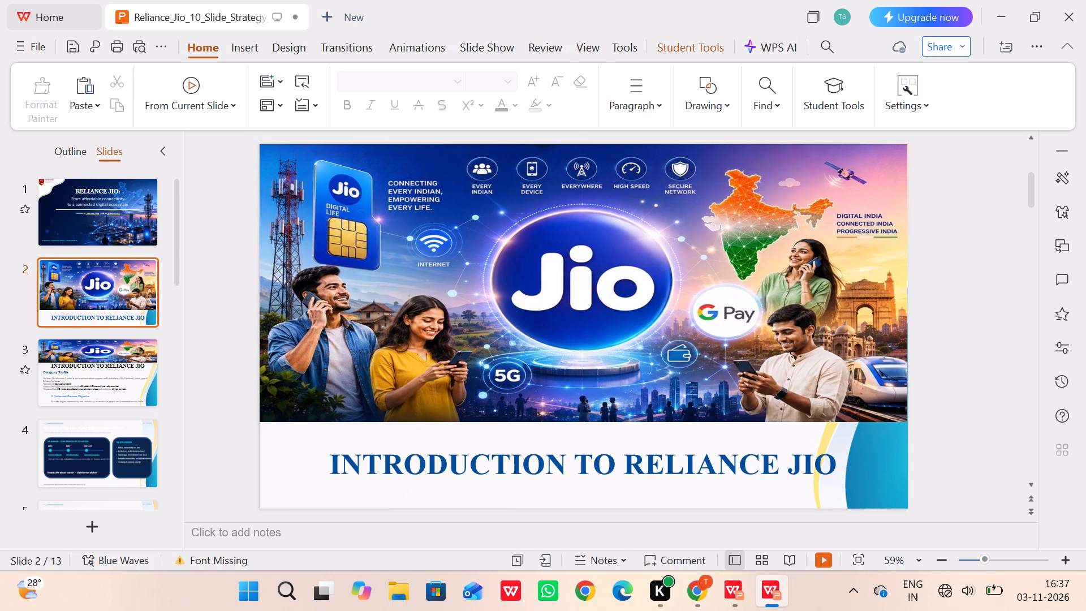
Recolour the INTRODUCTION TO RELIANCE JIO title on slide 3 to the same dark blue as the slide 2 title.
{"action": "left_click", "coordinate": [130, 365]}
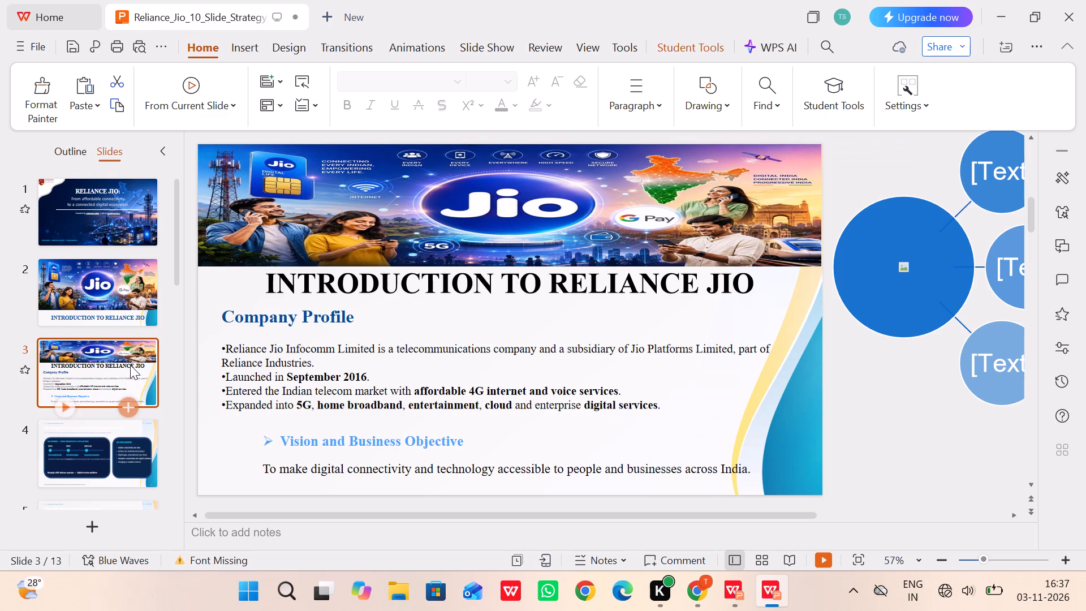
{"action": "left_click", "coordinate": [322, 286]}
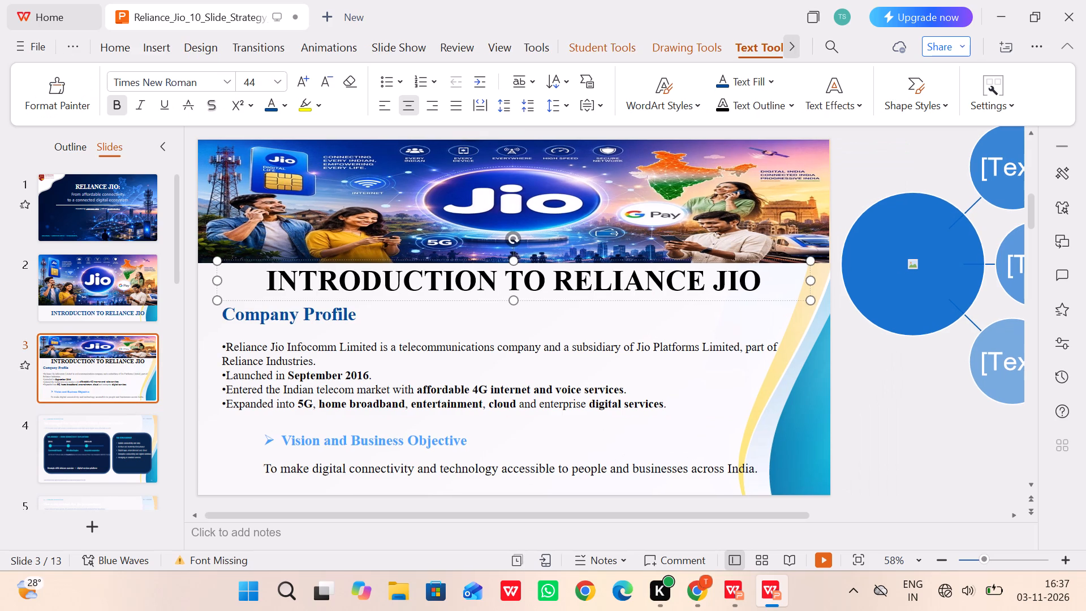
{"action": "left_click", "coordinate": [126, 294]}
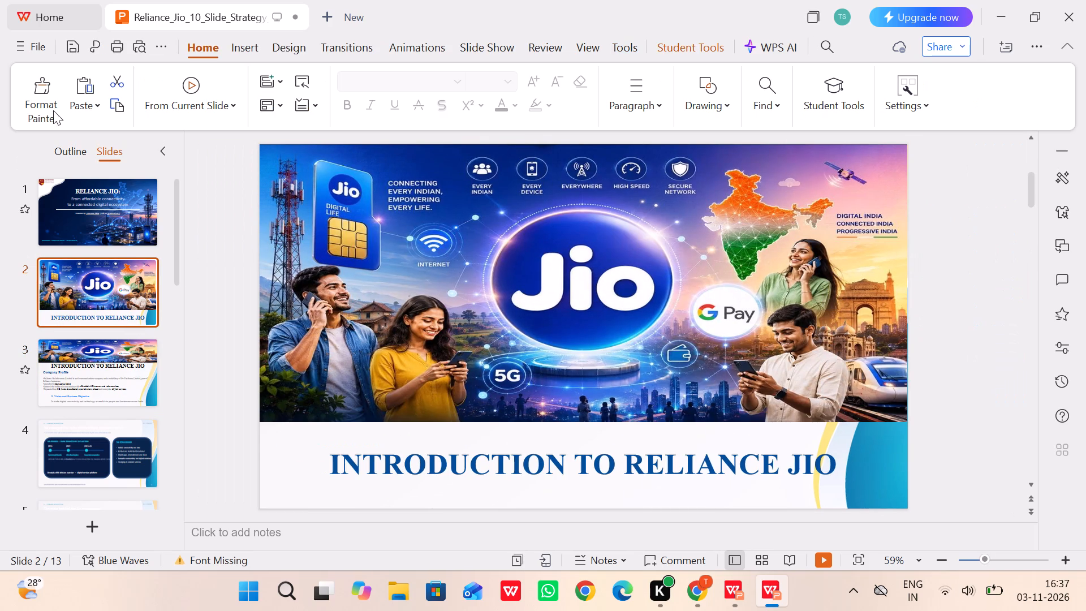
{"action": "left_click", "coordinate": [107, 355]}
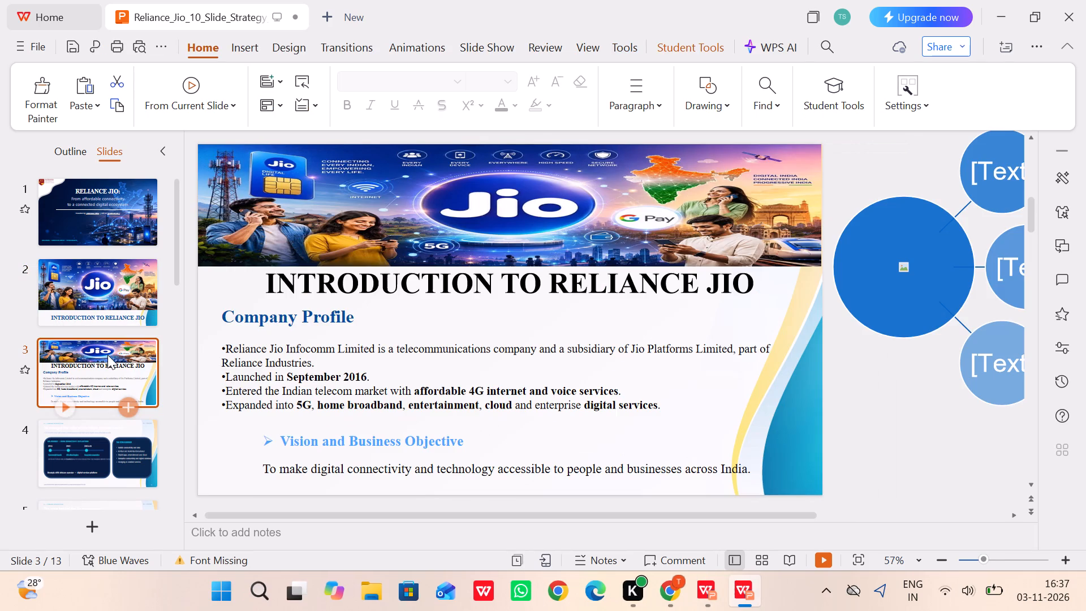
{"action": "left_click", "coordinate": [295, 283]}
{"action": "left_click", "coordinate": [264, 276]}
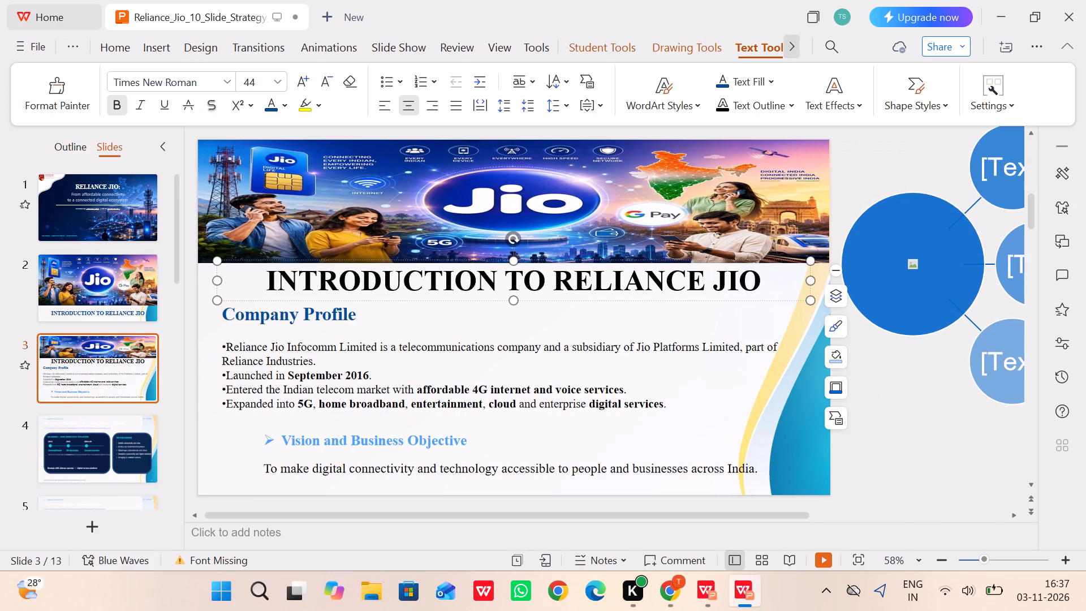
{"action": "left_click_drag", "start_coordinate": [268, 276], "coordinate": [679, 283]}
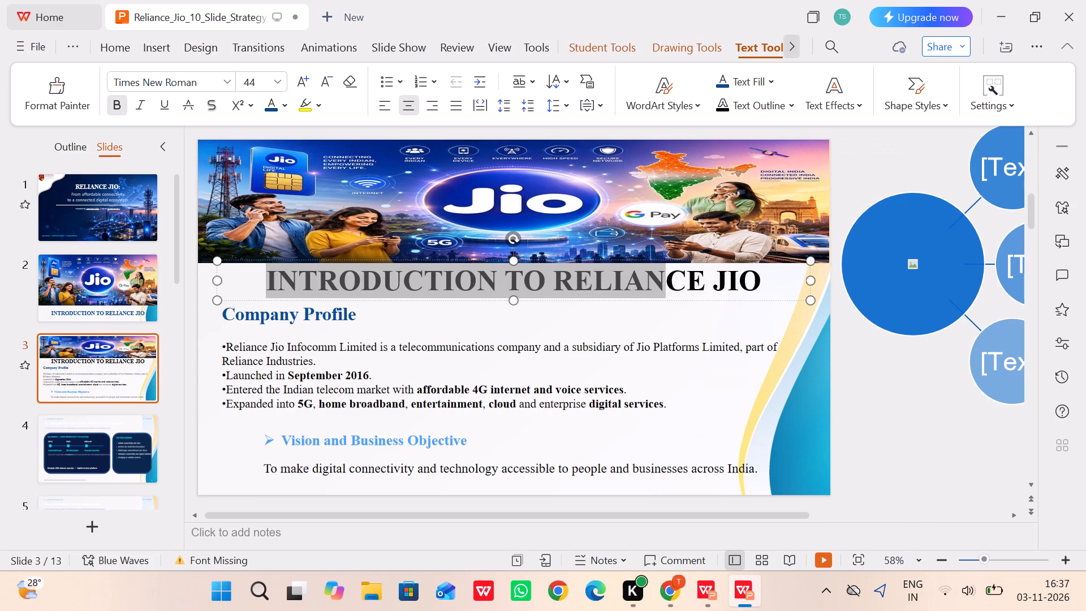
{"action": "left_click_drag", "start_coordinate": [679, 283], "coordinate": [759, 277]}
{"action": "left_click", "coordinate": [270, 106]}
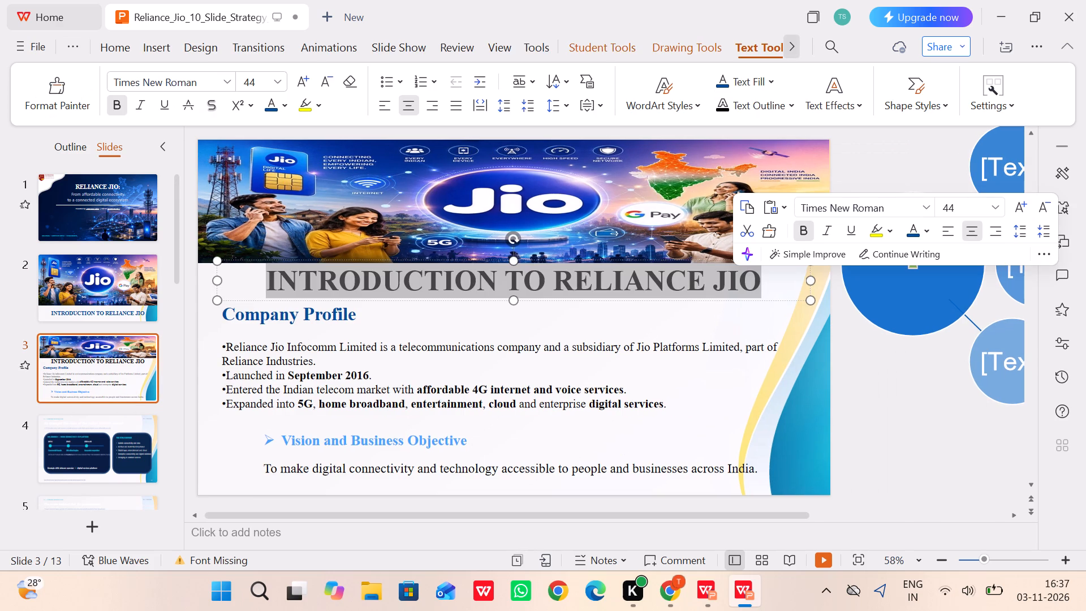
{"action": "left_click", "coordinate": [370, 300]}
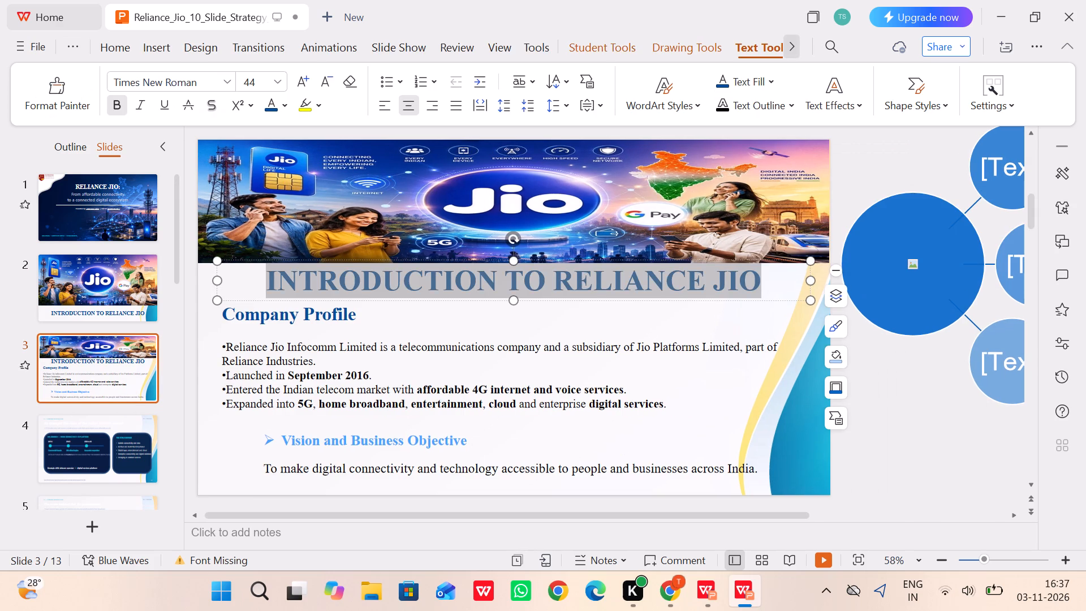